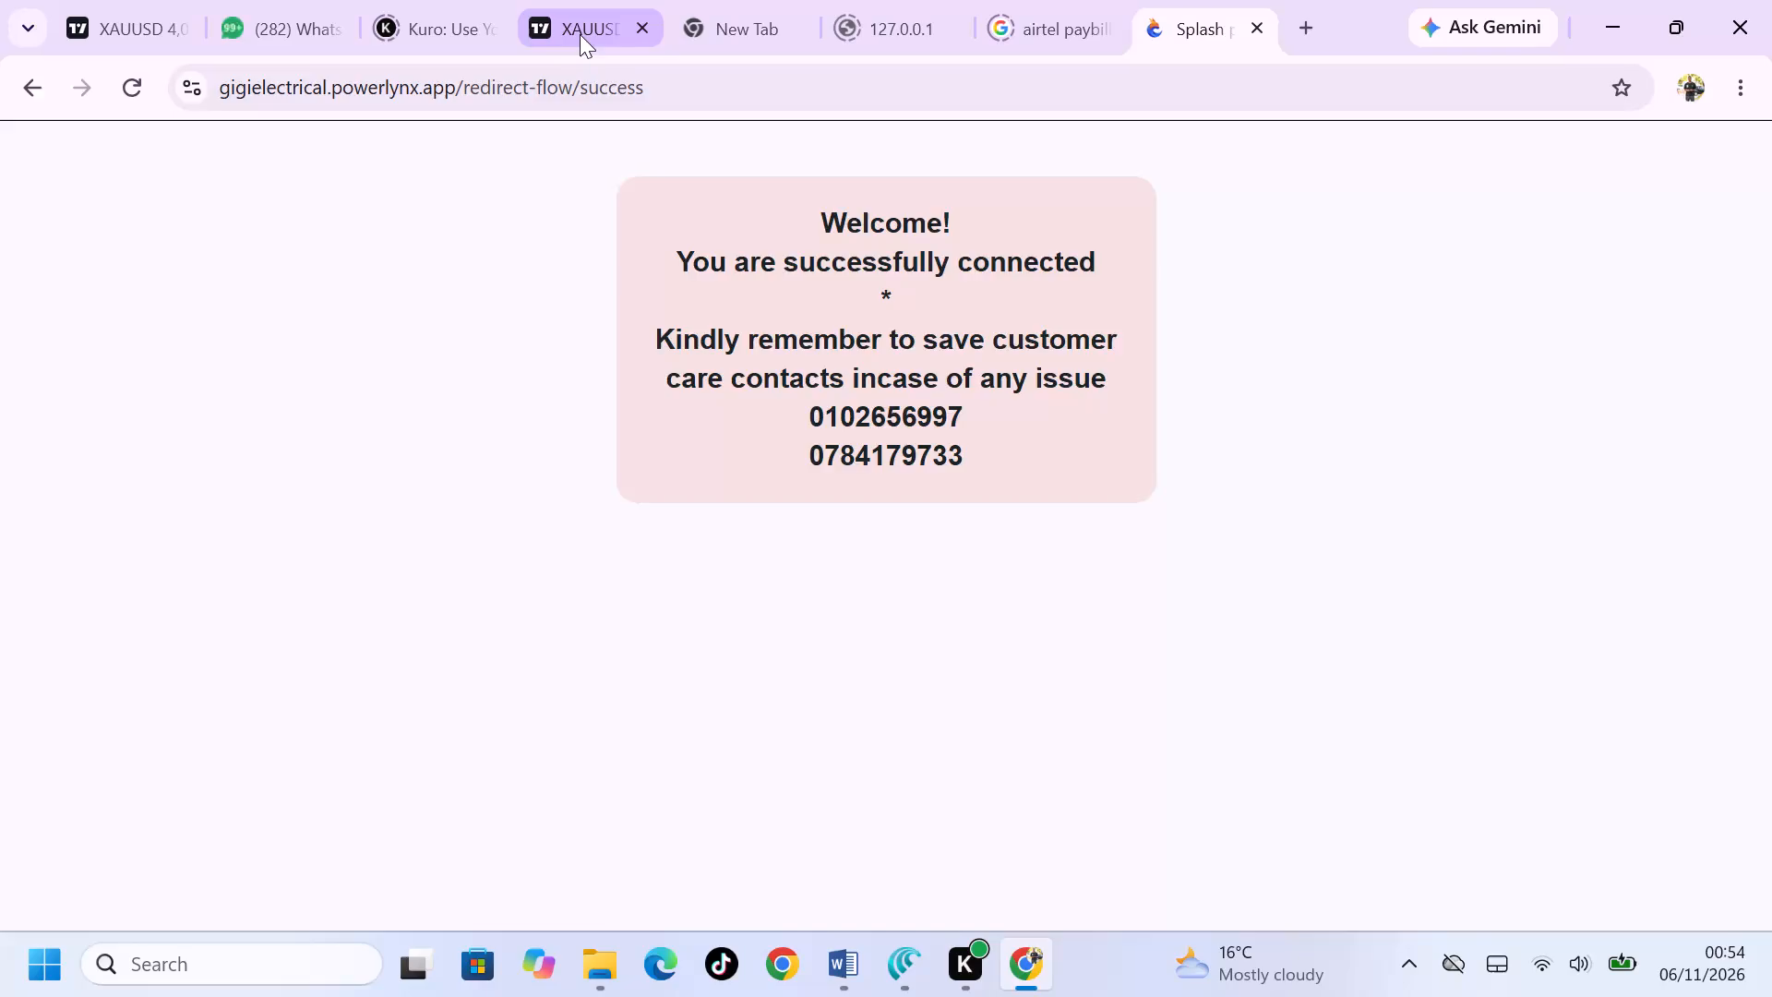
# Try to open the Range + FVG performance dashboard indicator on the view-only XAUUSD 5-minute chart.
pyautogui.click(580, 34)
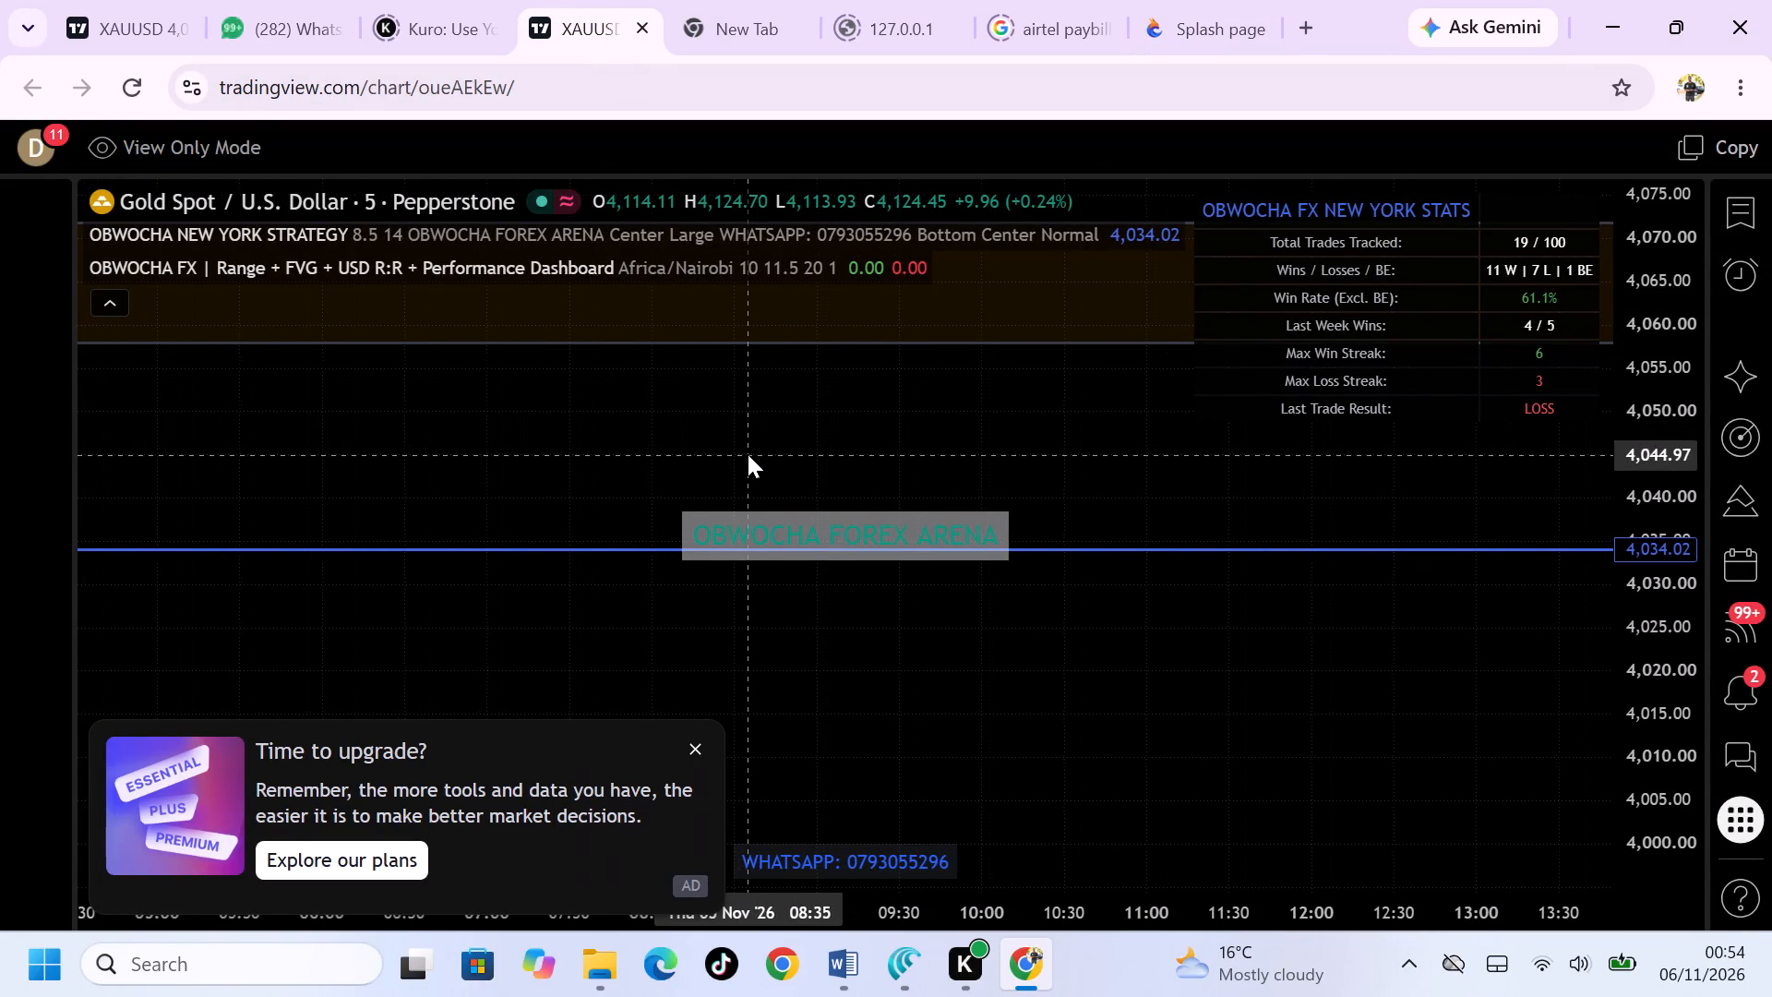
pyautogui.click(695, 746)
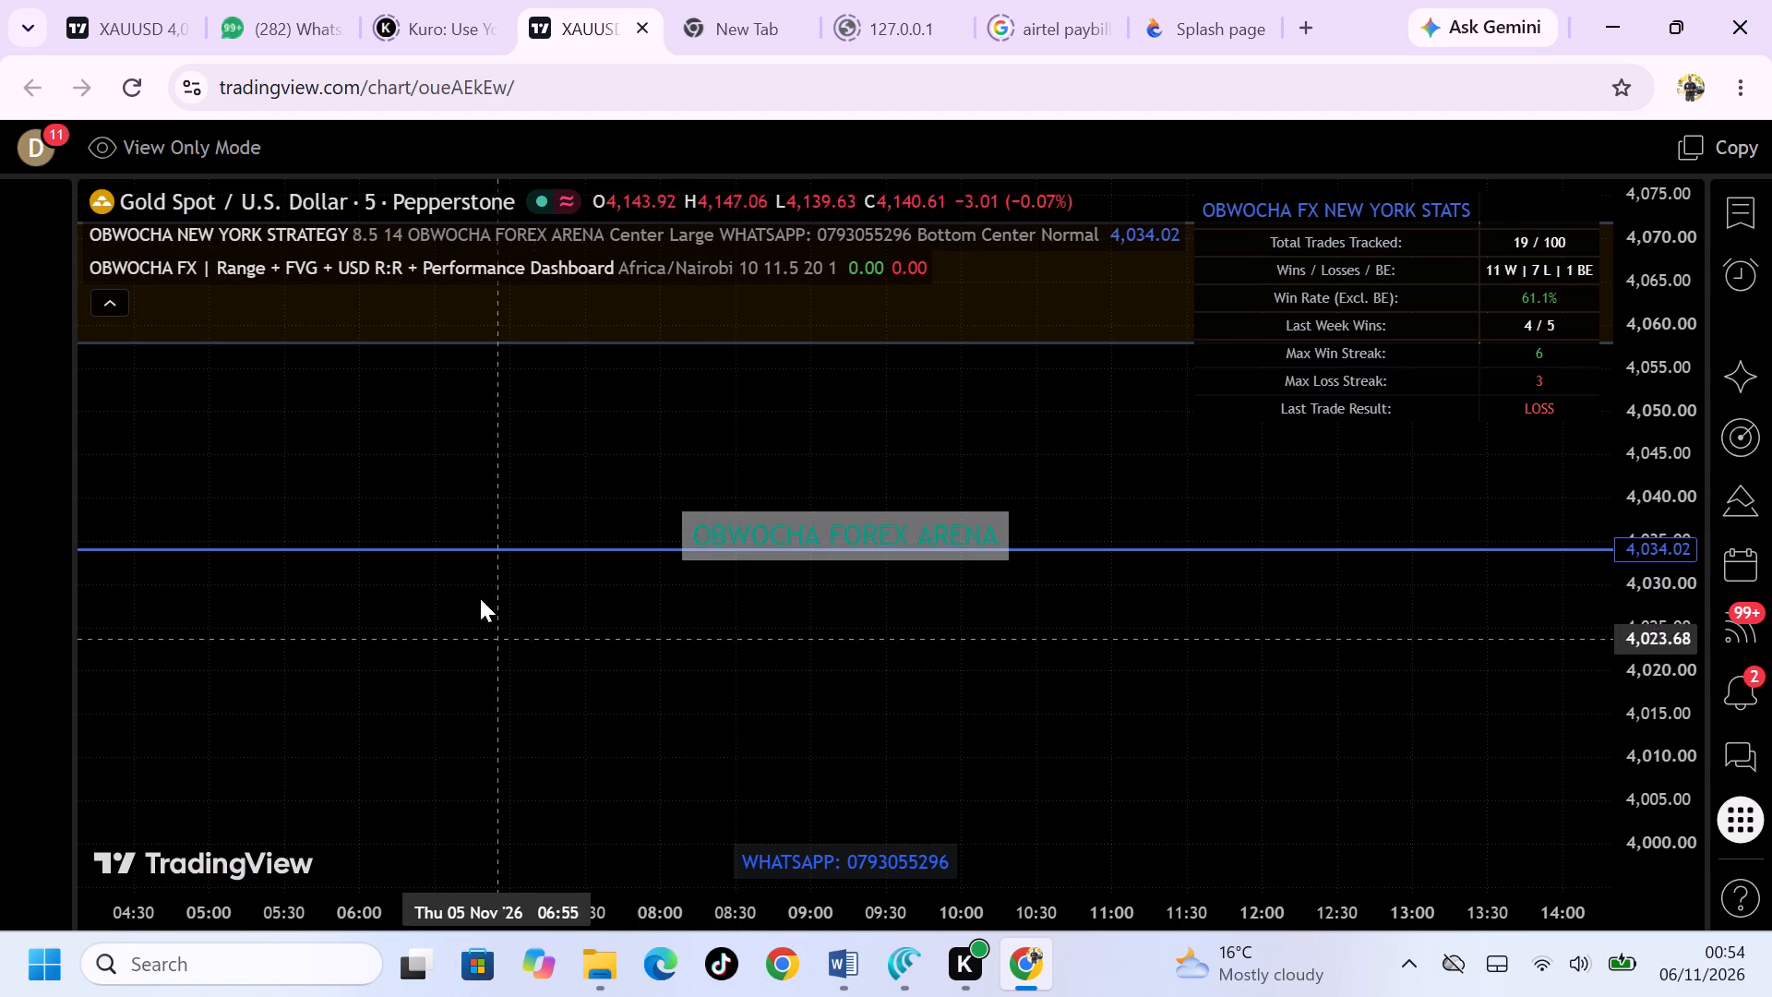
pyautogui.doubleClick(751, 265)
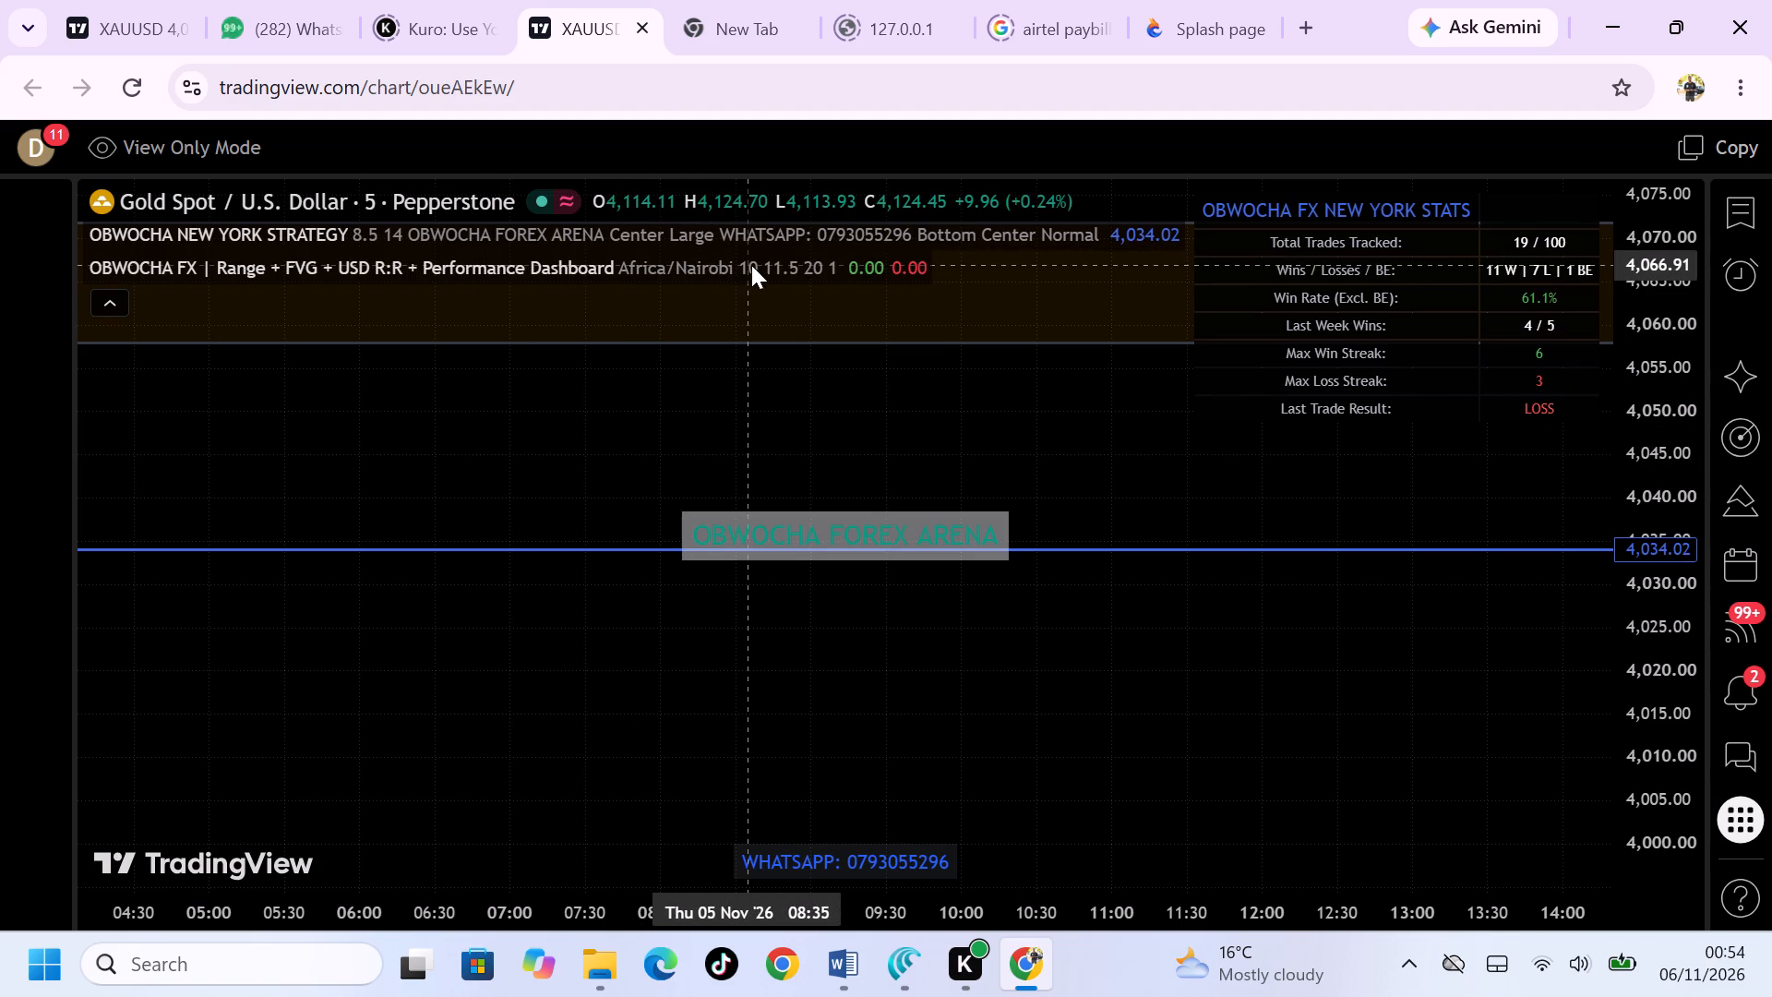
# Switch to the editable XAUUSD 2h chart.
pyautogui.click(141, 22)
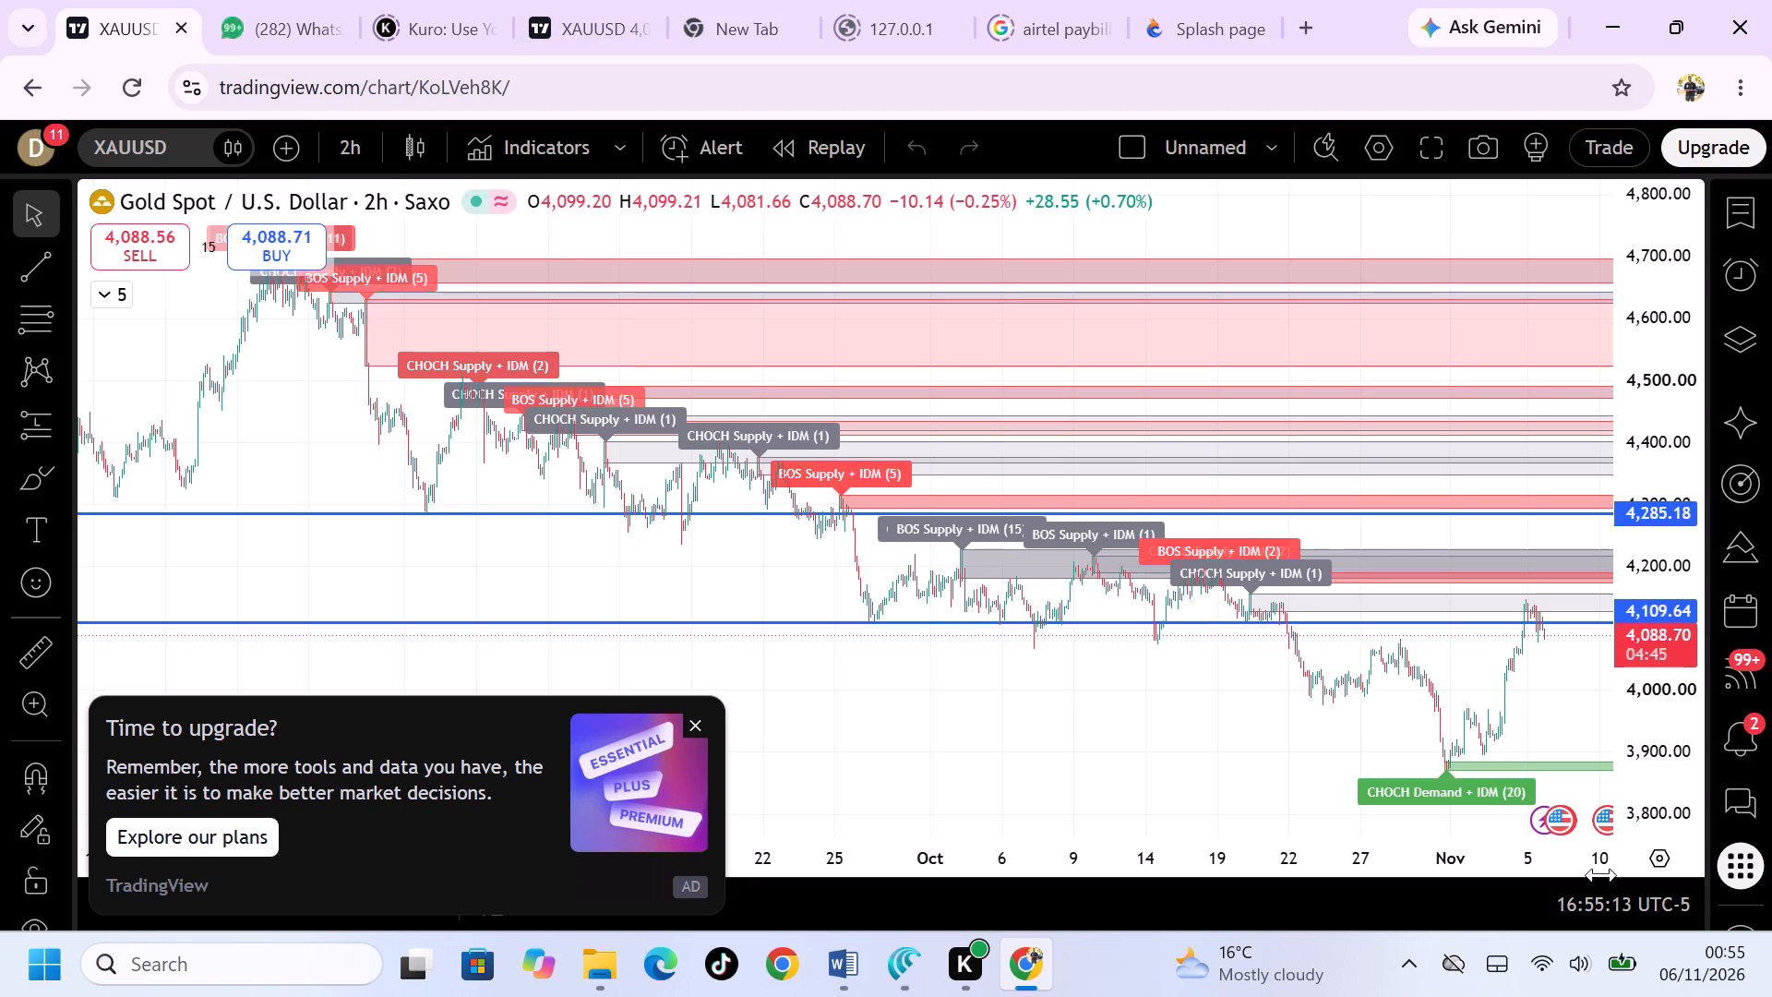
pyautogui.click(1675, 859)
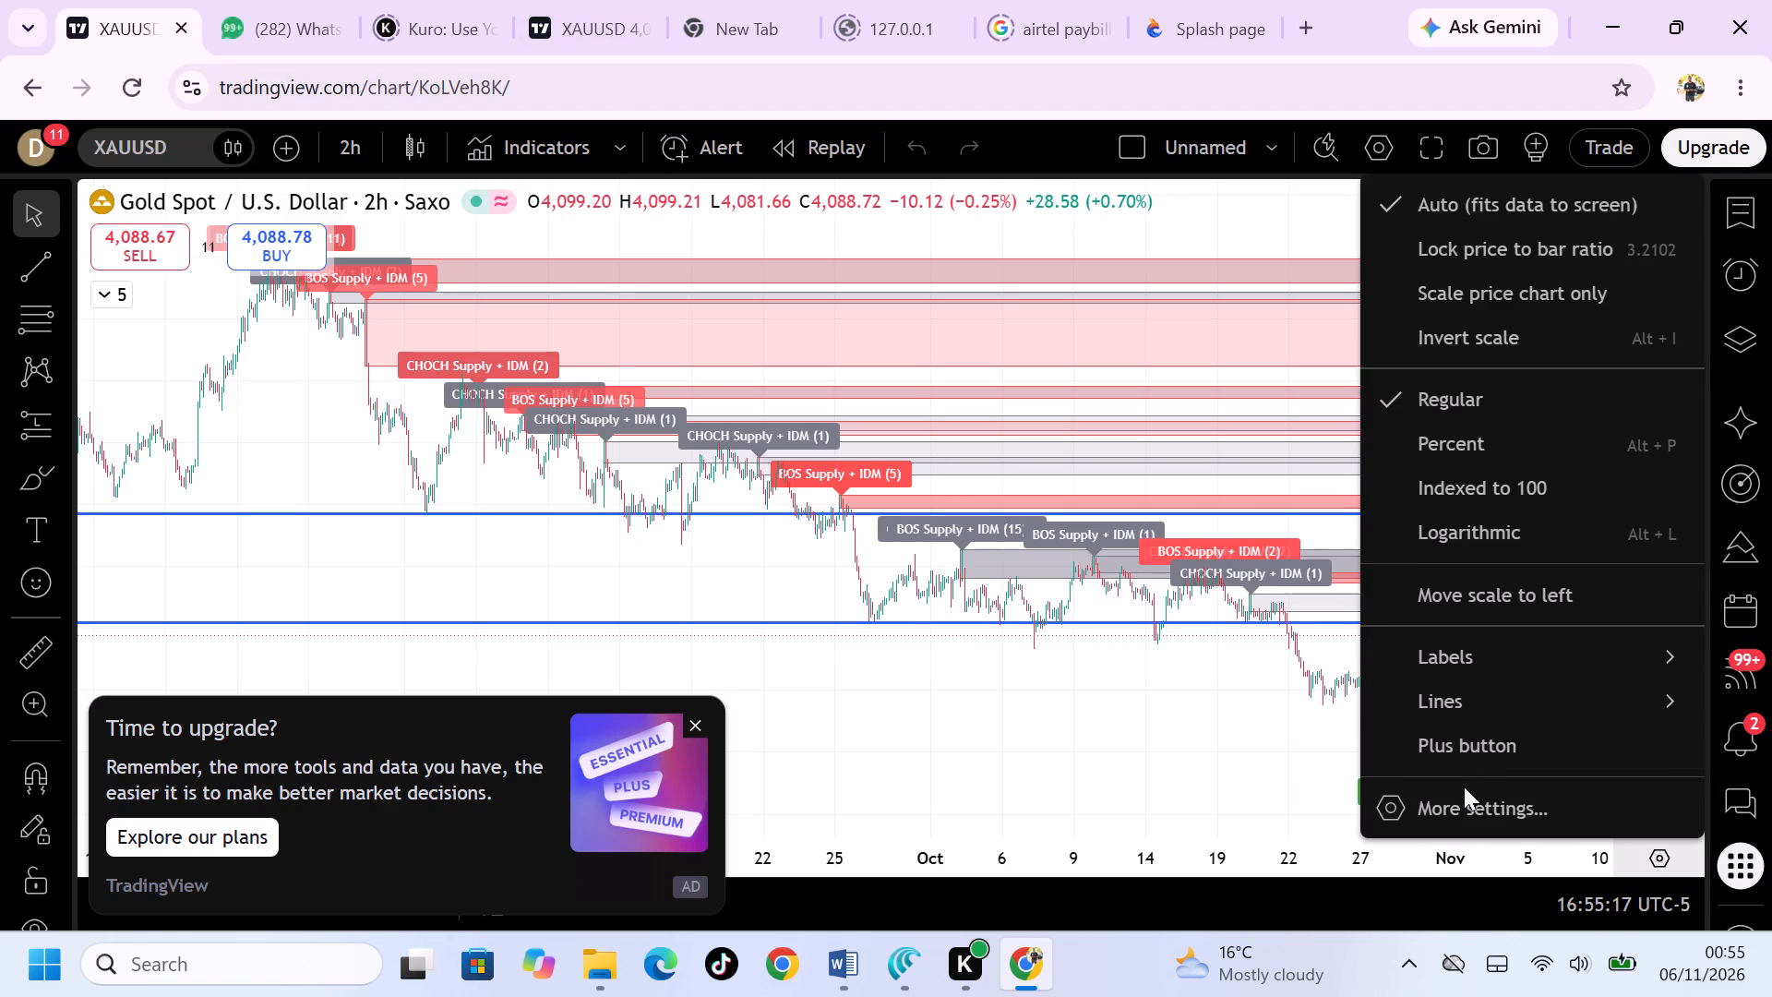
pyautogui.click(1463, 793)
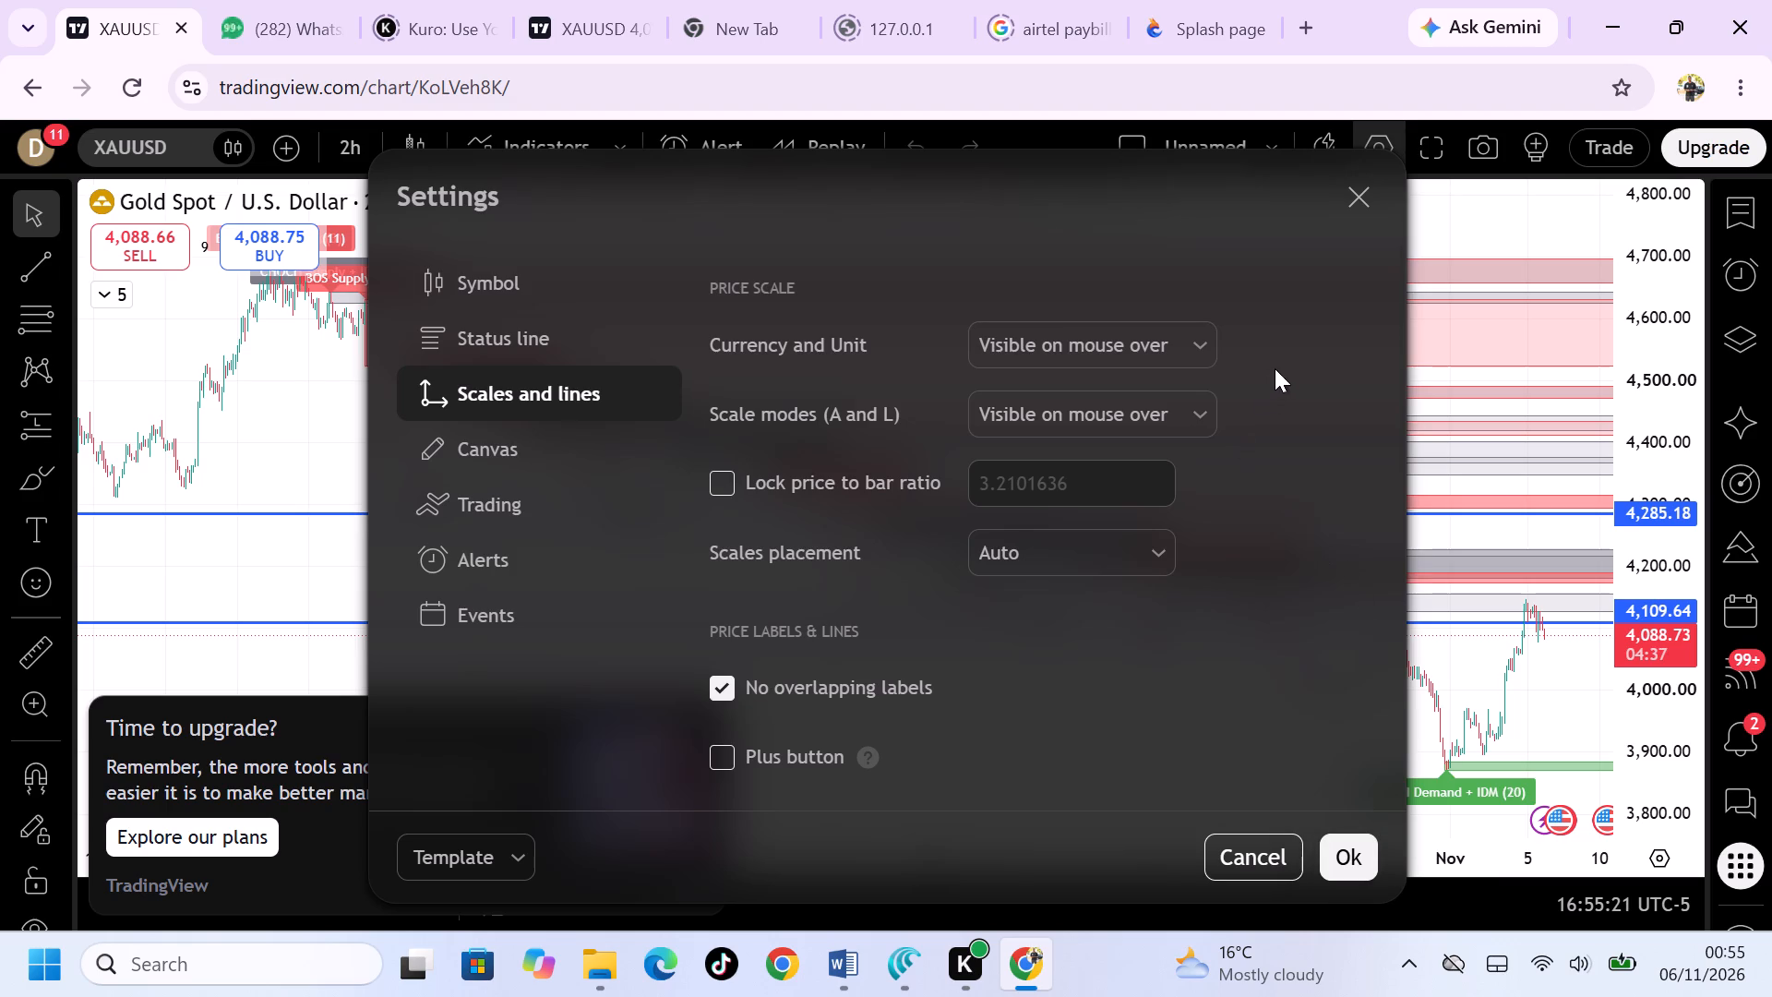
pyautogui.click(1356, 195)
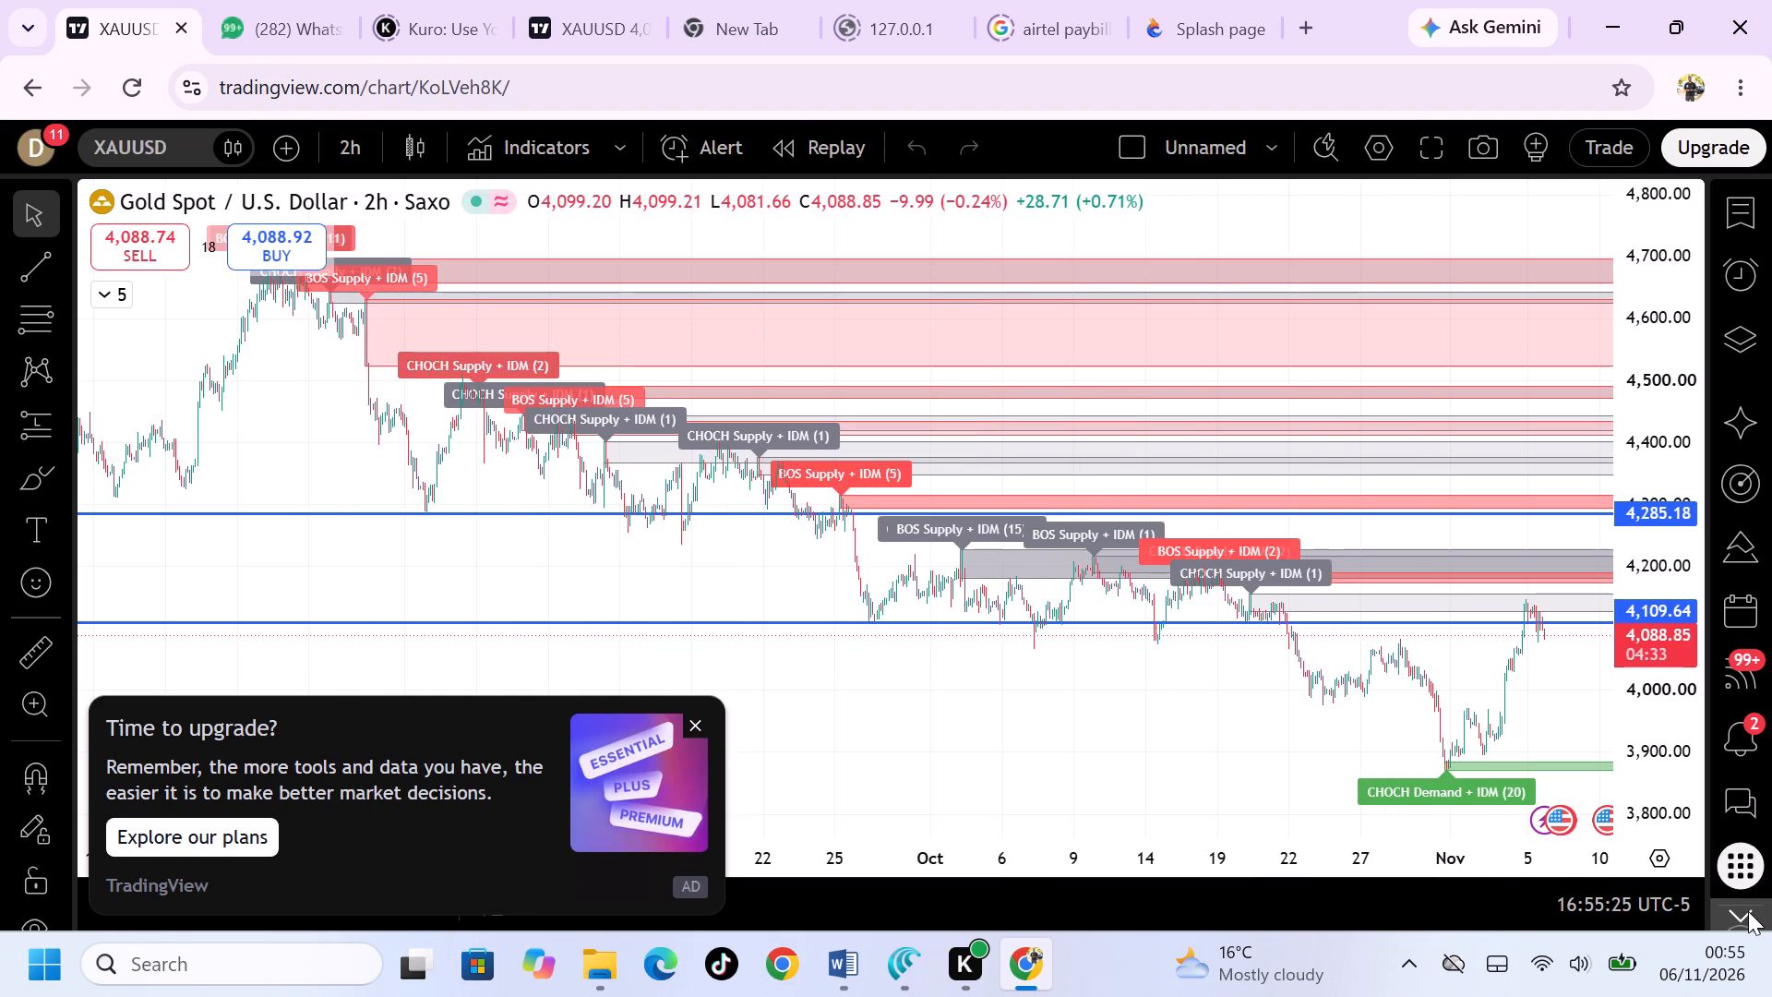
# Search the Help Center for "pin" and open the article "What is Pine Script".
pyautogui.click(1748, 911)
pyautogui.click(1727, 876)
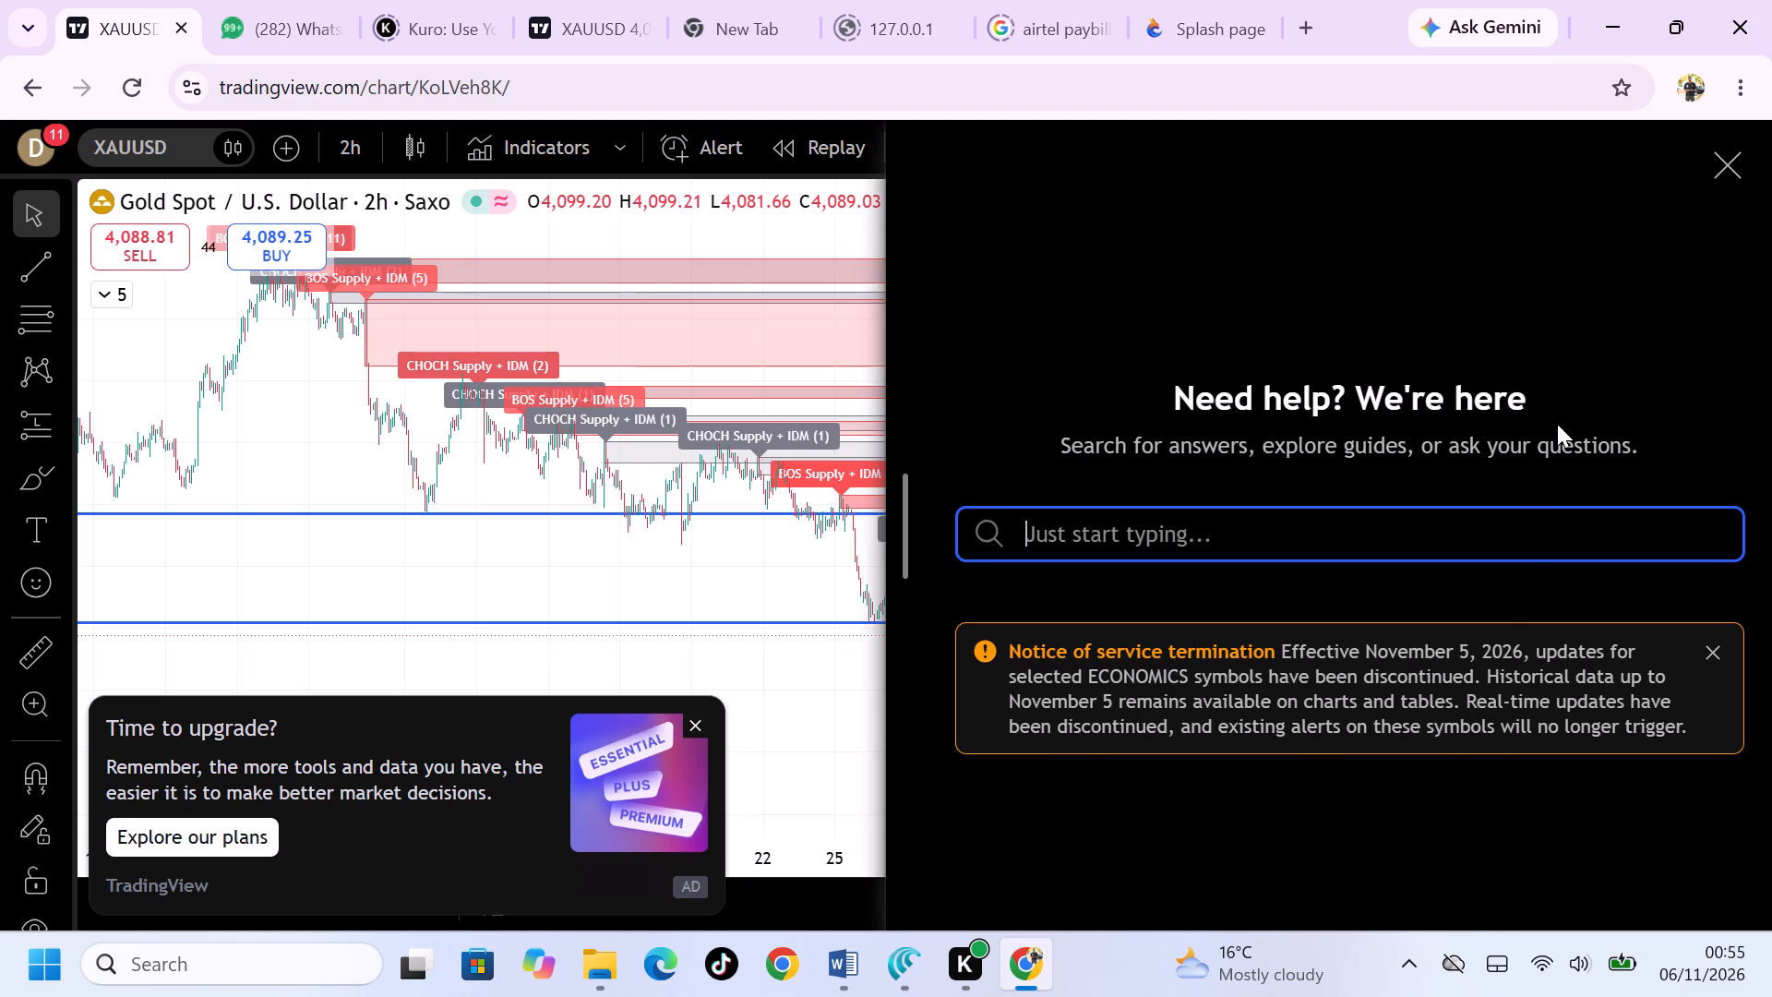
pyautogui.write('pin')
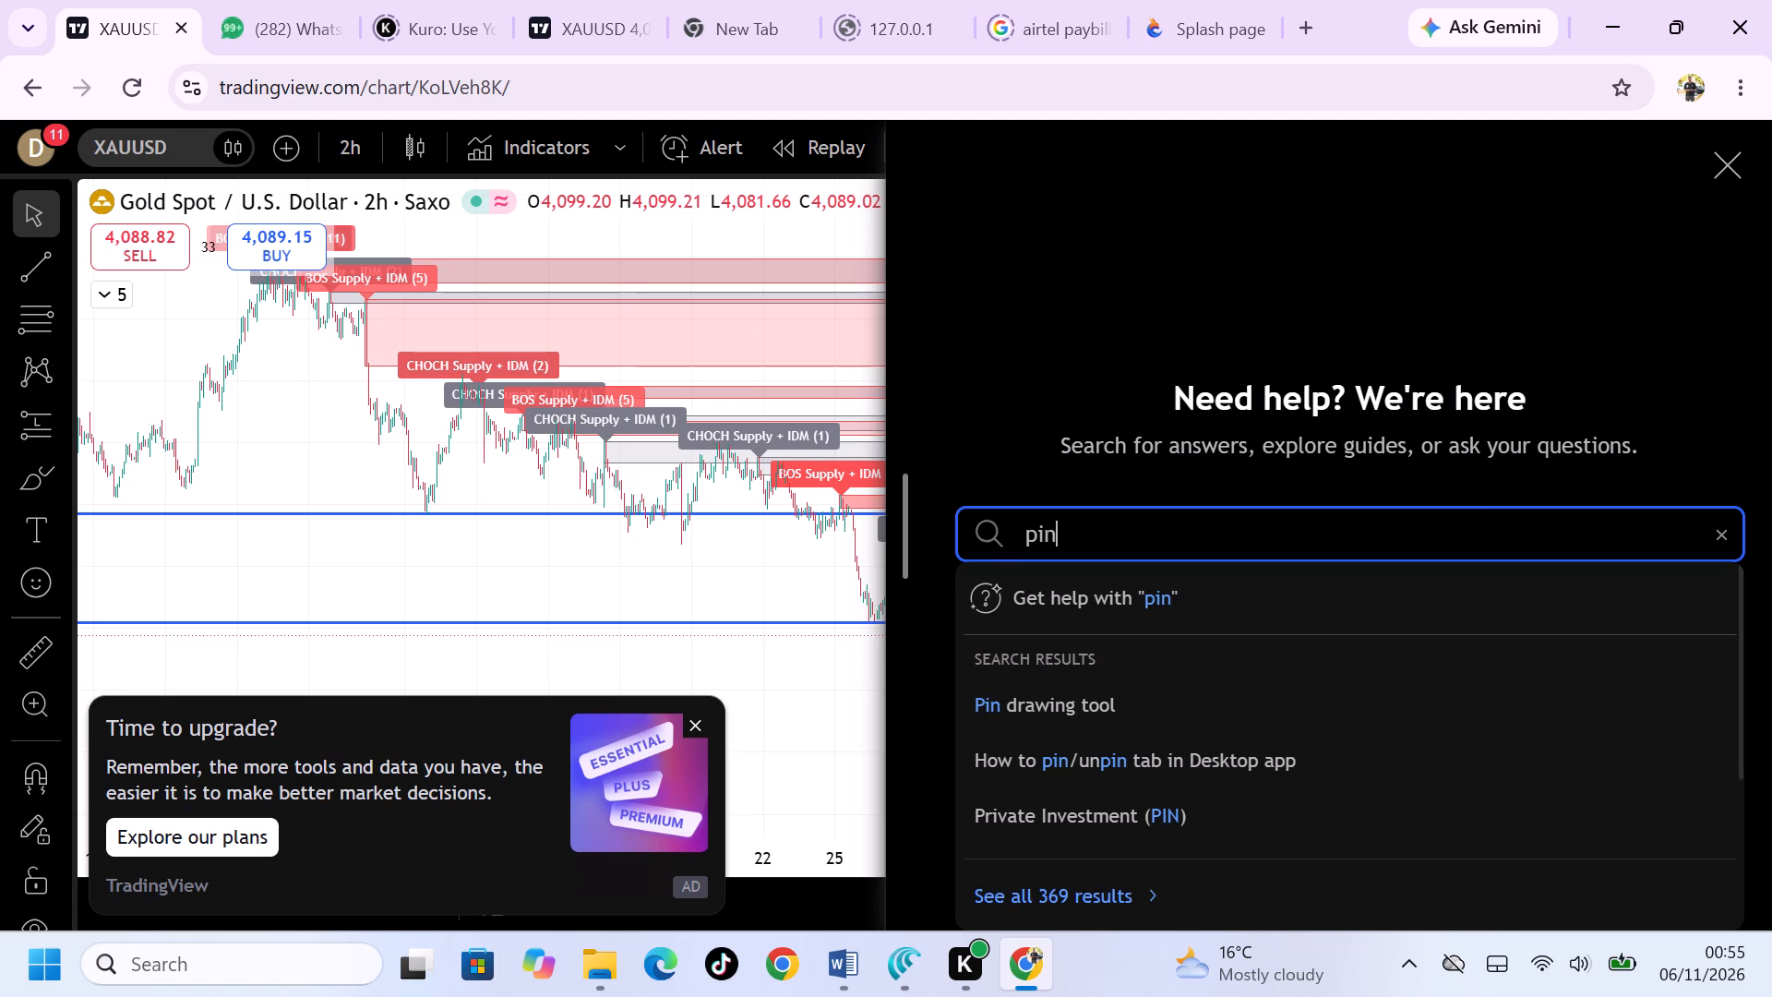
pyautogui.scroll(-1, 1402, 675)
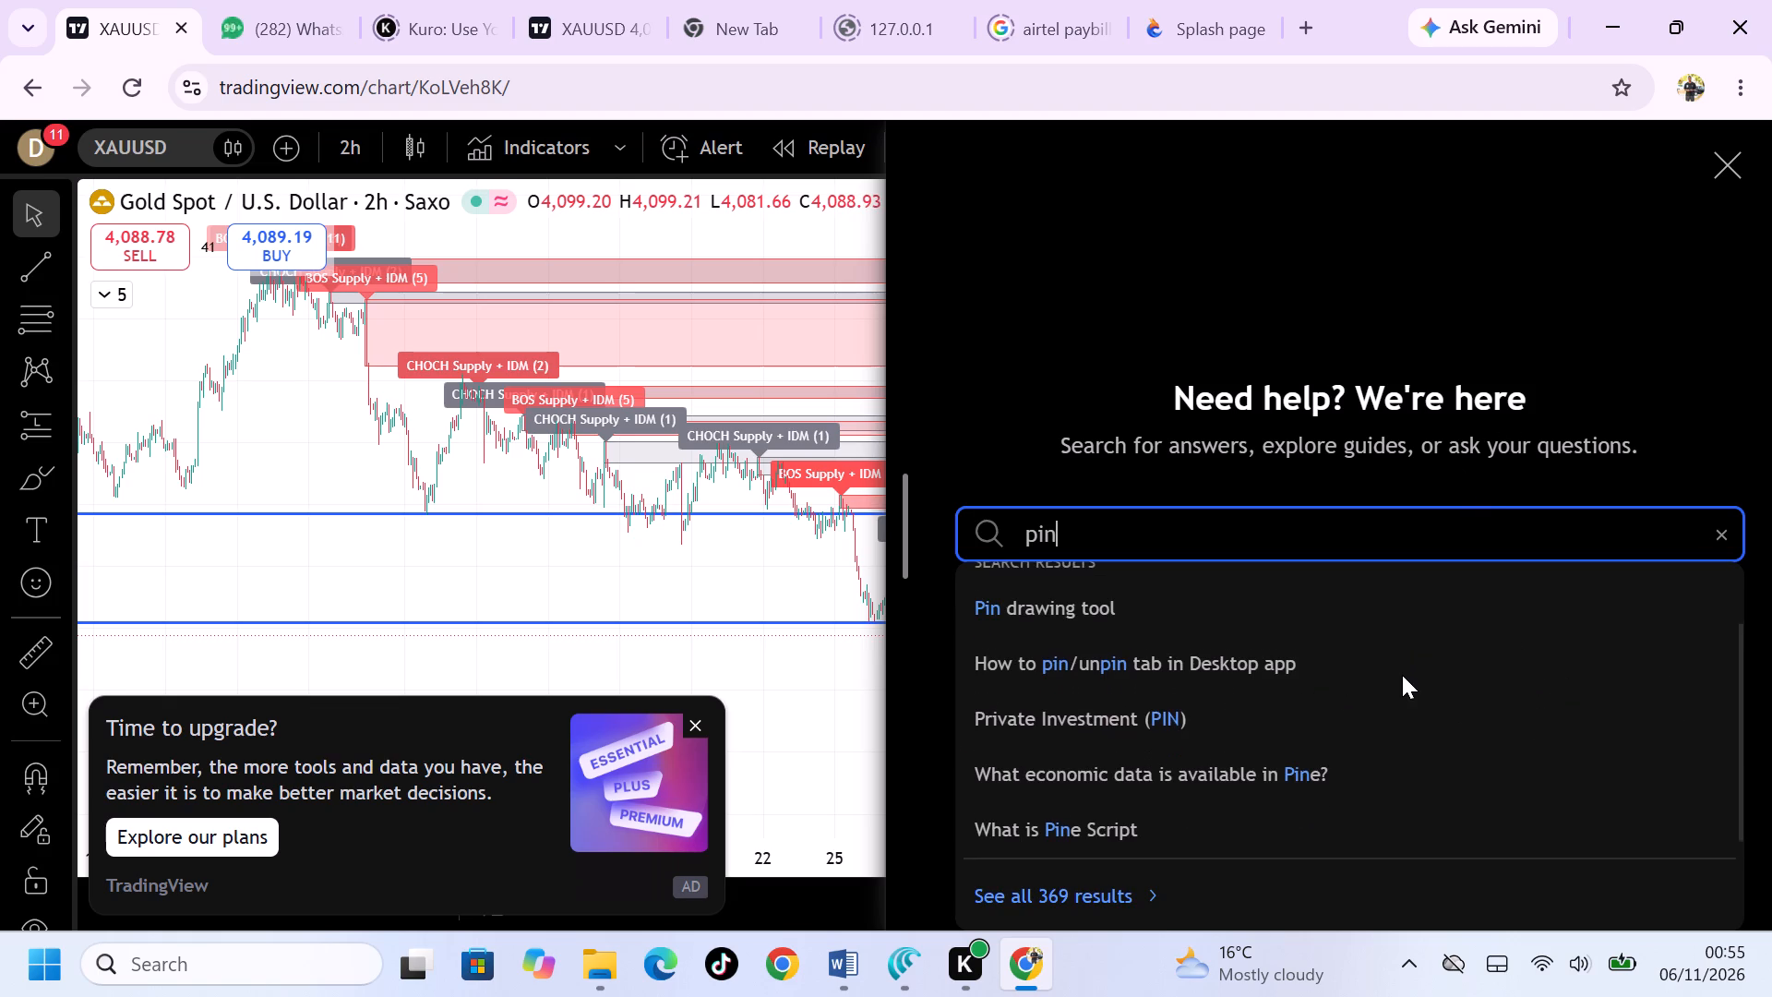
pyautogui.scroll(-1, 1402, 675)
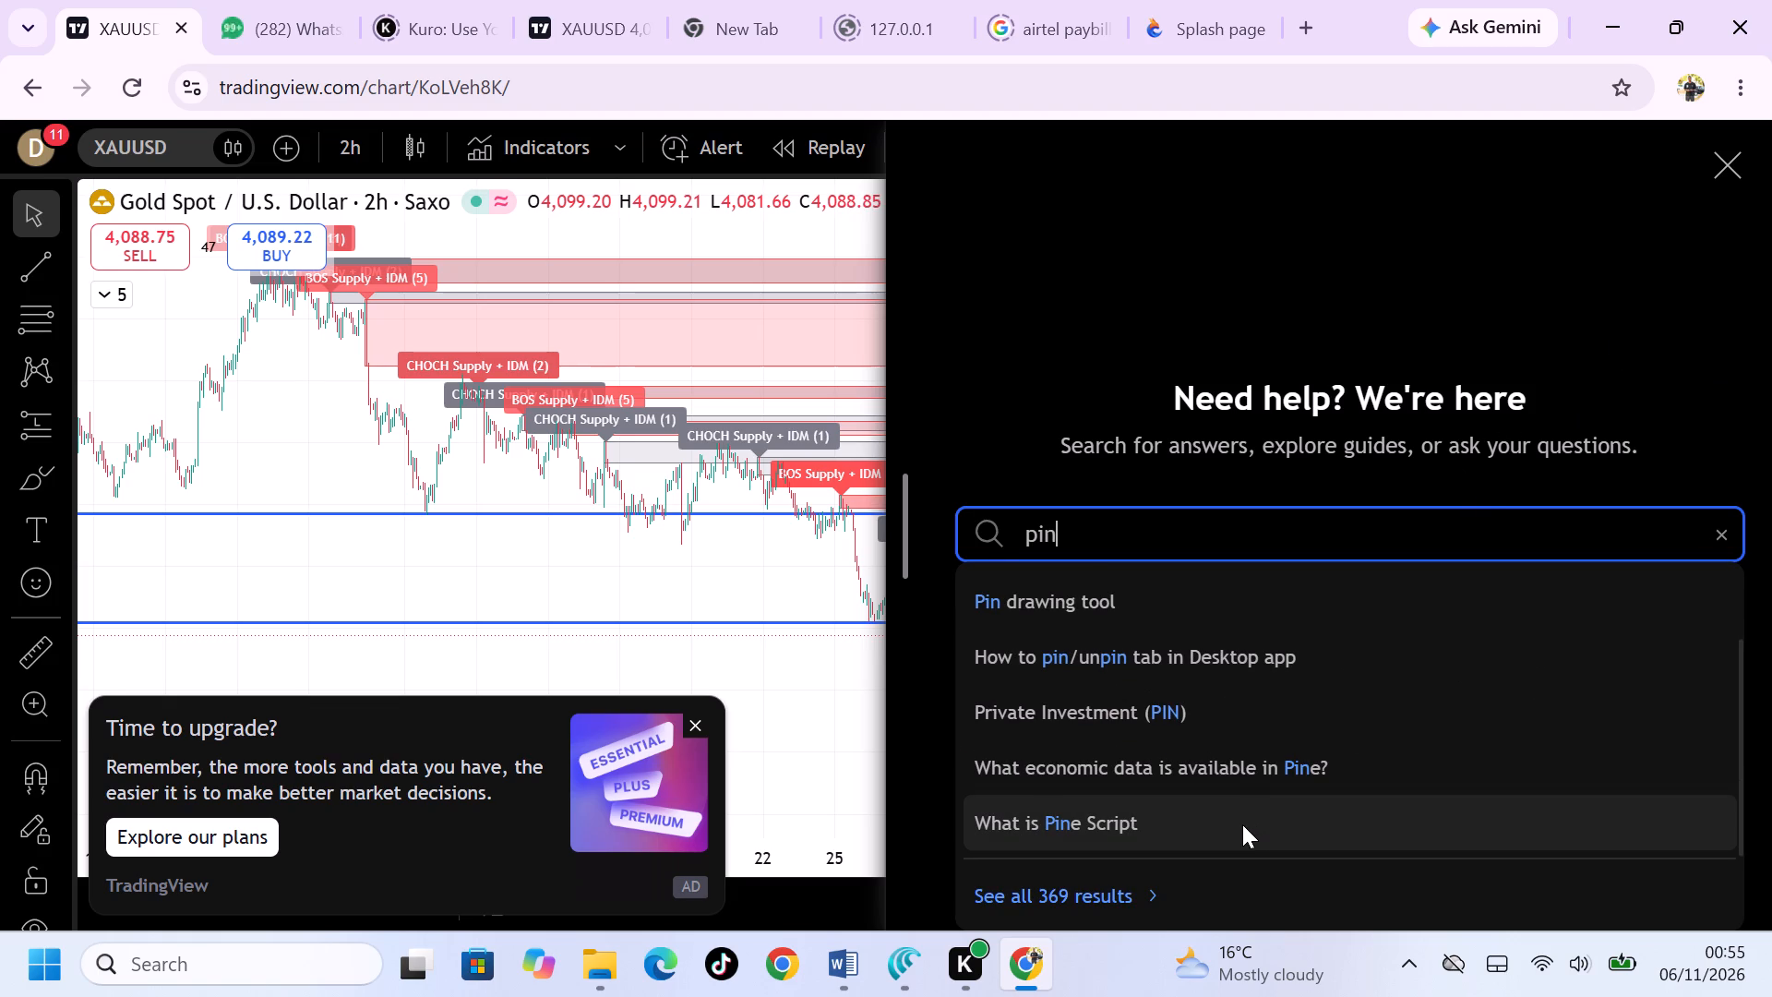
pyautogui.click(1242, 824)
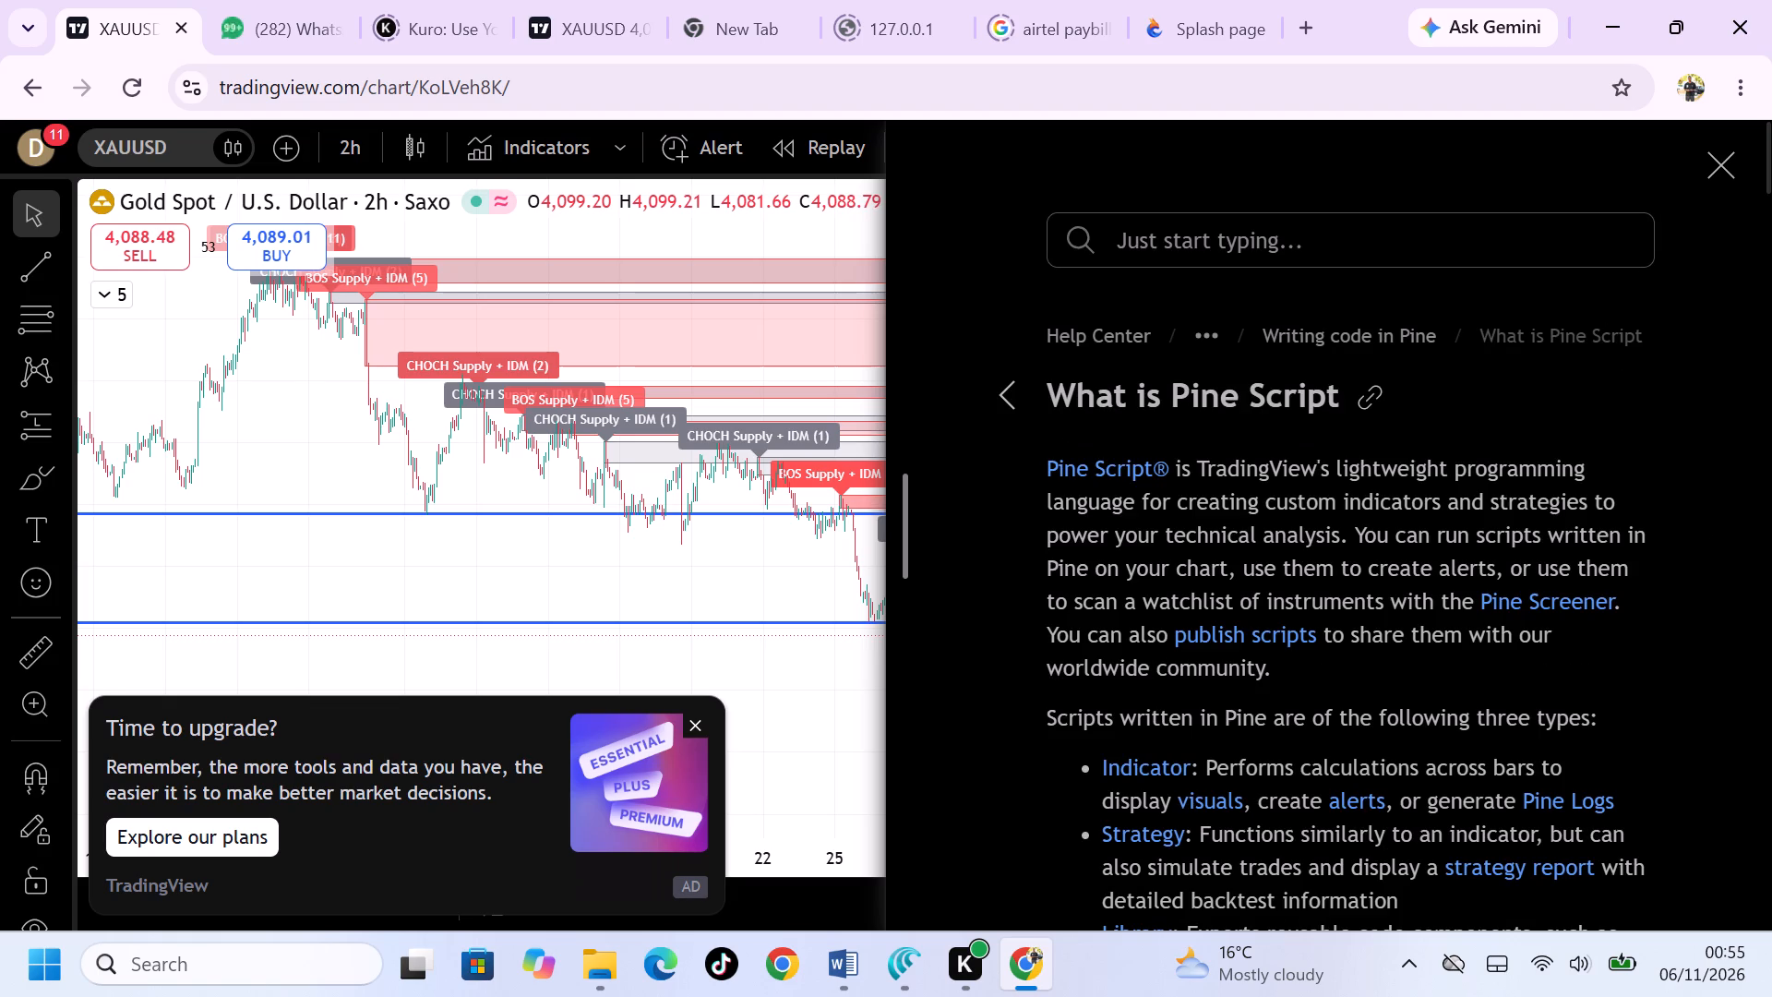
# Read how to write and edit scripts in the Pine Script article, including where to open the Pine Editor, and close the help.
pyautogui.scroll(-1, 1208, 563)
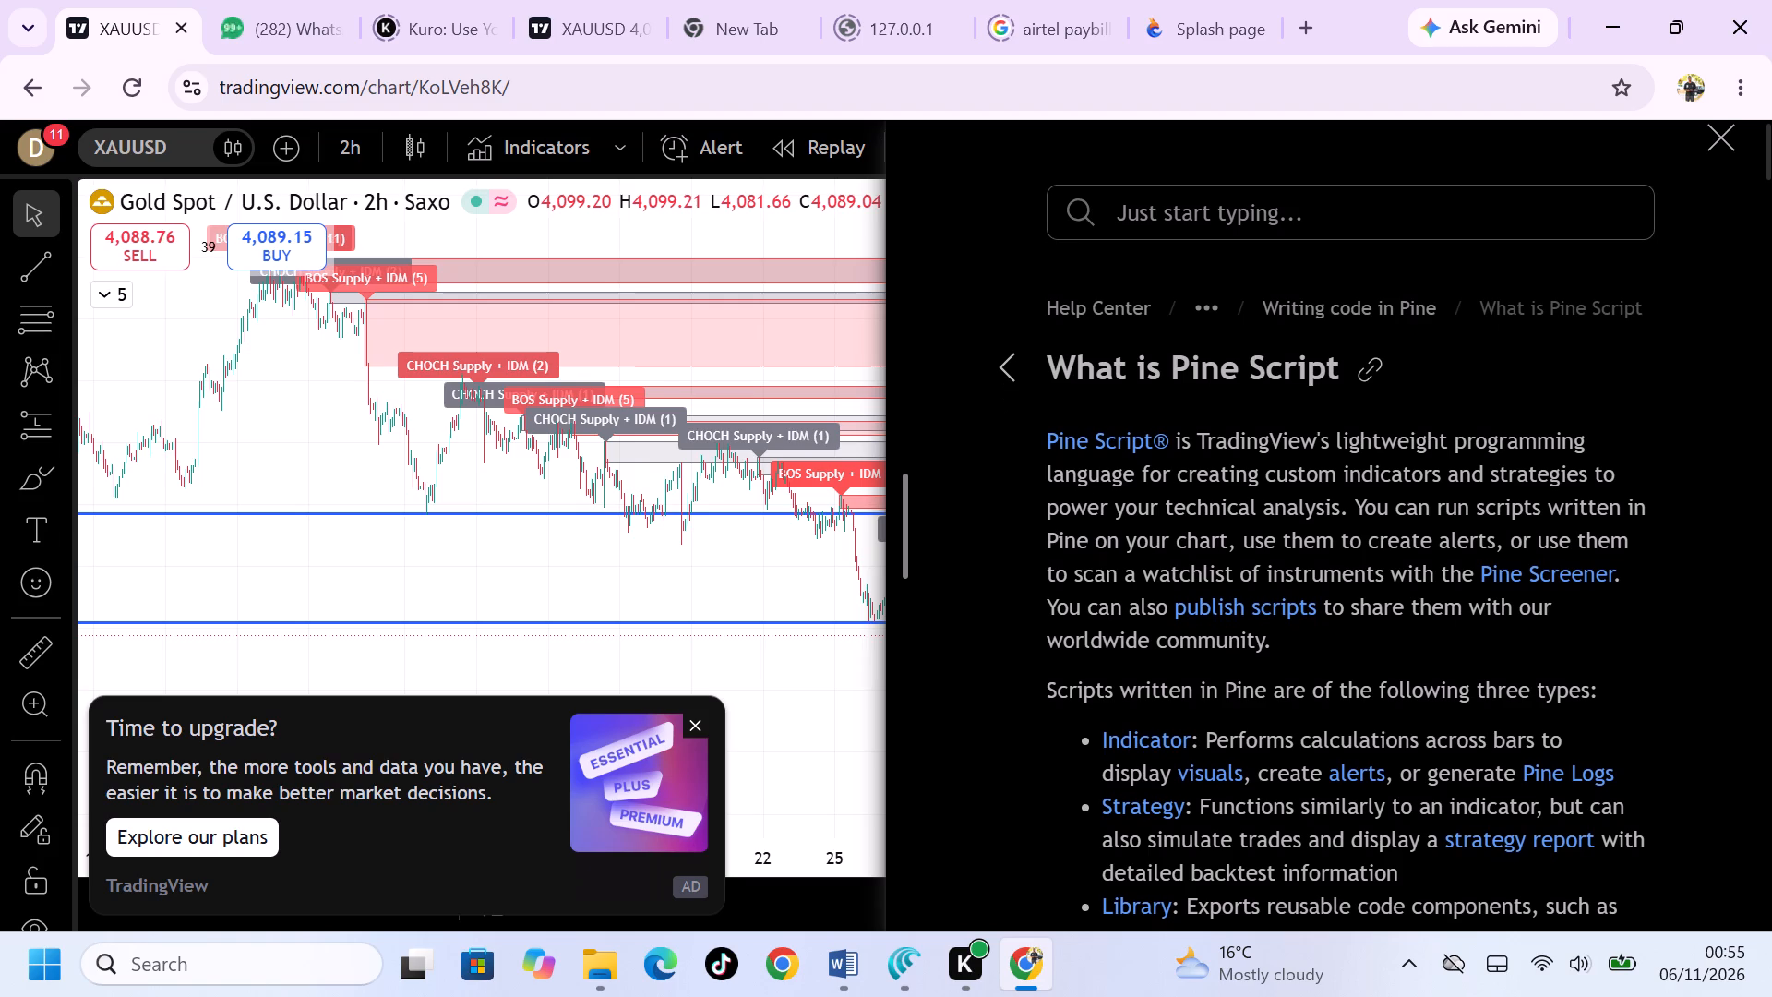
pyautogui.scroll(-2, 1208, 563)
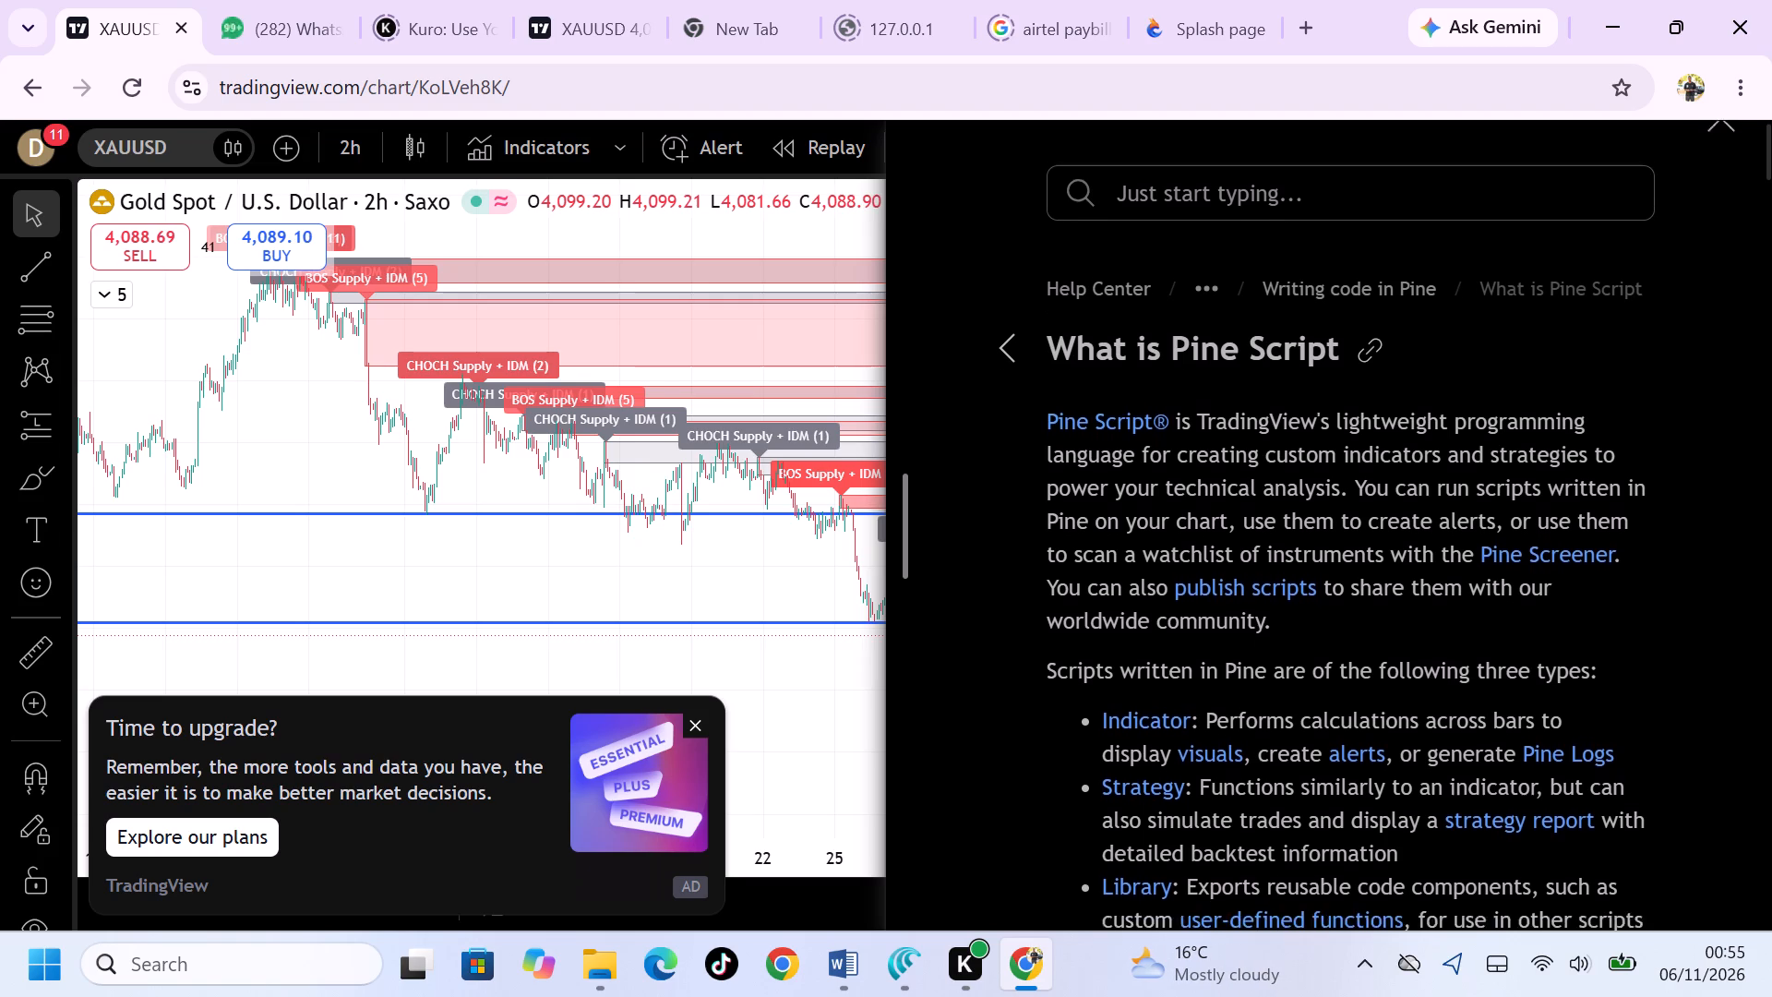
pyautogui.scroll(-4, 1208, 563)
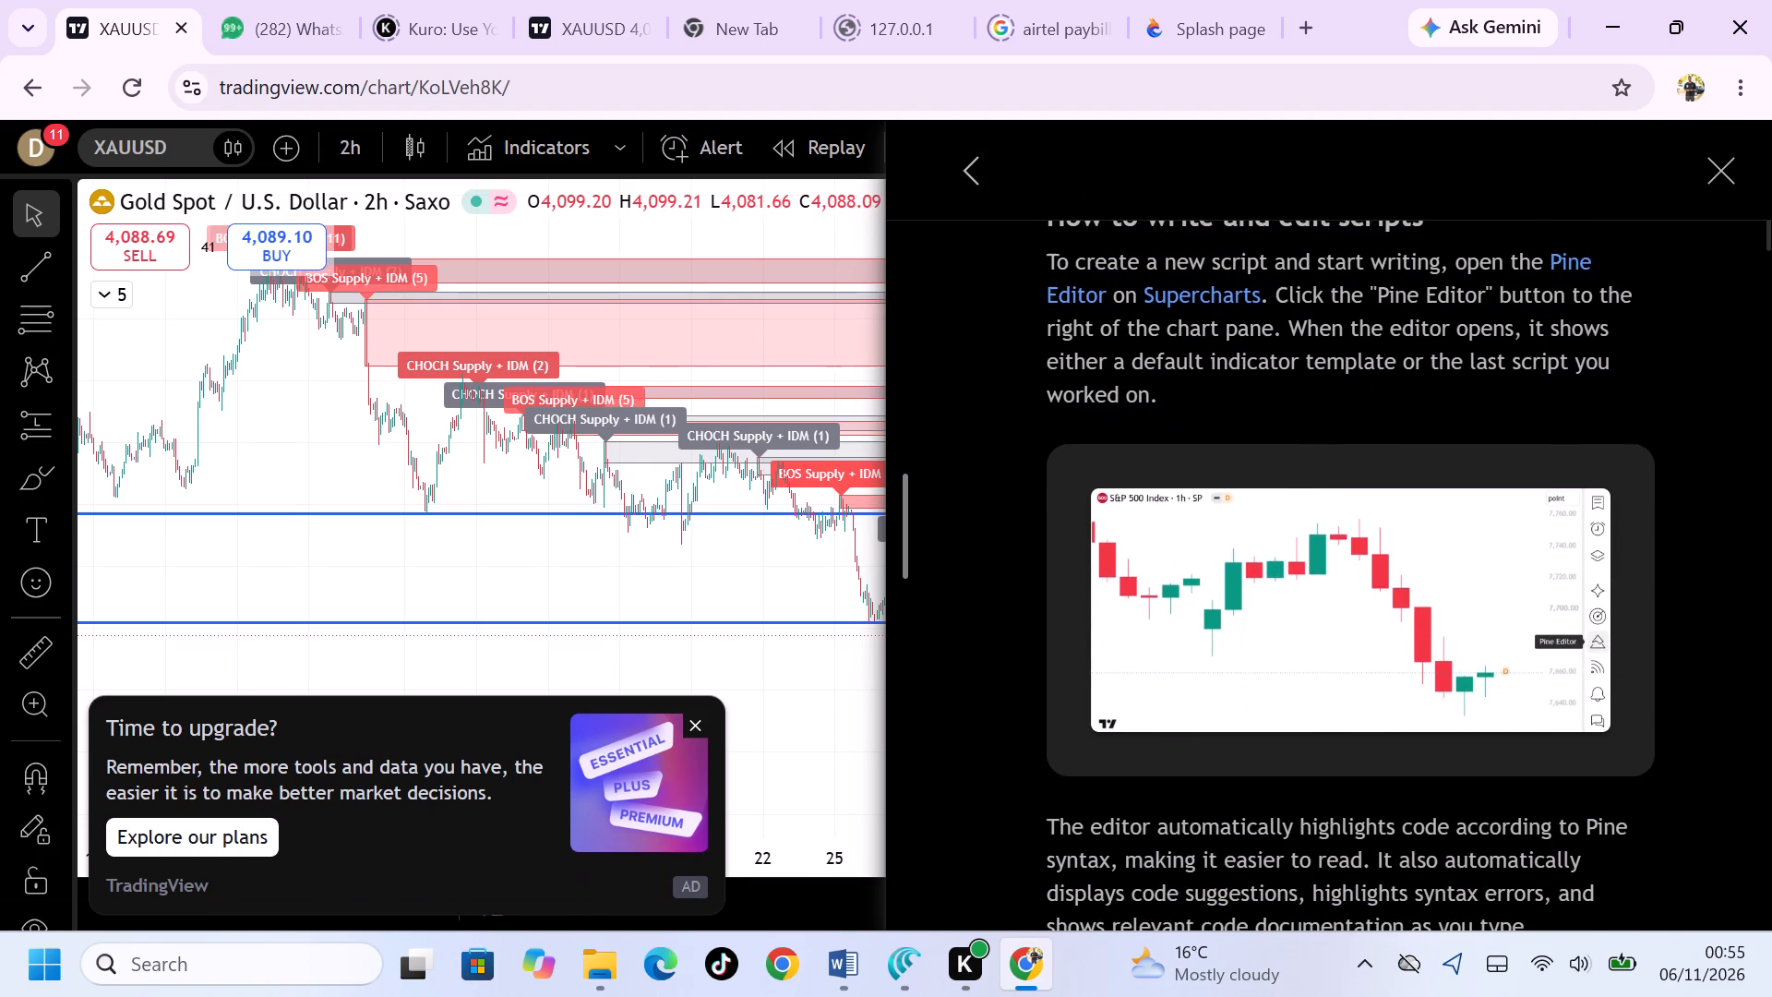
pyautogui.scroll(-2, 1208, 563)
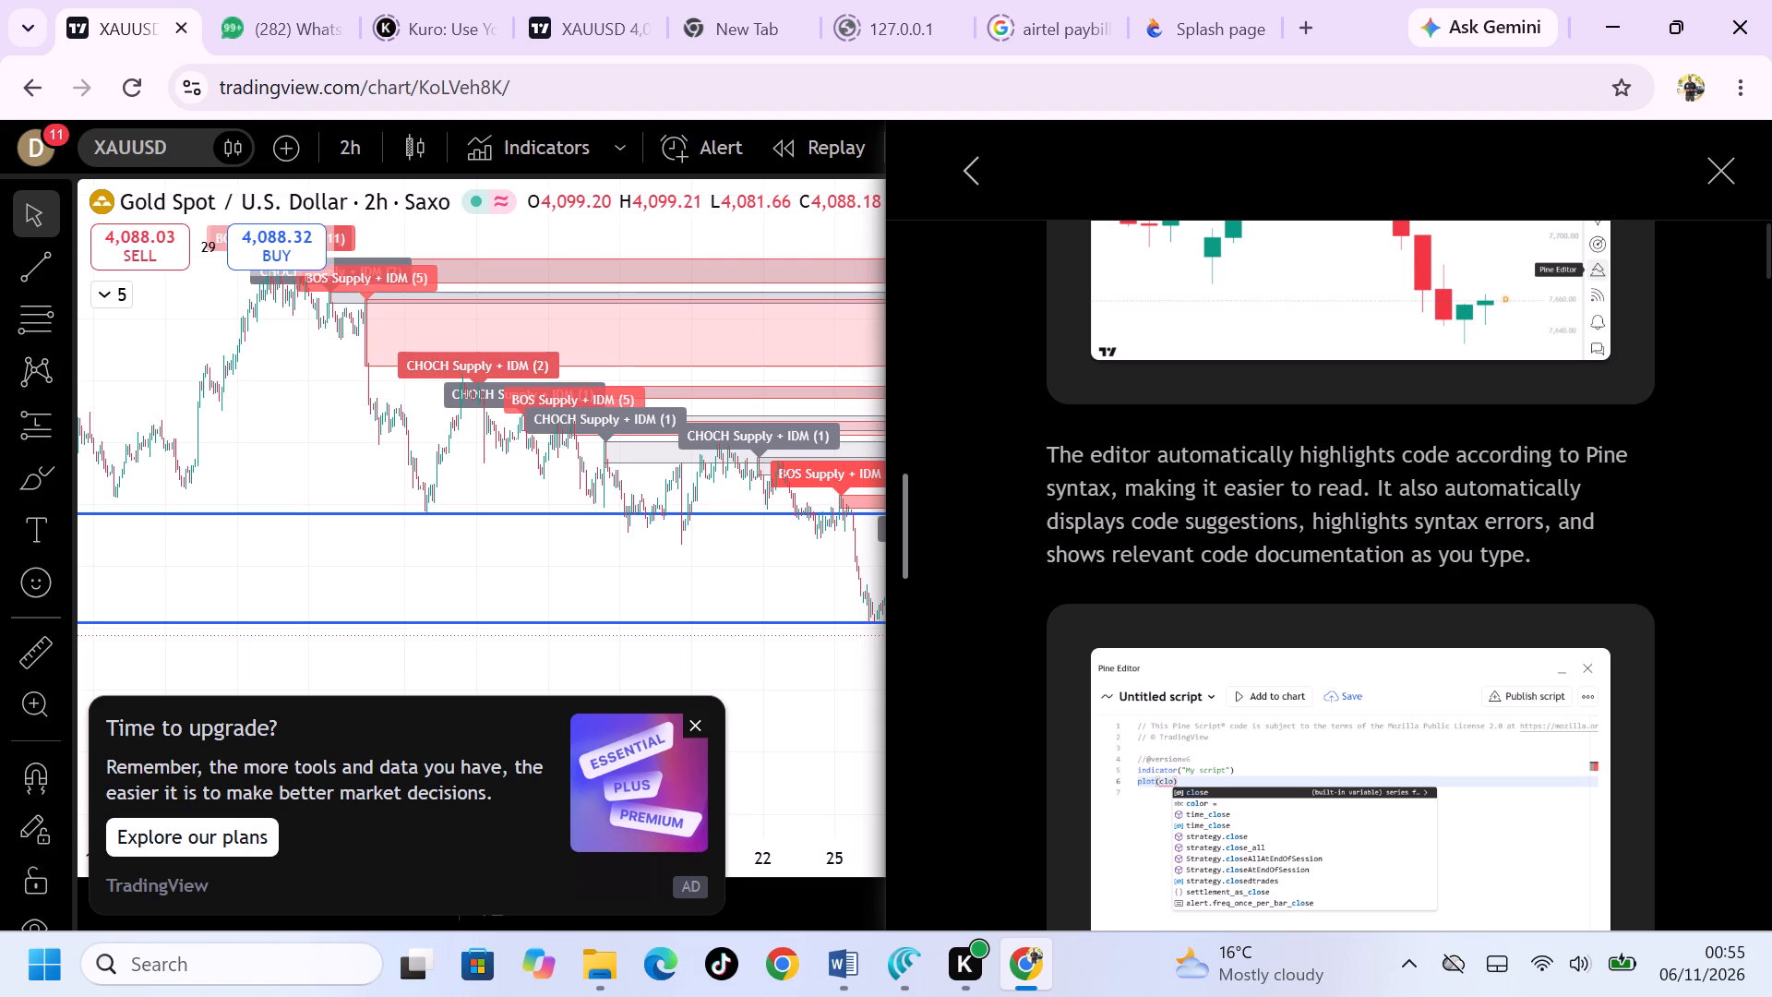
pyautogui.scroll(-3, 1208, 563)
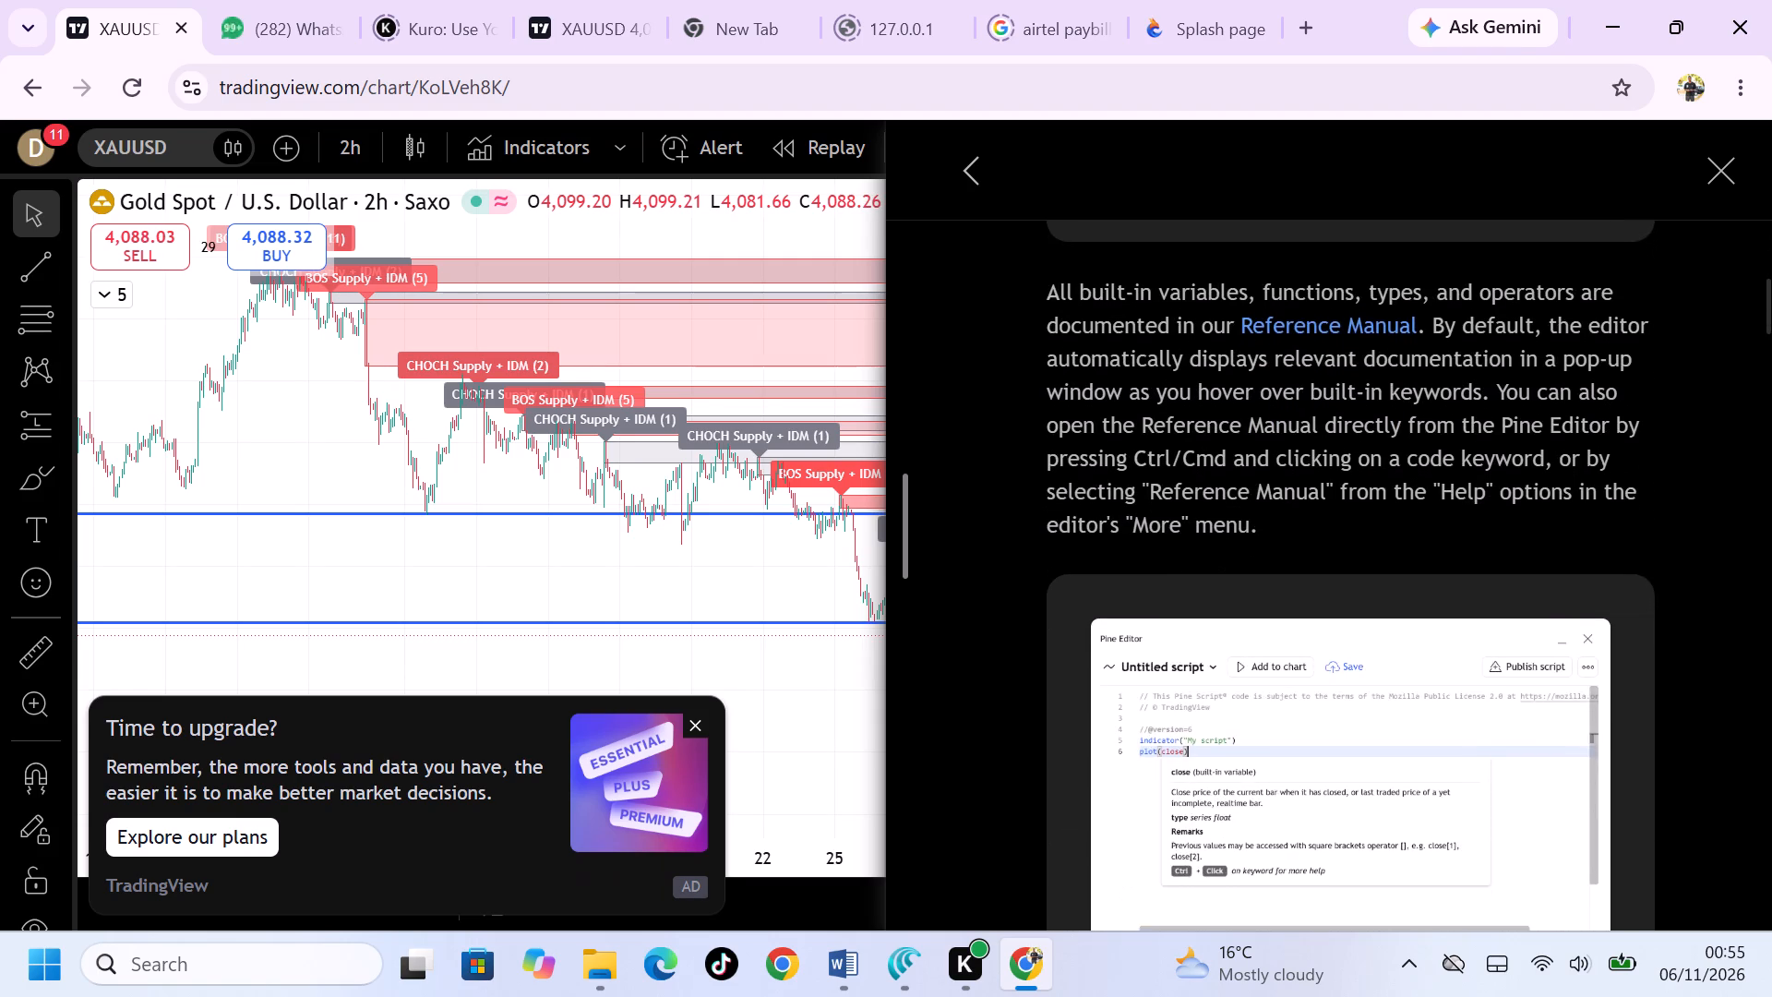
pyautogui.scroll(-2, 1208, 563)
pyautogui.scroll(3, 1208, 563)
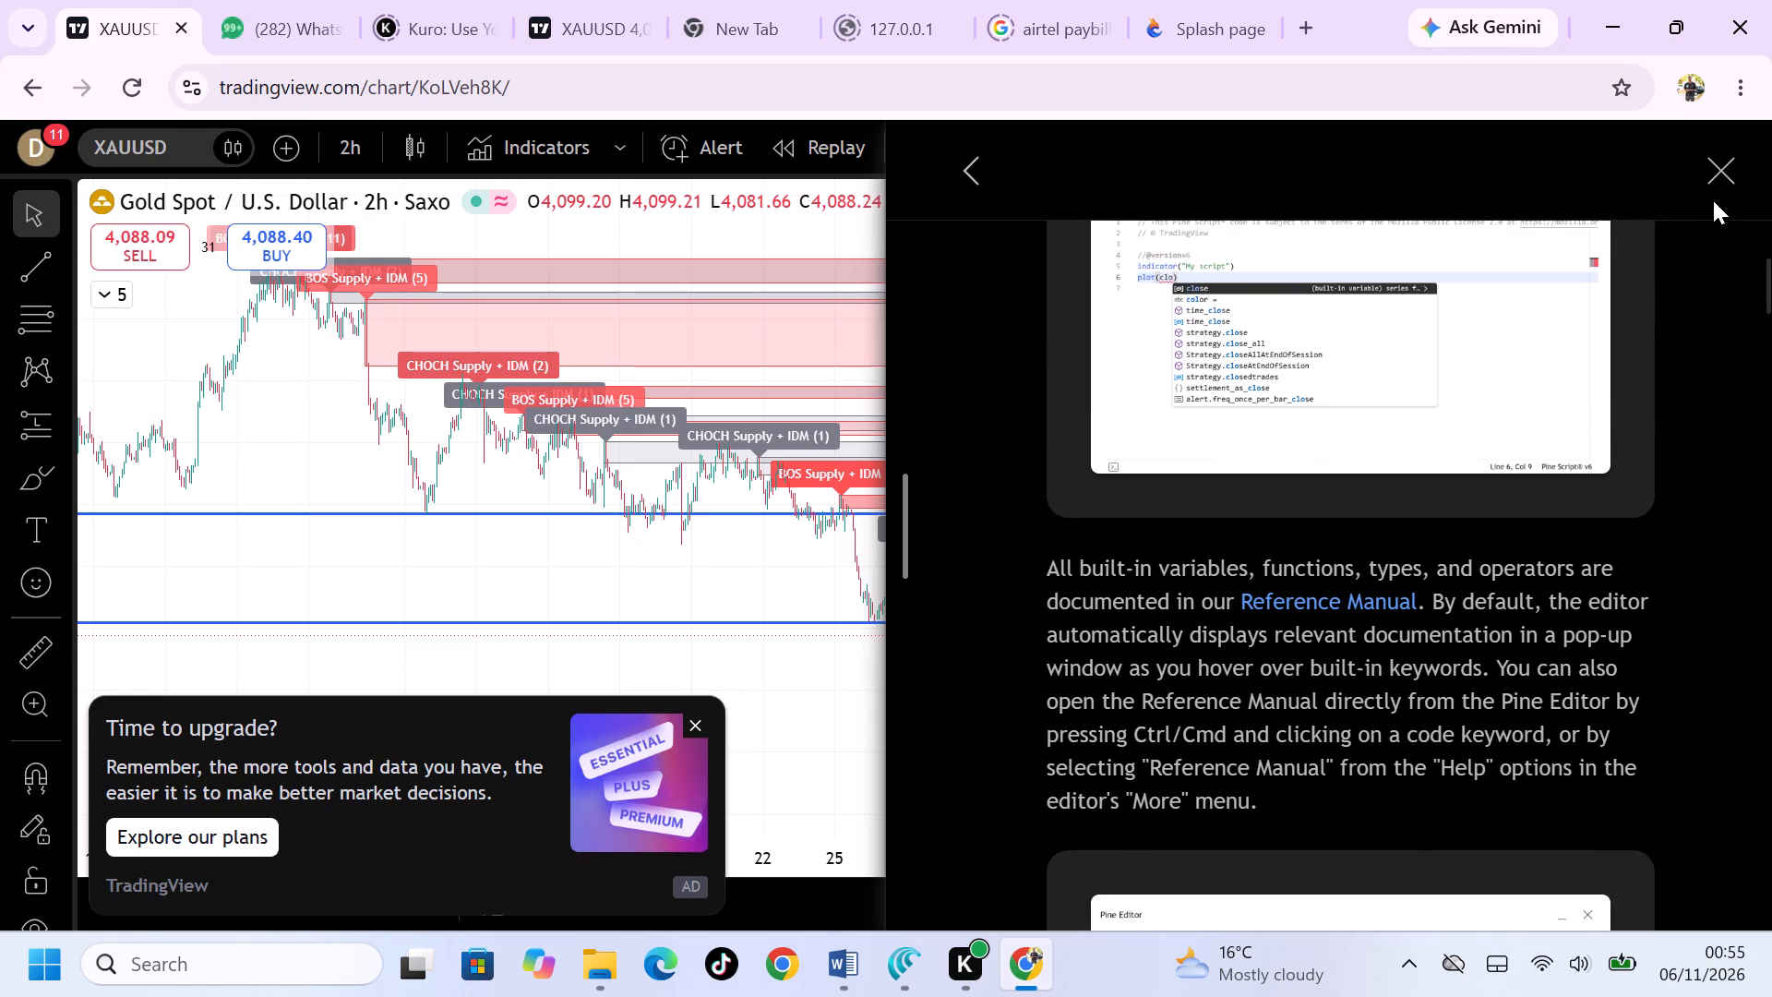
pyautogui.click(1720, 191)
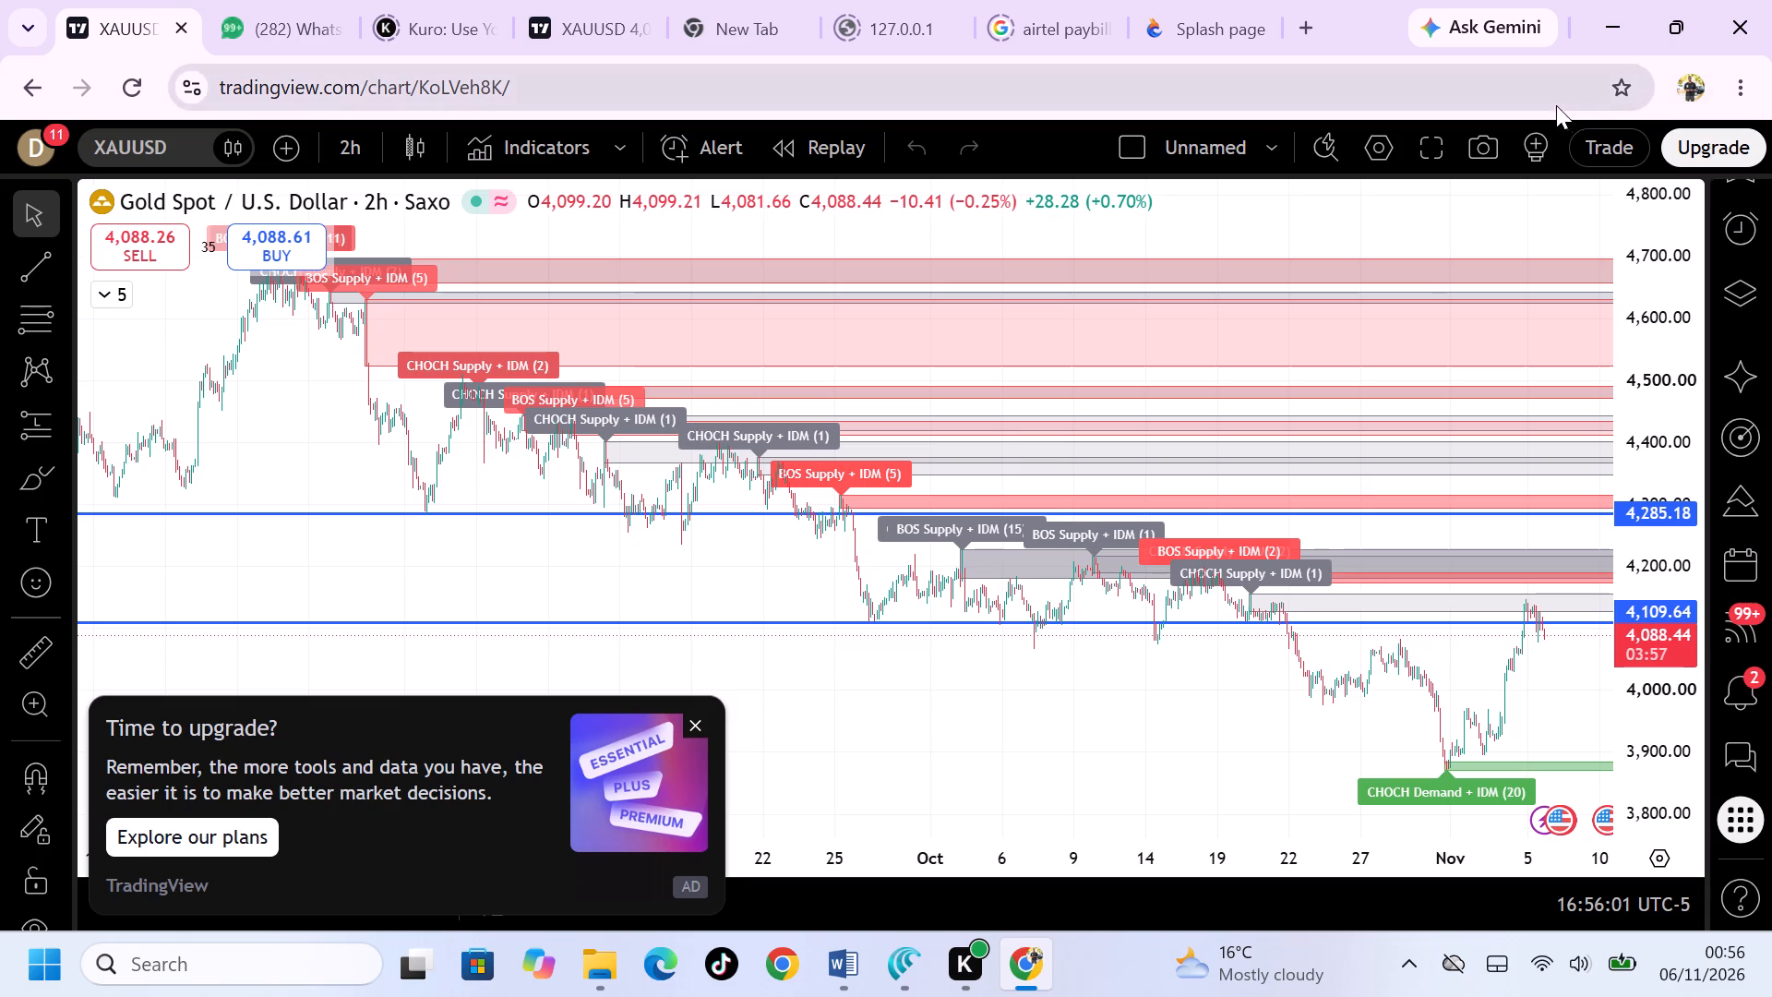
# Locate the Pine Editor among the chart's available products and tools.
pyautogui.scroll(-2, 1739, 692)
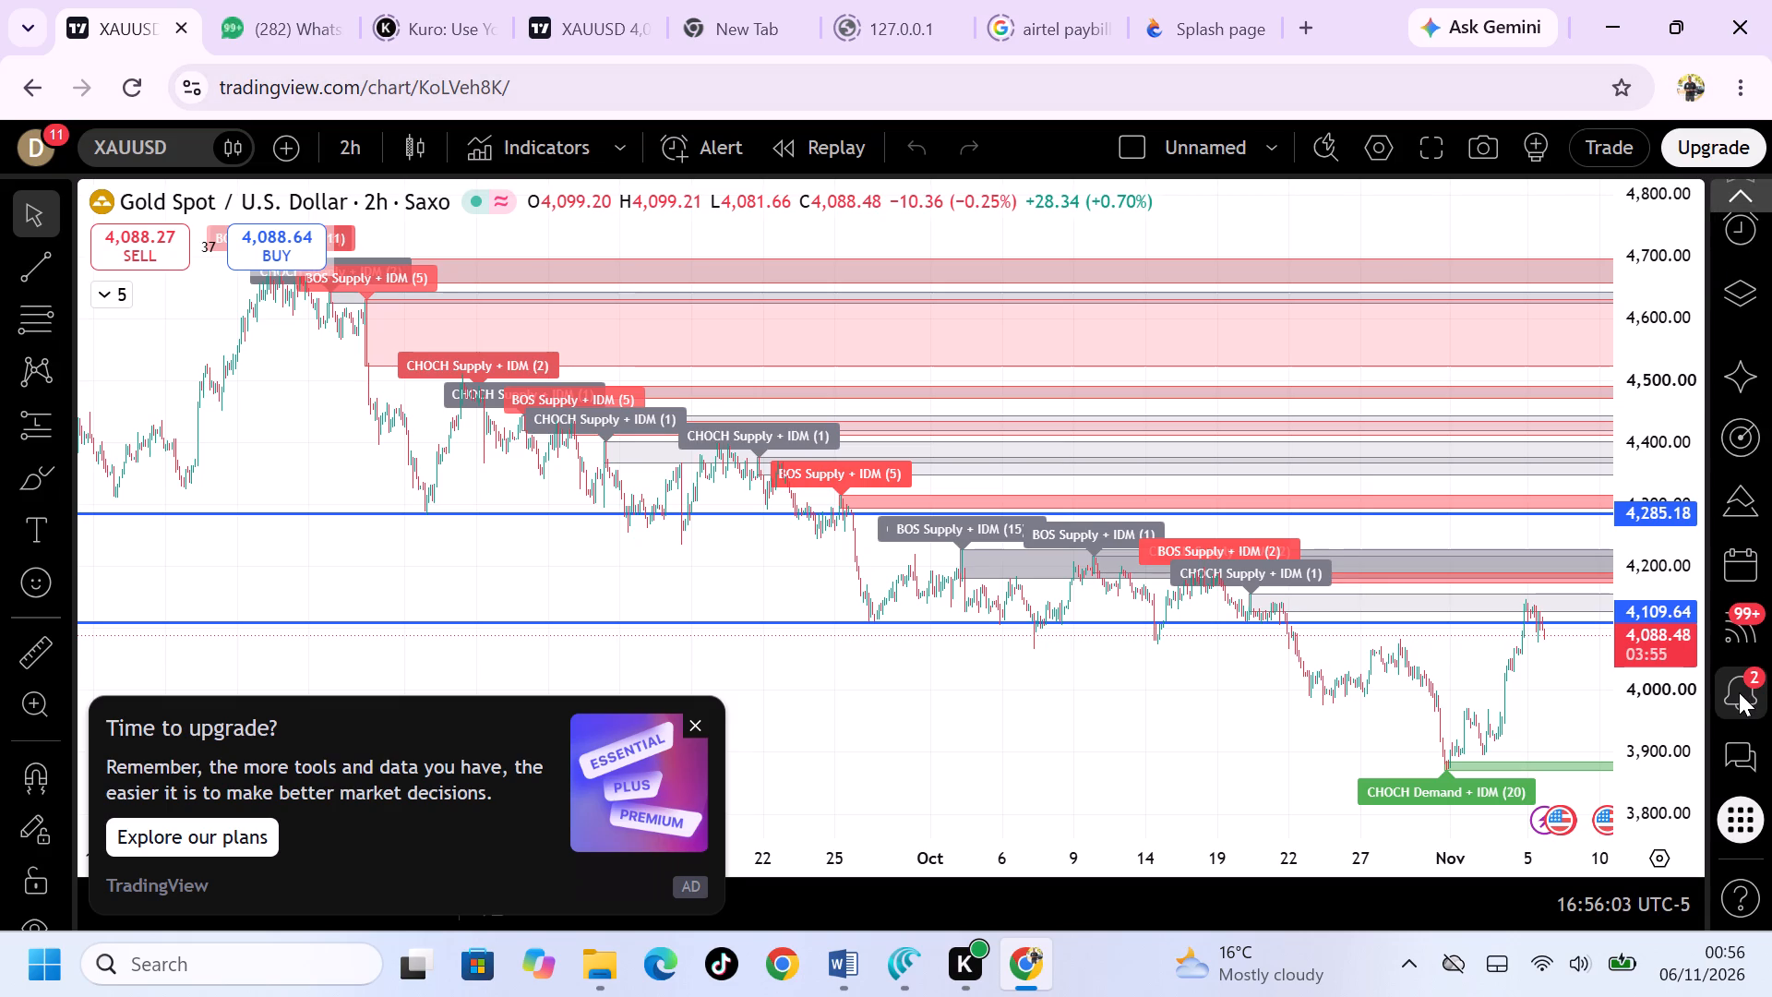
pyautogui.scroll(-2, 1739, 692)
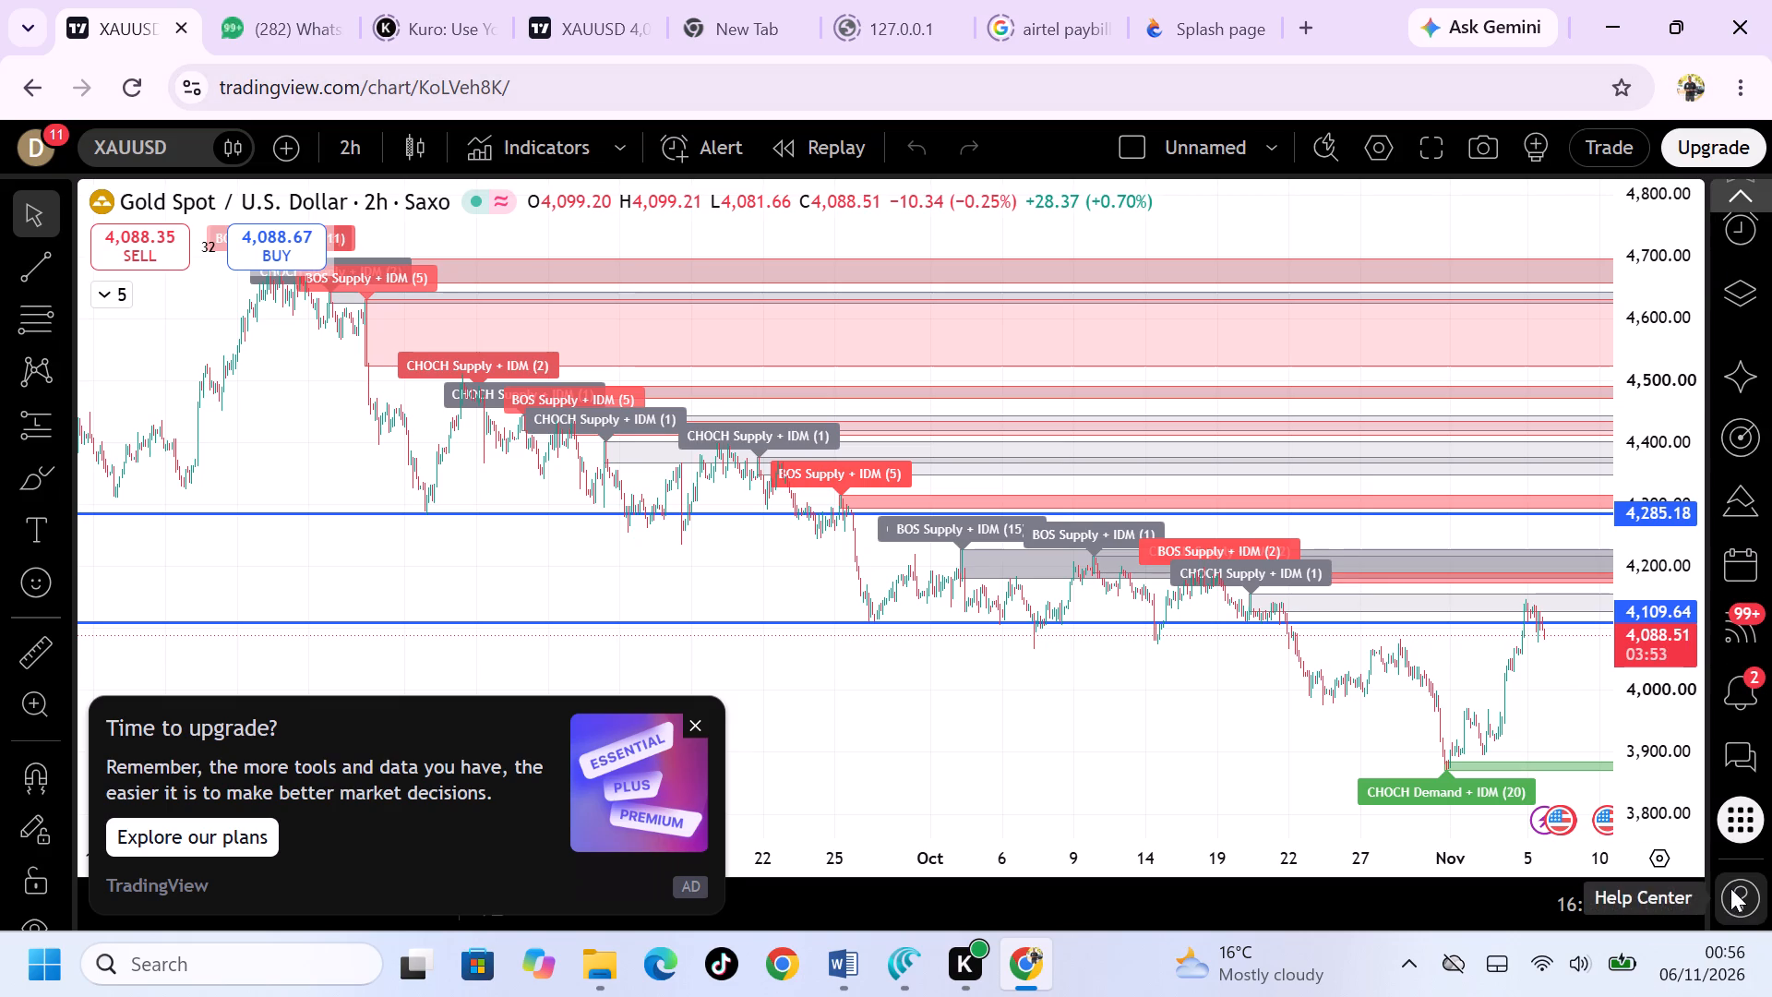
pyautogui.click(1728, 815)
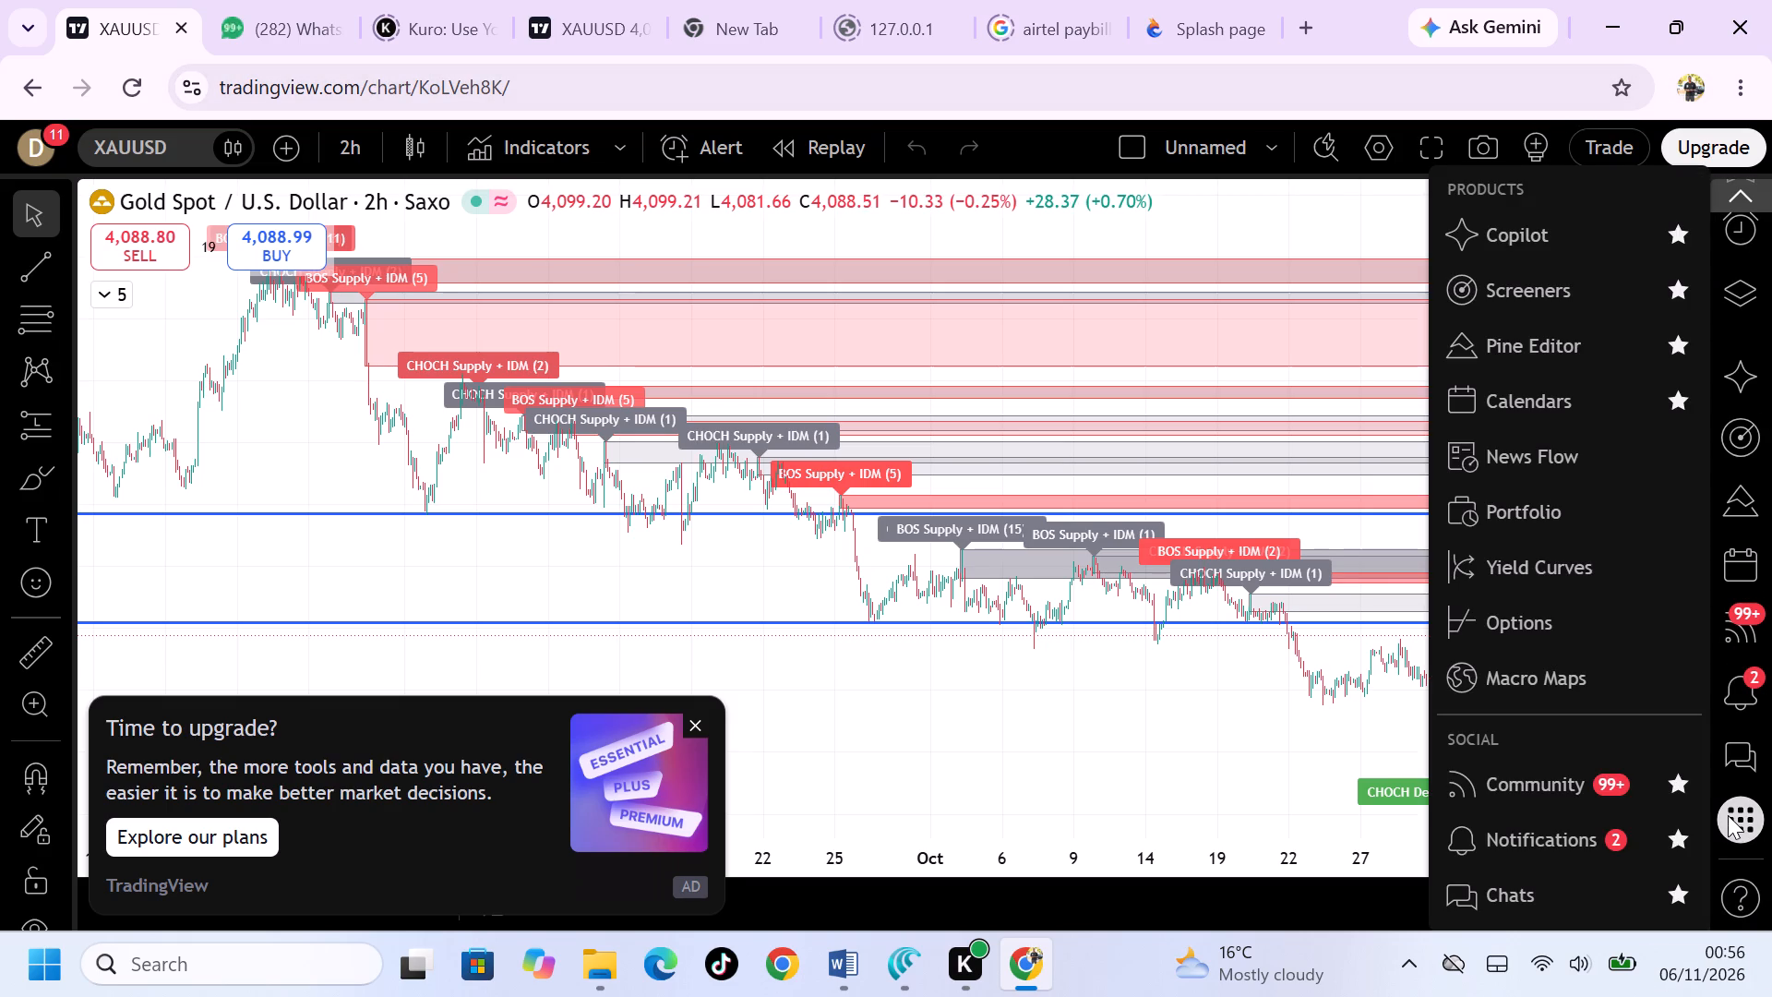
pyautogui.scroll(-2, 1571, 727)
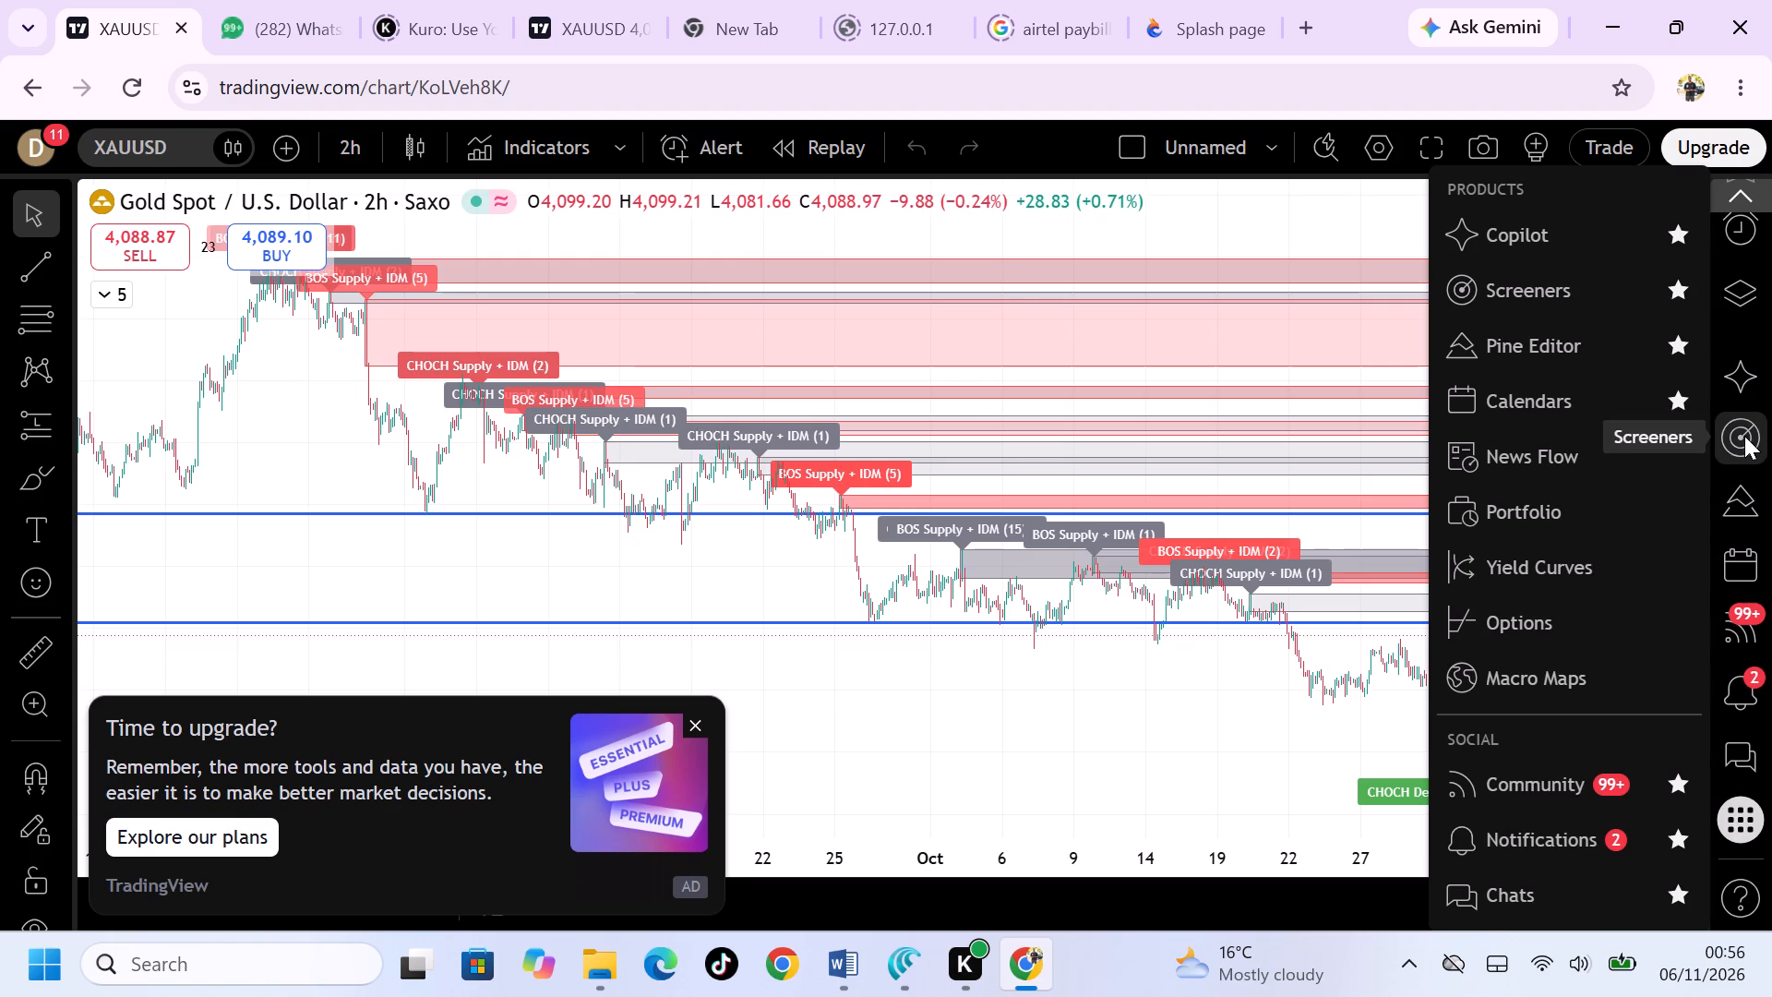
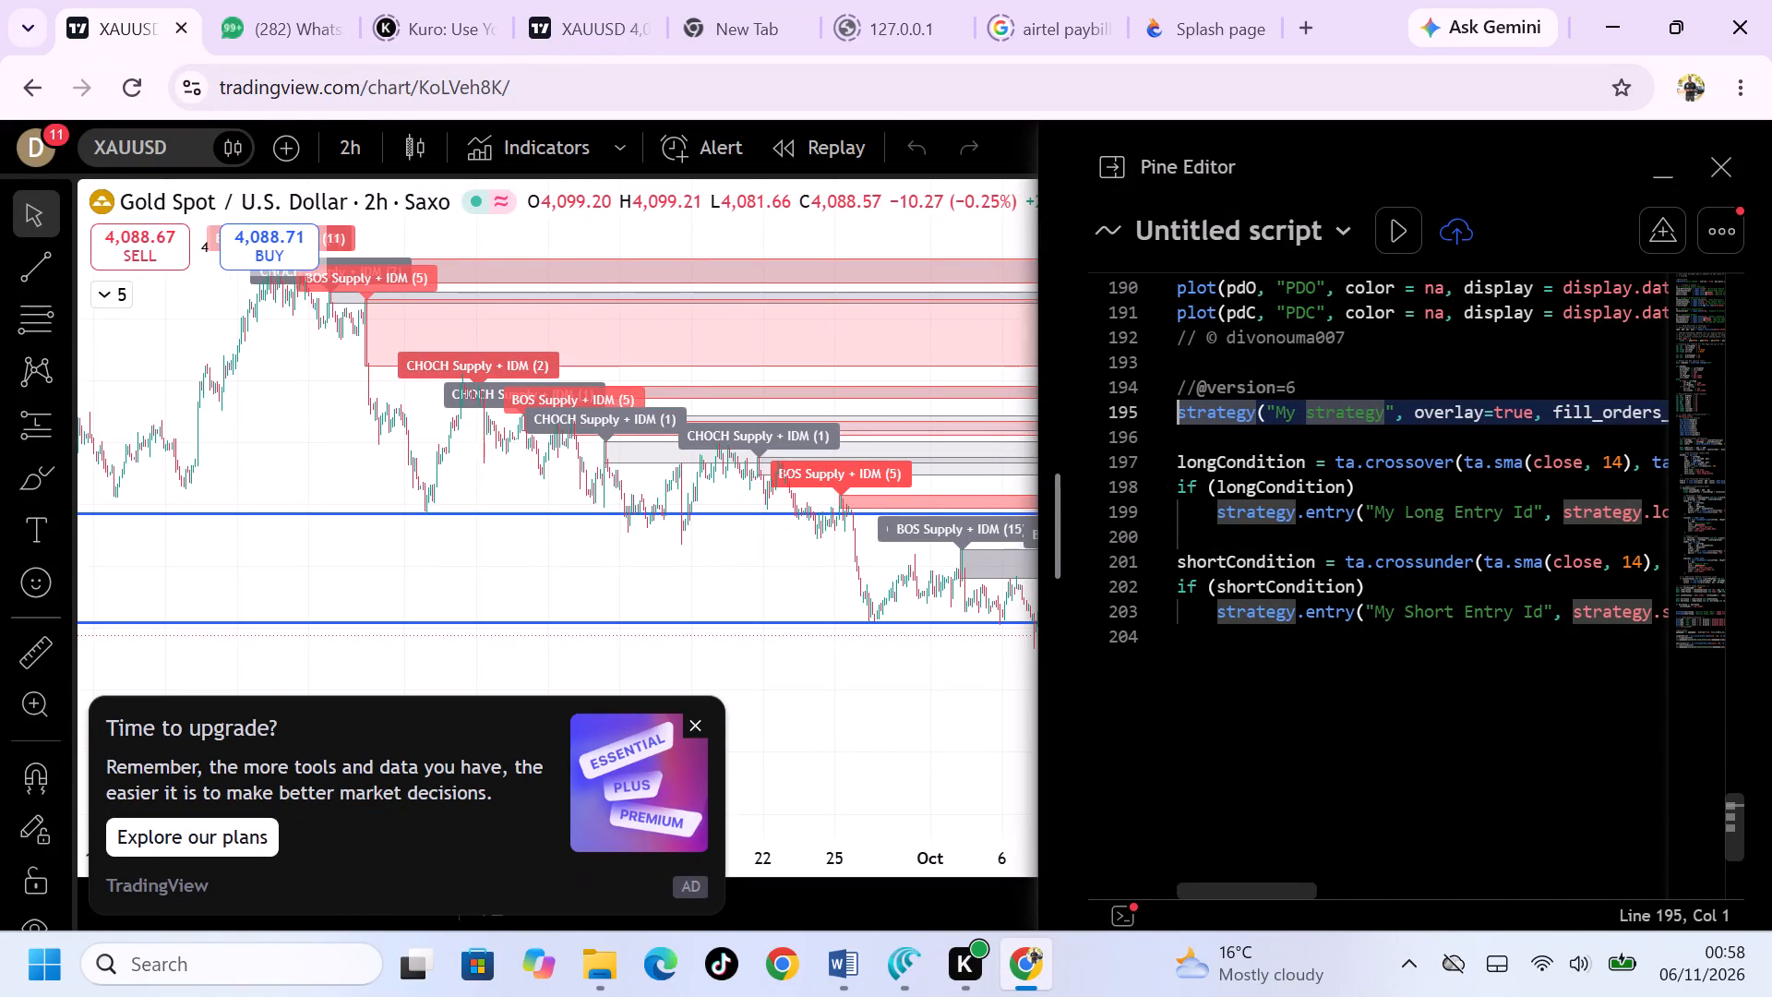
# Look through the end of the untitled Pine script, from the timeframe warning section to the last line.
pyautogui.scroll(-5, 1294, 870)
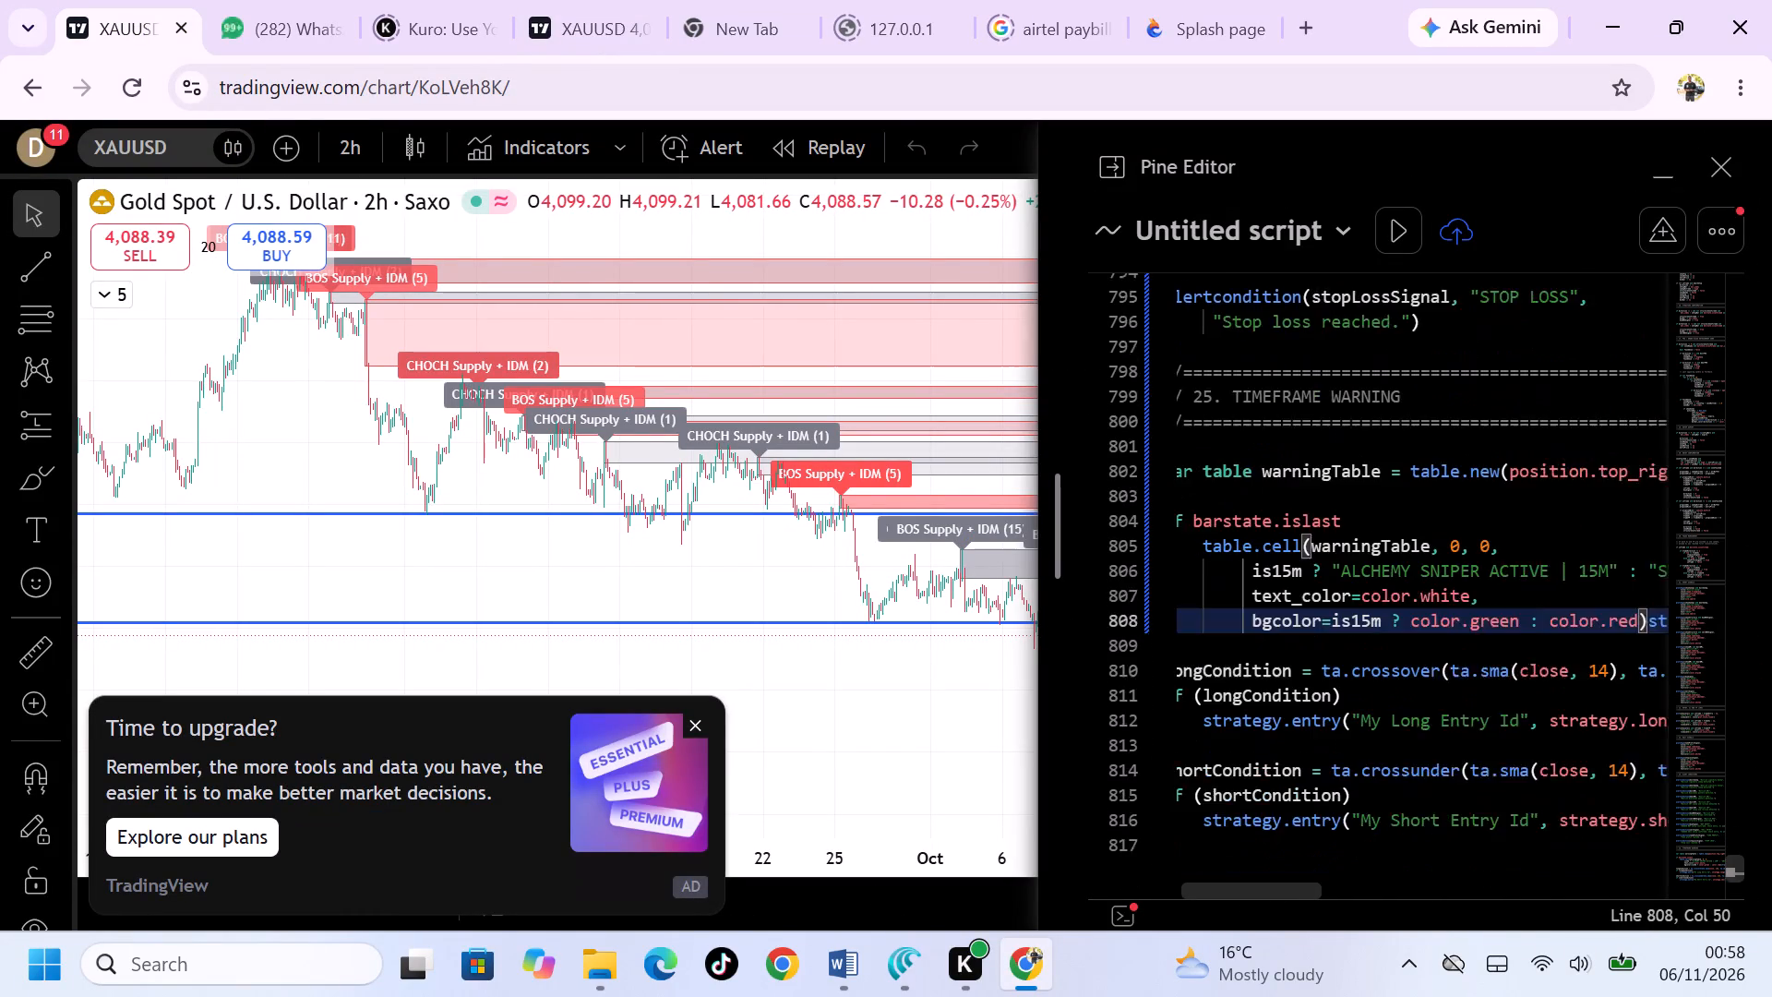
pyautogui.scroll(-11, 1294, 870)
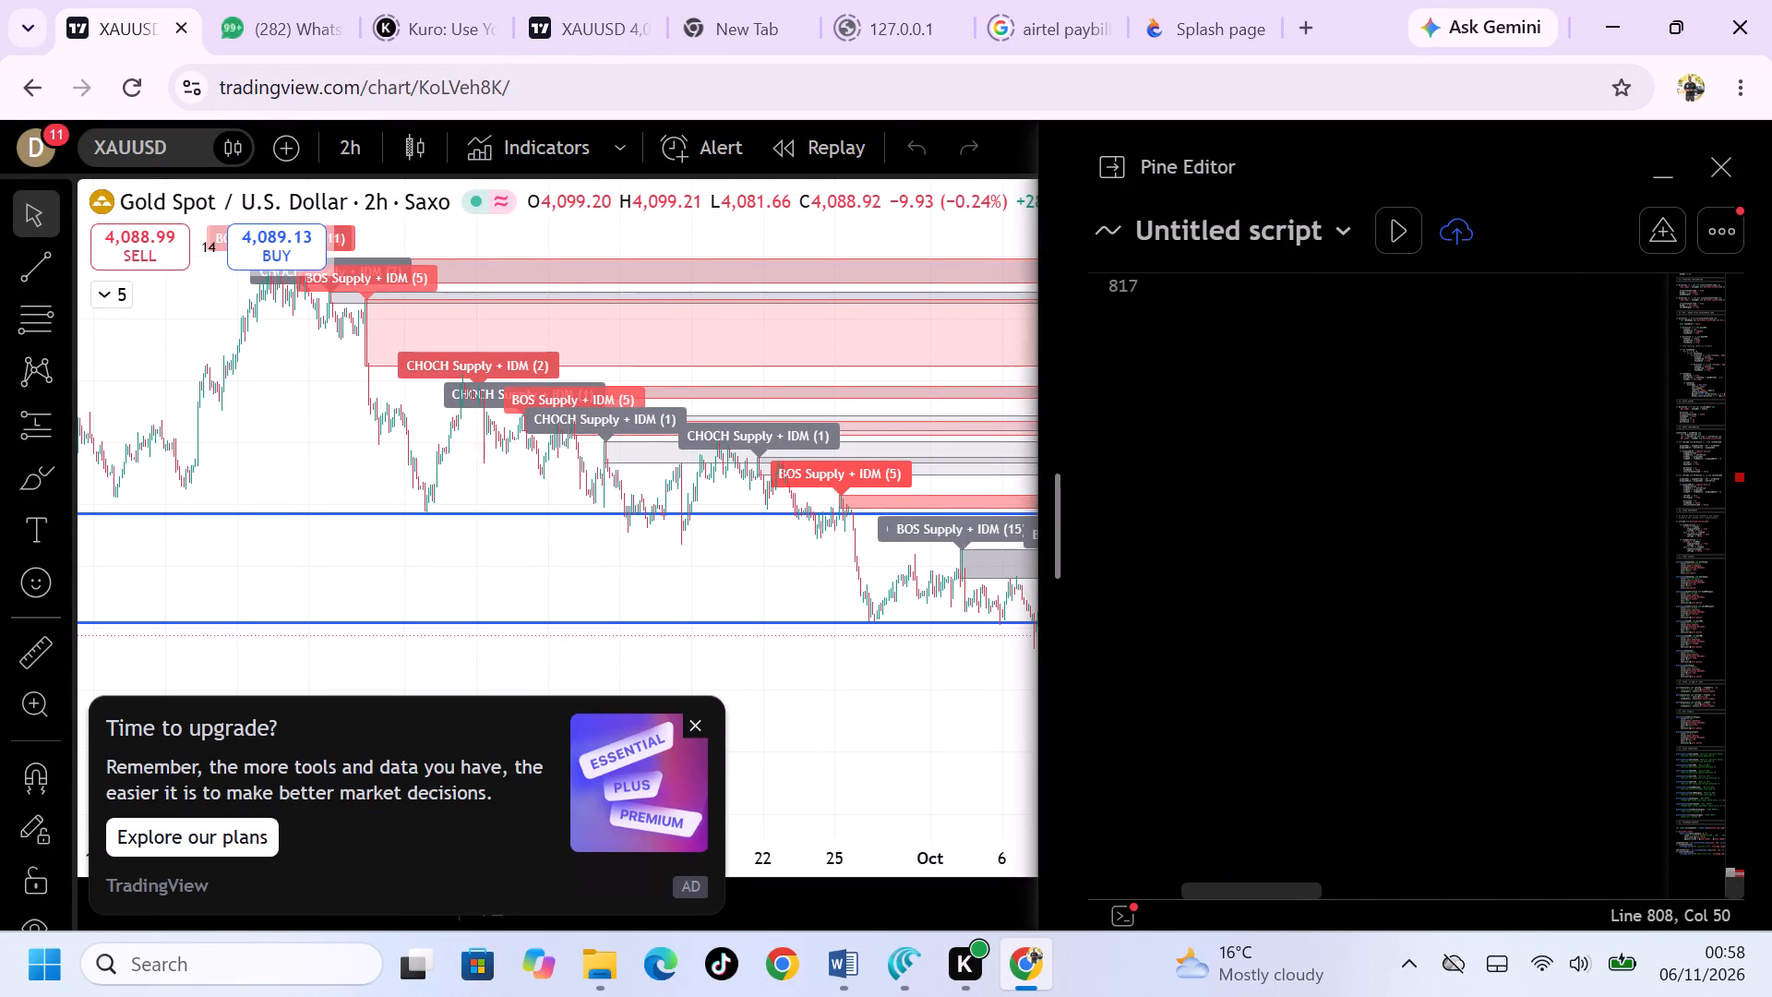
# Add the untitled Pine script to the XAUUSD chart.
pyautogui.click(1402, 241)
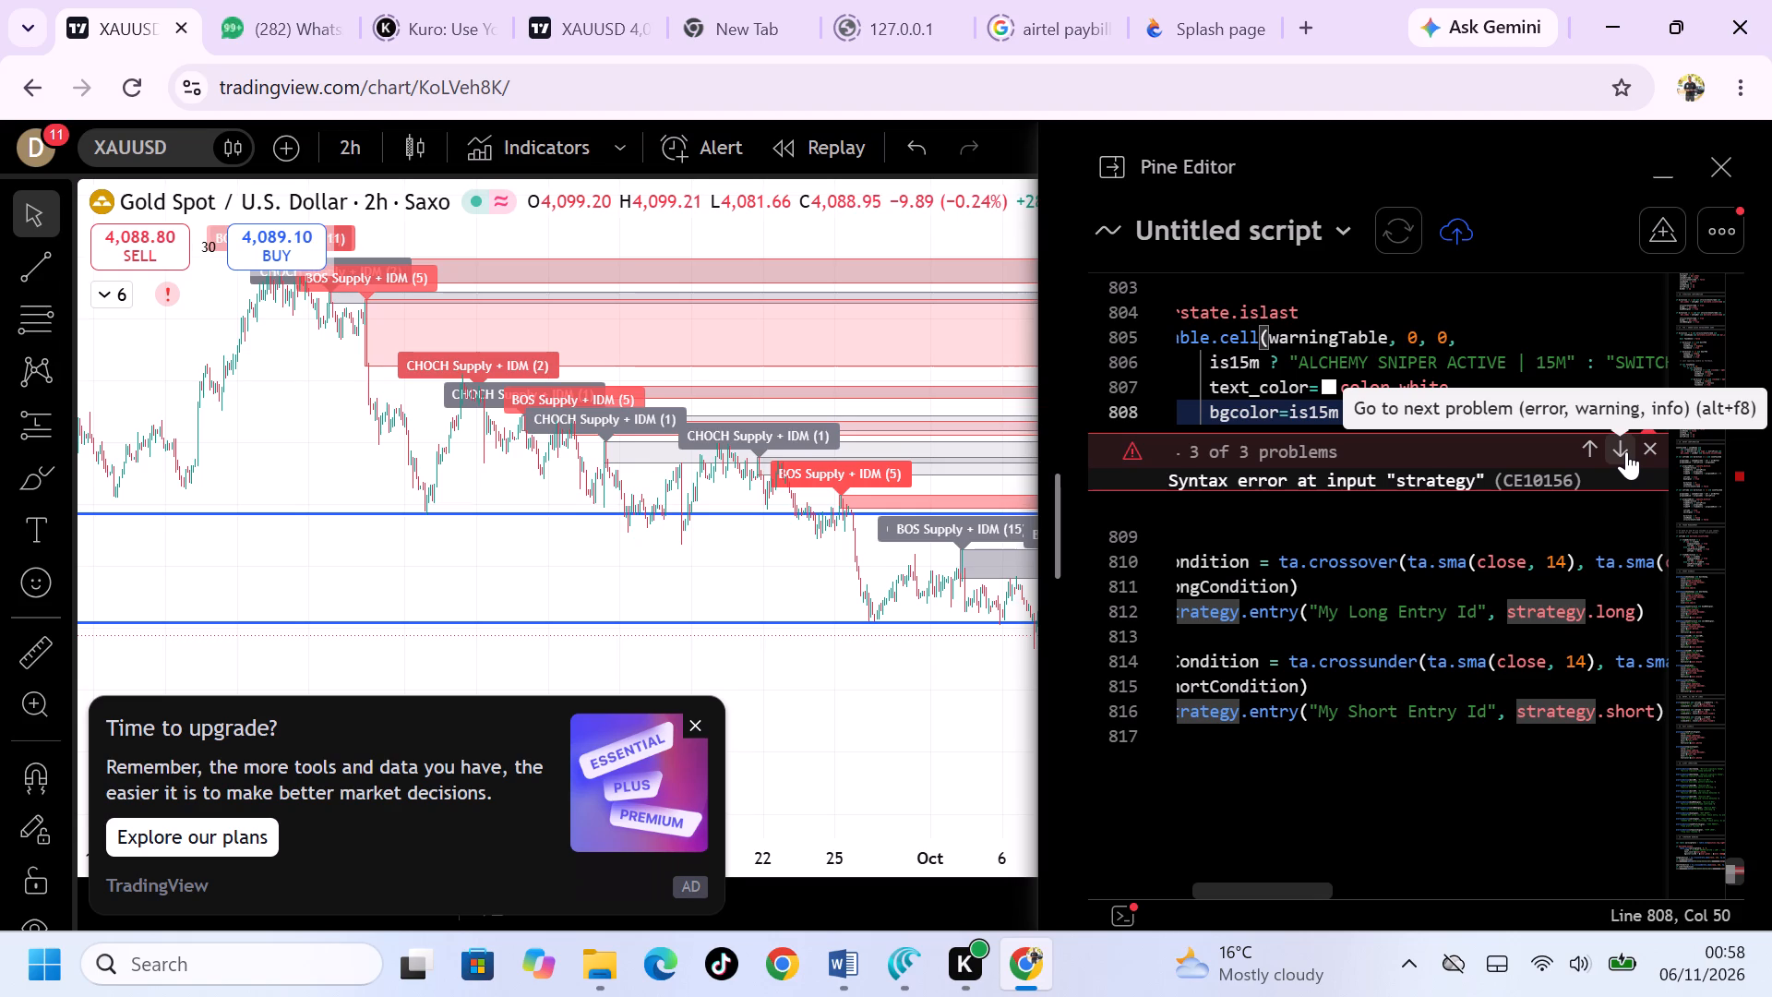
# Go through the script's reported problems one after another, reading each error and its code line, and close the problem view.
pyautogui.hotkey('alt', 'F8')
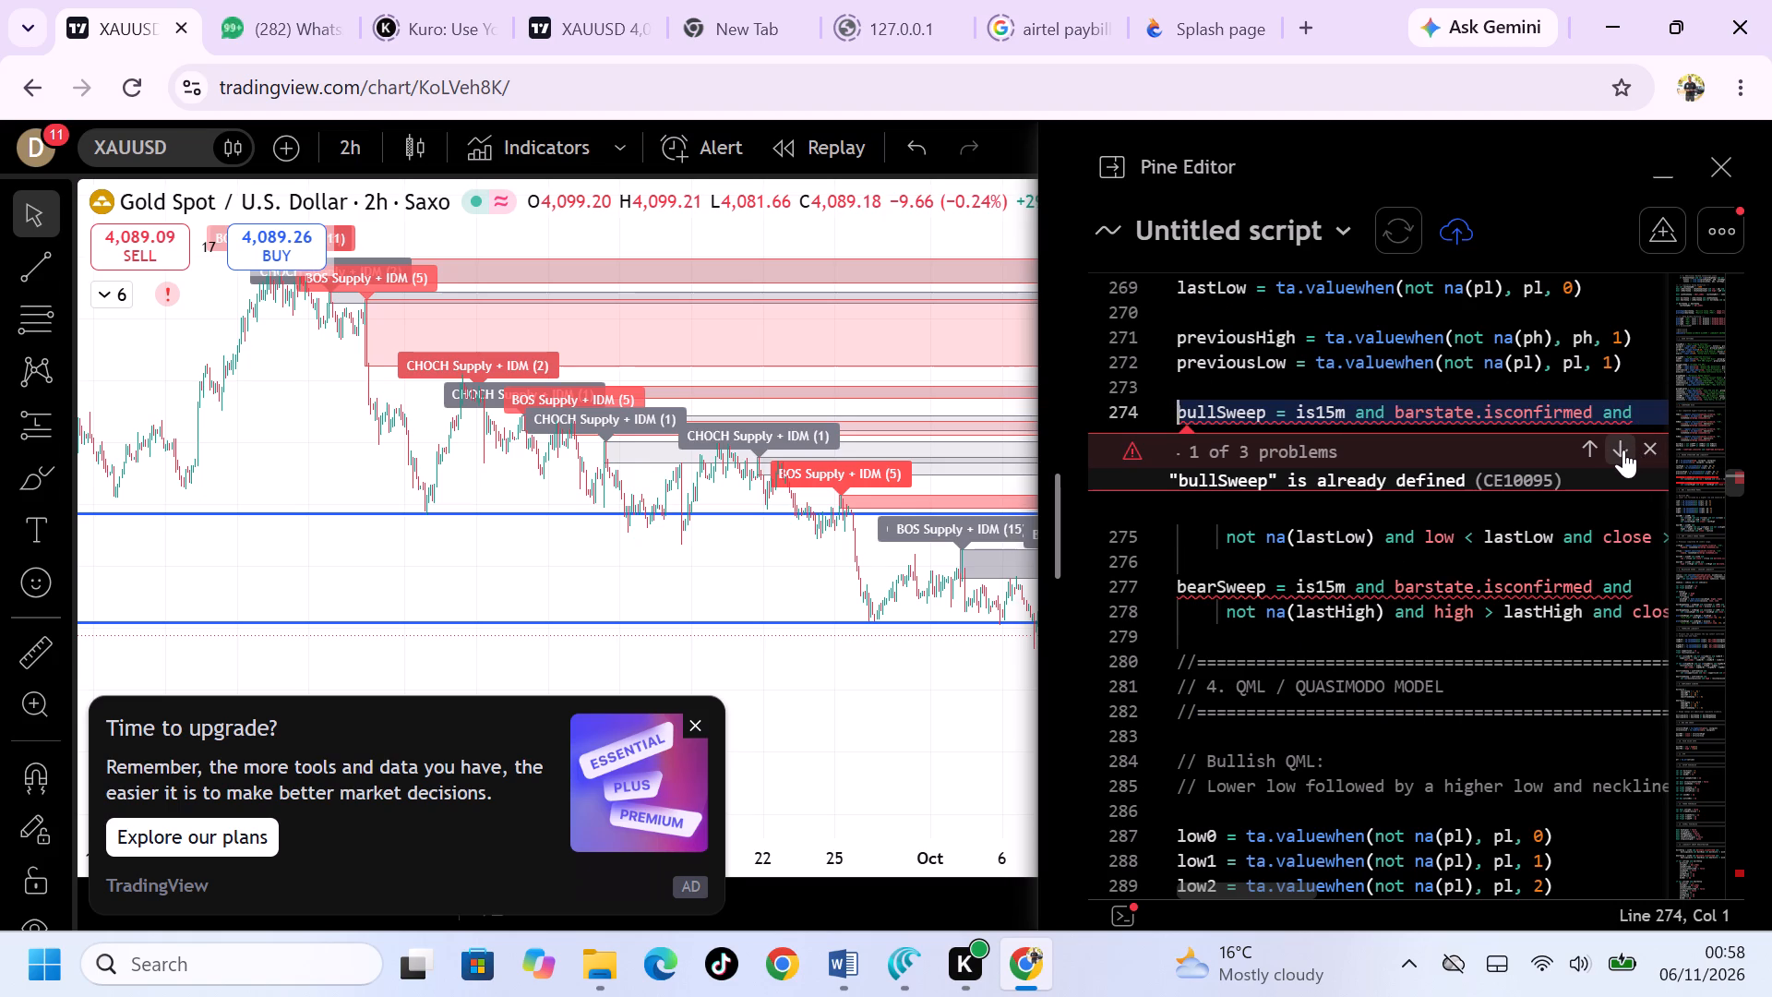
pyautogui.click(1623, 450)
pyautogui.click(1623, 450)
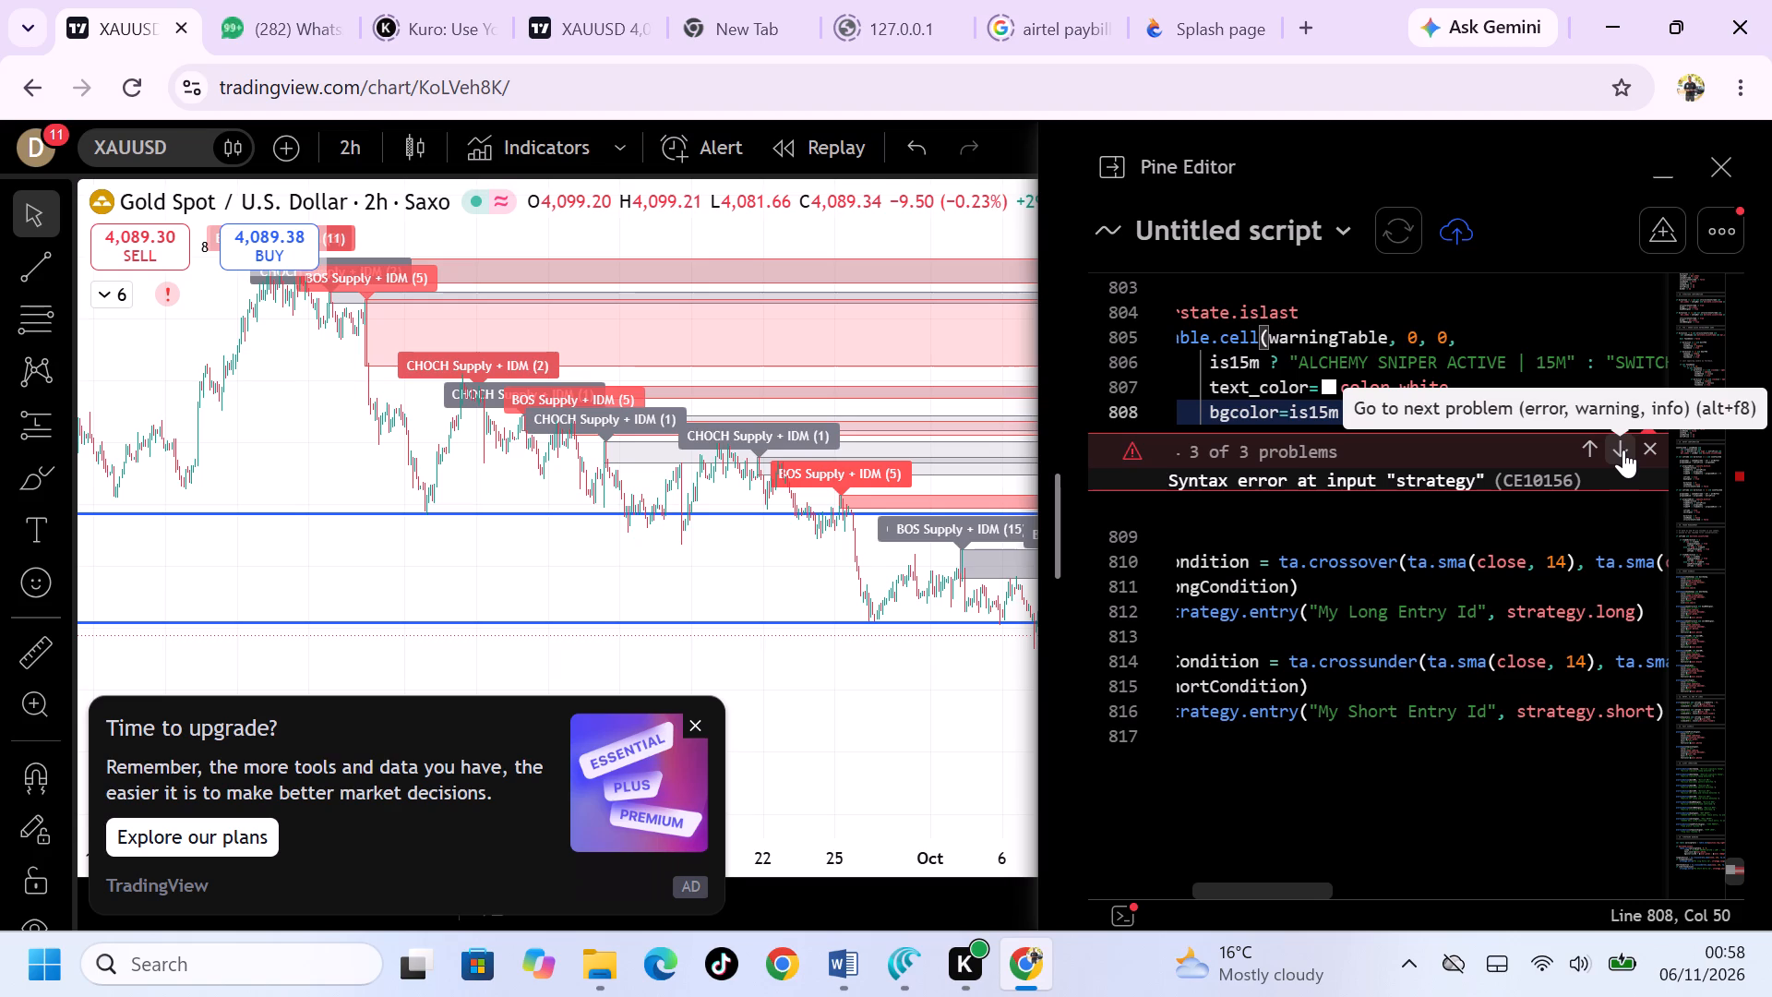
pyautogui.click(1623, 450)
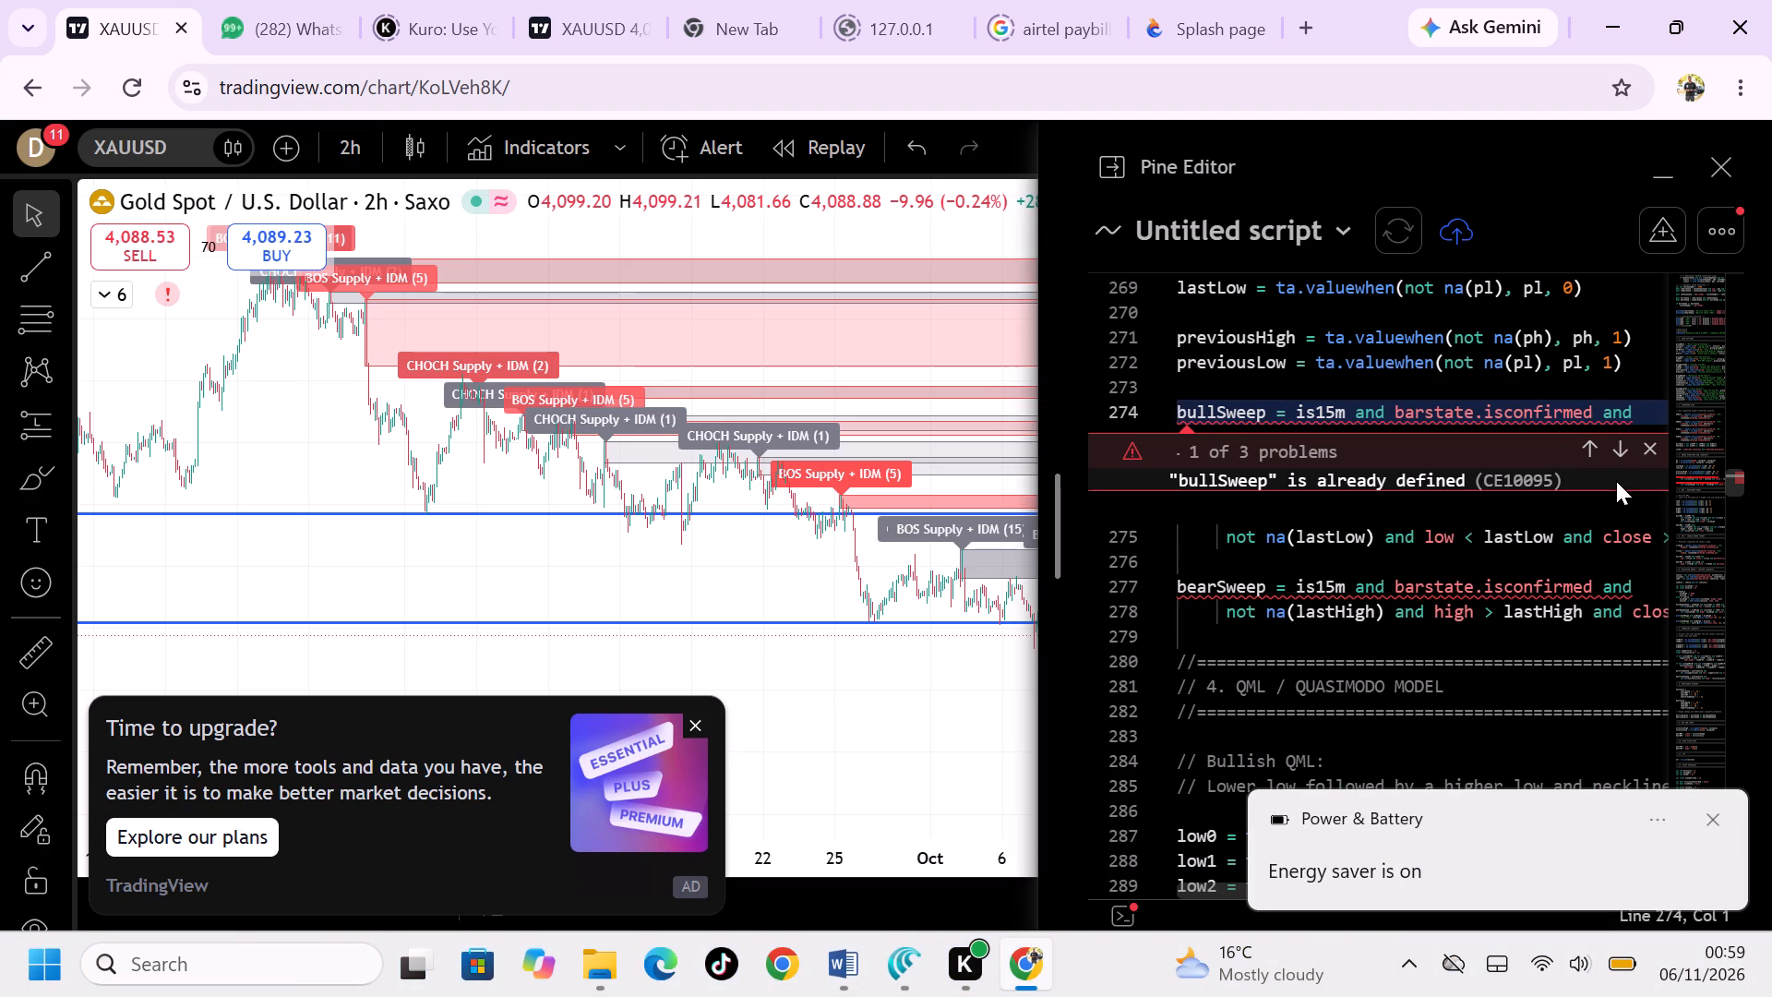
pyautogui.click(1624, 447)
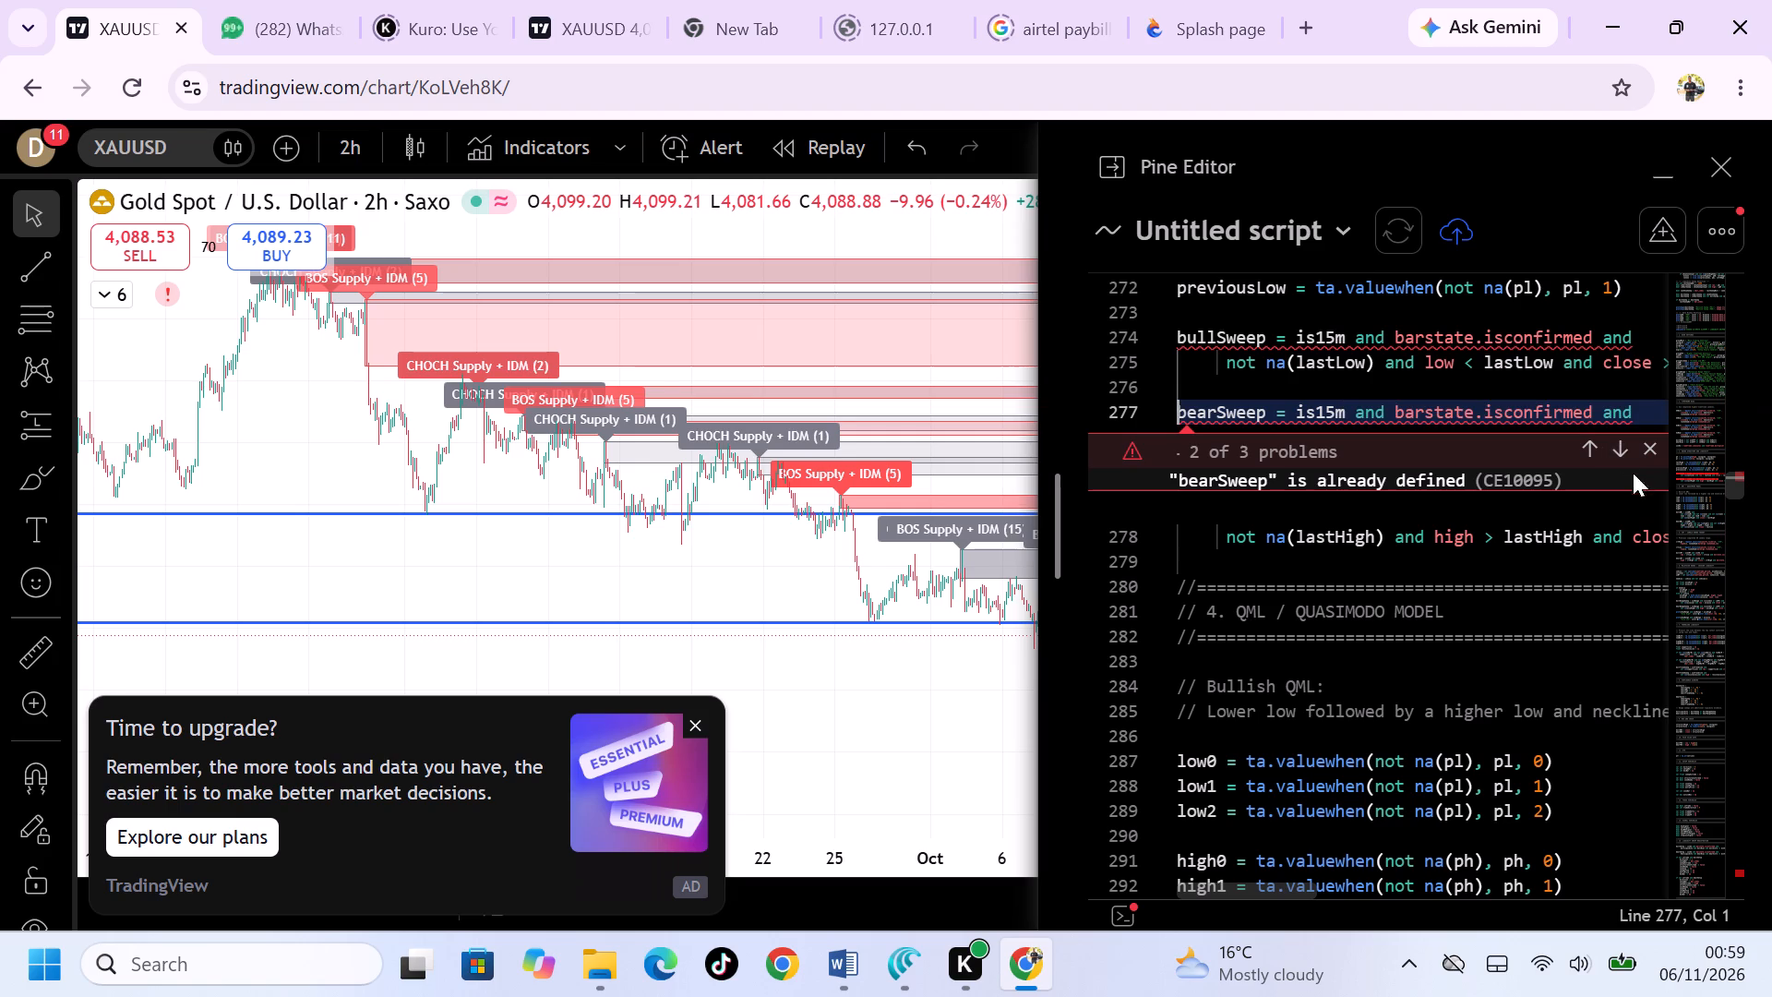
pyautogui.click(1616, 453)
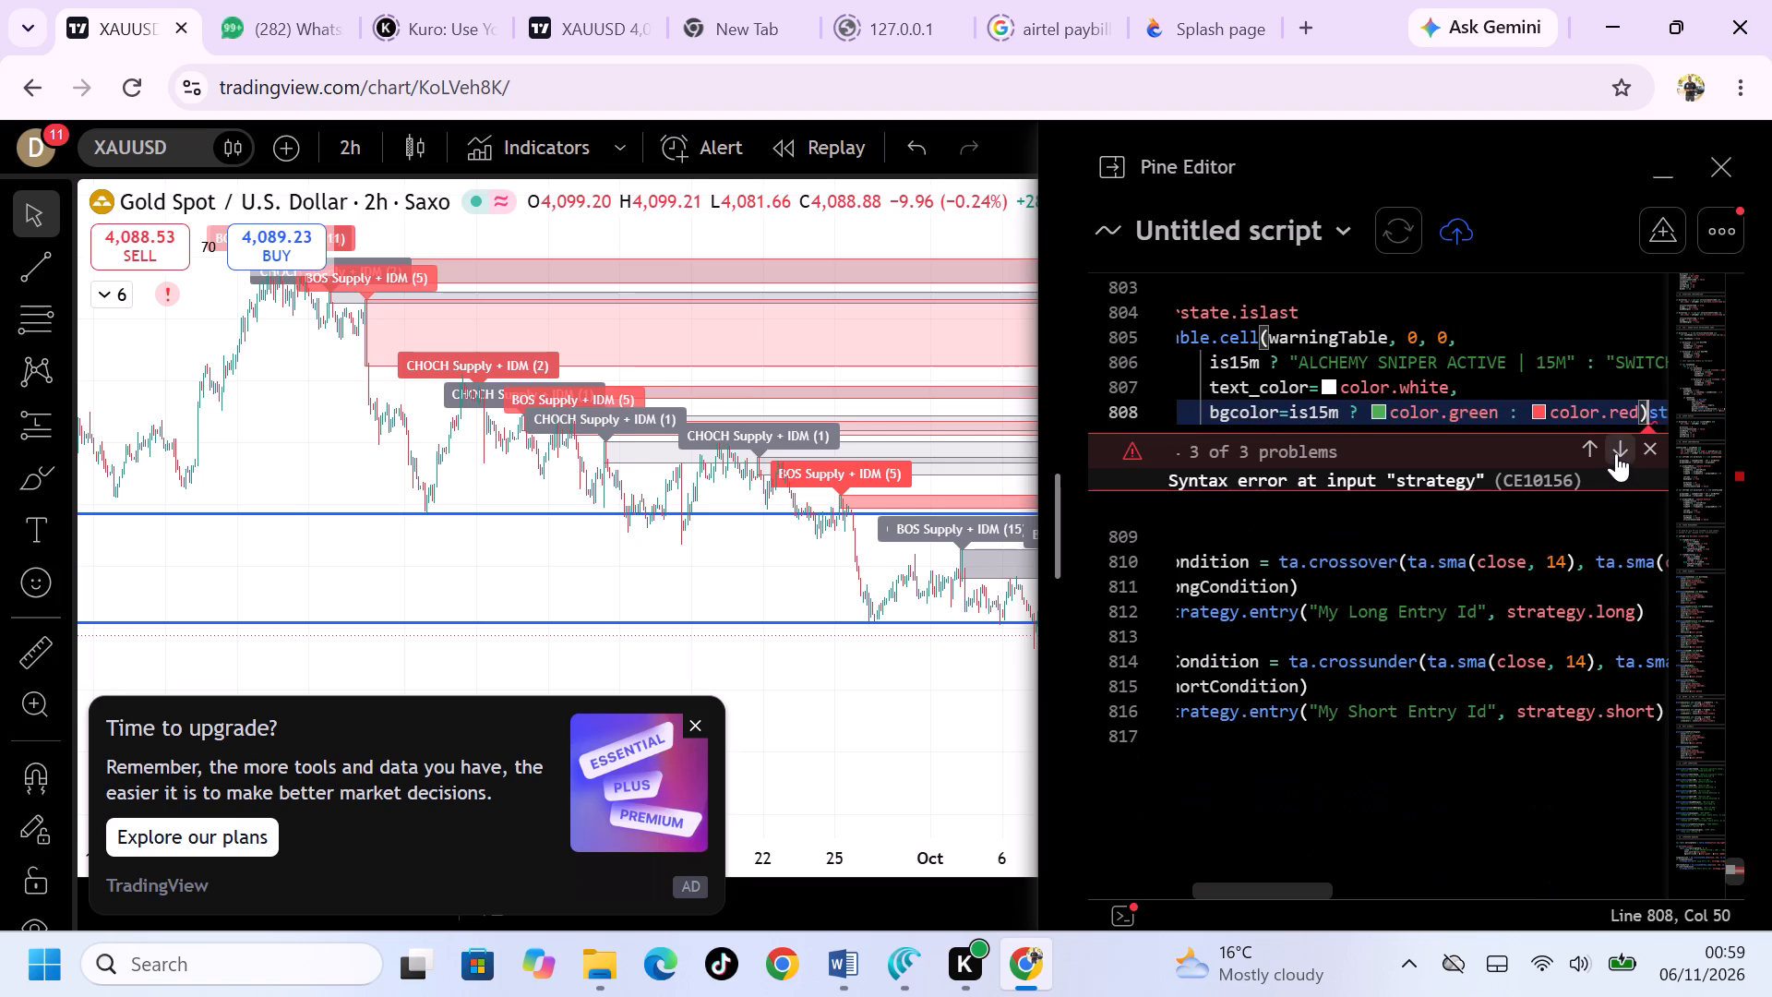
pyautogui.click(1616, 453)
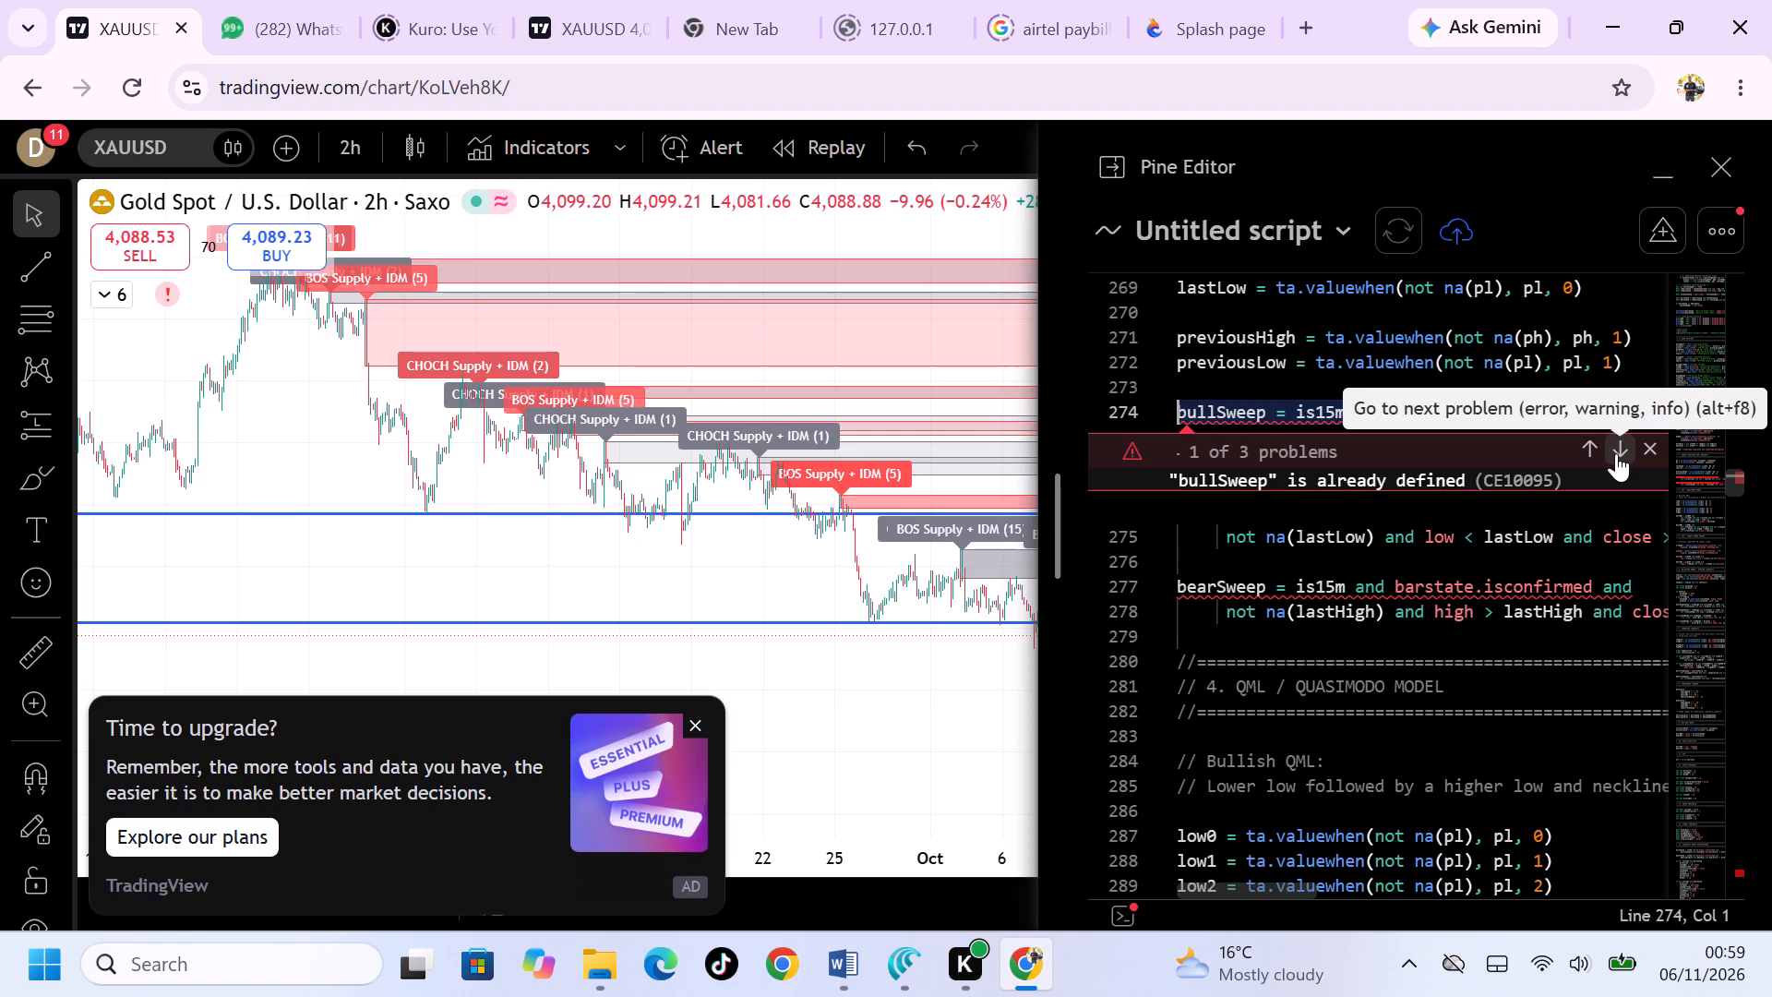
pyautogui.click(1616, 453)
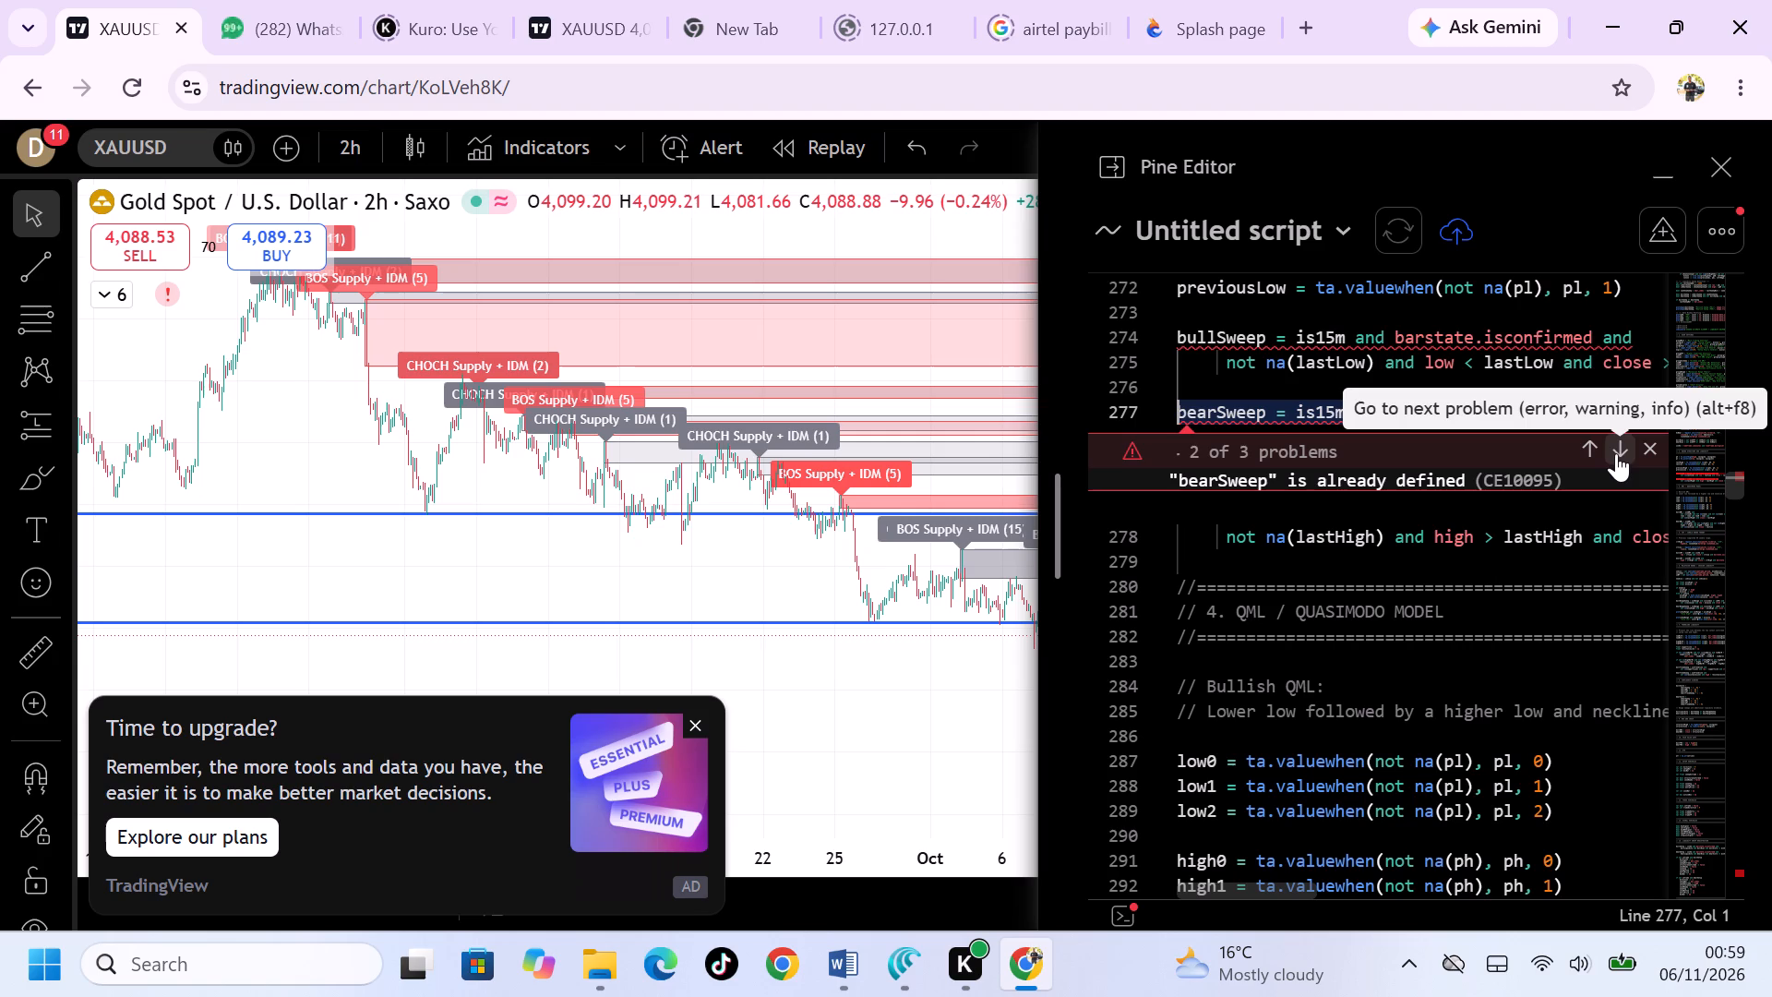
pyautogui.click(1616, 453)
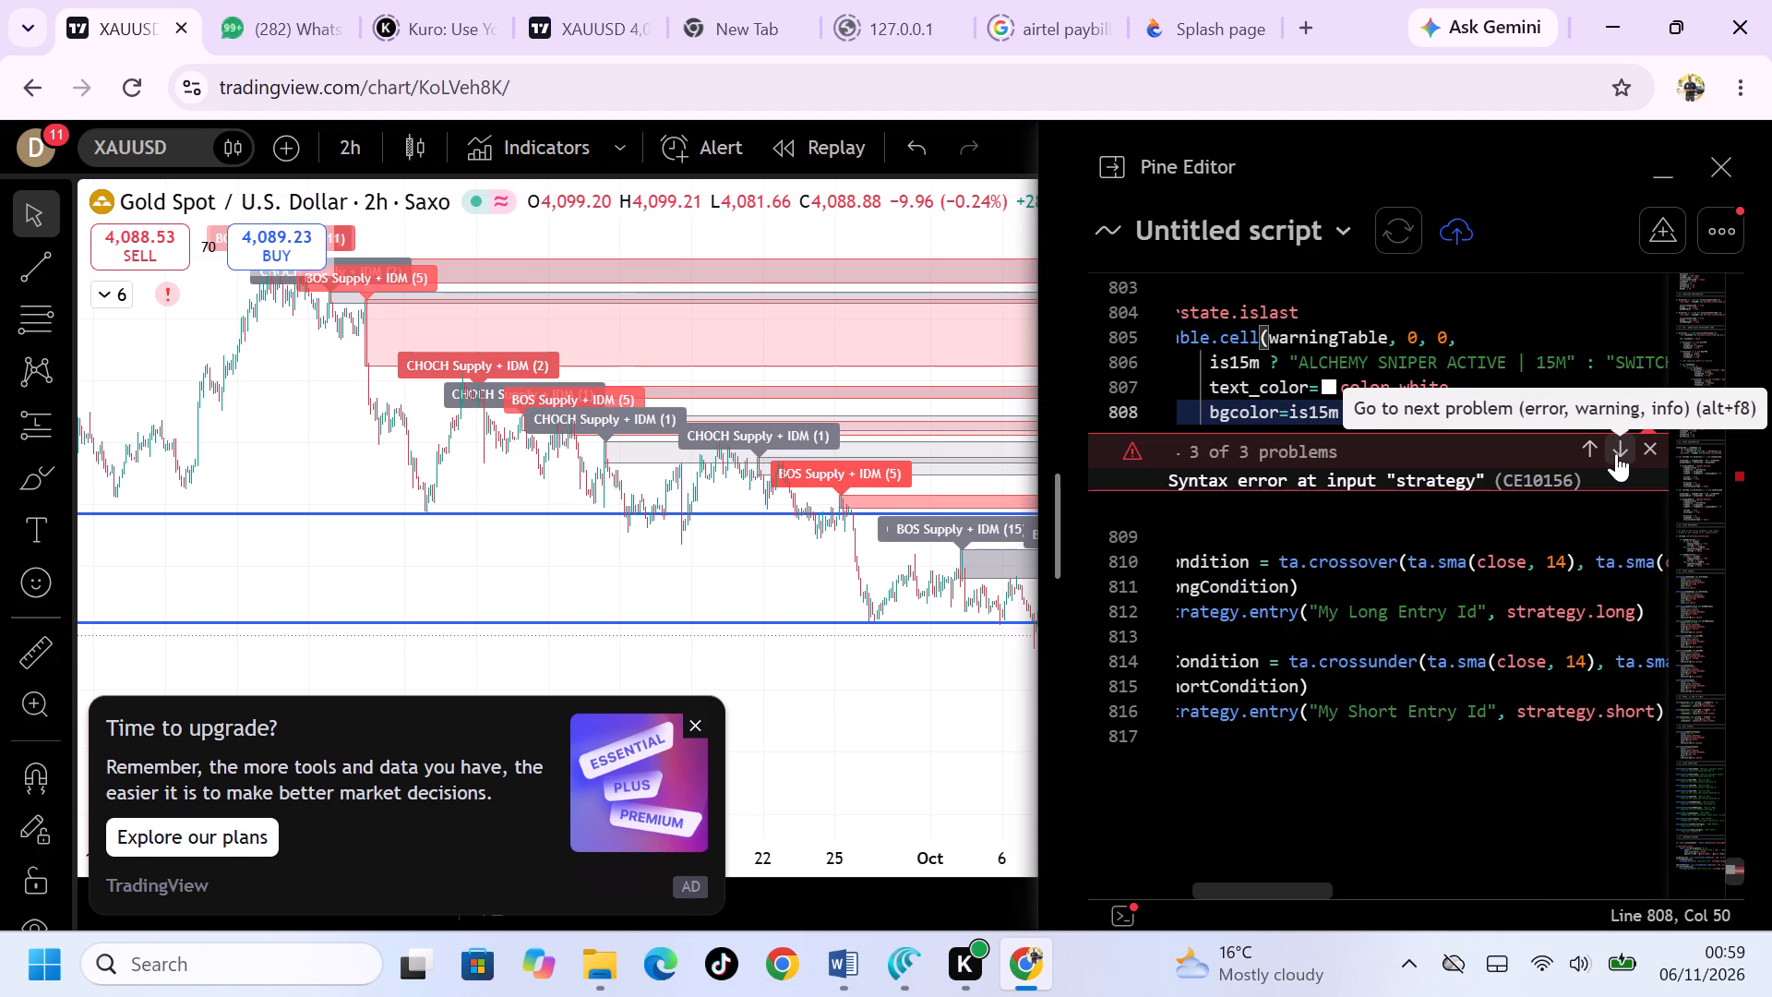
pyautogui.click(1658, 456)
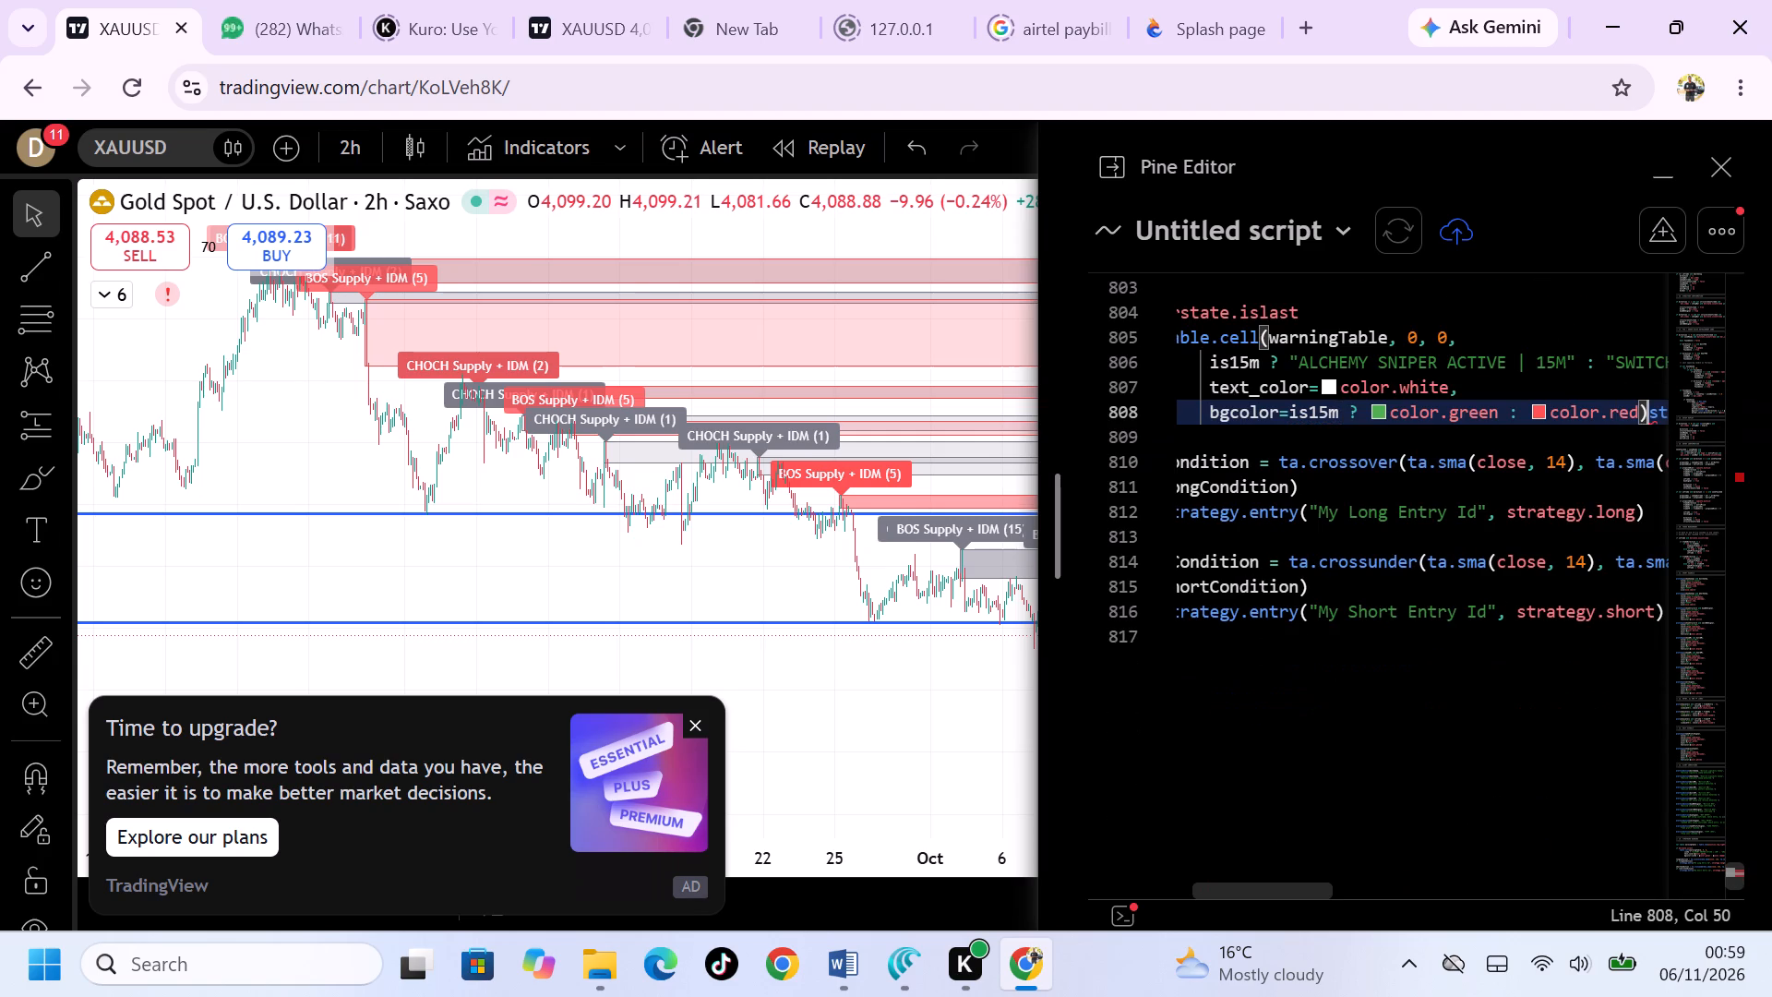
# Review the script's code upward from the timeframe warning section to the BOS and QML signal shapes.
pyautogui.scroll(1, 1527, 475)
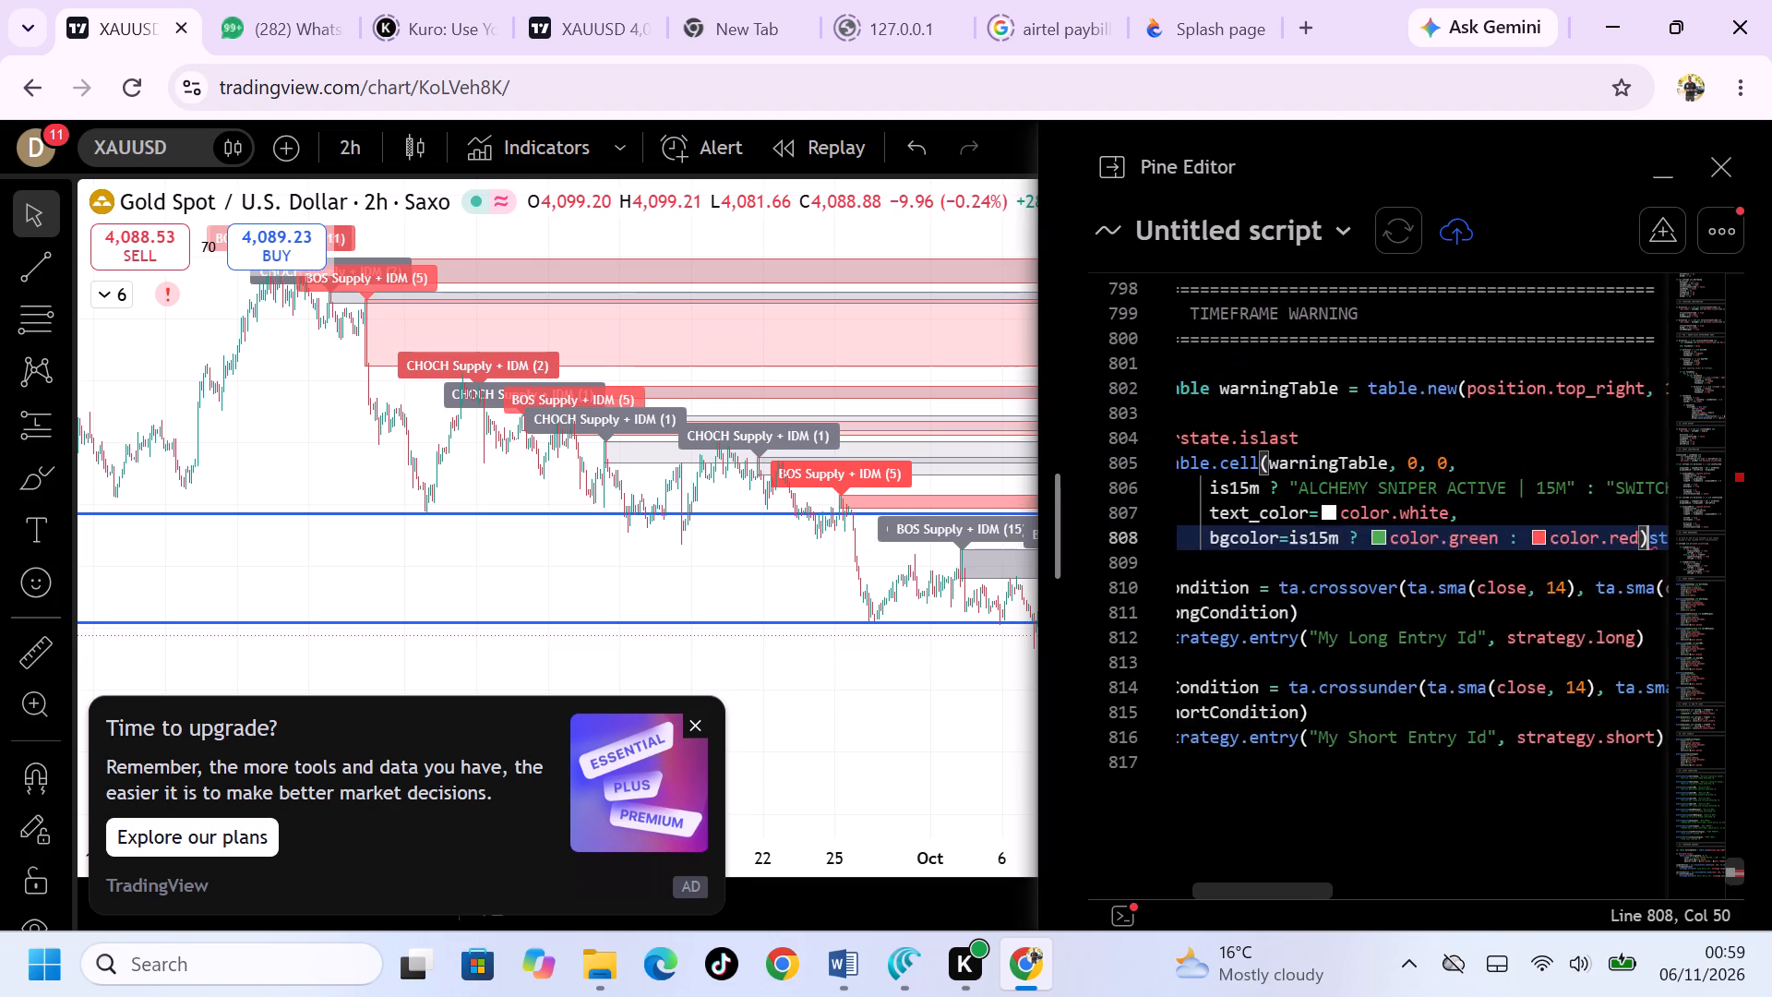
pyautogui.scroll(6, 1527, 475)
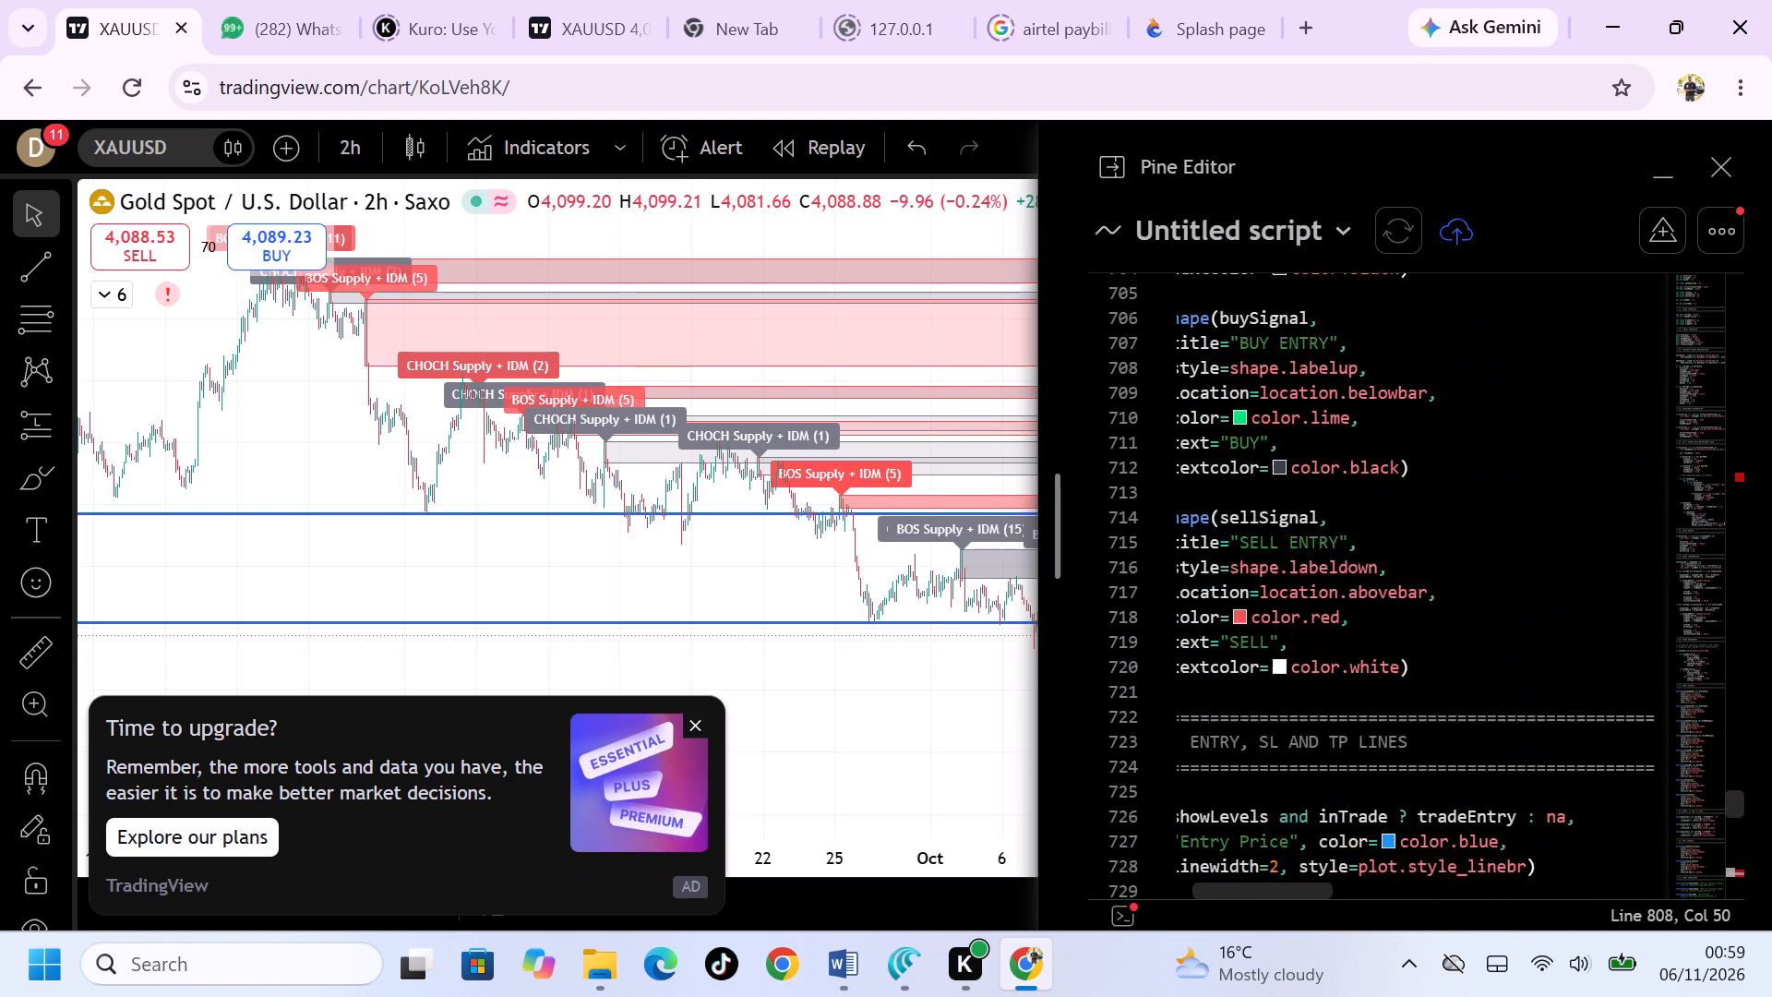
pyautogui.scroll(7, 1527, 475)
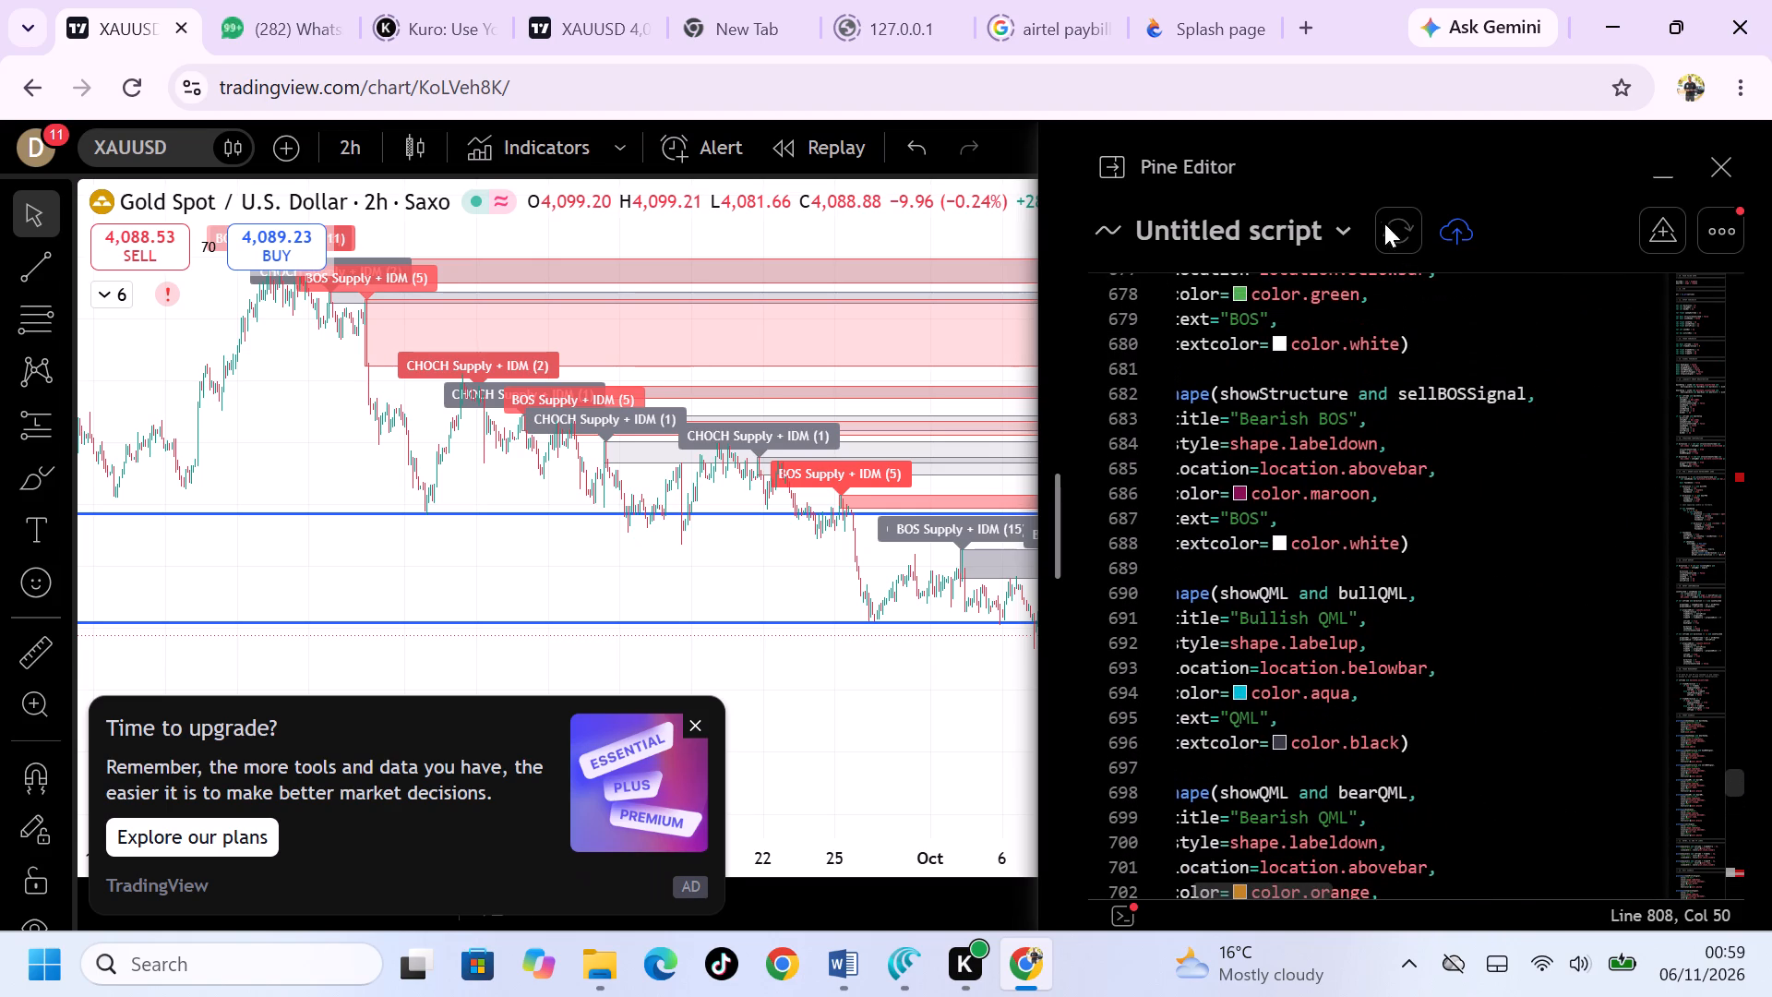
# Try to update the untitled script on the chart.
pyautogui.click(1393, 232)
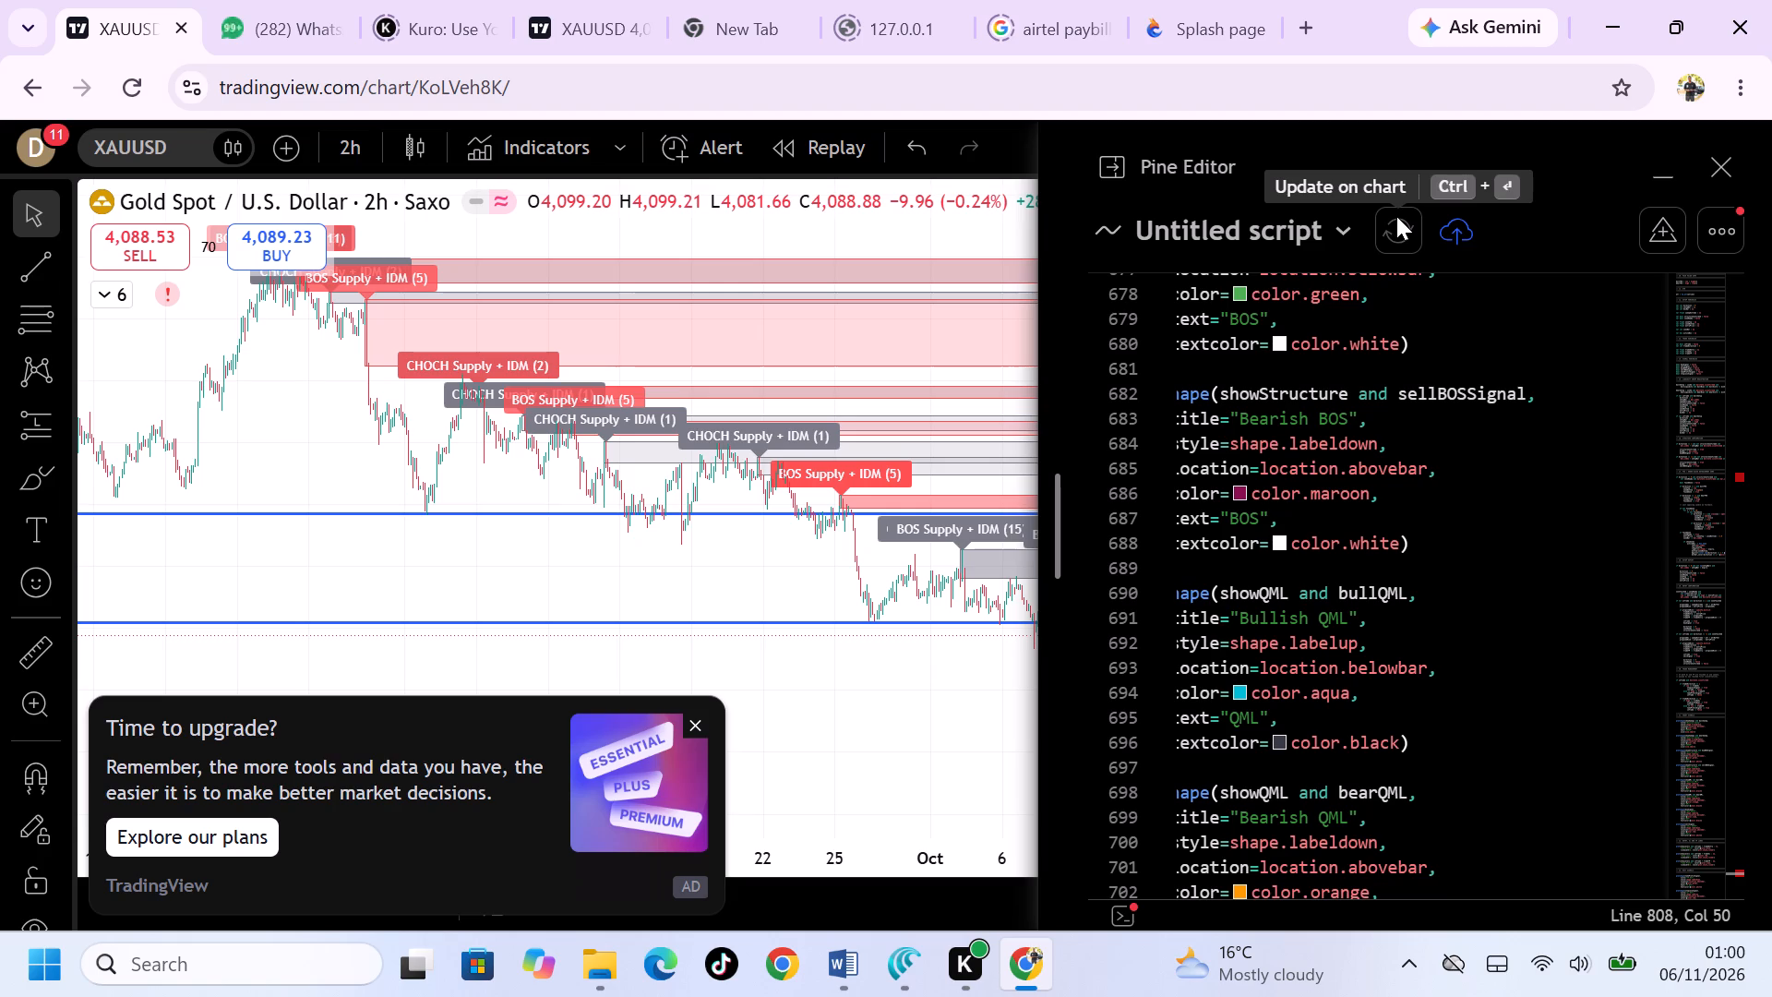
pyautogui.click(1406, 233)
# Minimize the Pine Editor and expand the chart's indicator list to check the added script.
pyautogui.click(993, 304)
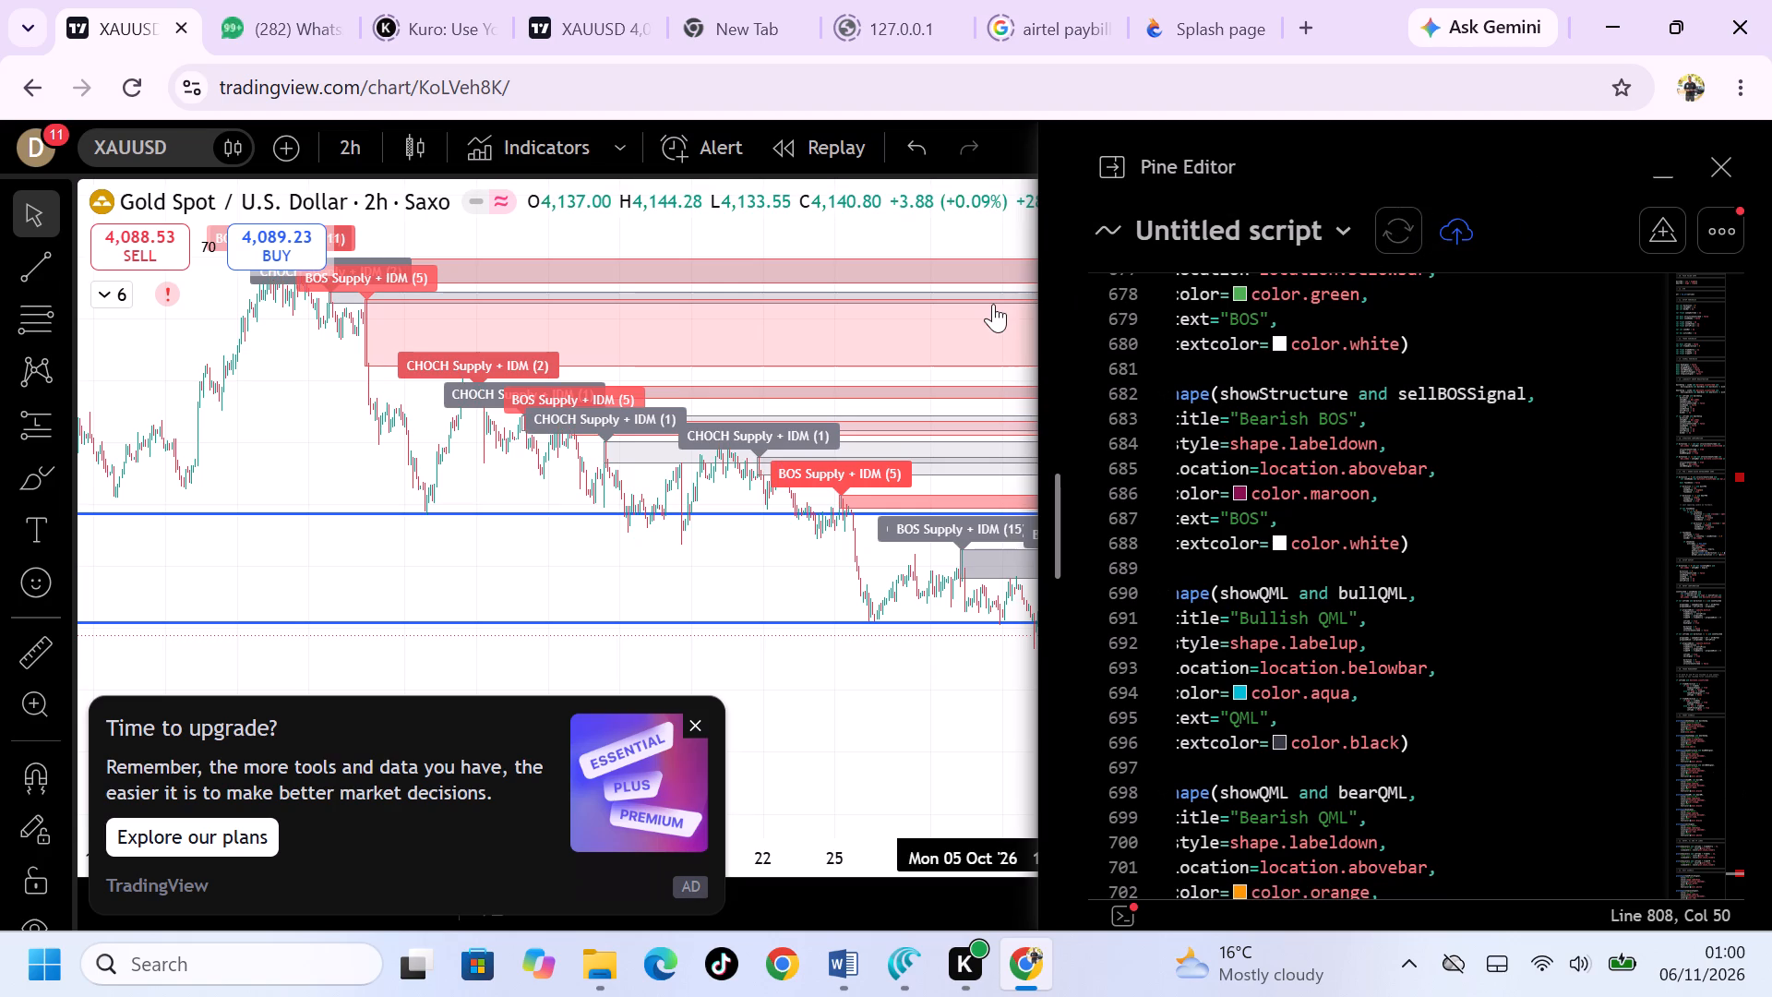
pyautogui.click(1642, 181)
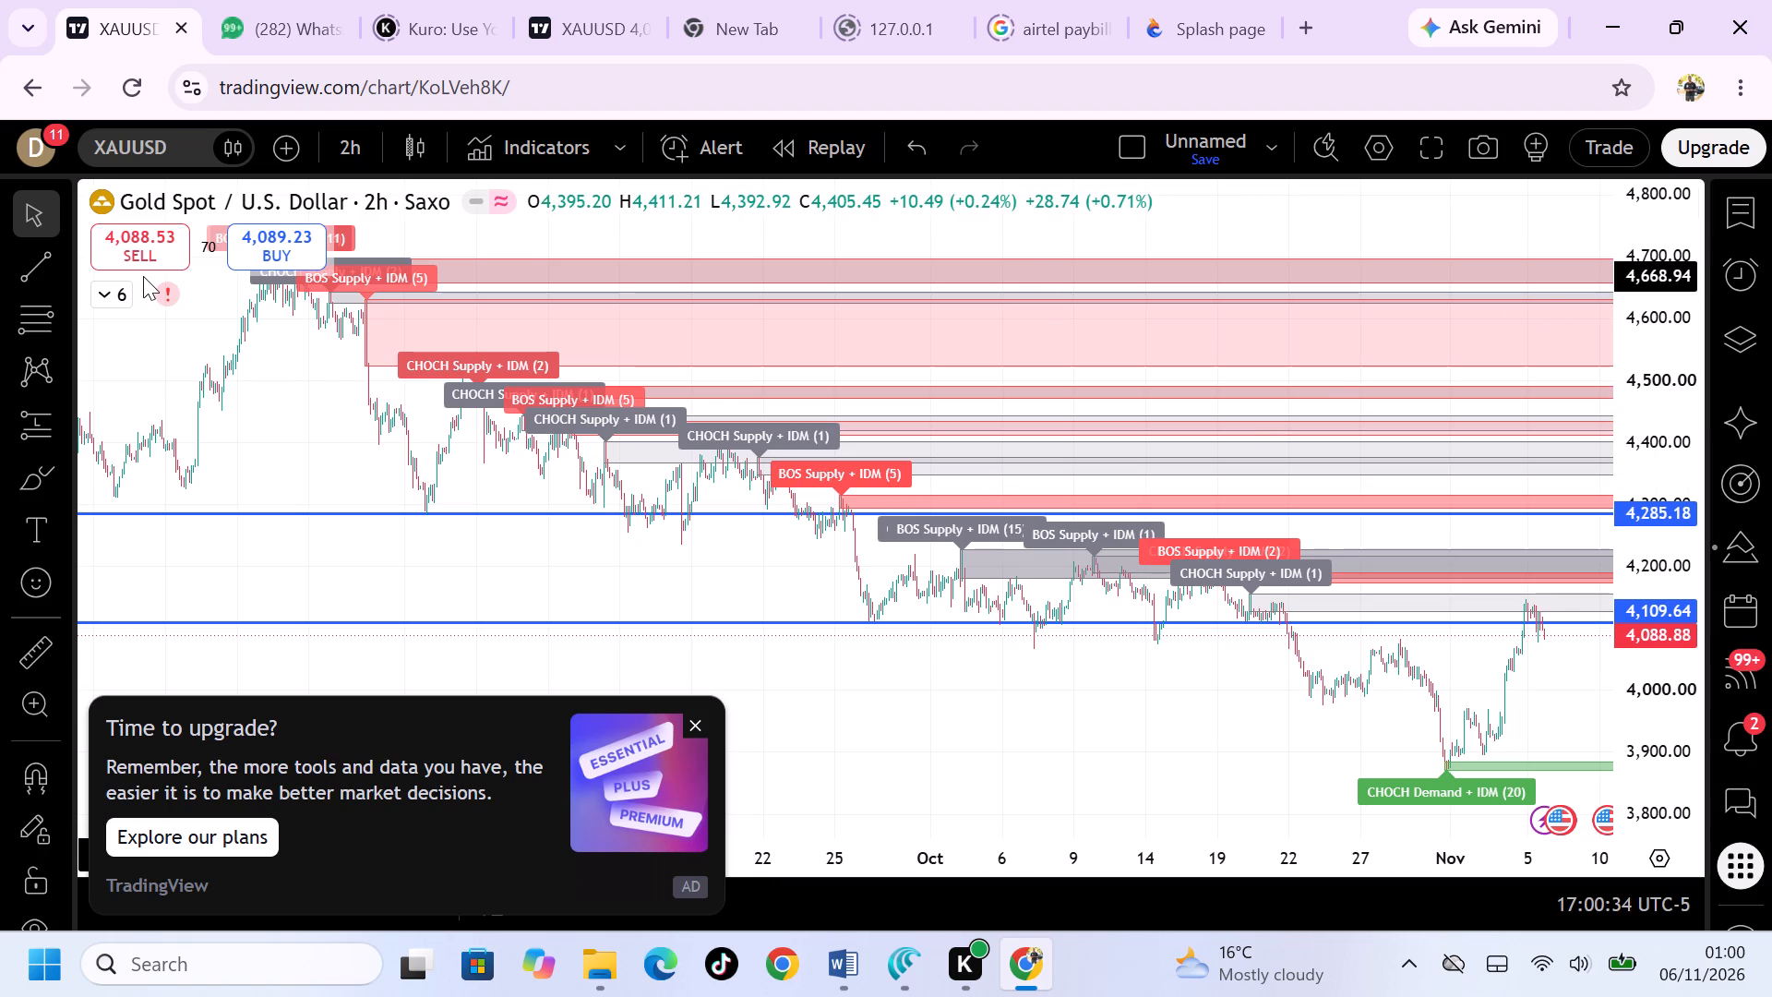
pyautogui.click(111, 301)
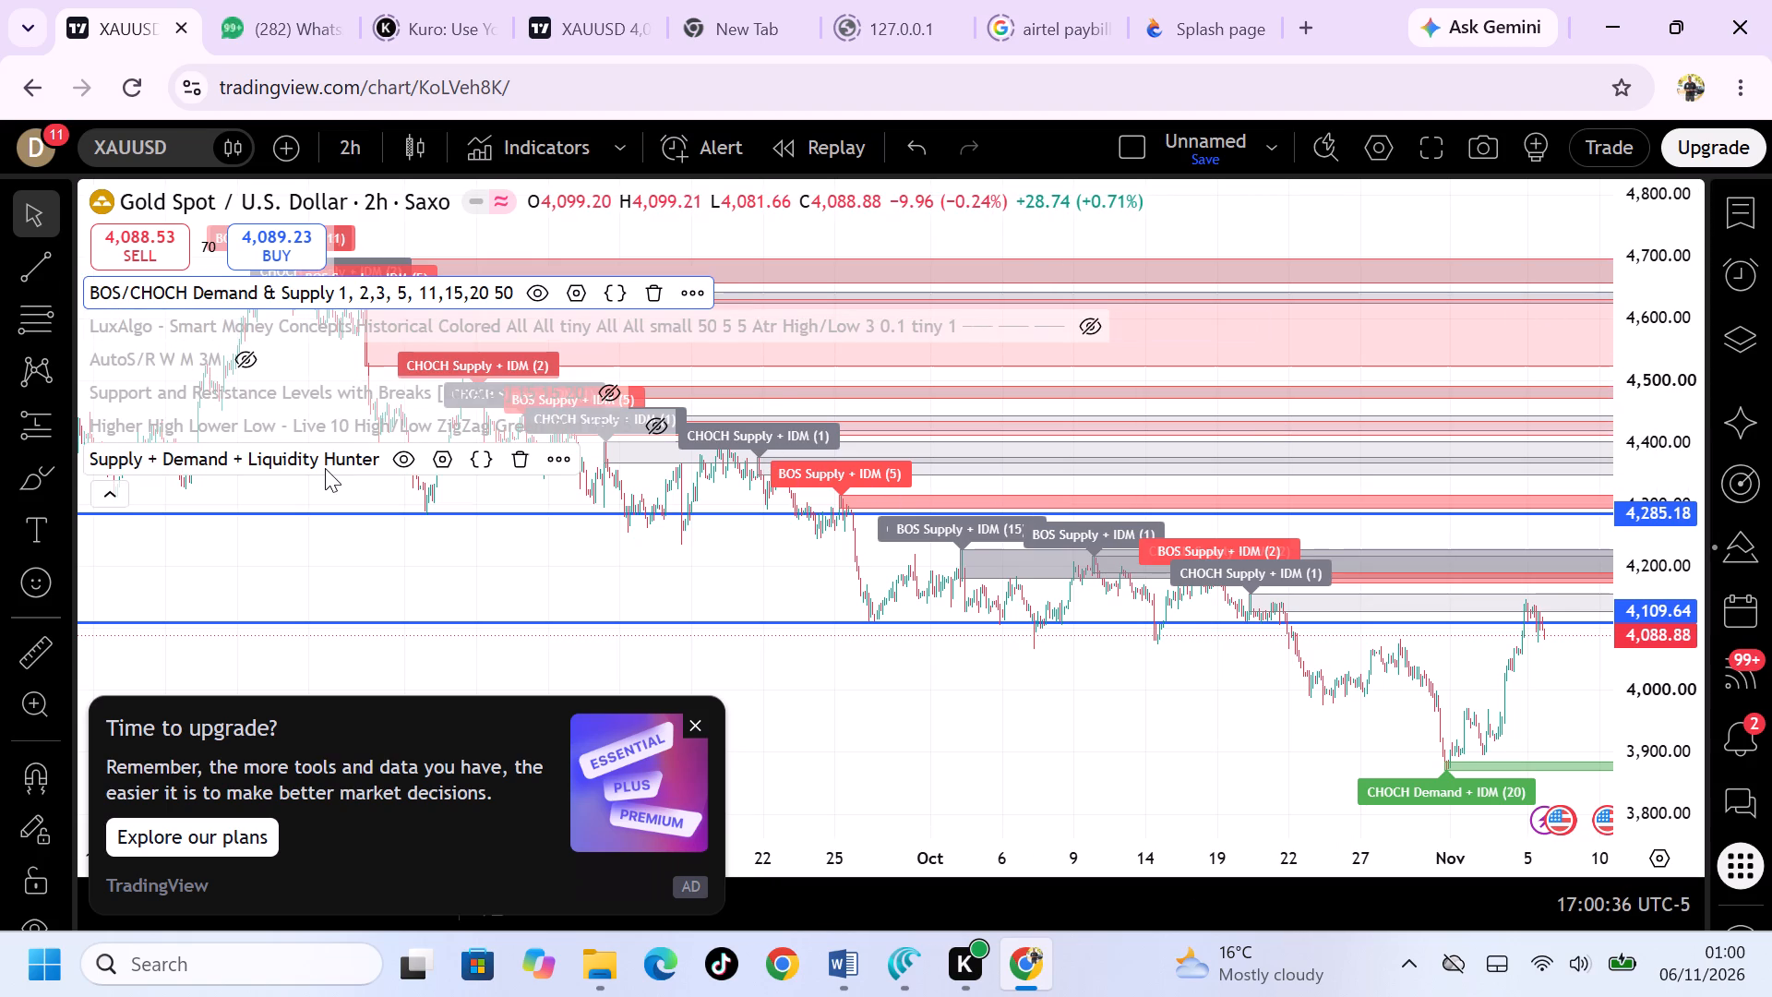
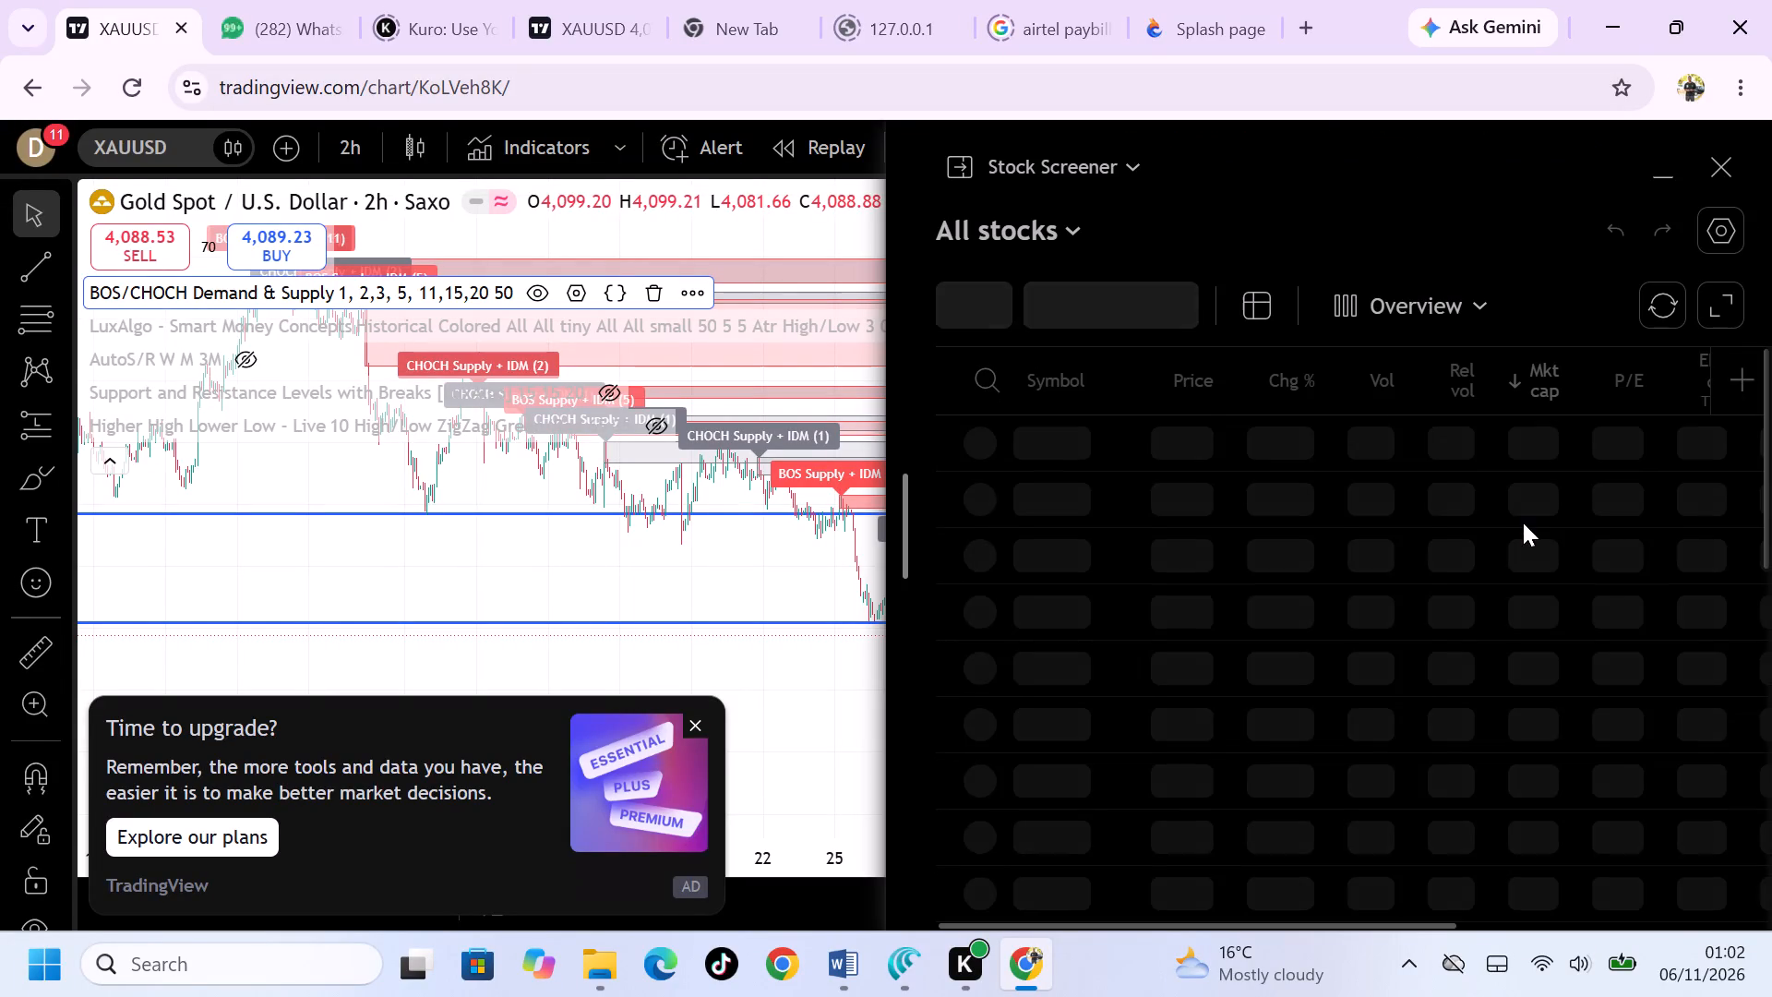
# Close the Stock Screener, reopen the Pine Editor and replace the entire untitled script with the copied code.
pyautogui.click(1724, 179)
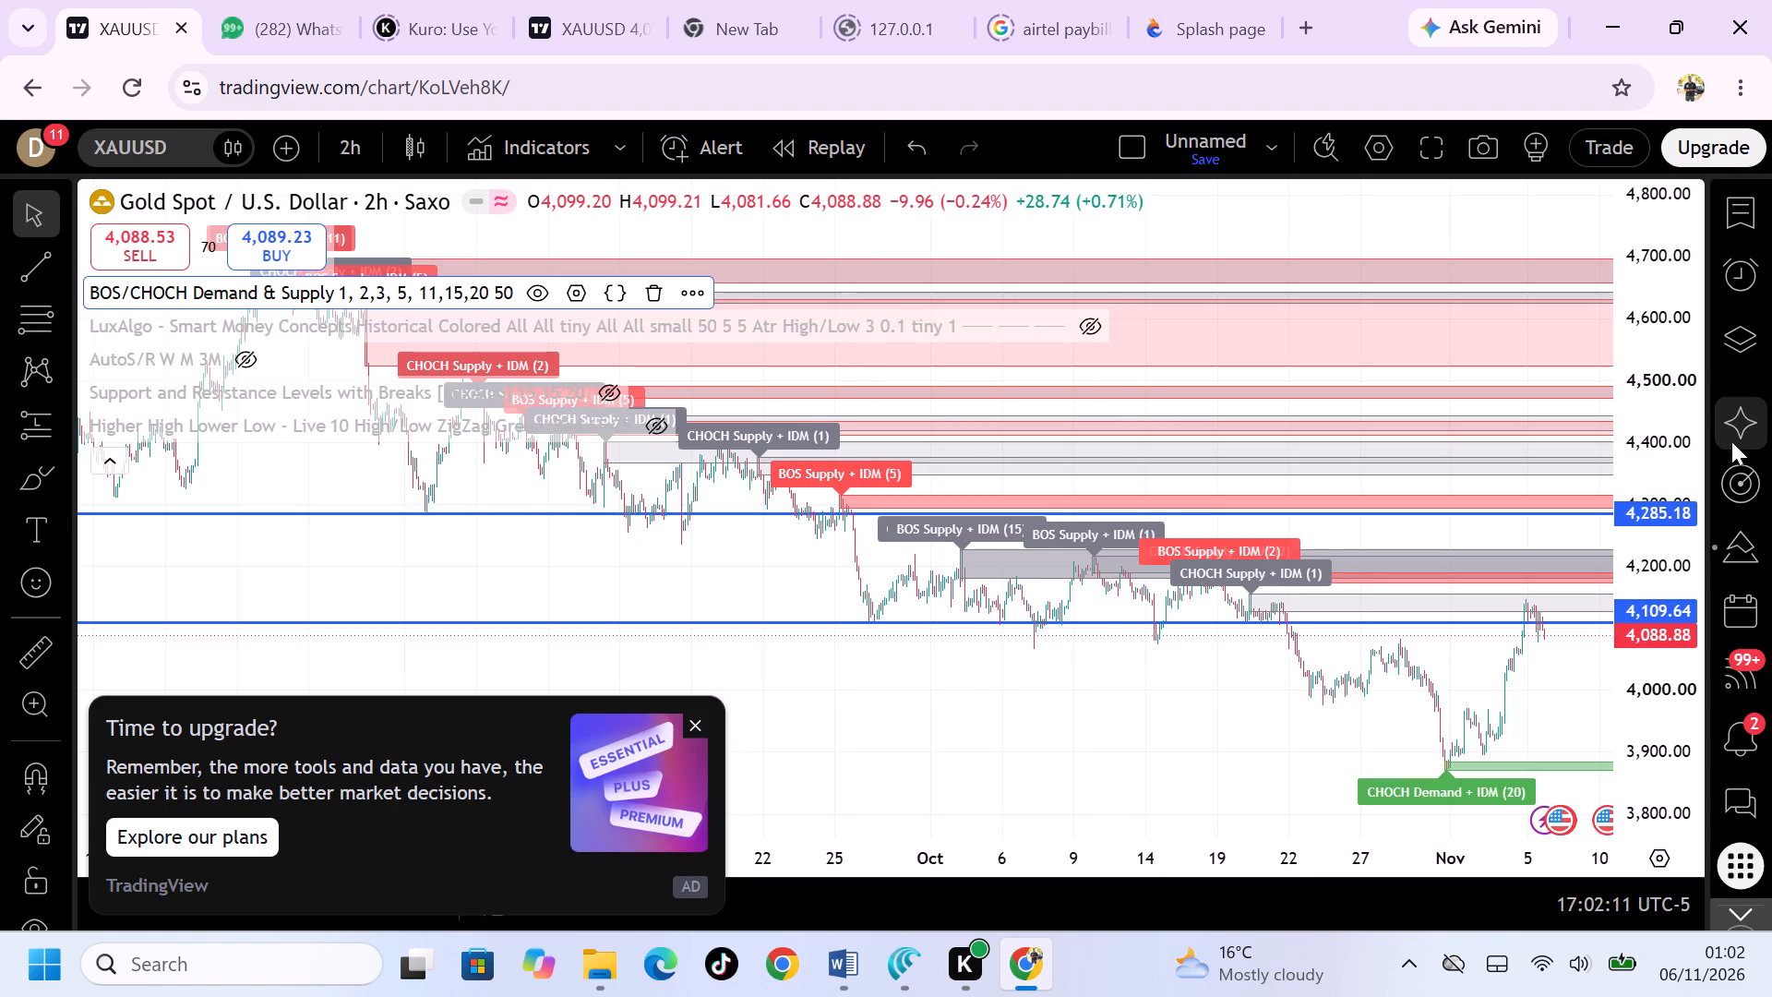
pyautogui.click(1735, 545)
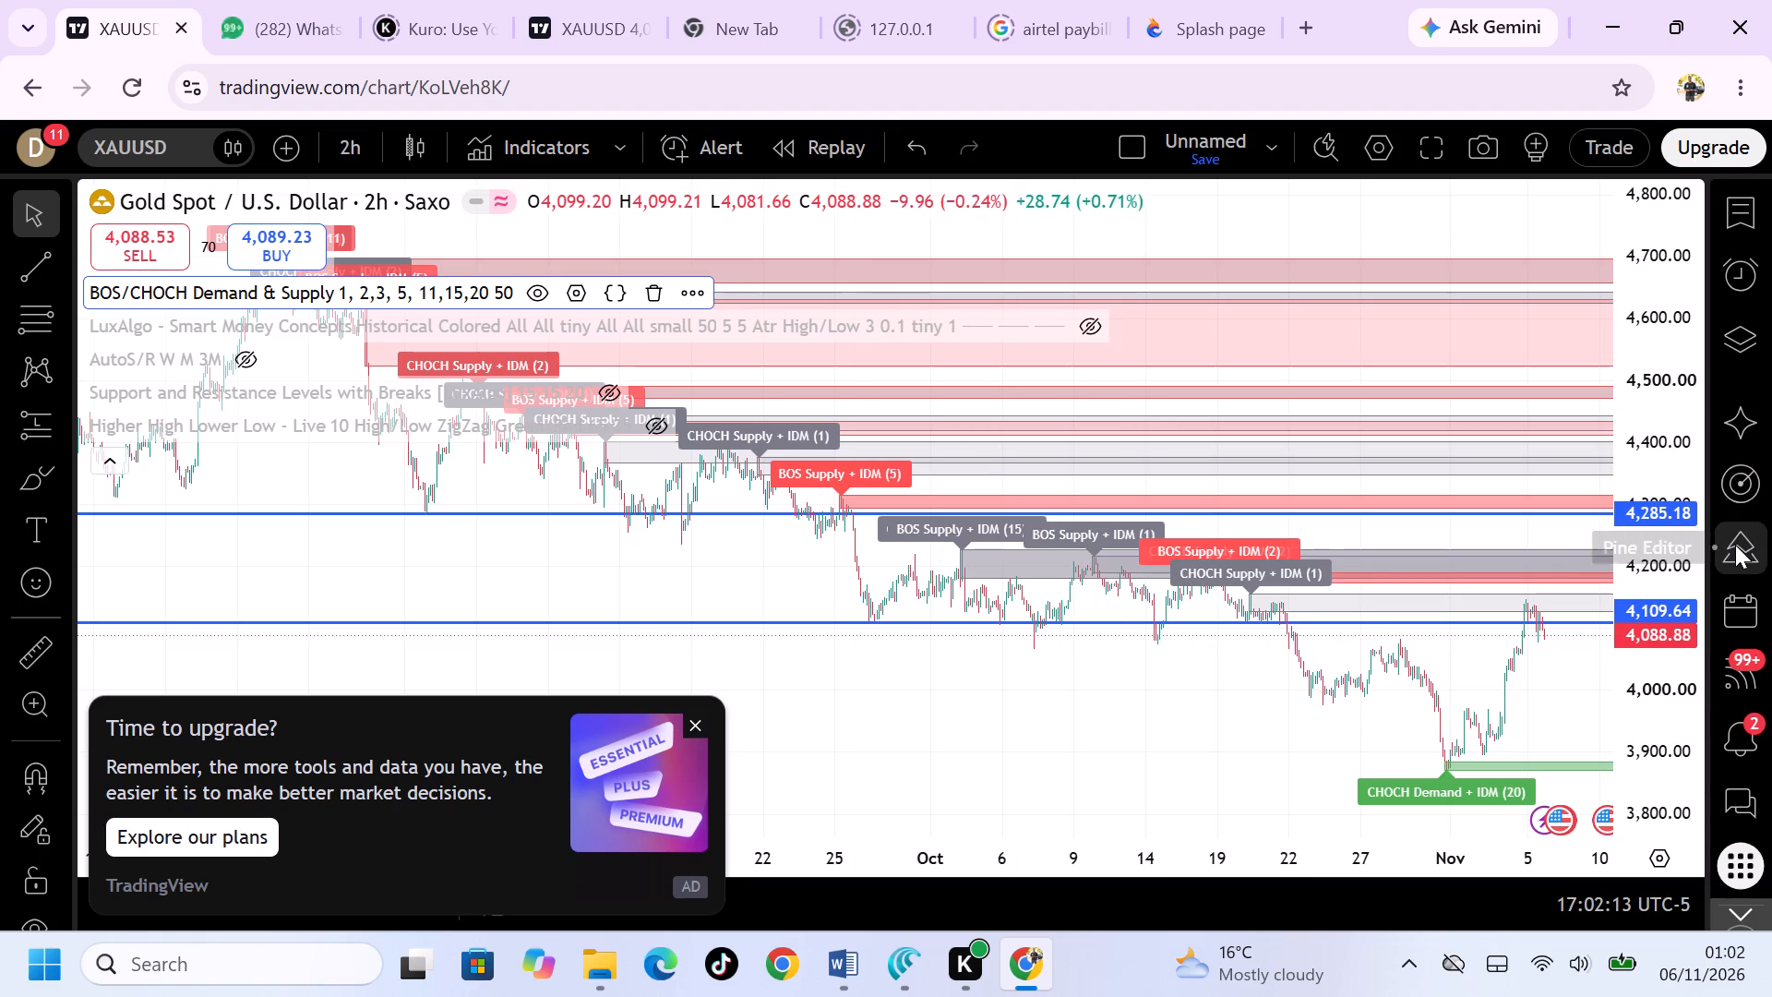
pyautogui.click(1536, 585)
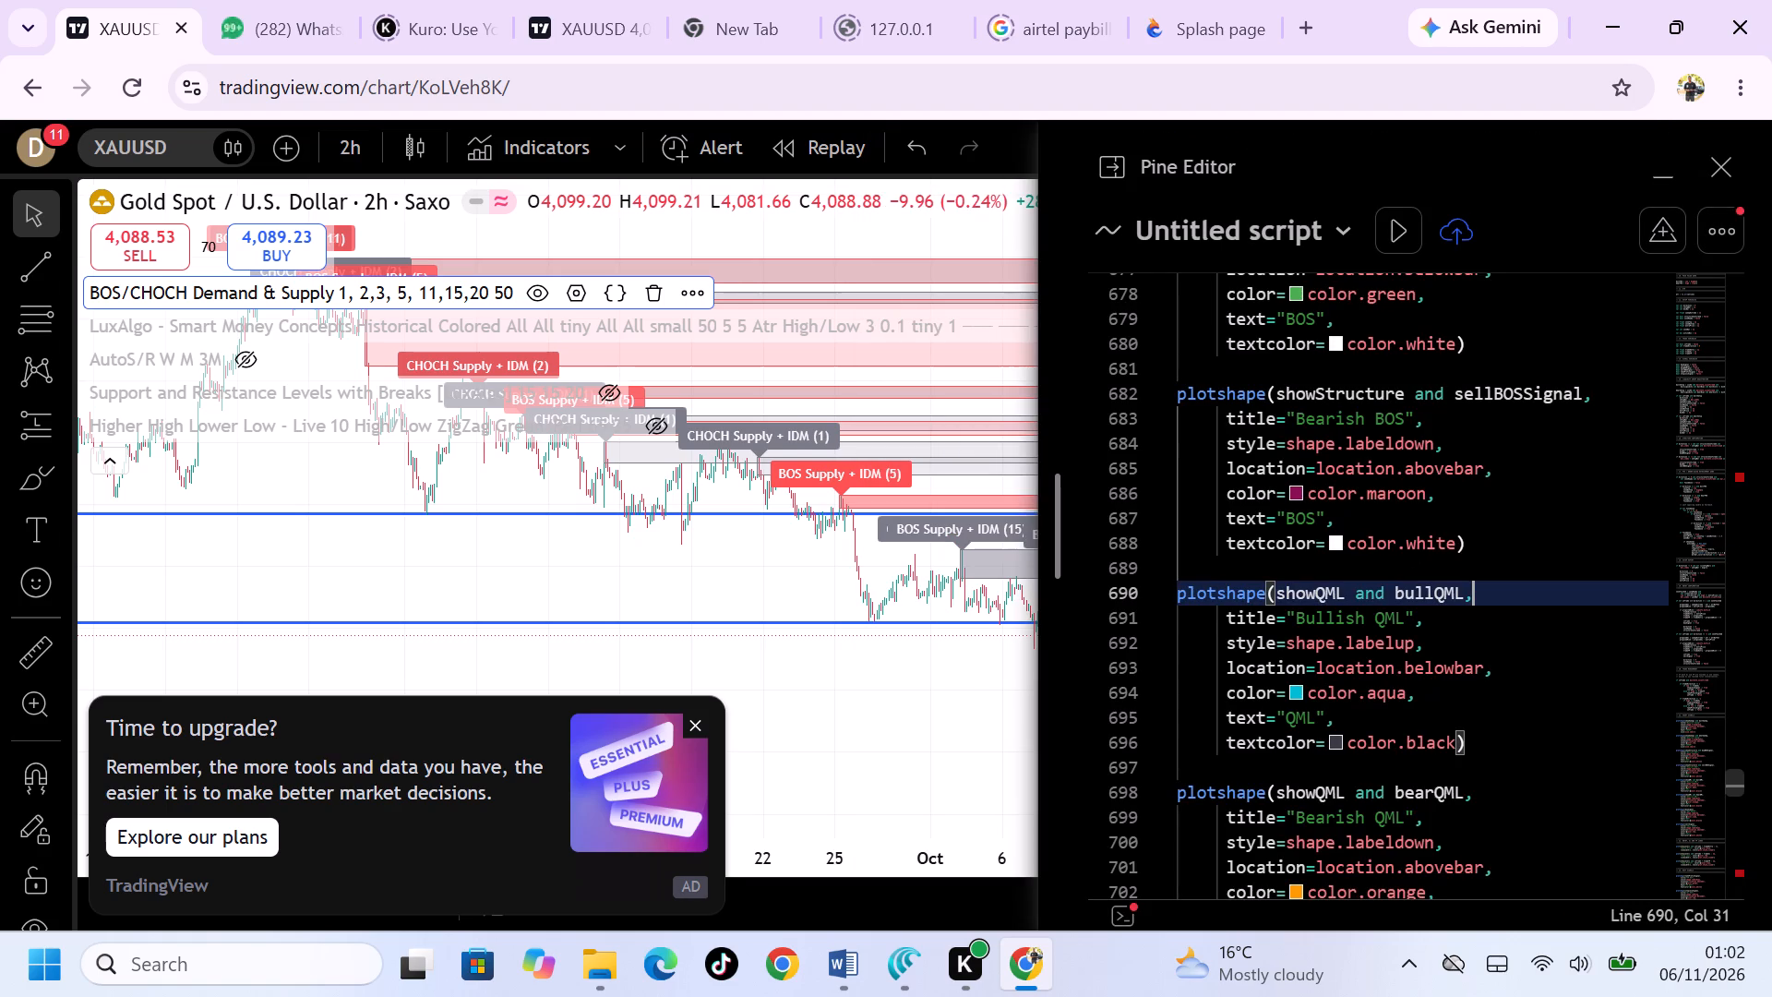
pyautogui.hotkey('ctrl', 'a')
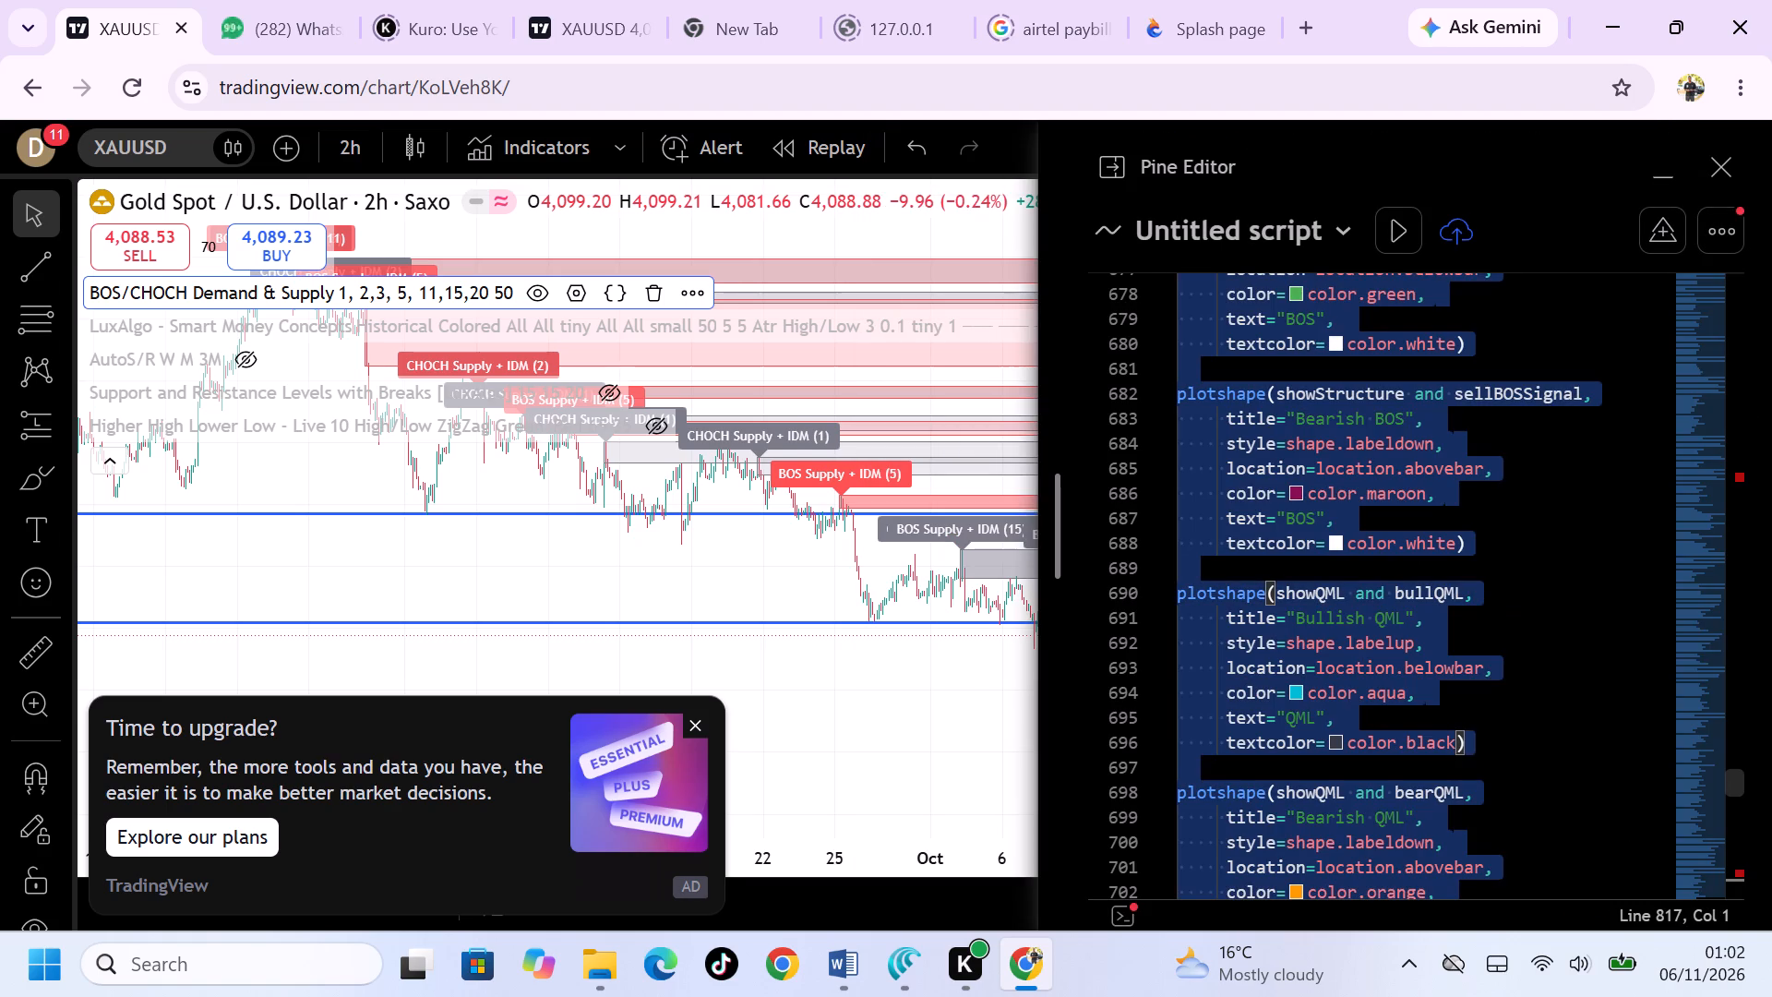
pyautogui.press('BackSpace')
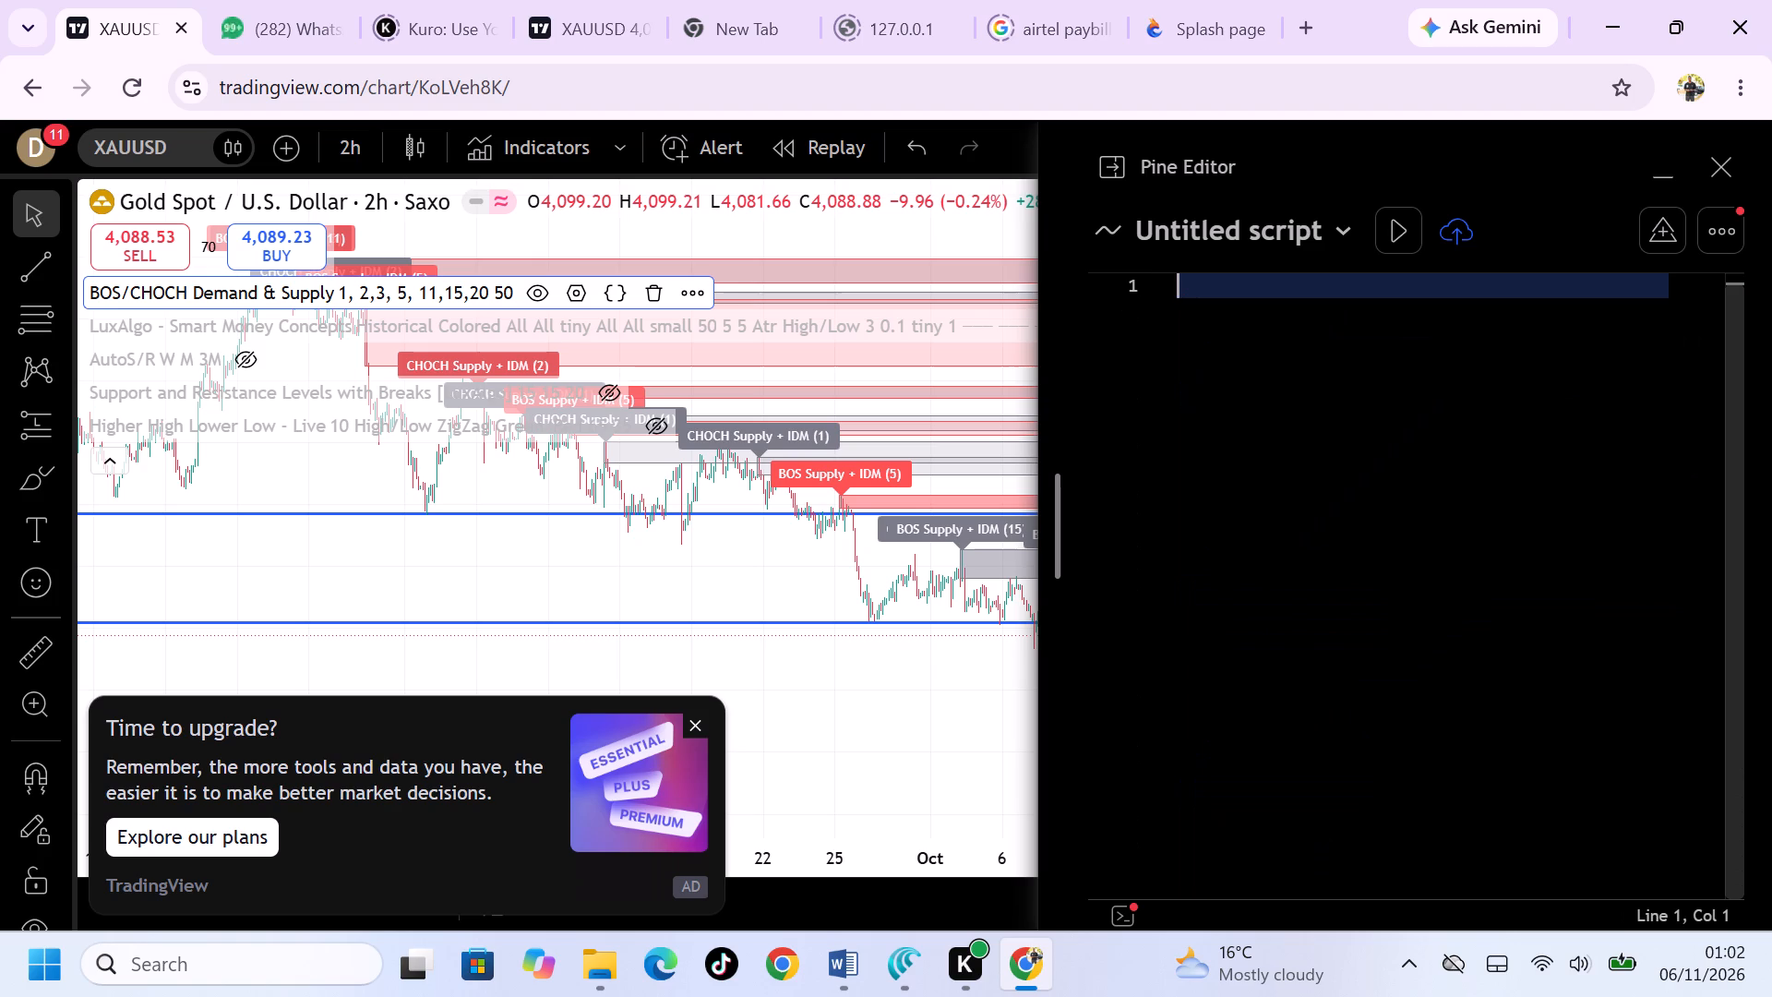
pyautogui.hotkey('ctrl', 'v')
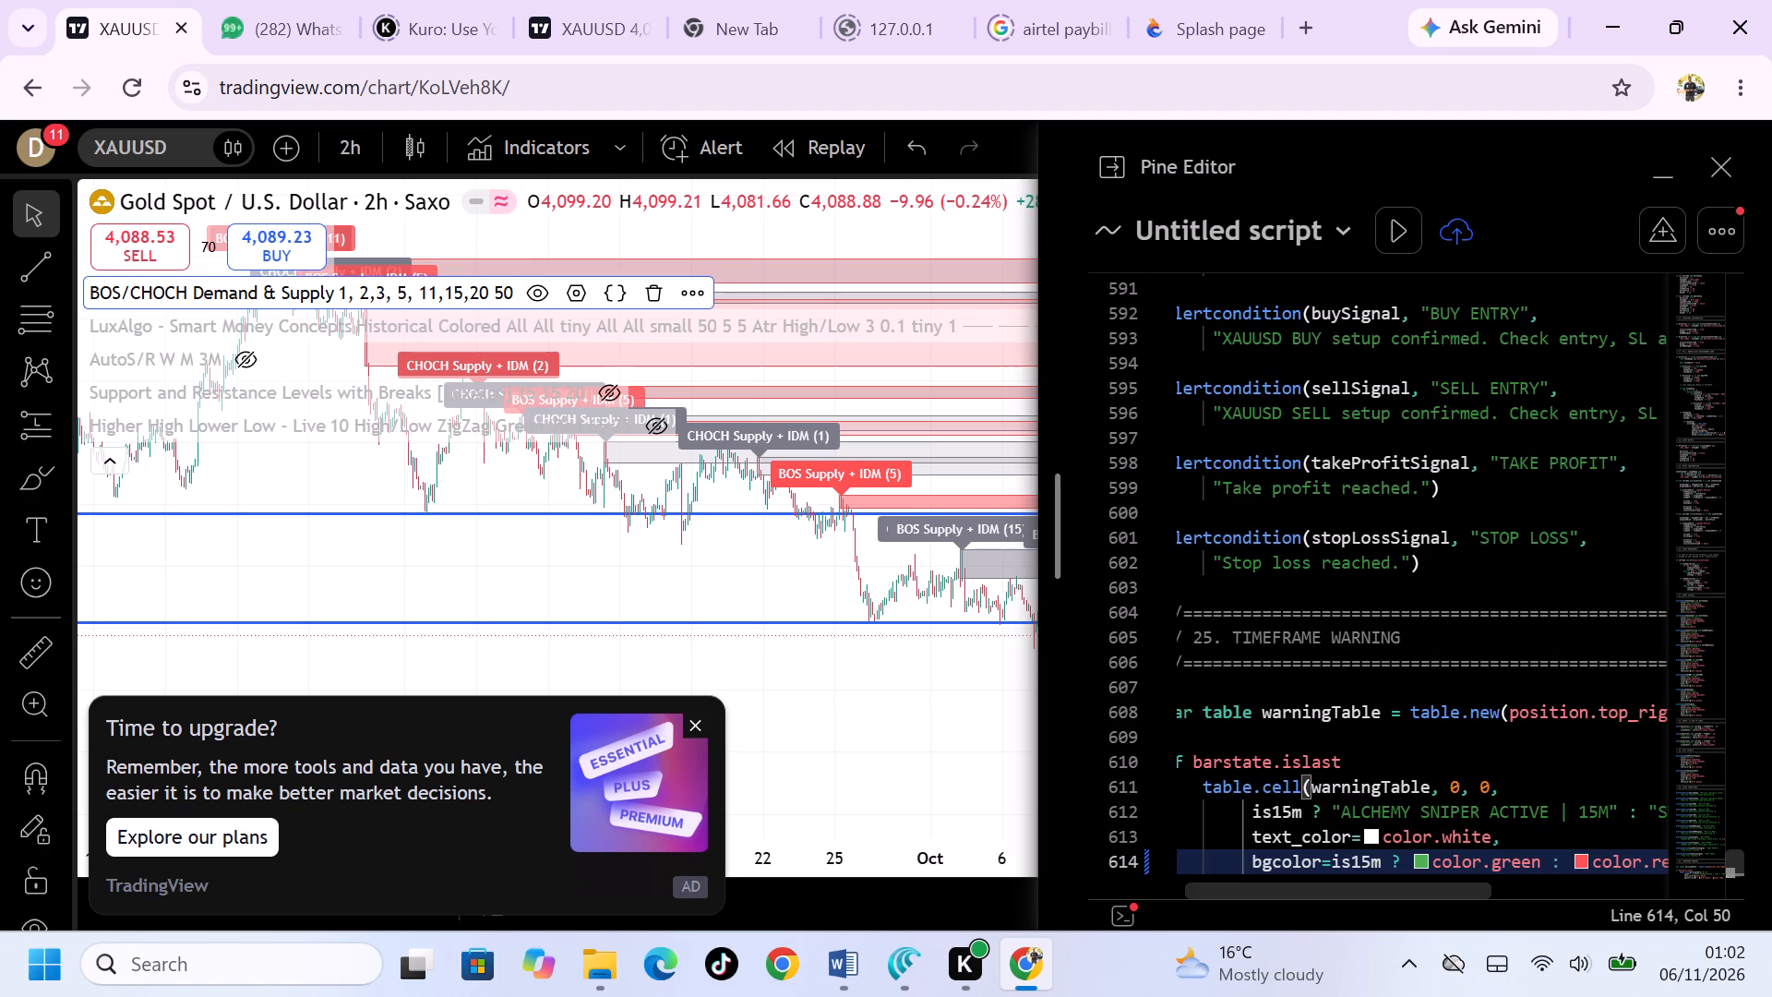
# Add the replaced script to the XAUUSD chart and minimize the Pine Editor.
pyautogui.click(1411, 232)
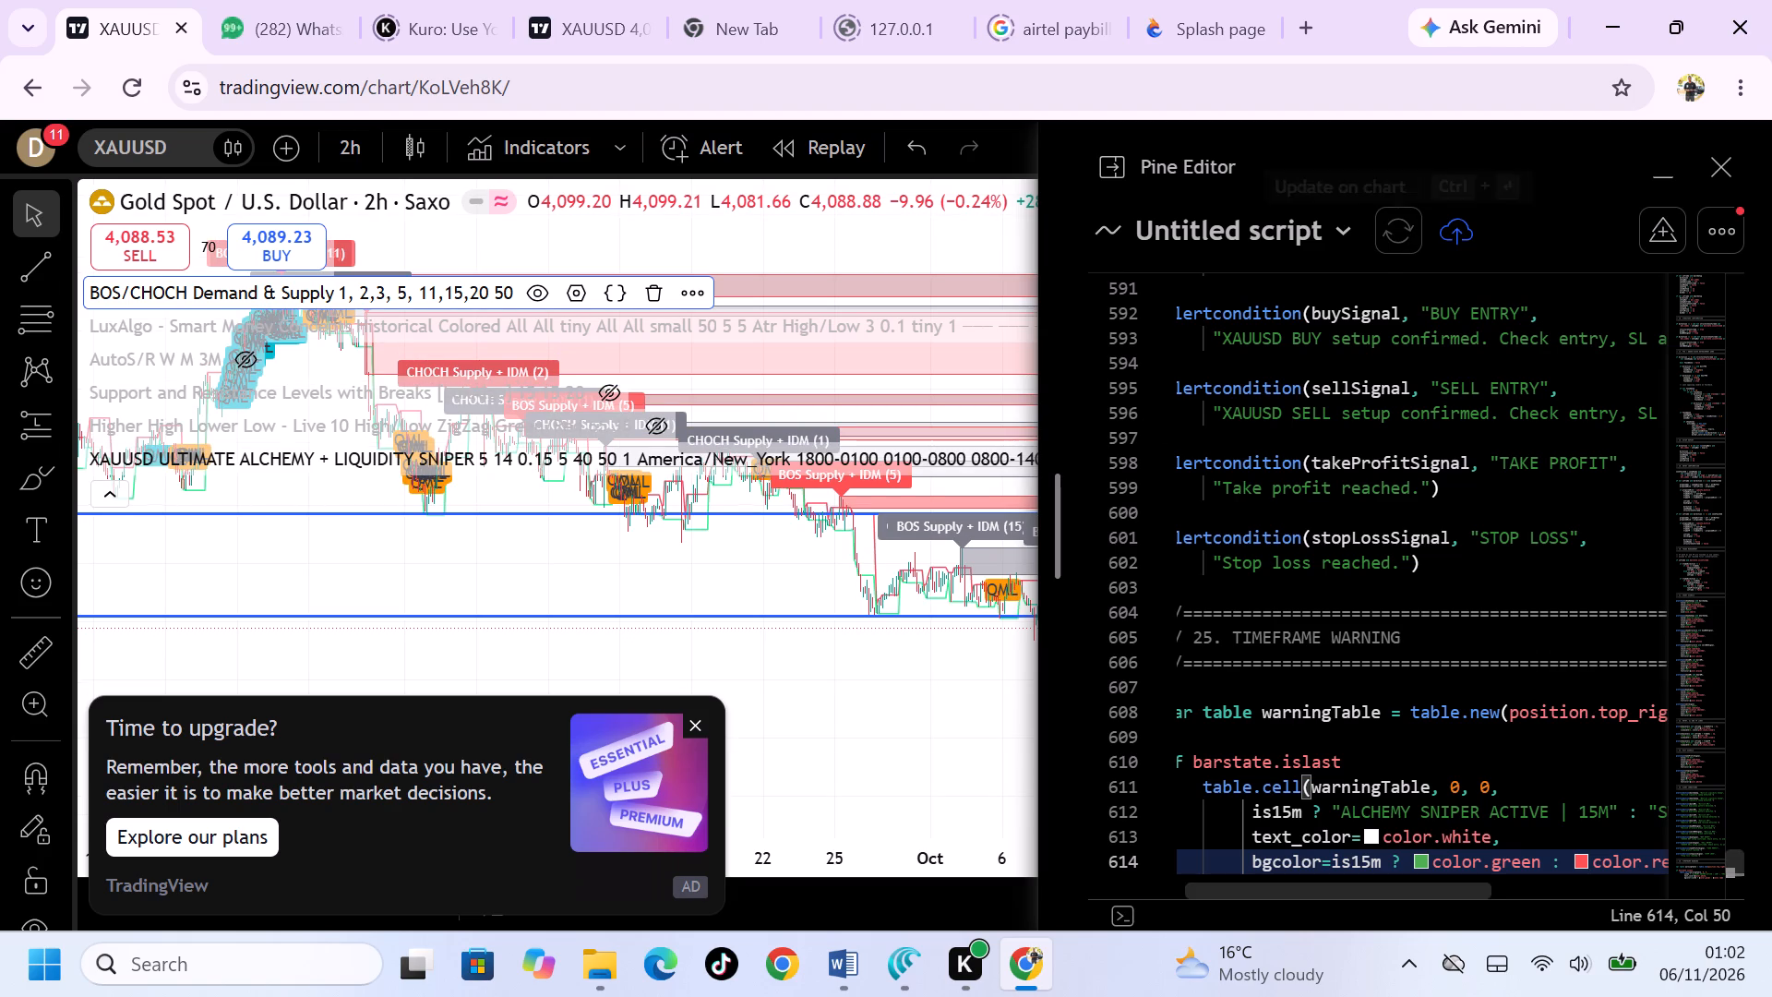
pyautogui.click(938, 672)
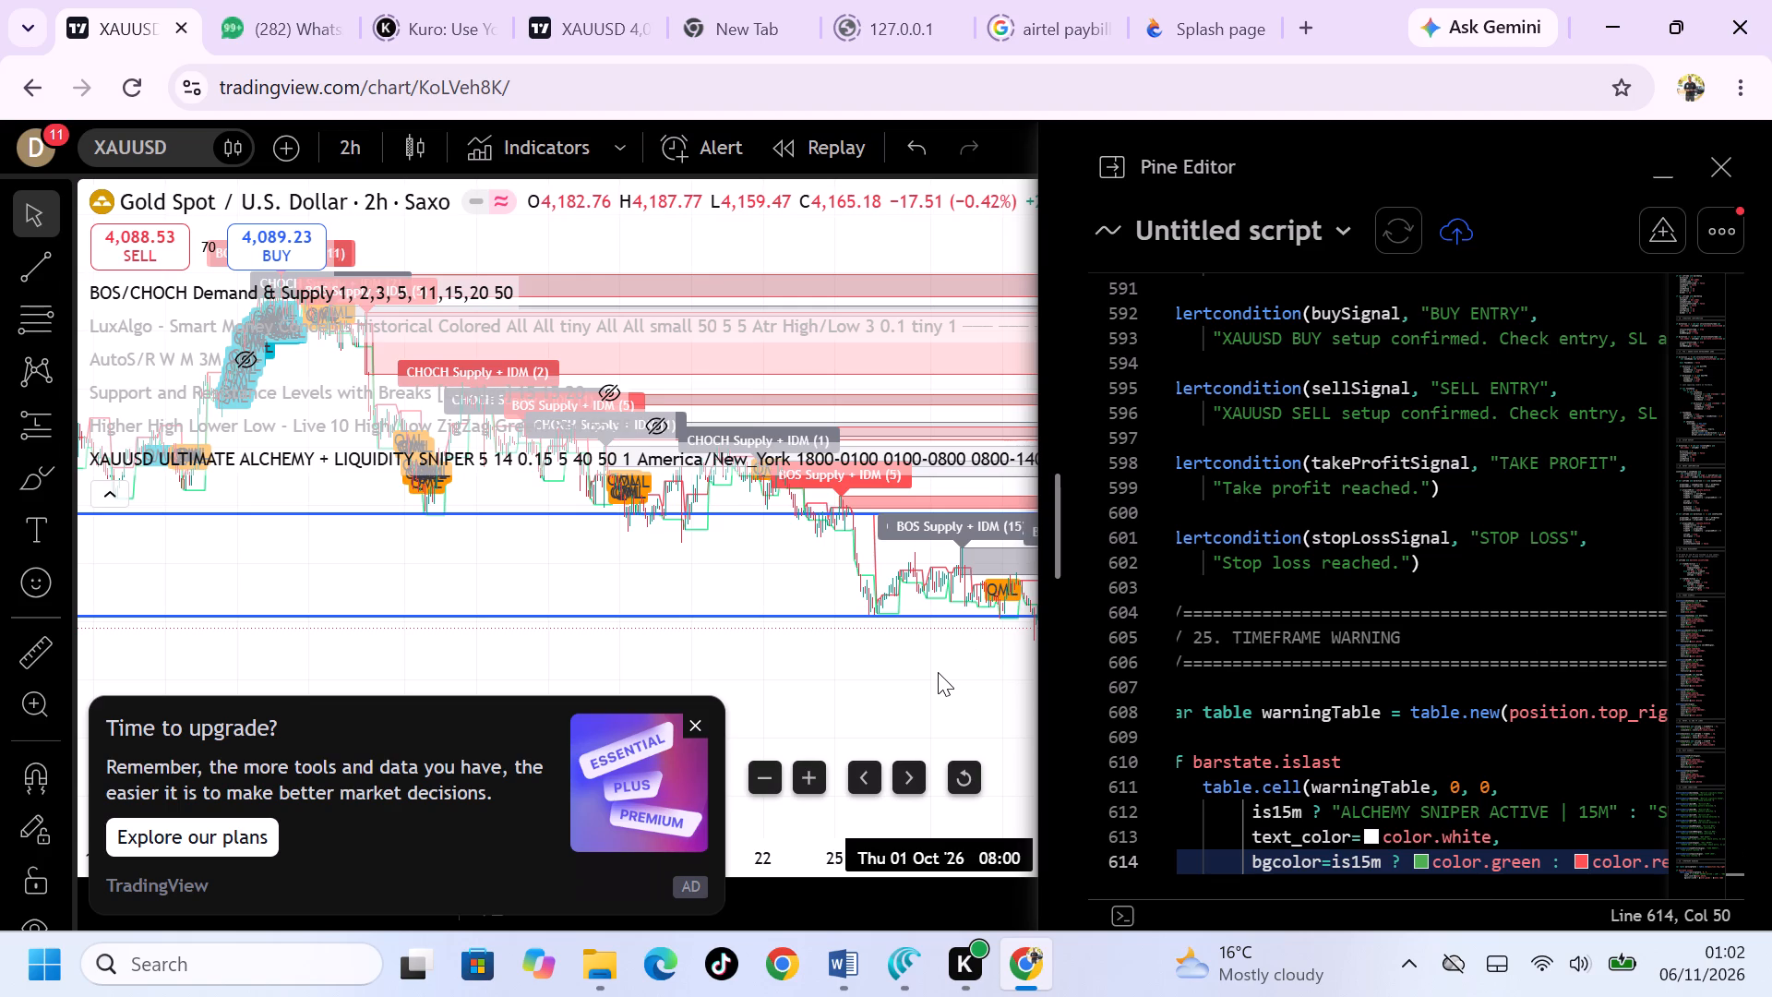
pyautogui.click(938, 672)
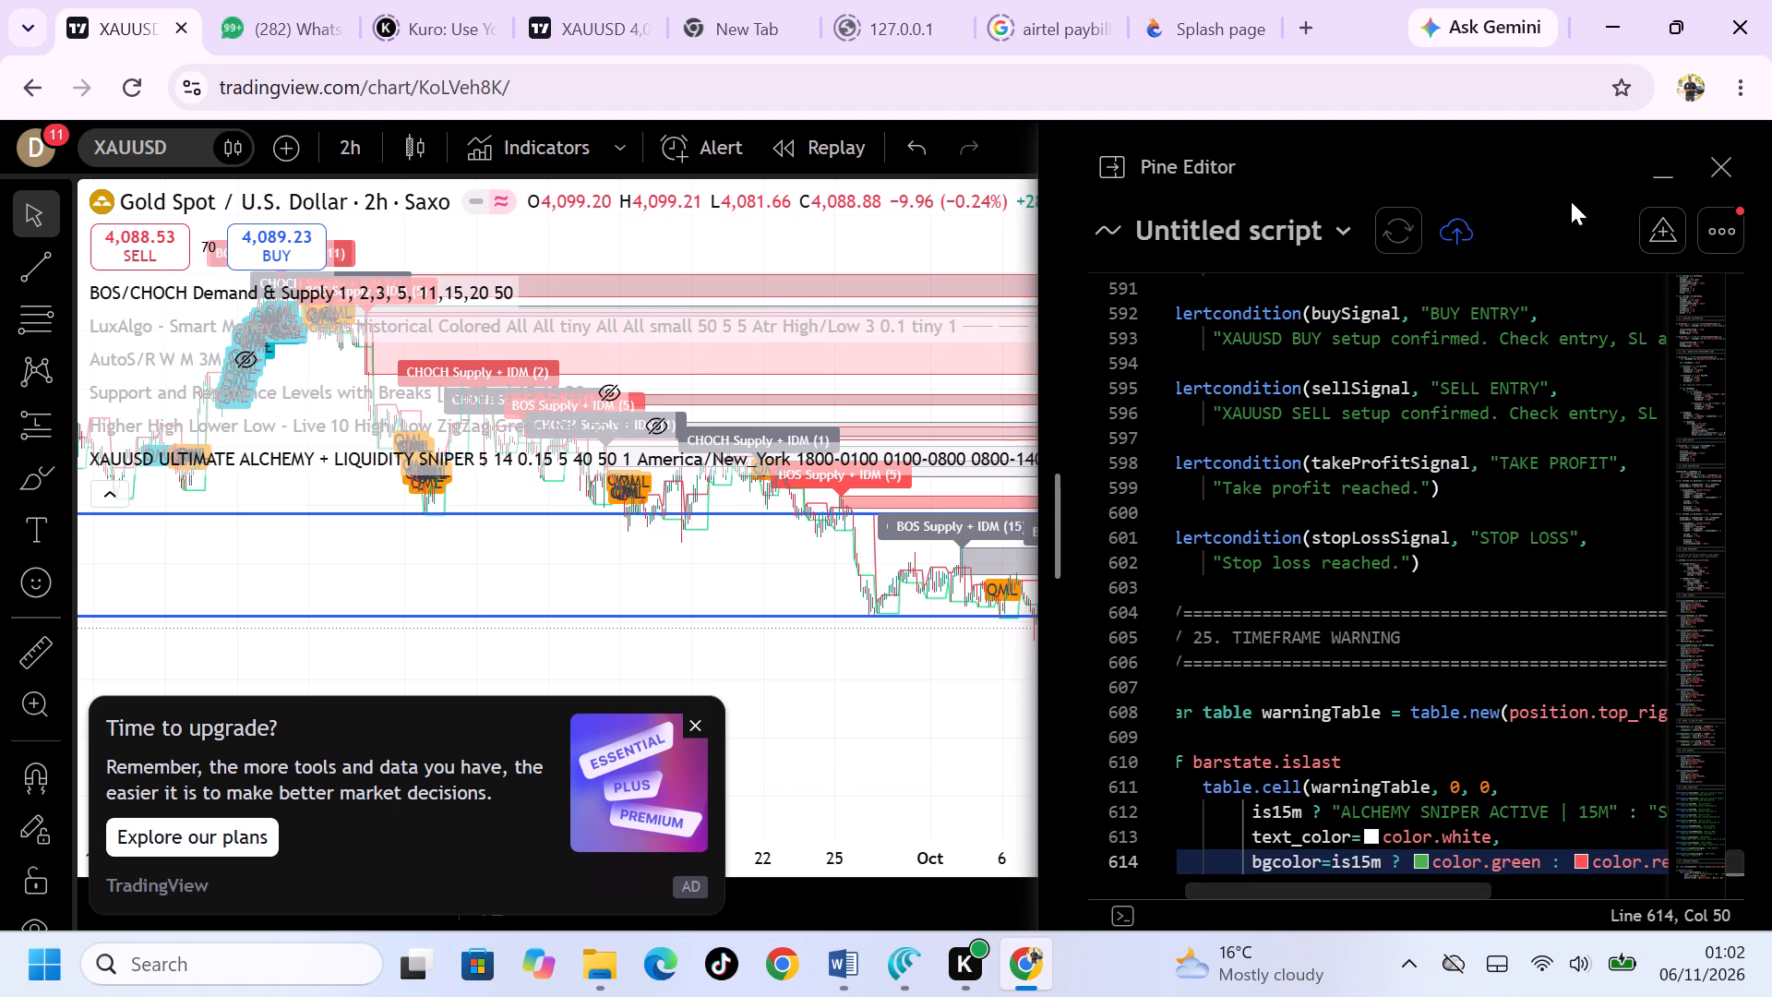
pyautogui.click(1654, 165)
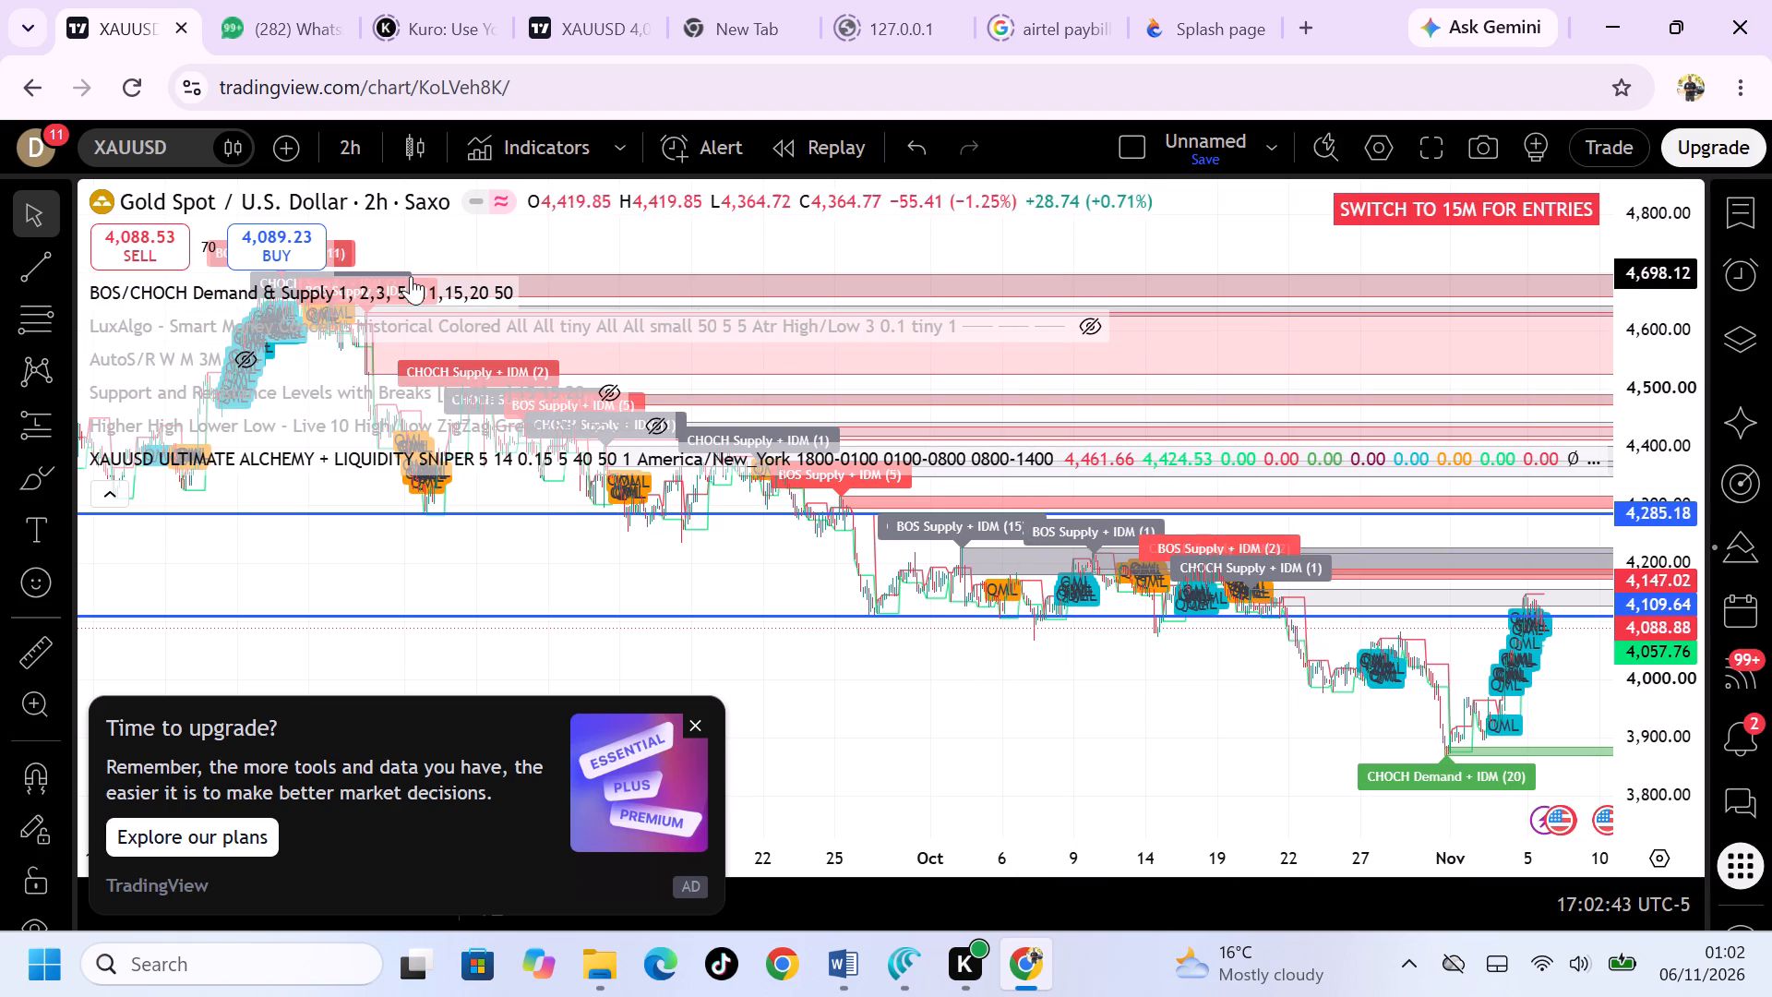
# Hide the BOS/CHOCH Demand & Supply indicator on the chart and collapse the indicator list.
pyautogui.click(531, 282)
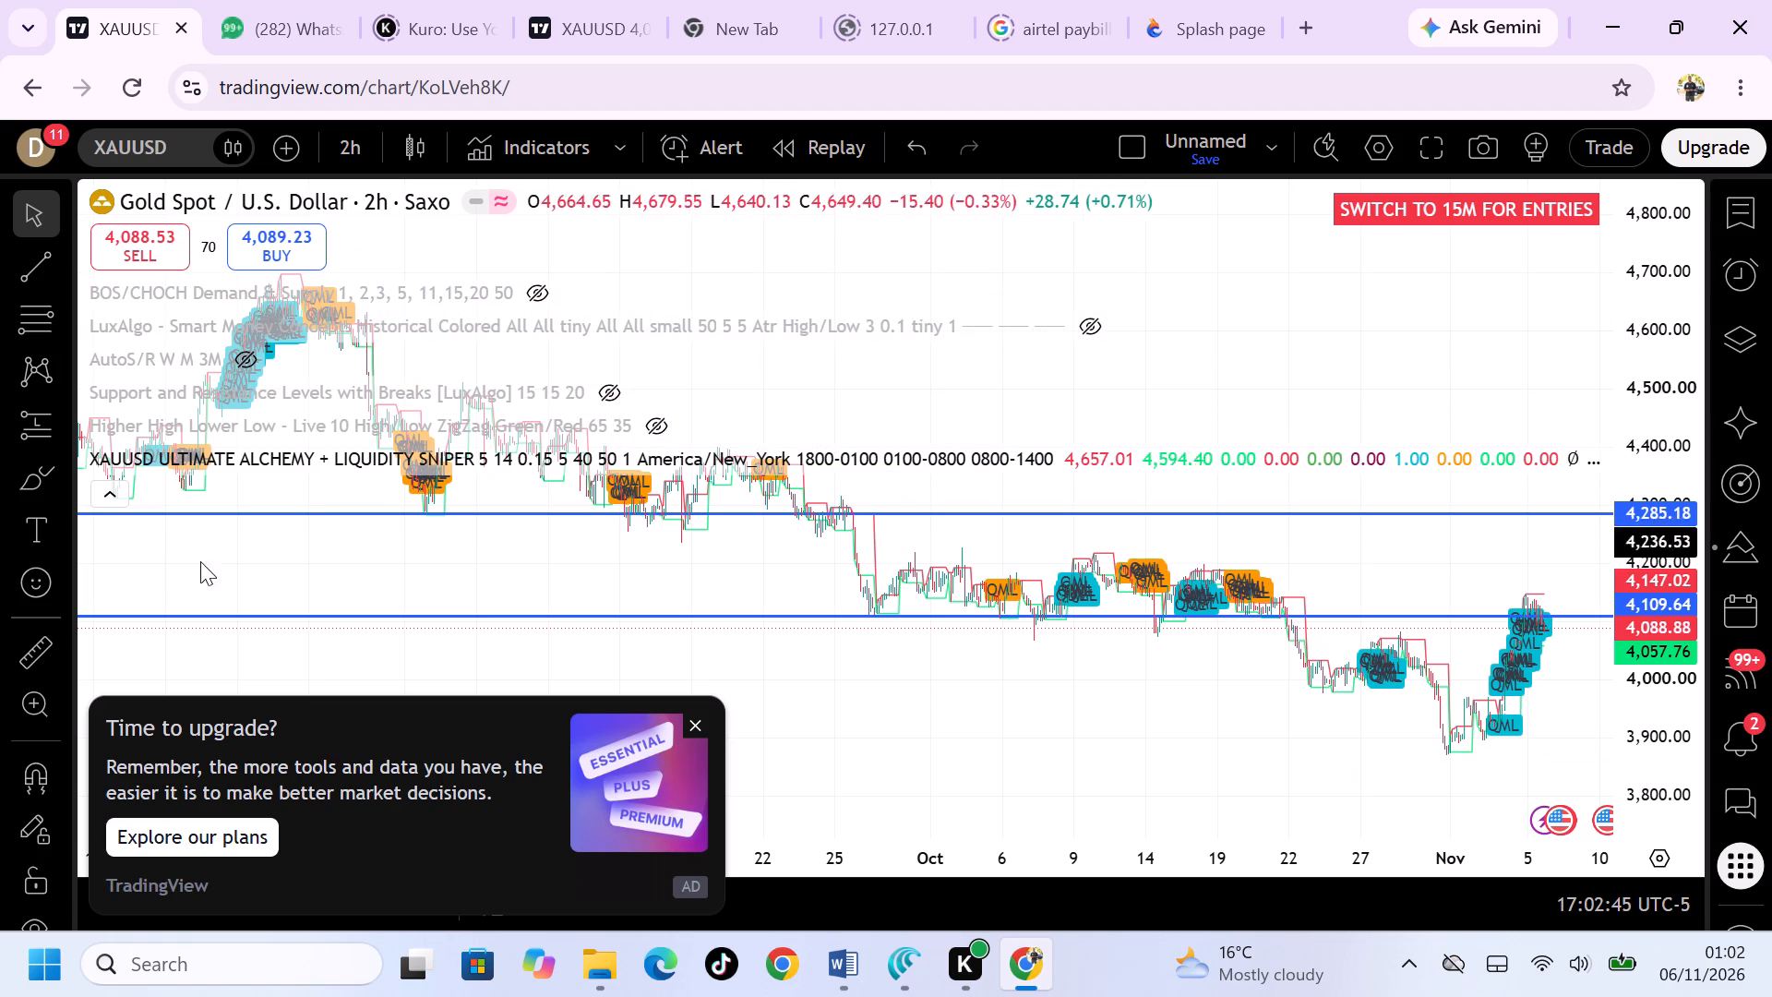
pyautogui.click(105, 496)
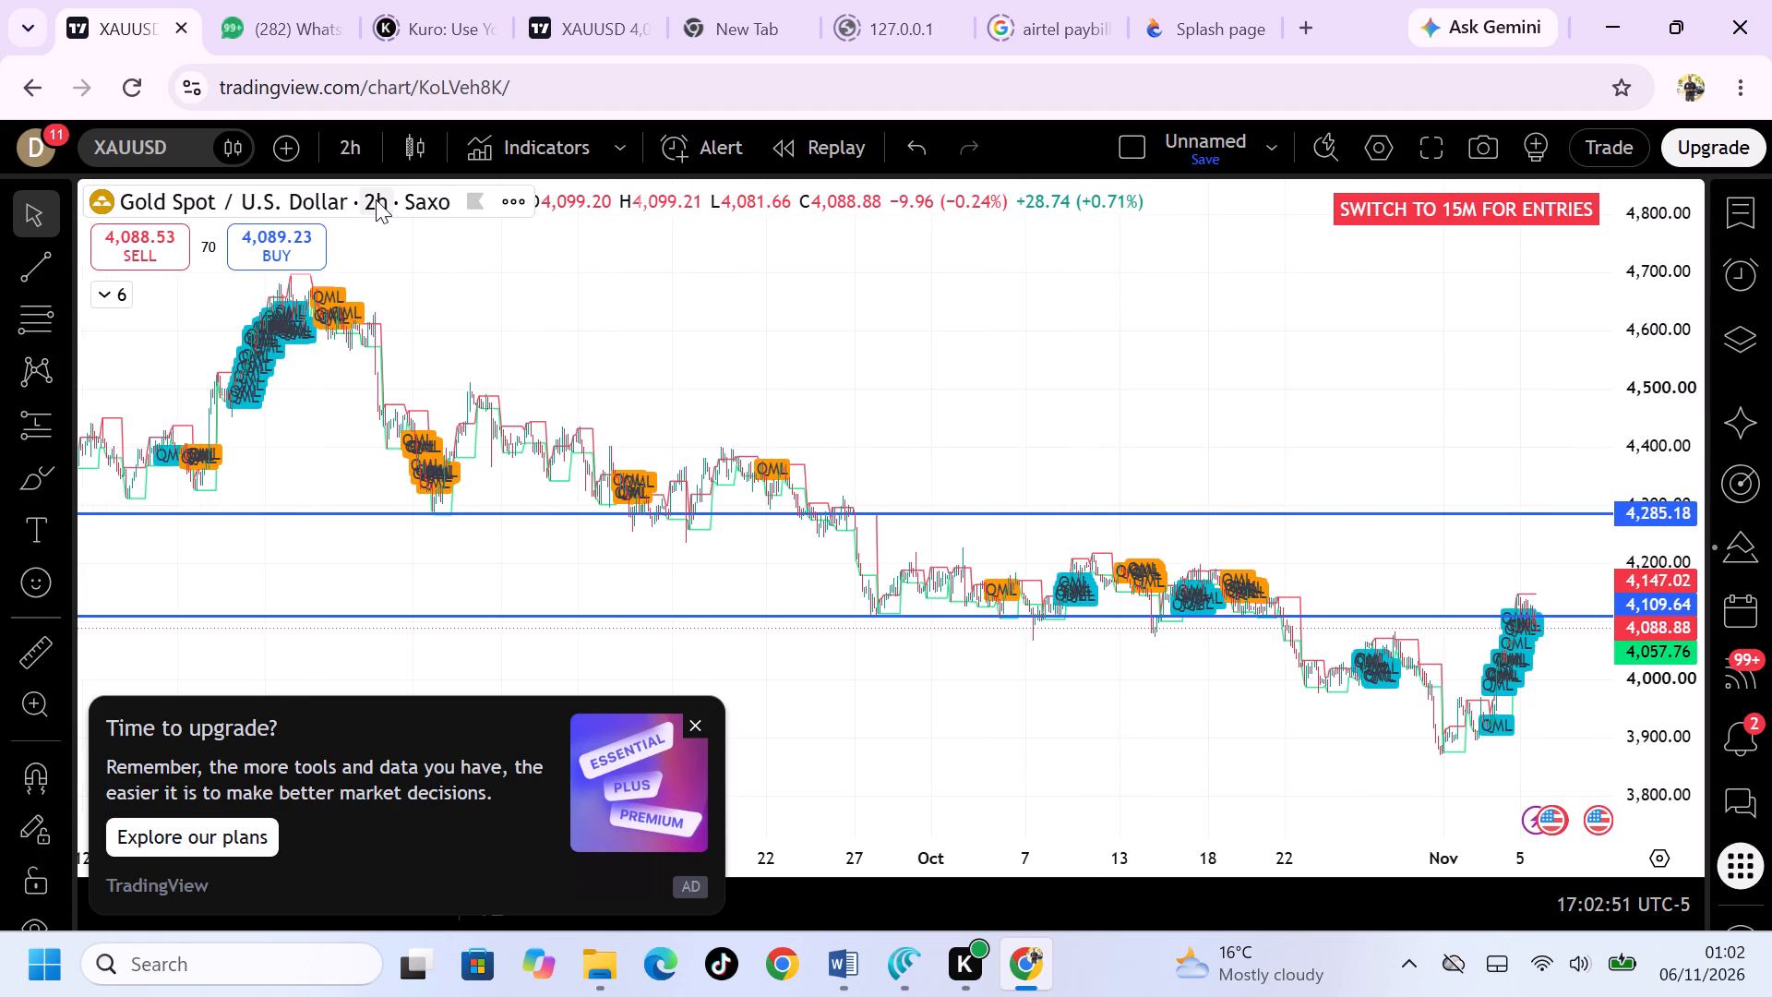
# Switch the XAUUSD chart to the 15-minute timeframe.
pyautogui.click(335, 144)
pyautogui.scroll(-1, 449, 520)
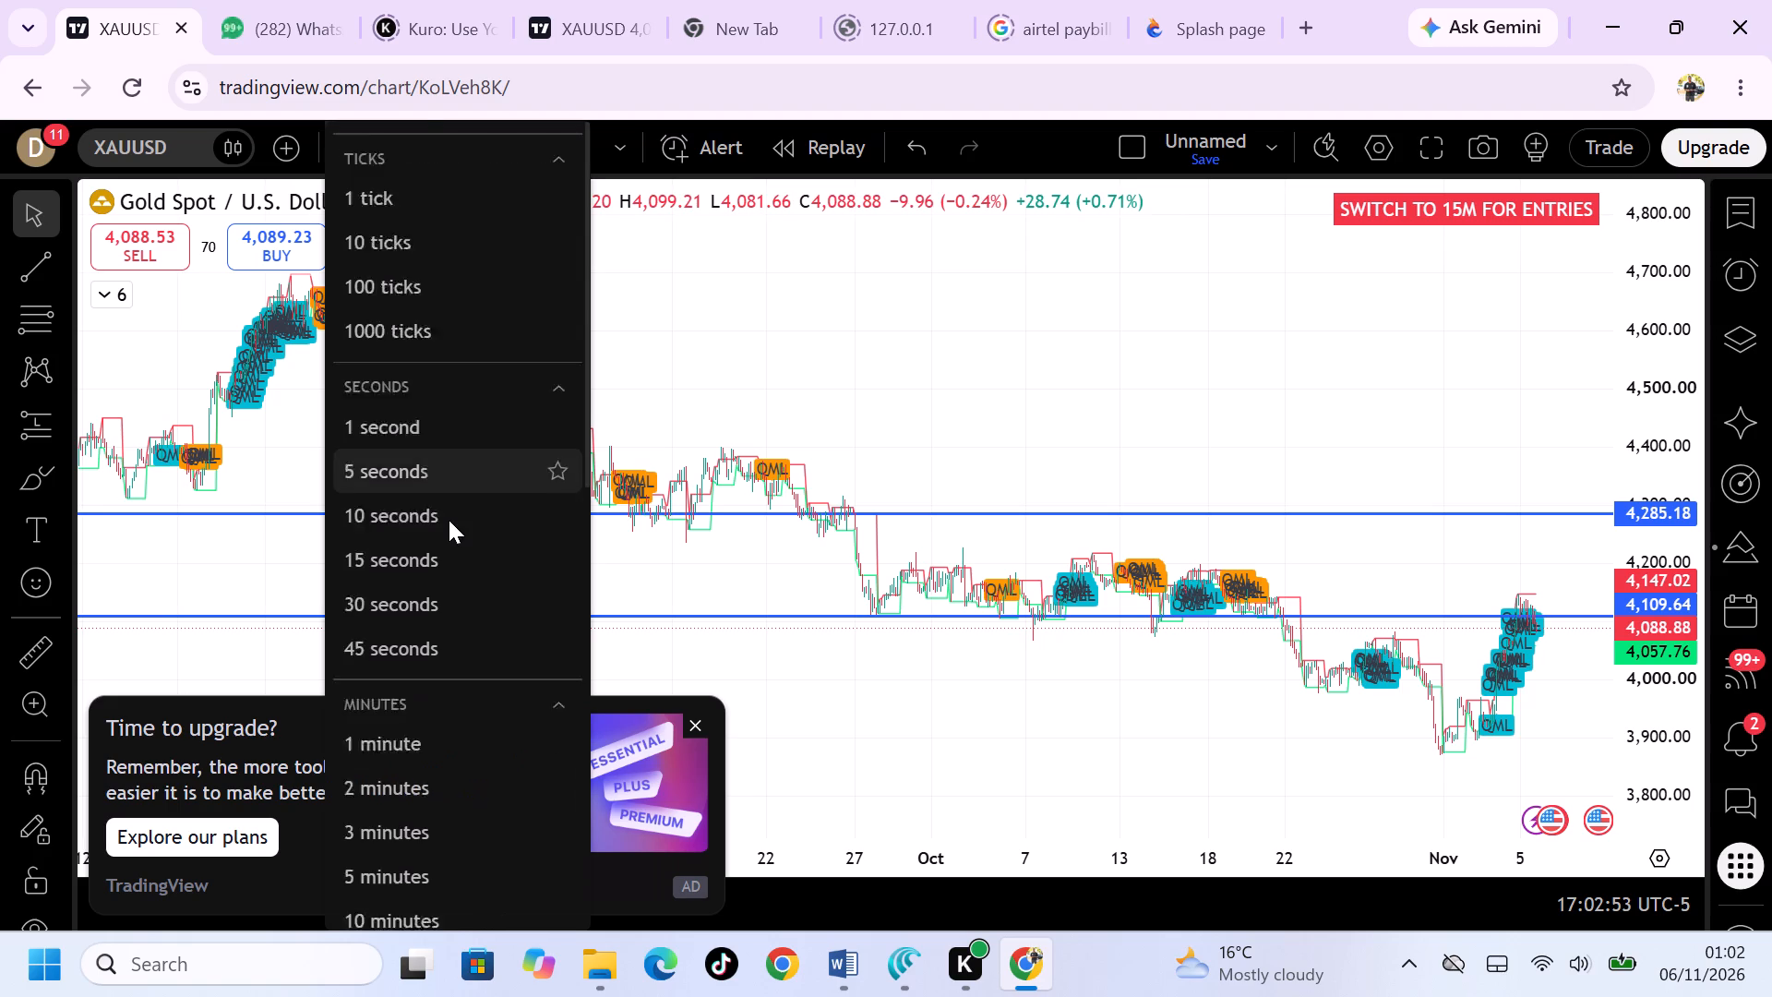
pyautogui.scroll(-2, 449, 520)
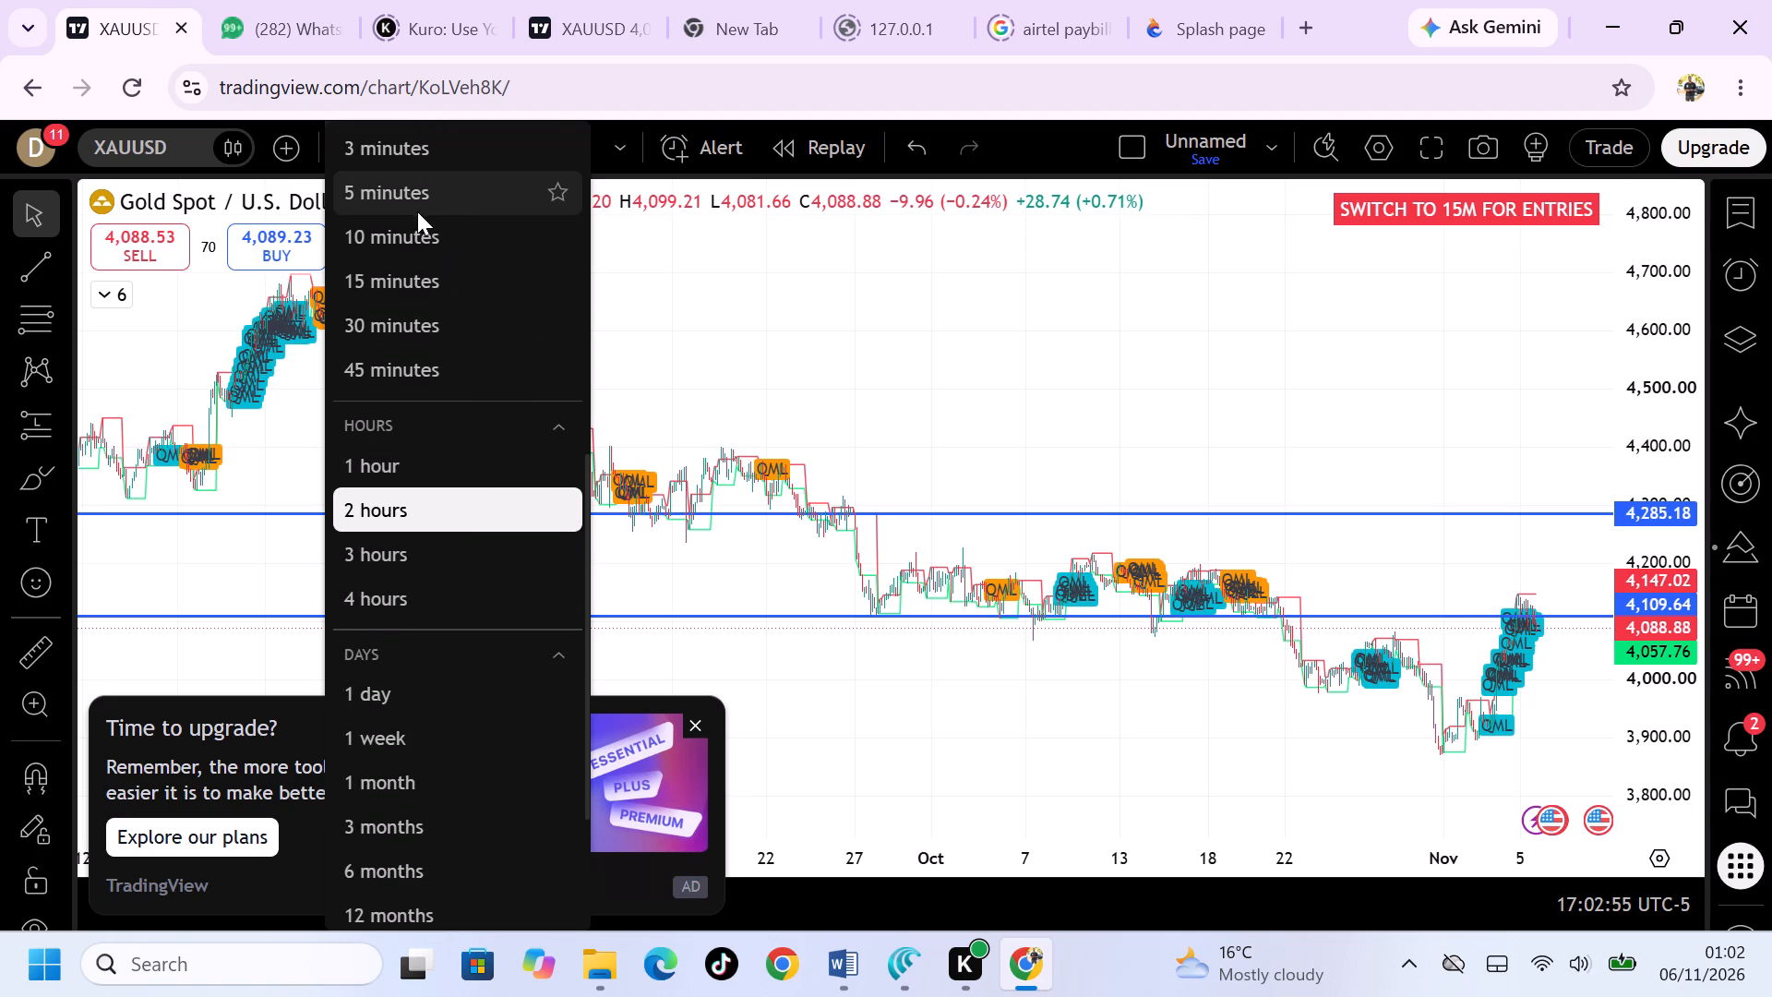
pyautogui.click(413, 284)
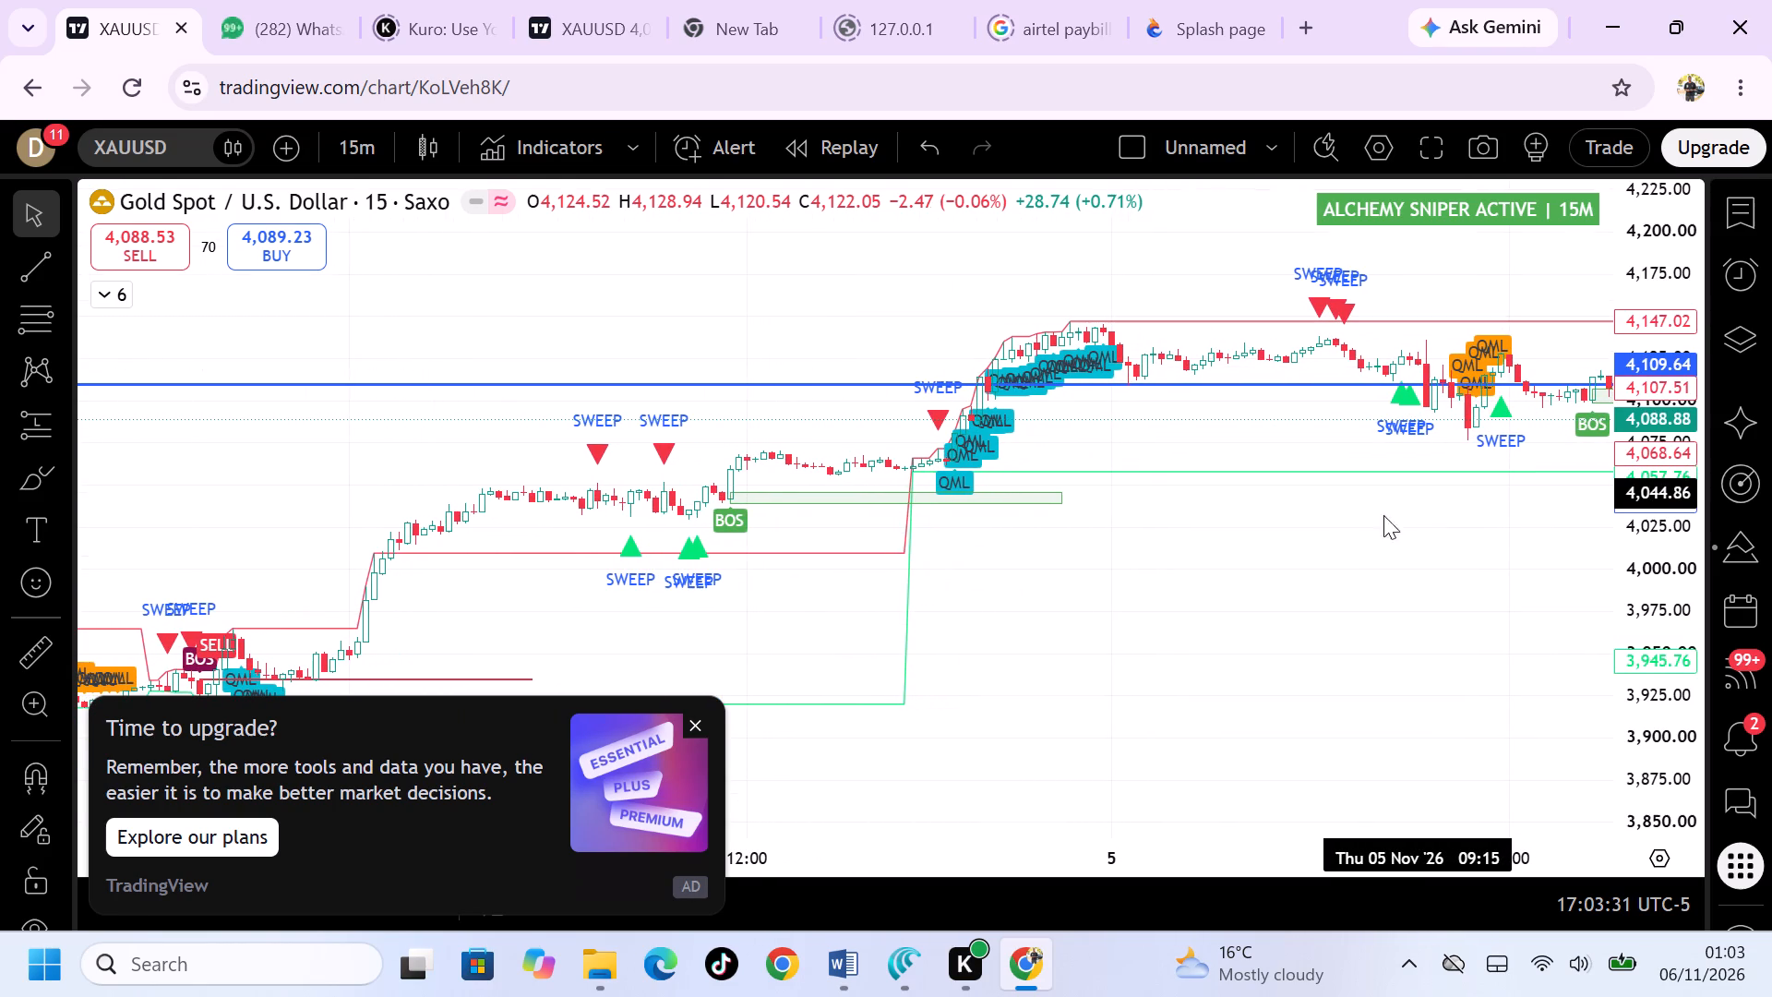
# Review the input settings of the XAUUSD ULTIMATE ALCHEMY + LIQUIDITY SNIPER indicator, close them and collapse the indicator list.
pyautogui.click(91, 294)
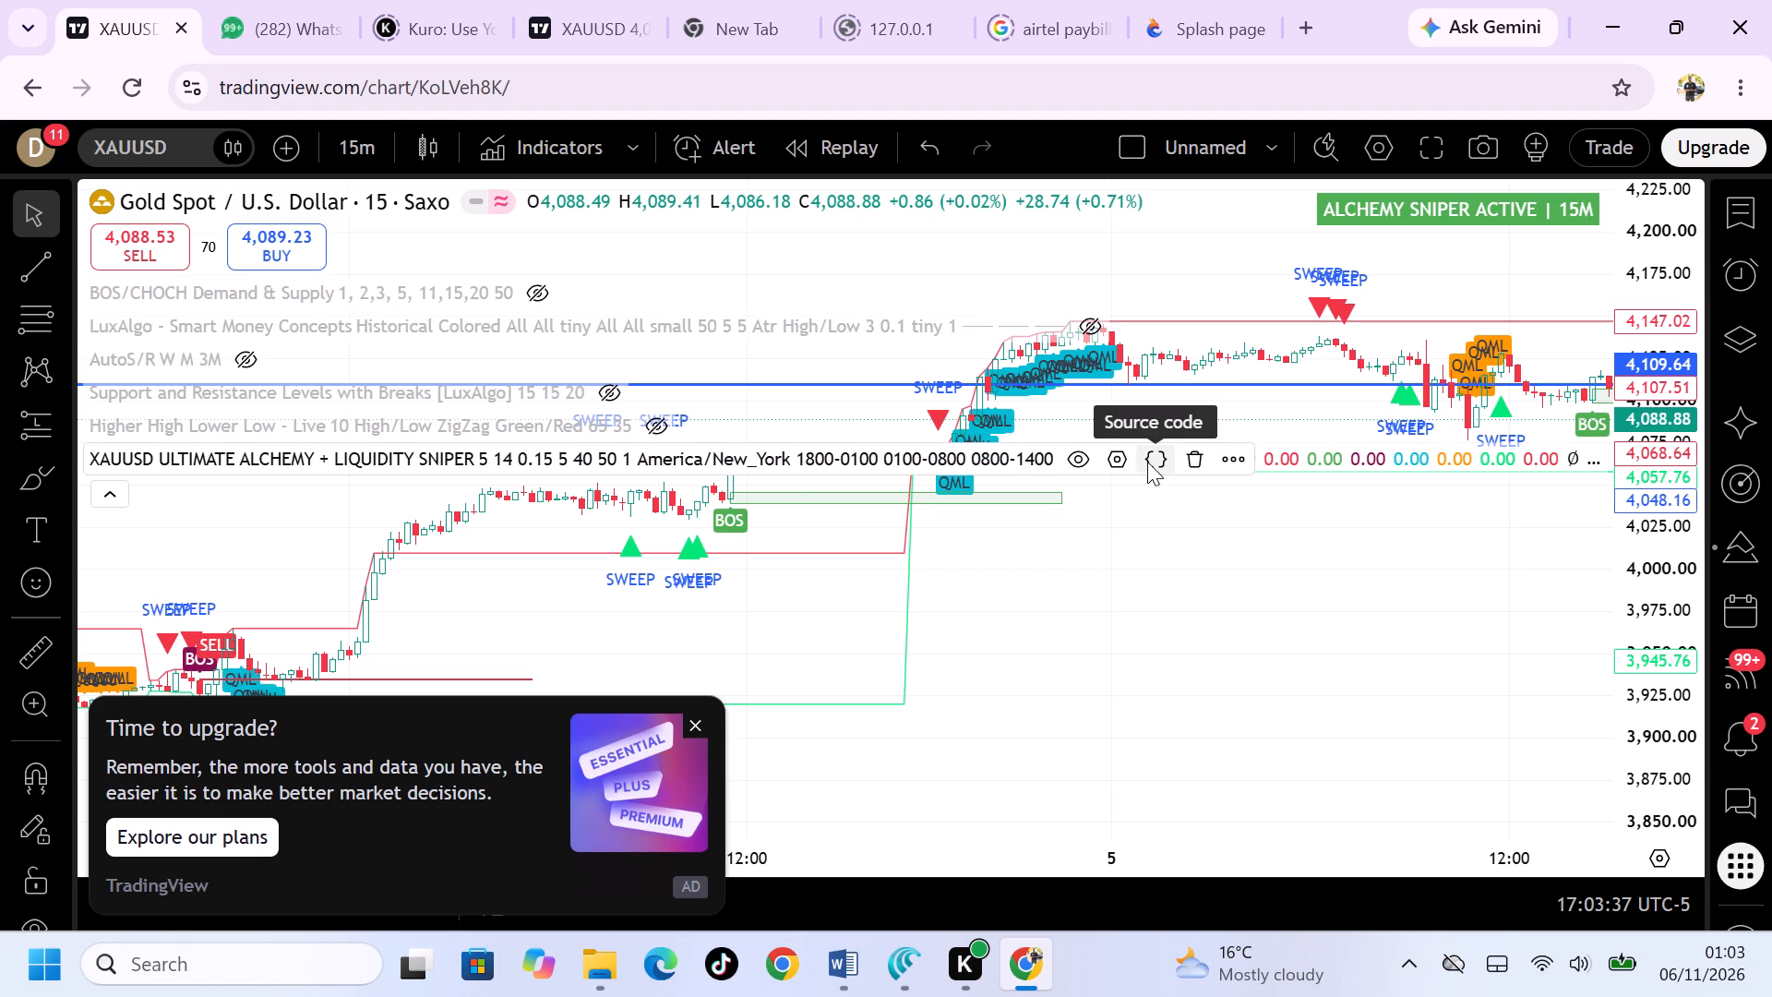
pyautogui.click(1122, 462)
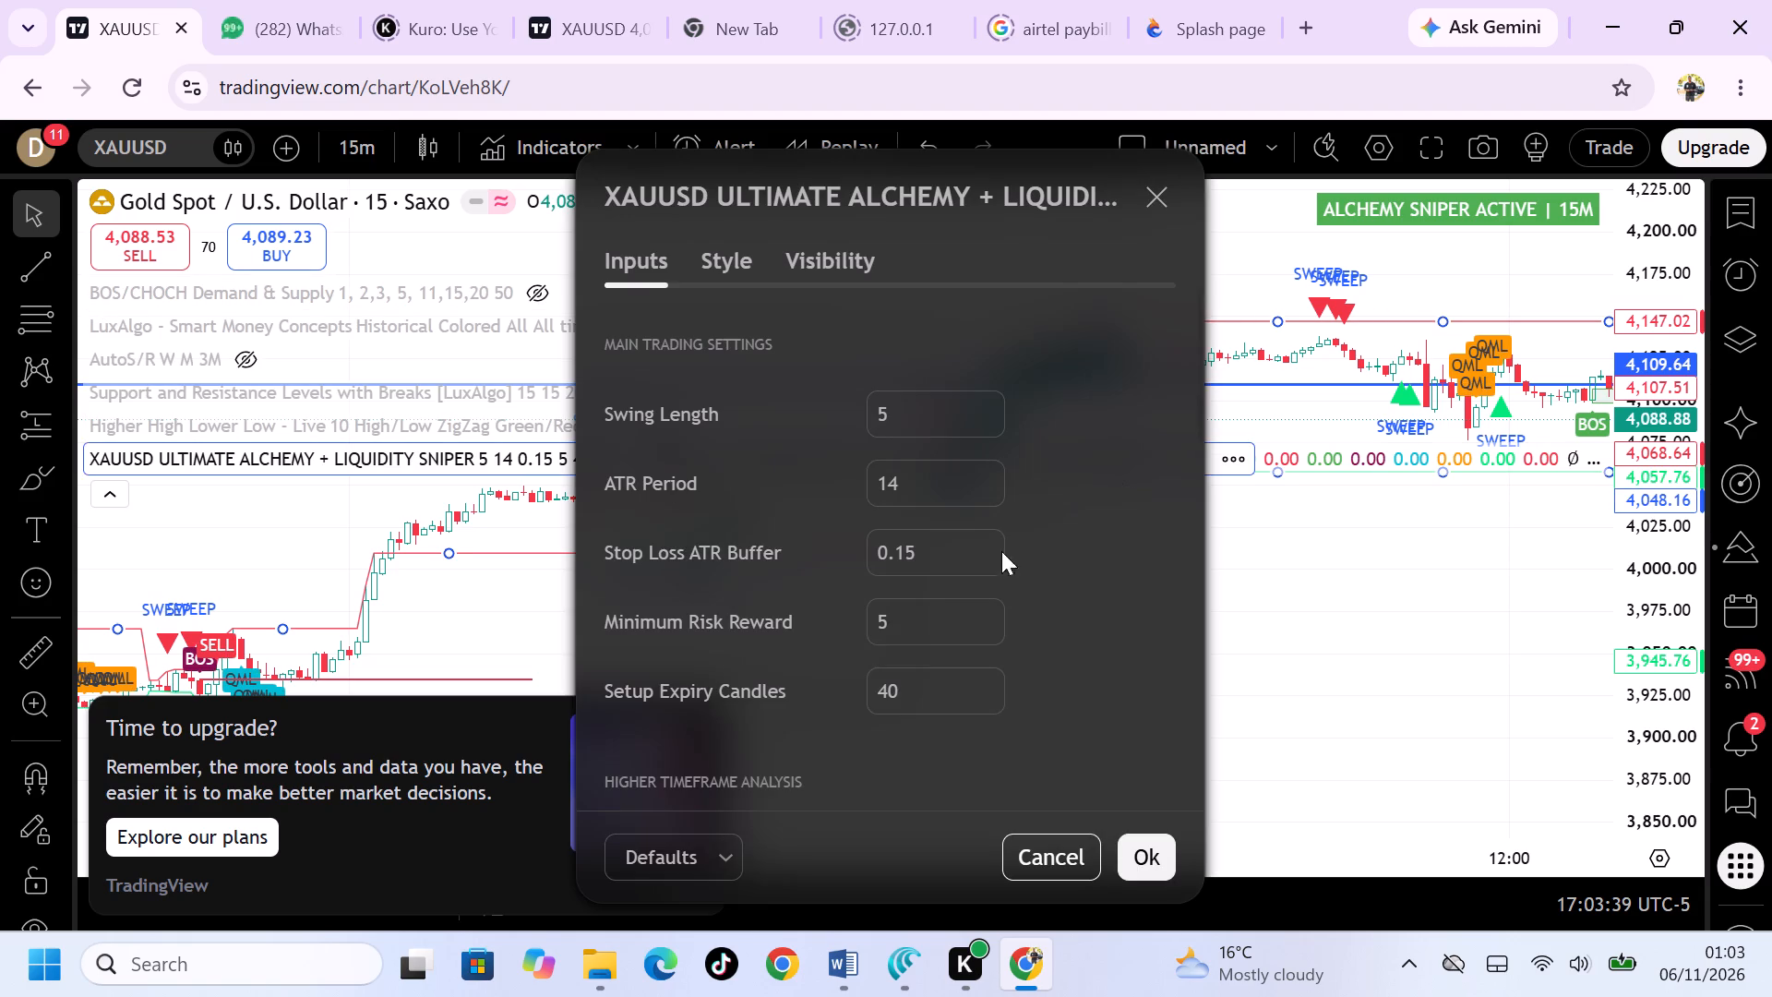
pyautogui.scroll(-4, 915, 600)
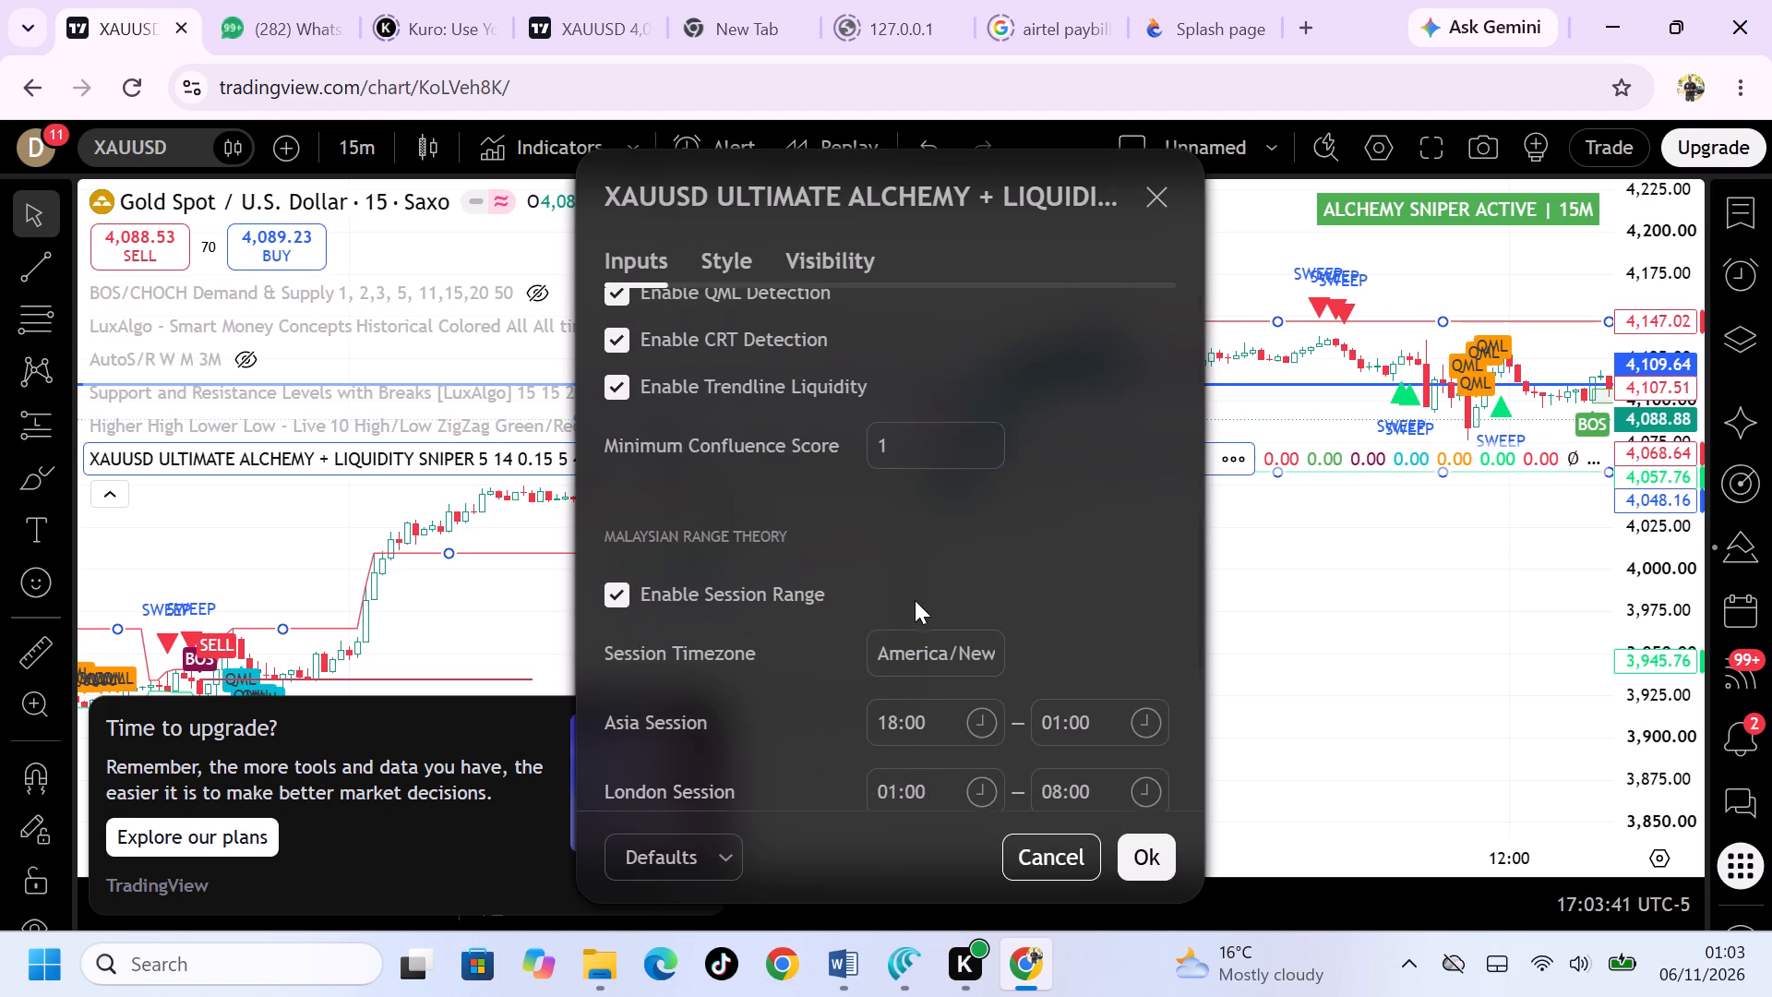
pyautogui.scroll(1, 915, 600)
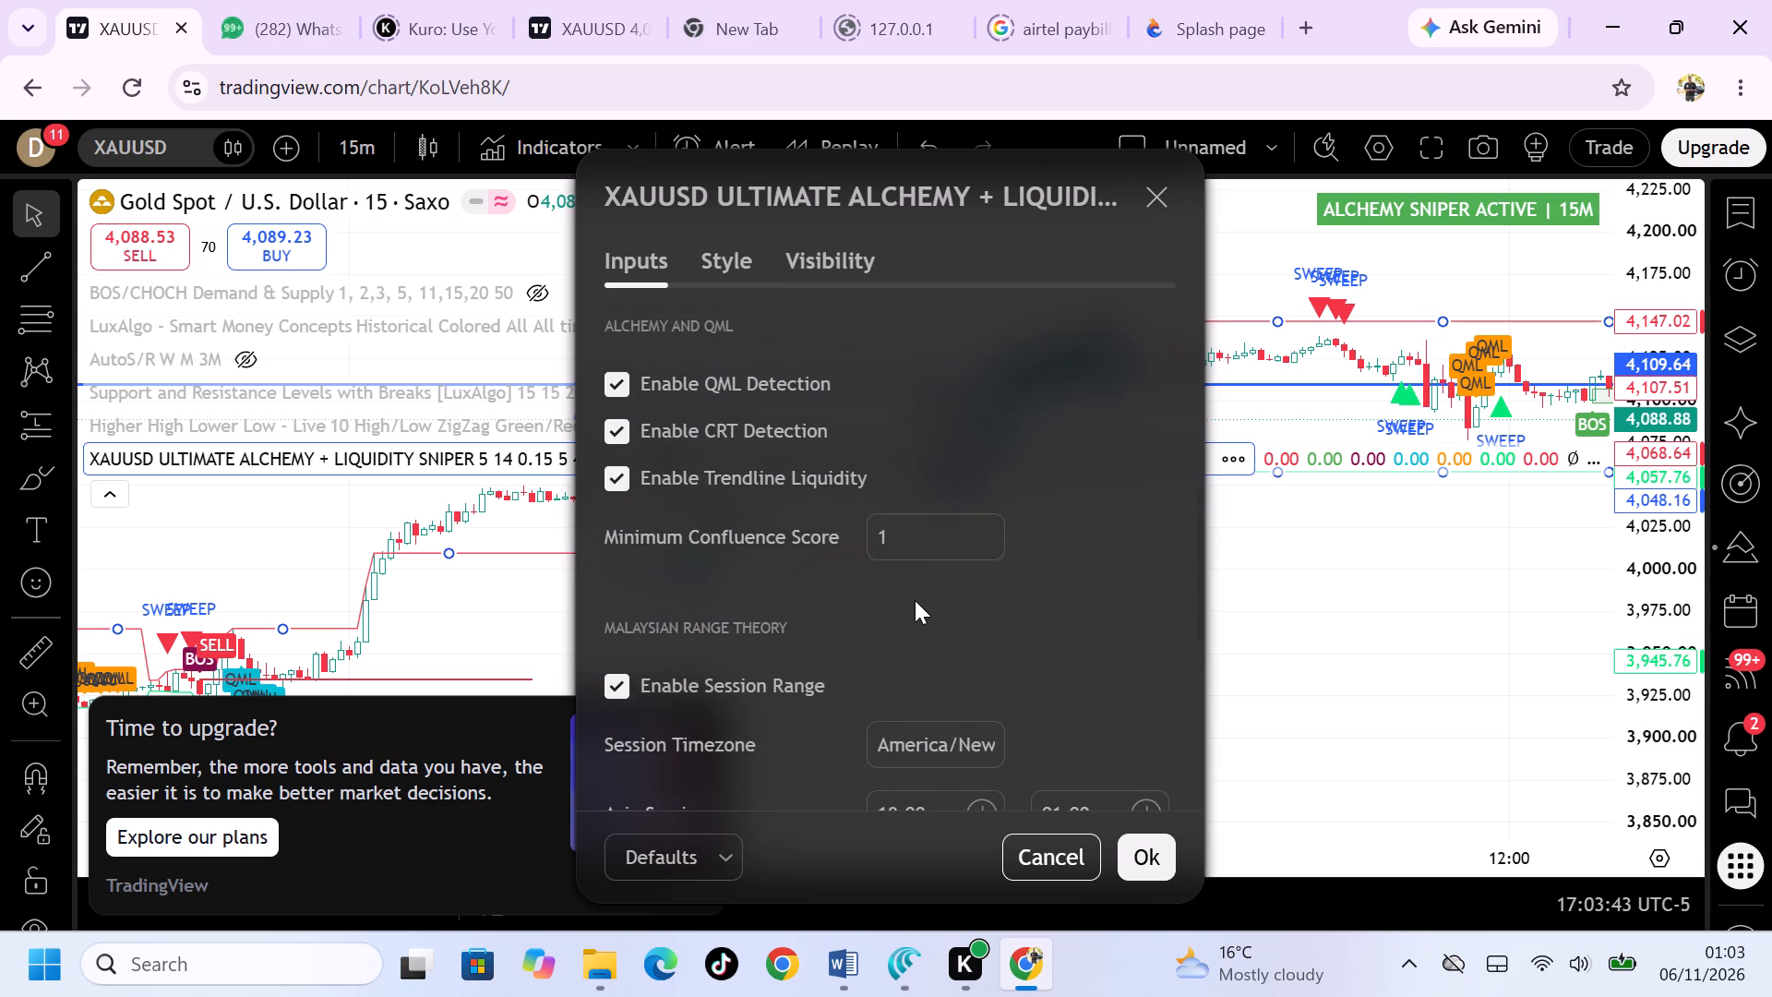
pyautogui.scroll(1, 915, 600)
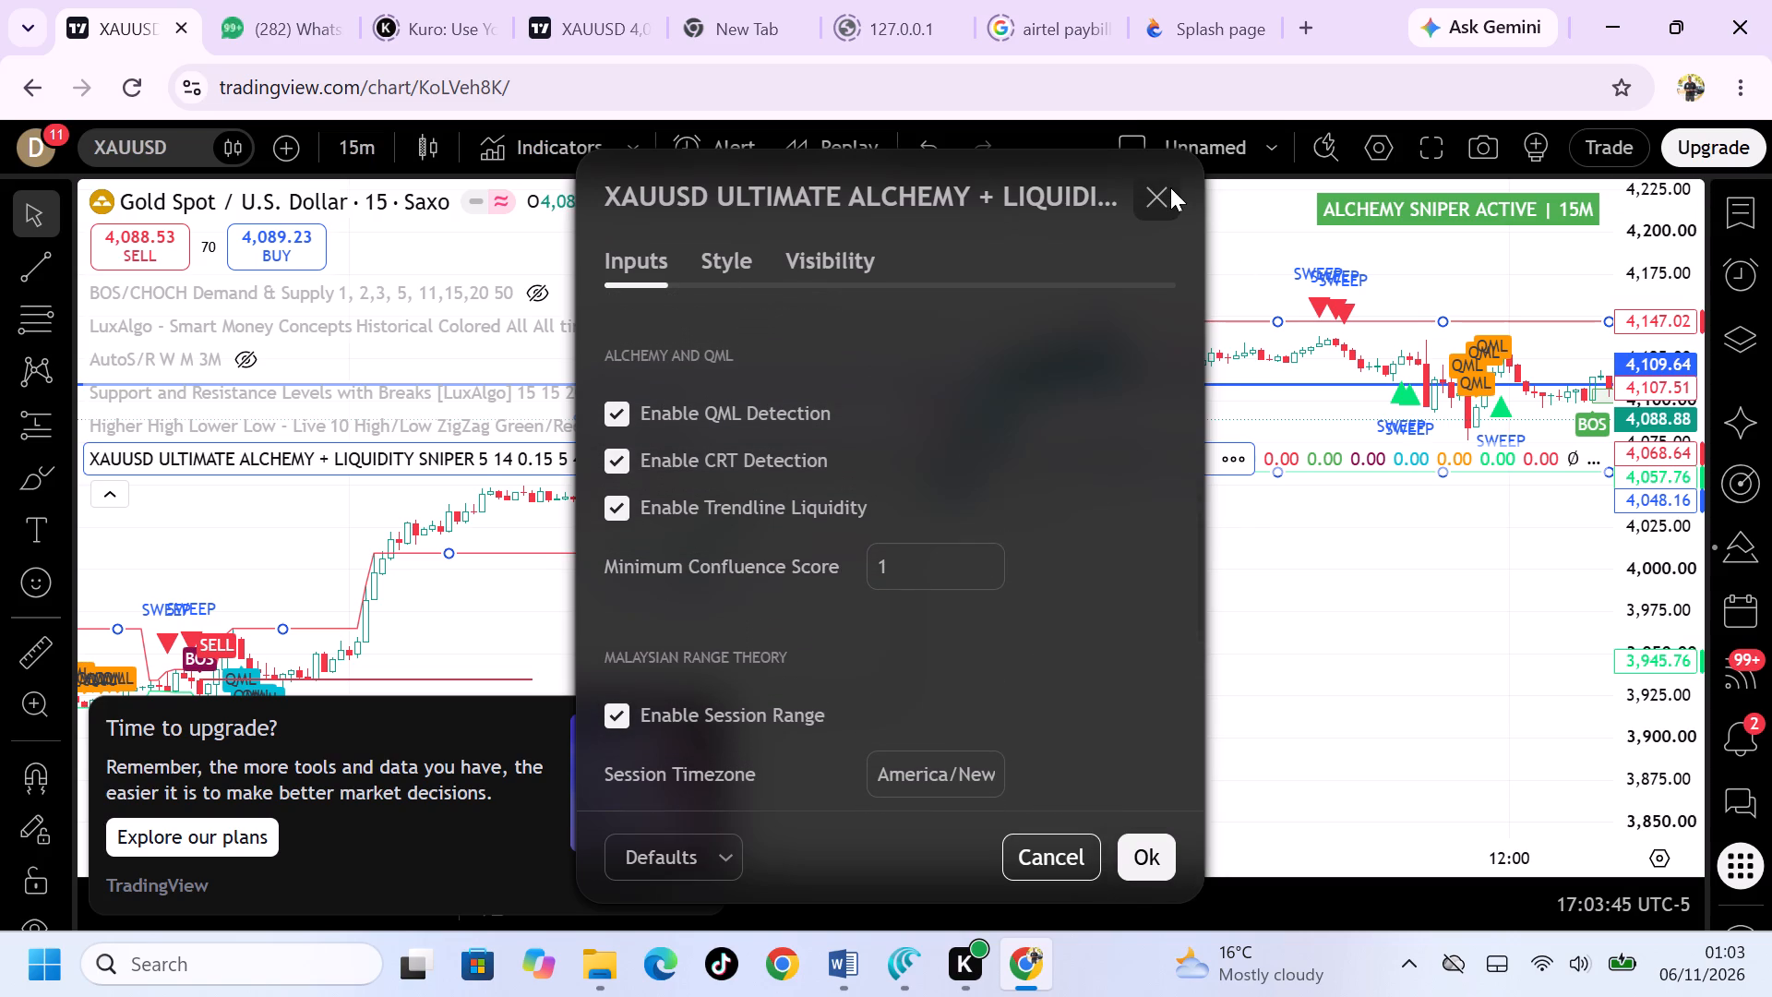
pyautogui.click(1170, 187)
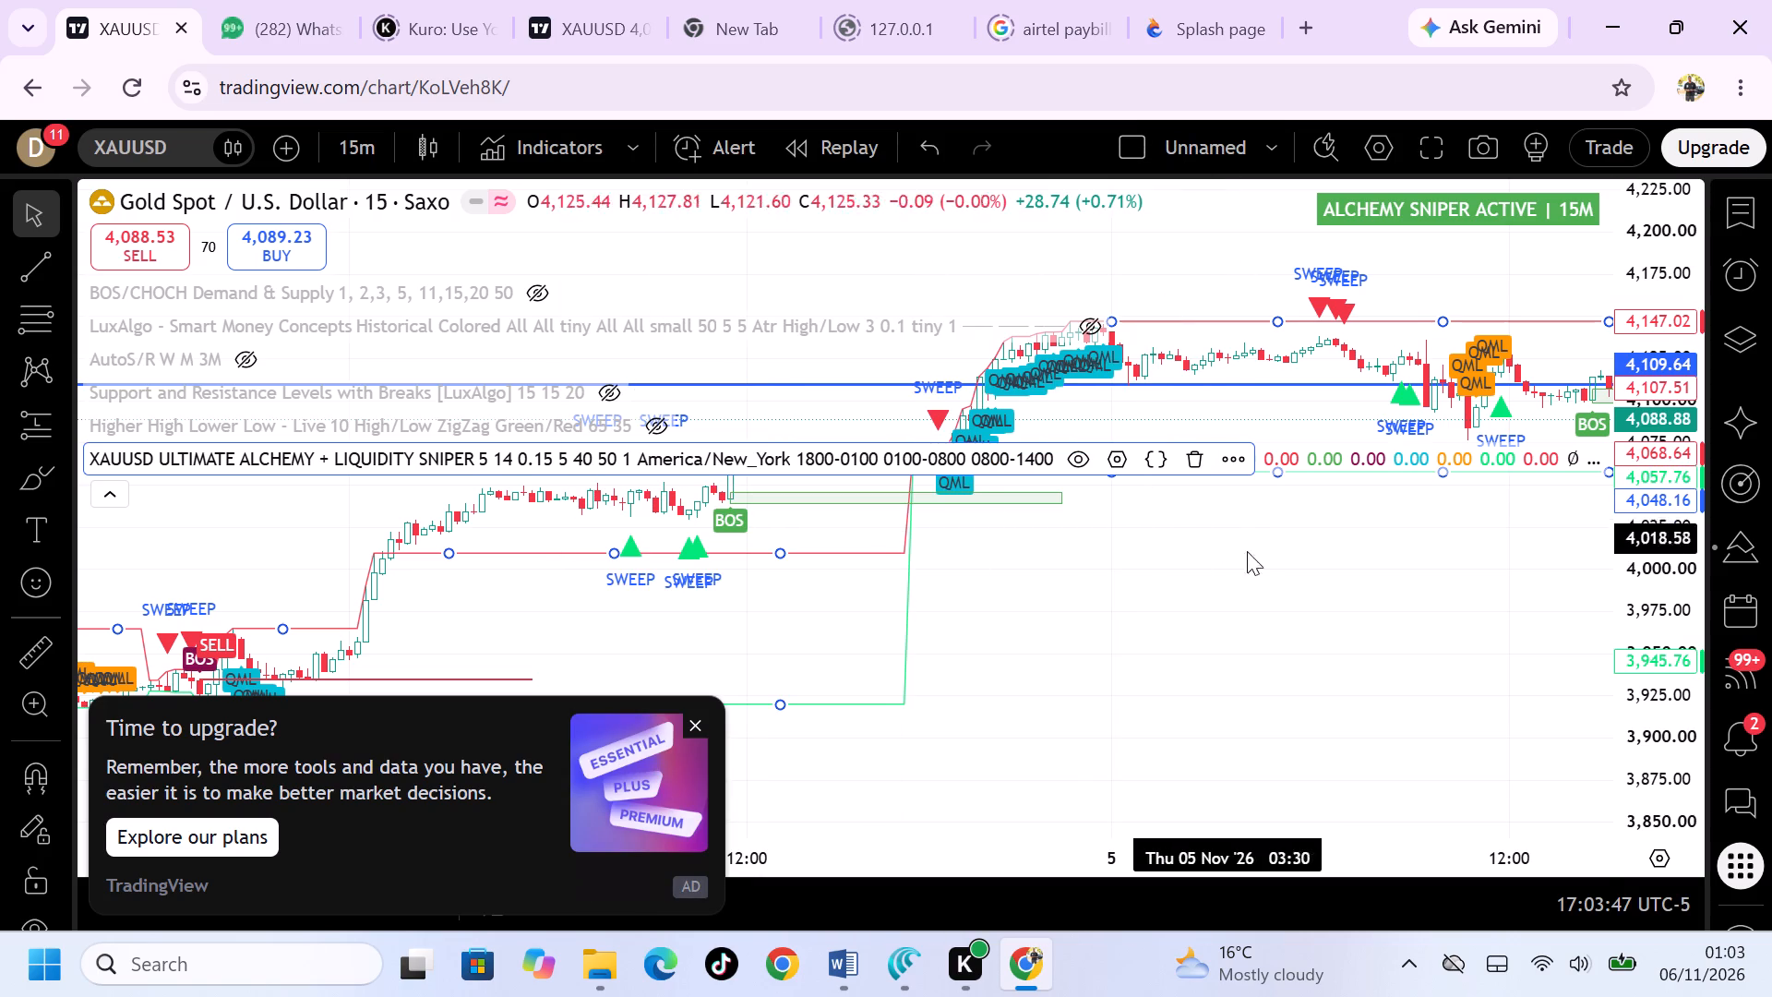
pyautogui.click(1250, 576)
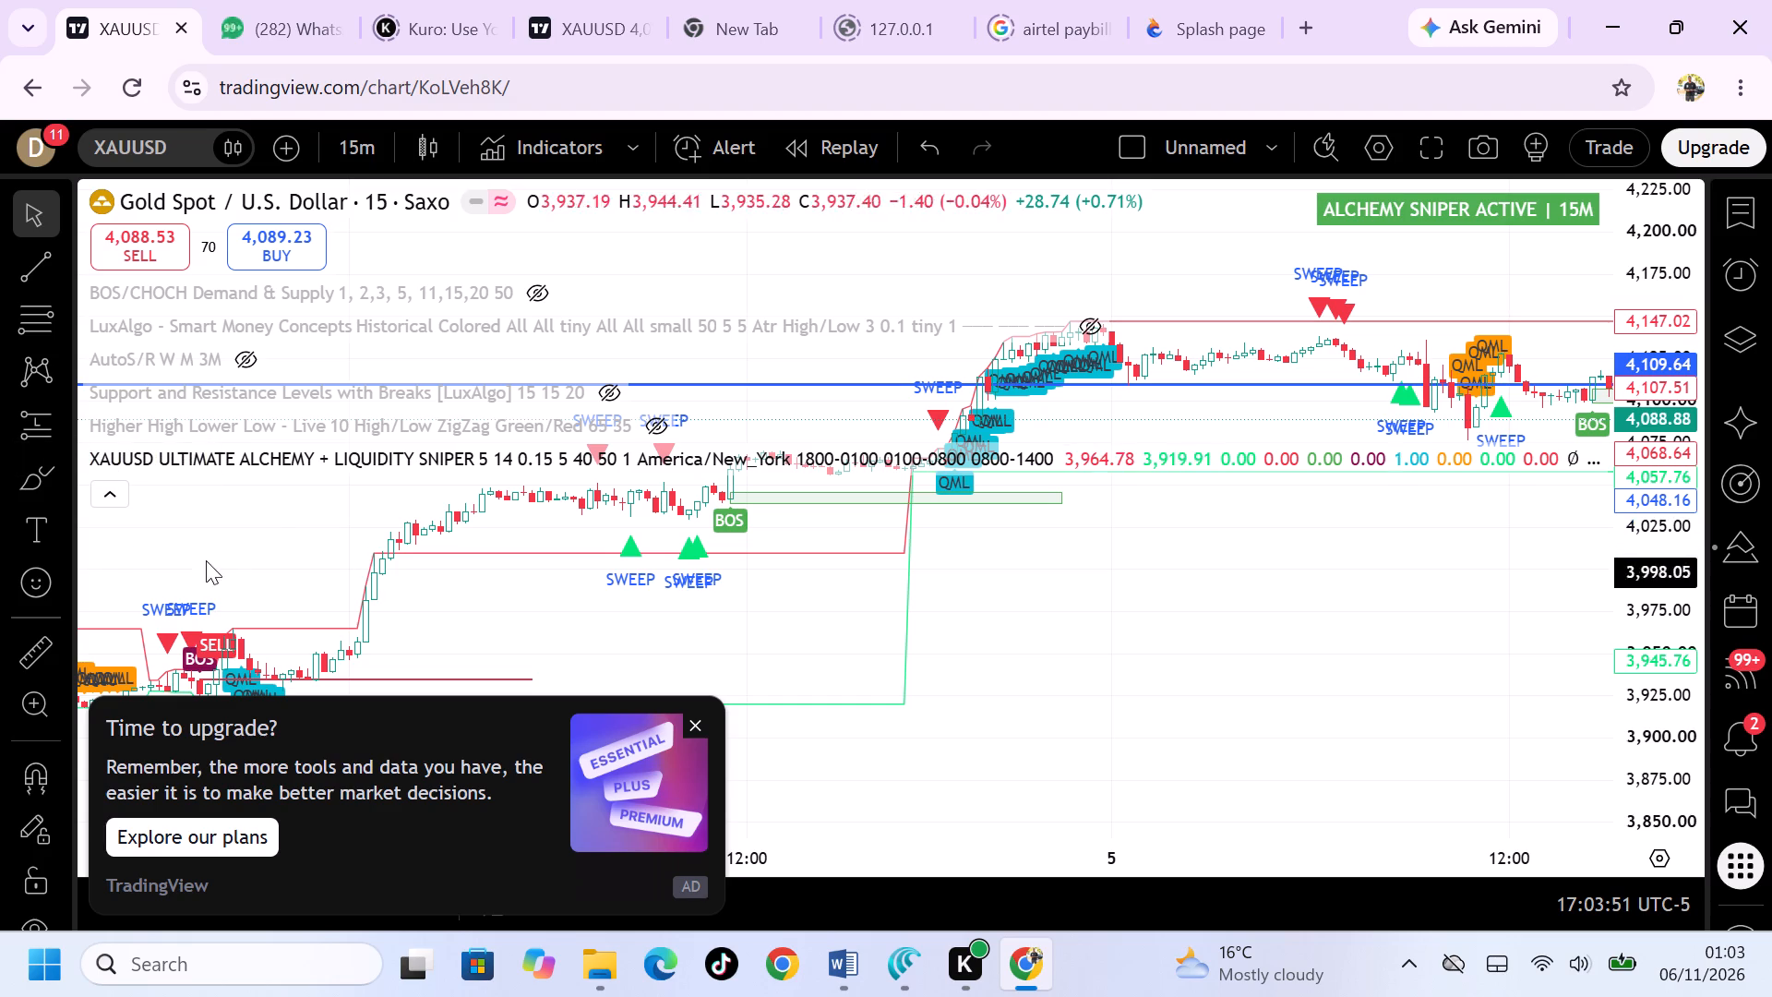
pyautogui.click(125, 497)
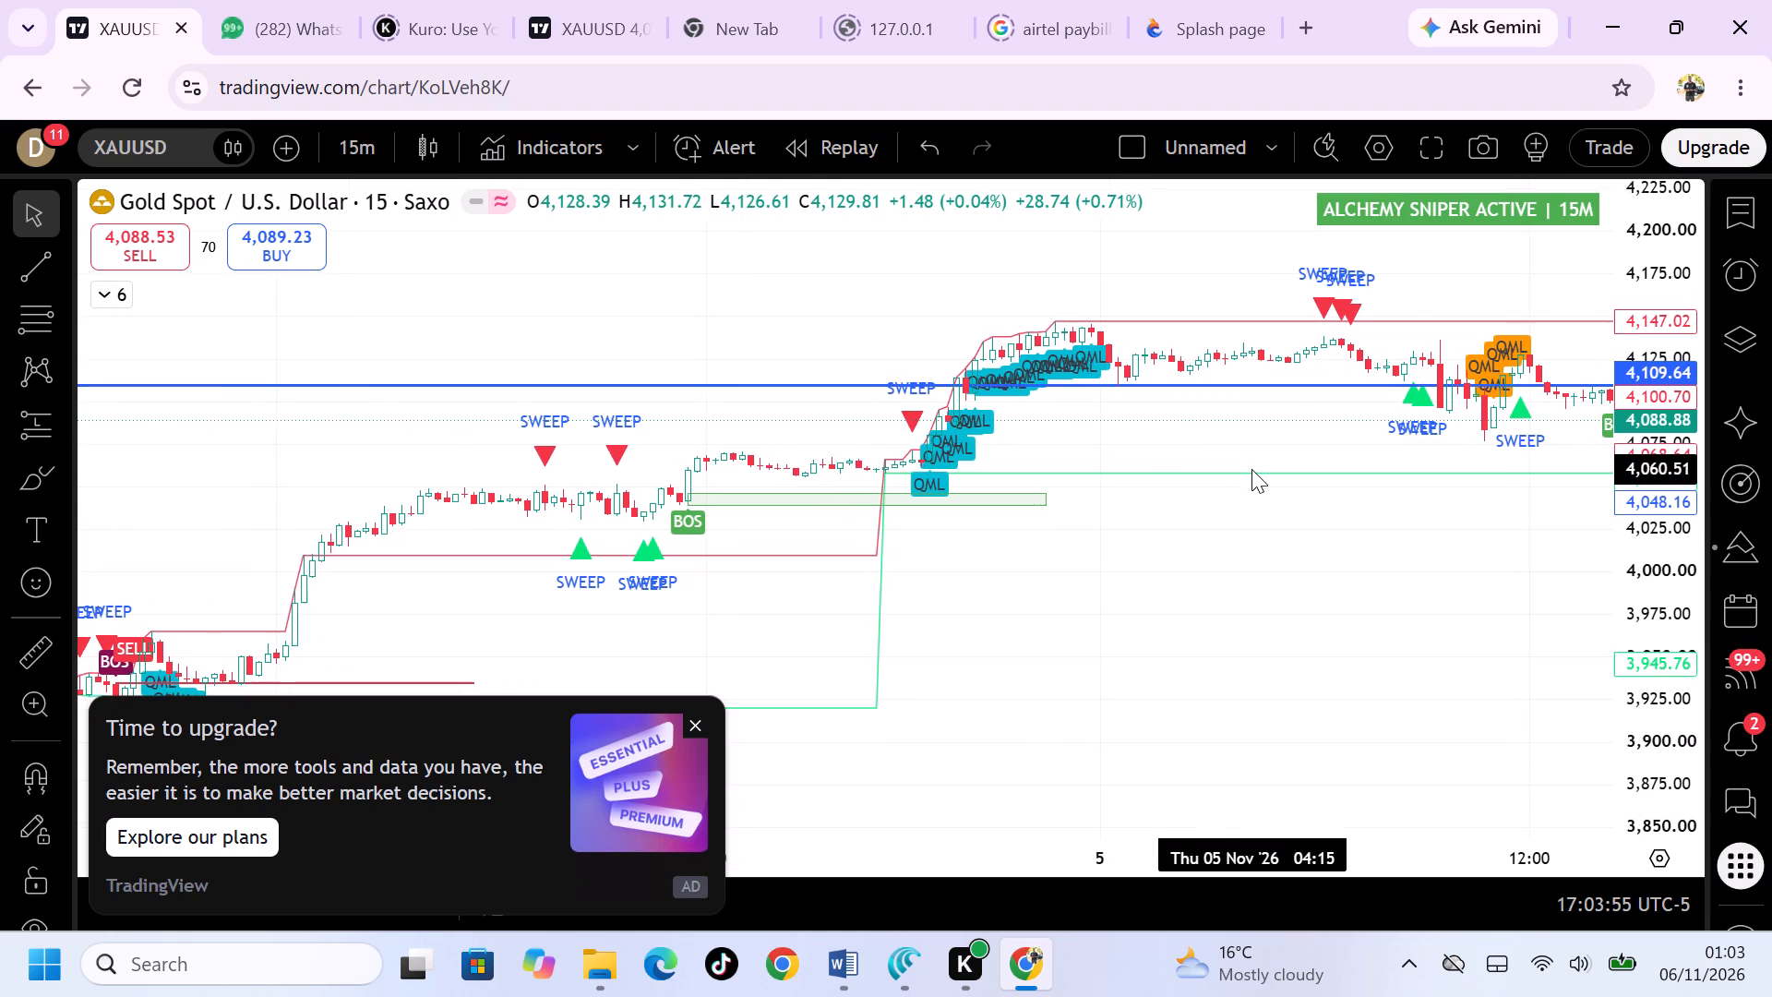
# Look over the script's latest 15-minute signals, switch the chart to the 5-minute timeframe and compare the signals there.
pyautogui.hscroll(-2, 955, 391)
pyautogui.scroll(1, 955, 391)
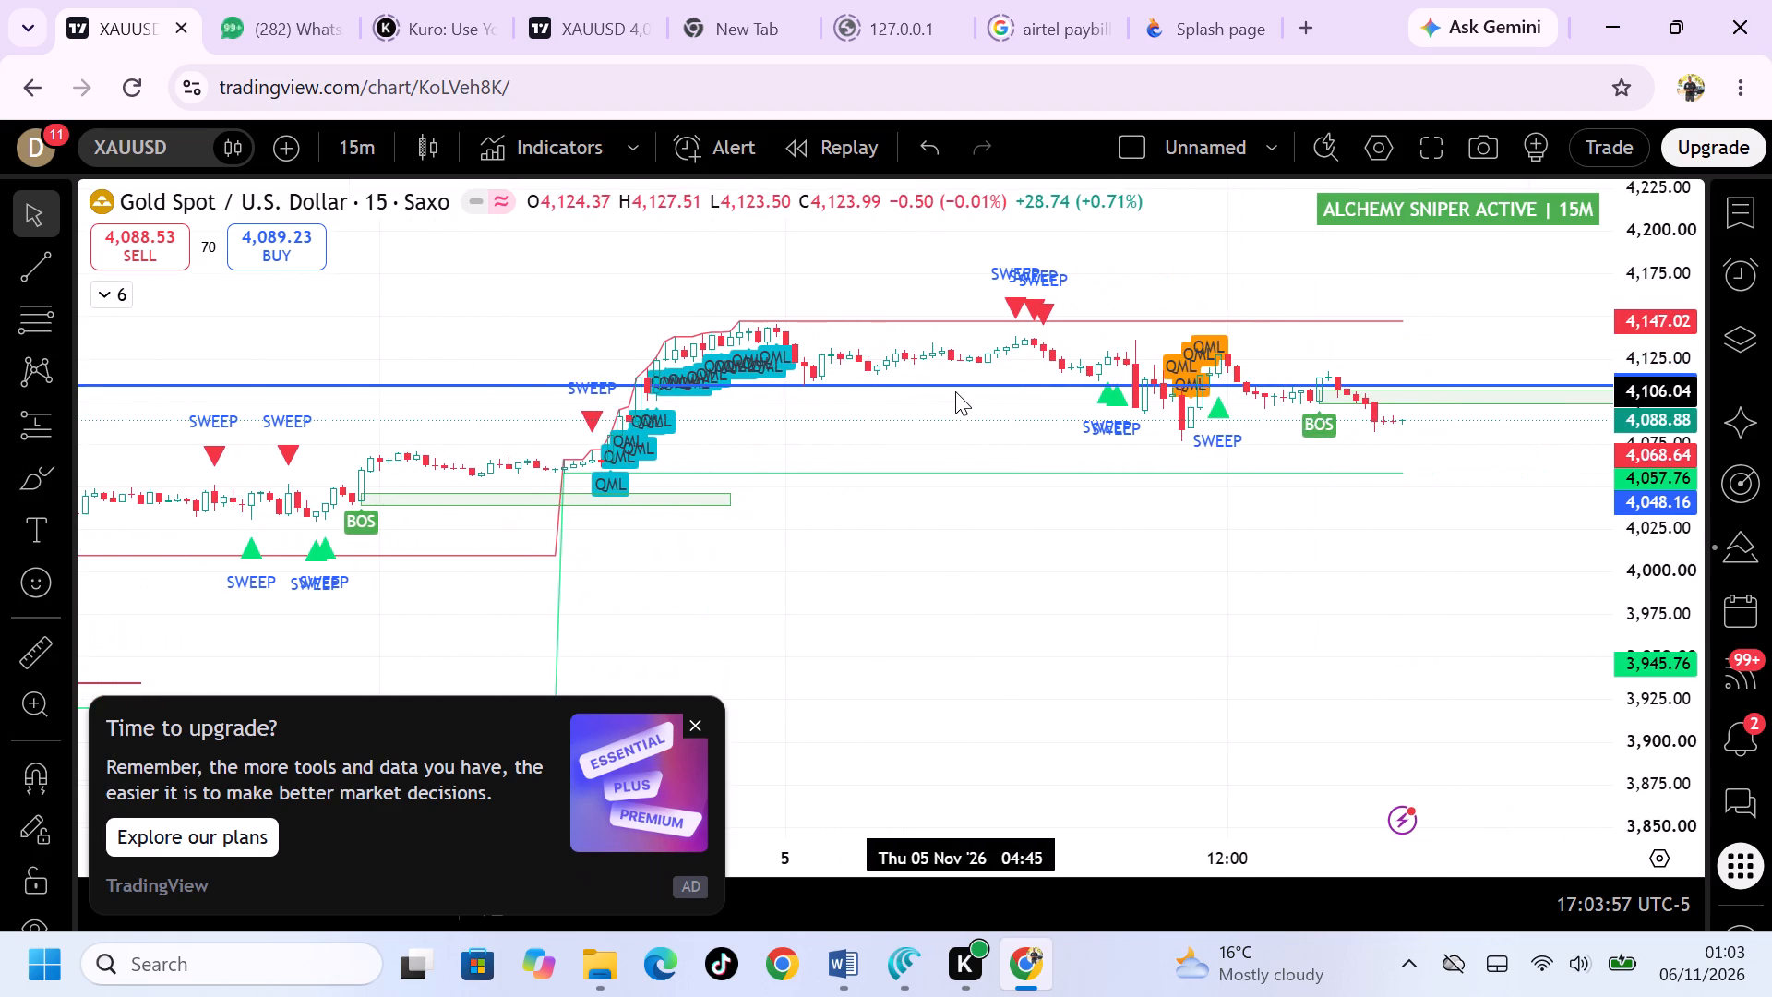
pyautogui.hscroll(-2, 1405, 508)
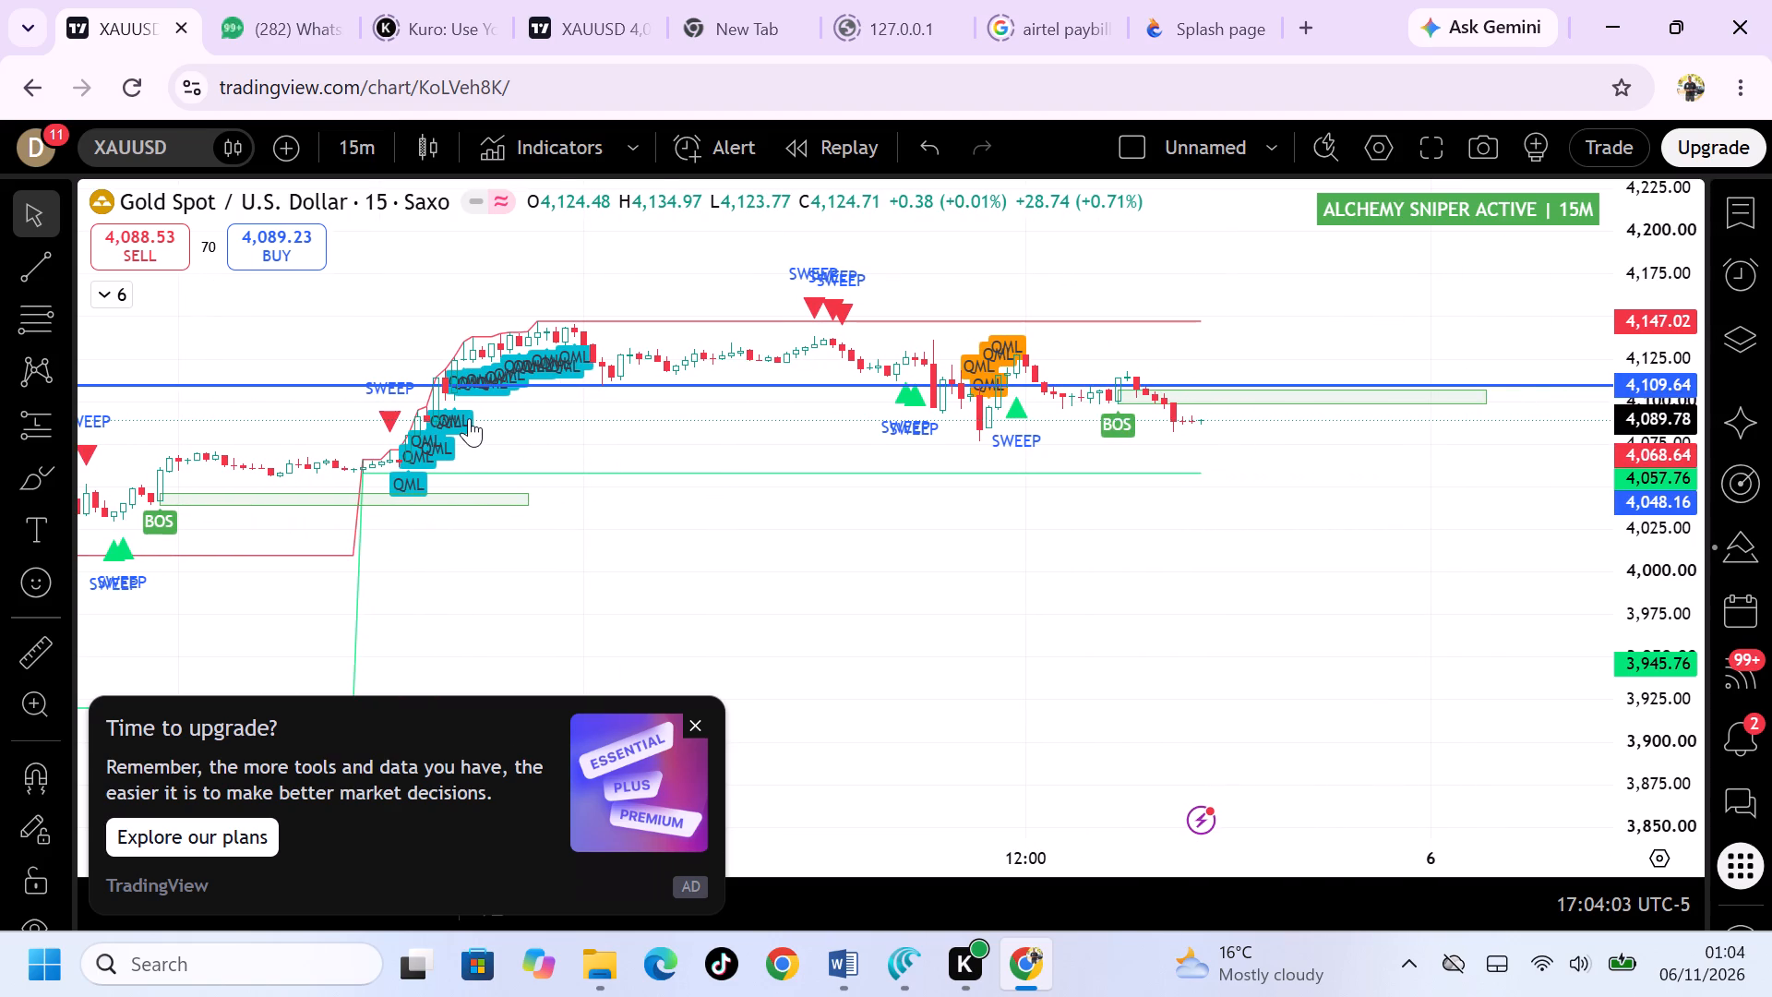
pyautogui.click(353, 154)
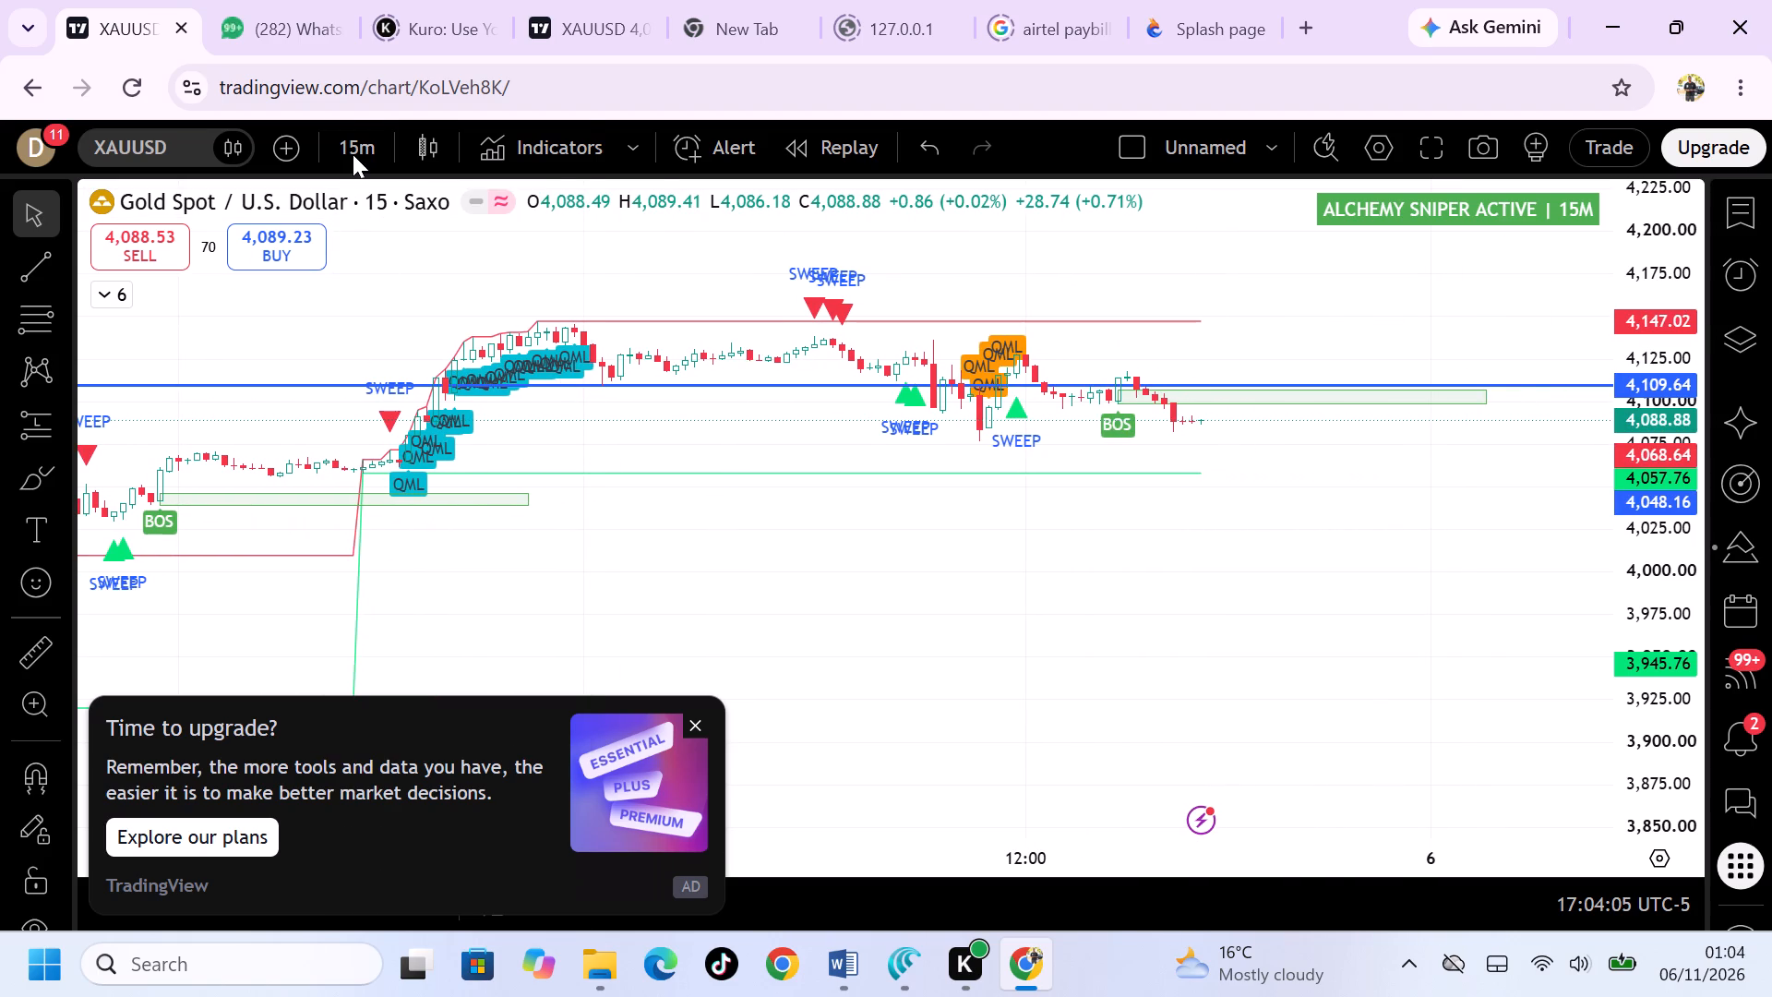
pyautogui.scroll(-3, 441, 696)
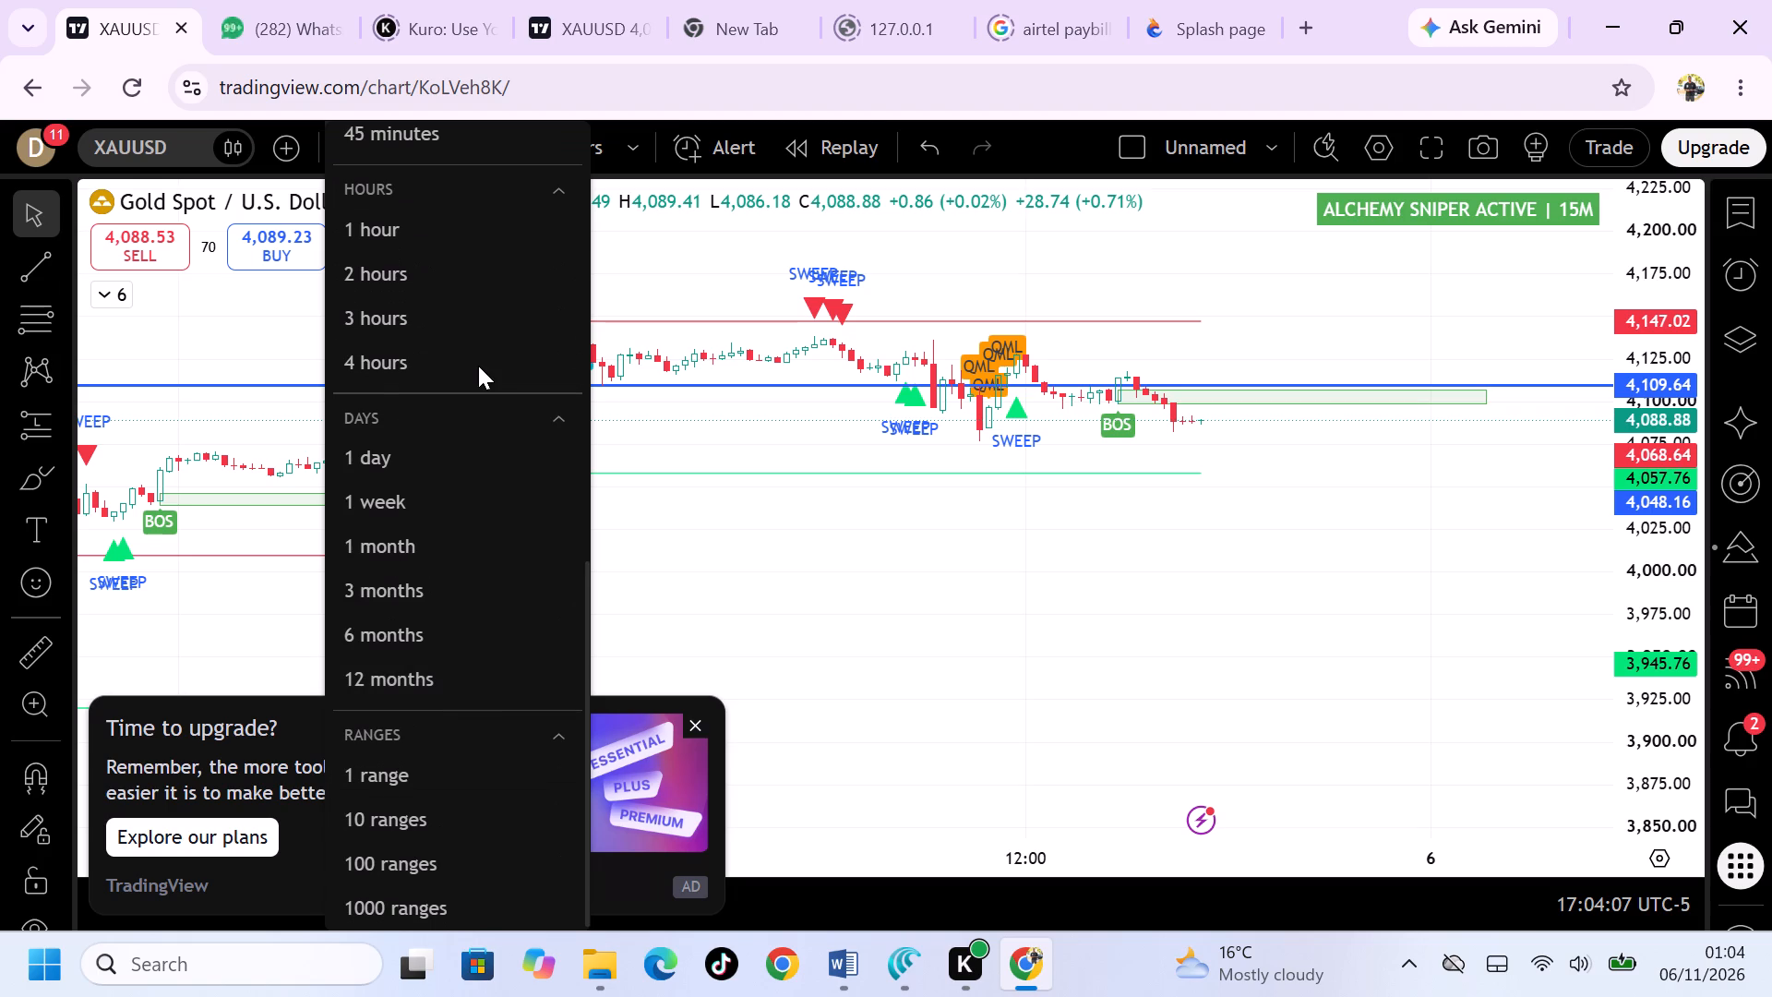
pyautogui.scroll(2, 478, 366)
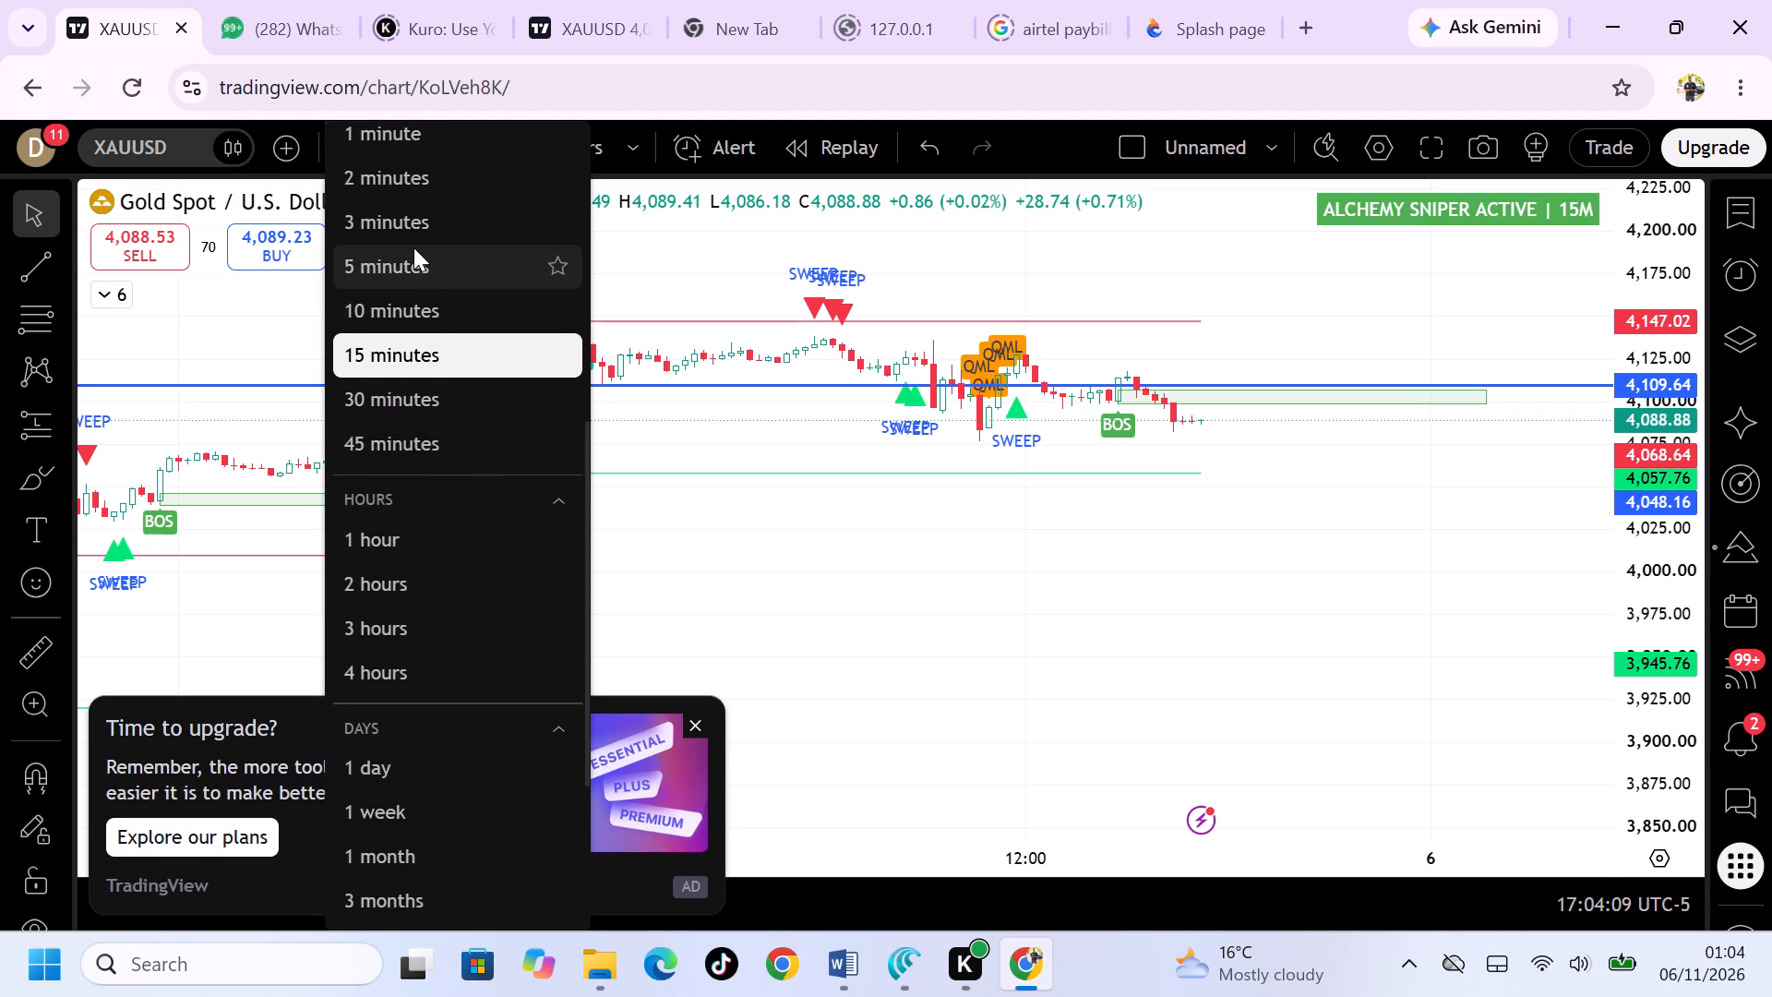
pyautogui.click(413, 247)
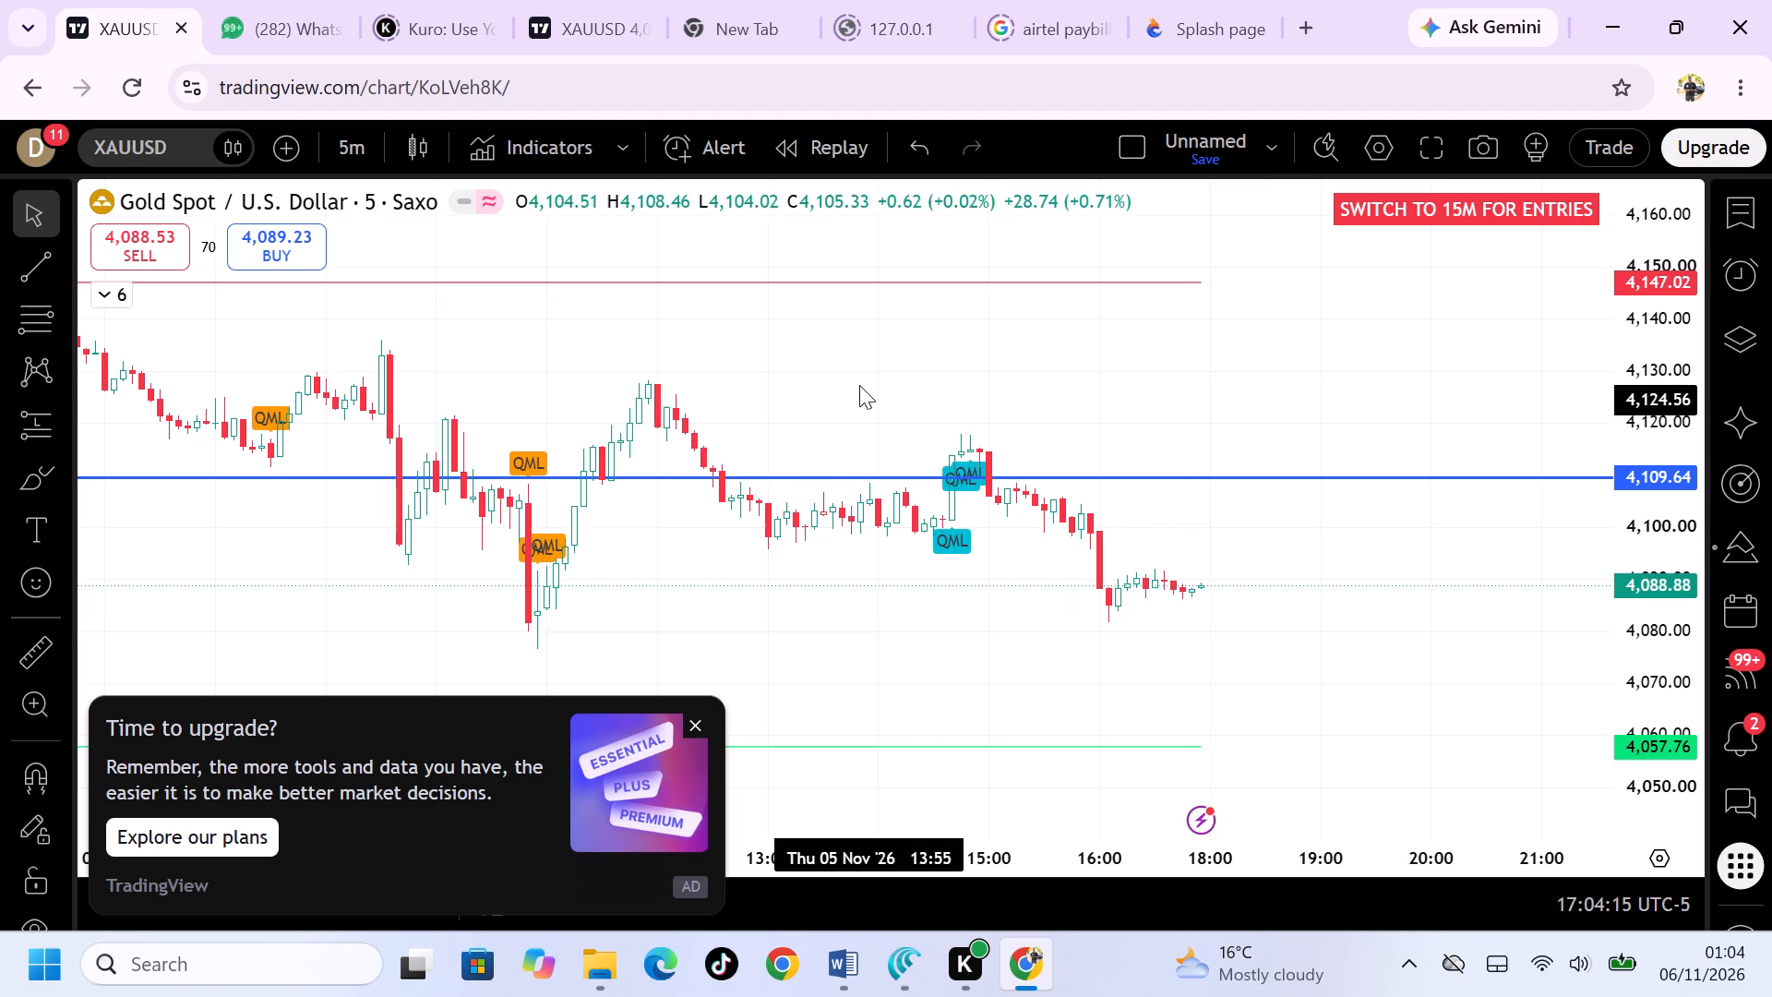
pyautogui.hscroll(3, 859, 385)
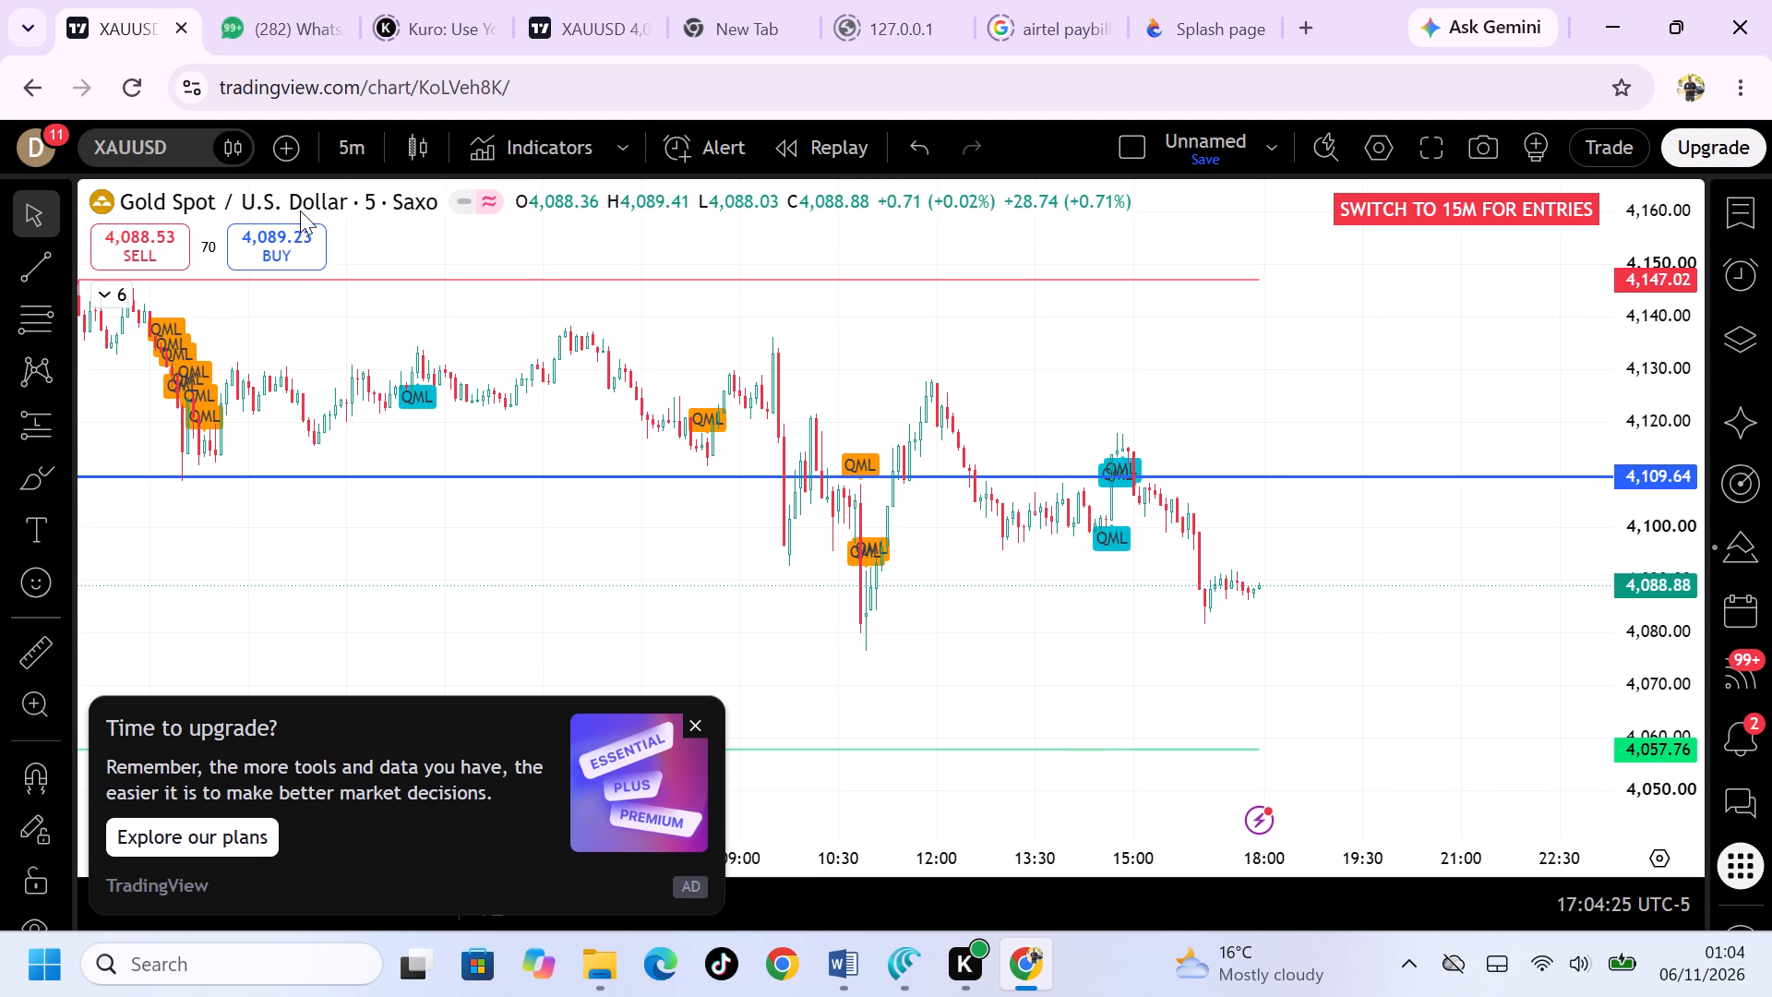
# Switch the XAUUSD chart to the 1-hour timeframe.
pyautogui.click(356, 137)
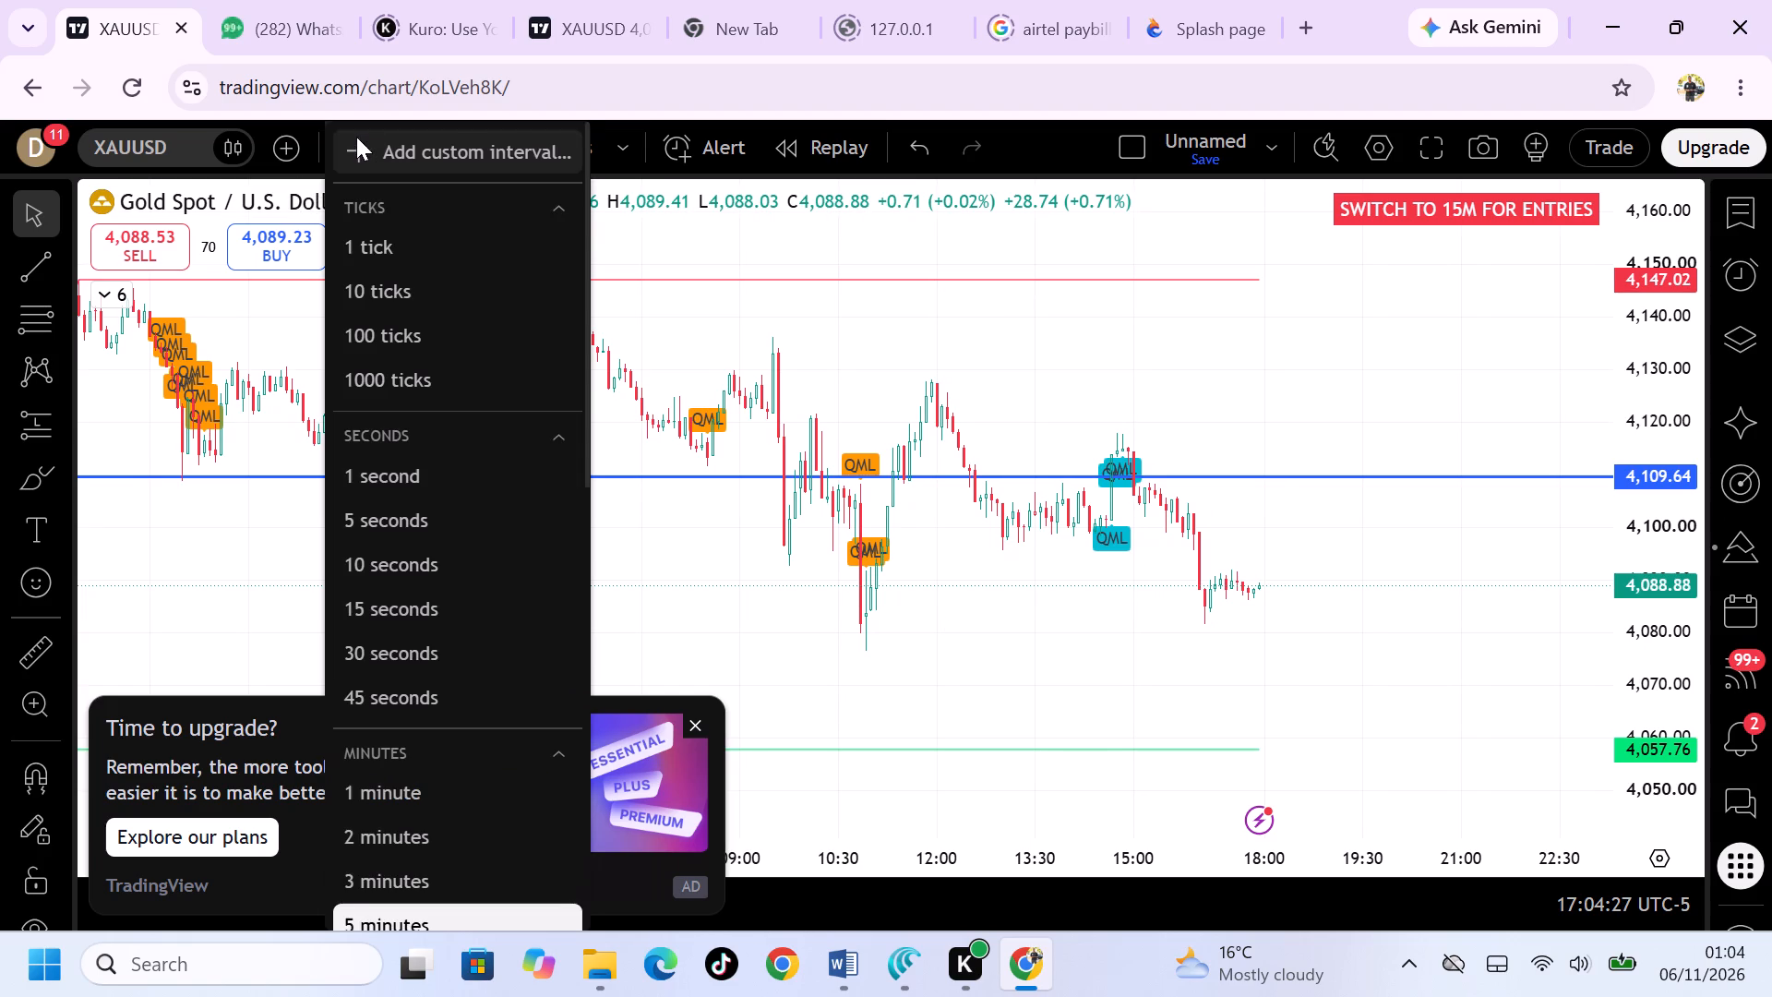
pyautogui.scroll(-3, 383, 480)
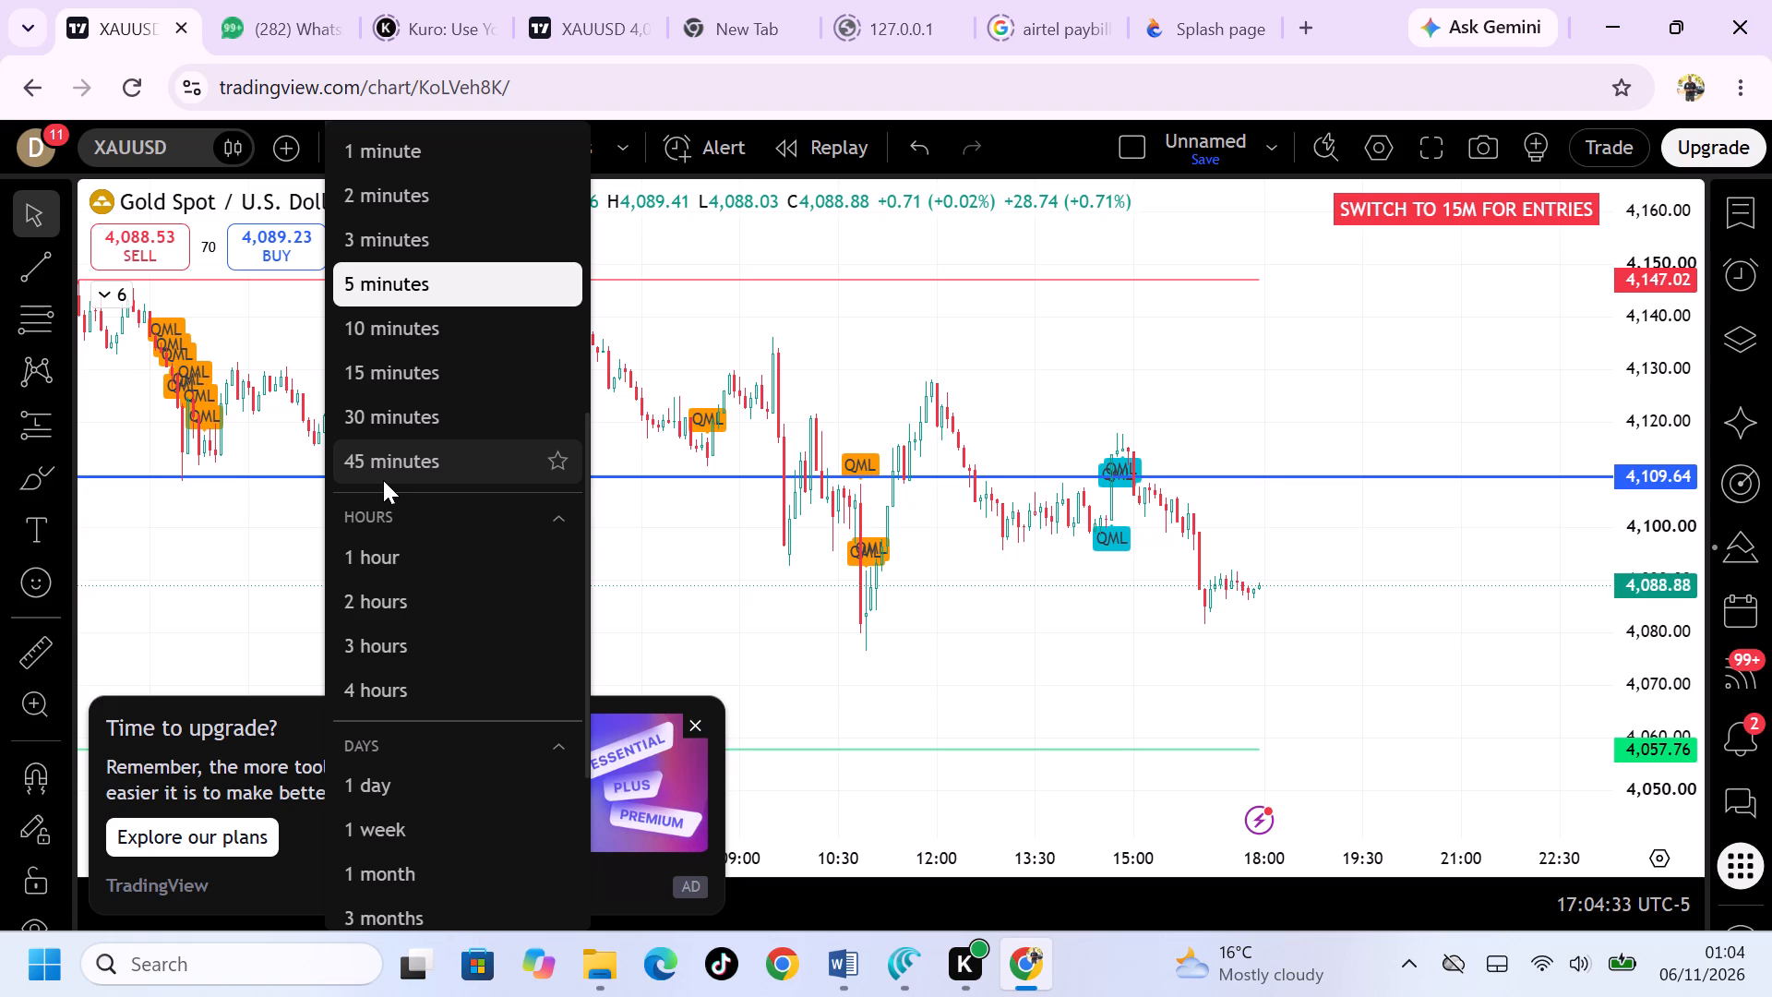
pyautogui.click(384, 551)
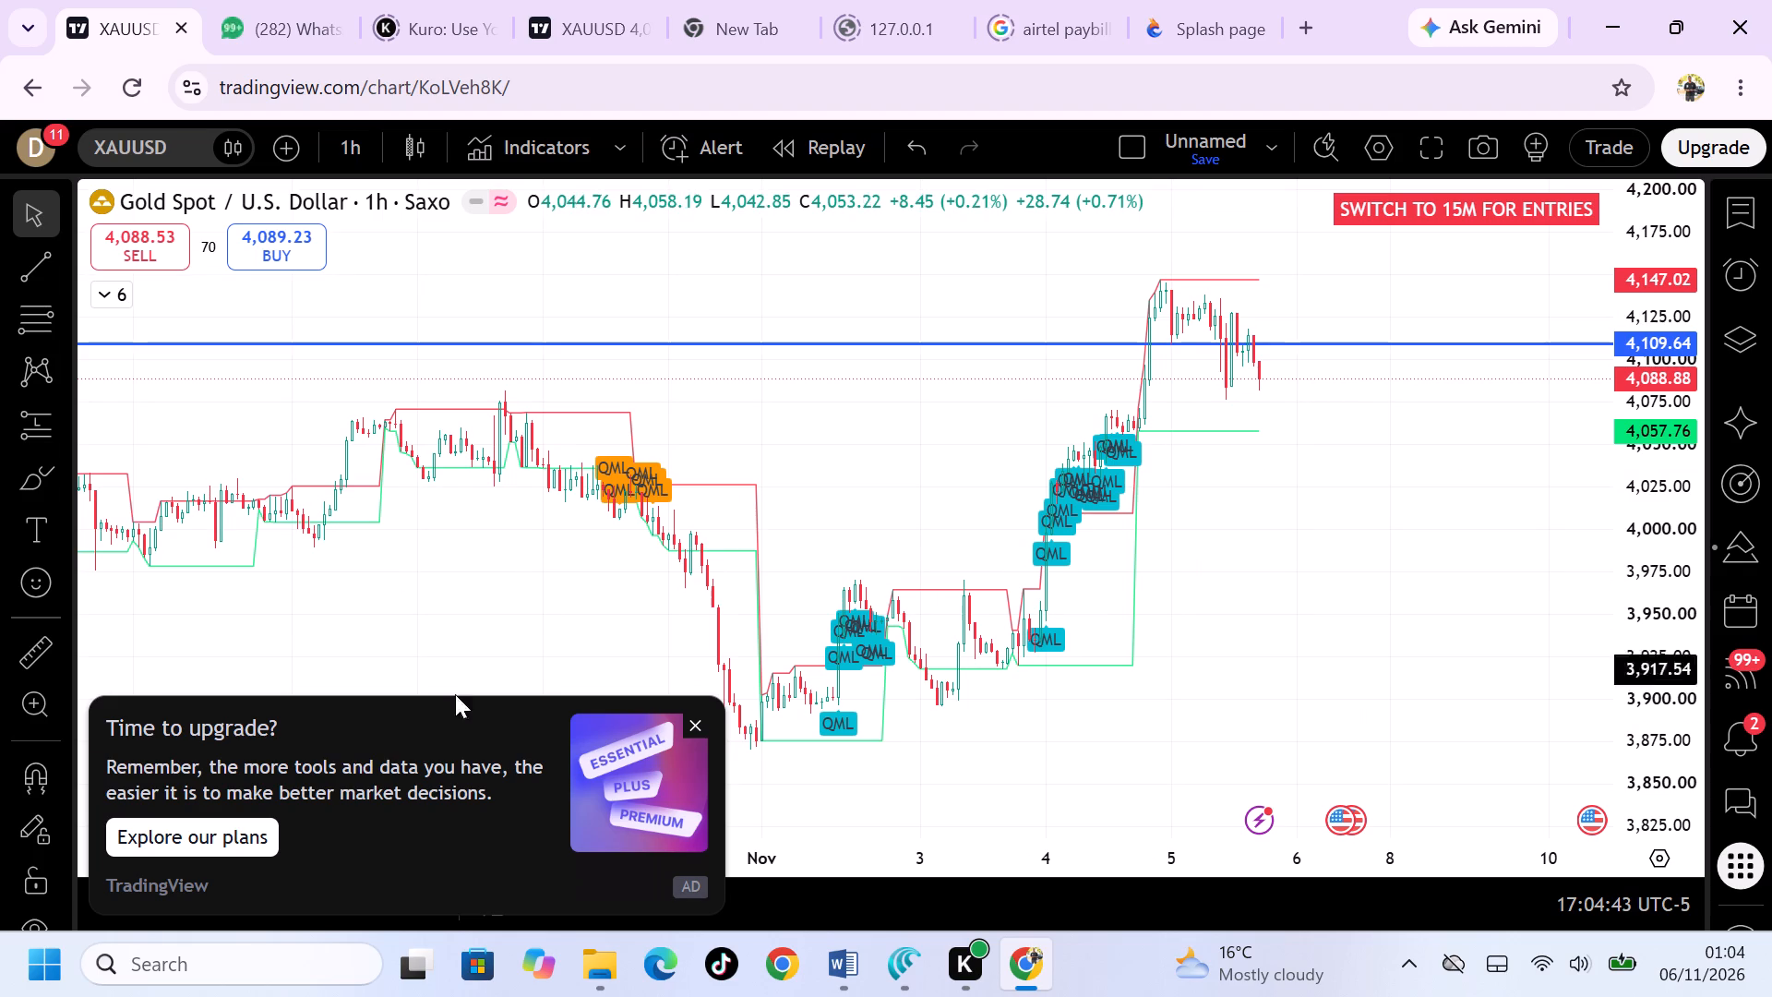
# Dismiss the upgrade advertisement covering the chart.
pyautogui.click(703, 721)
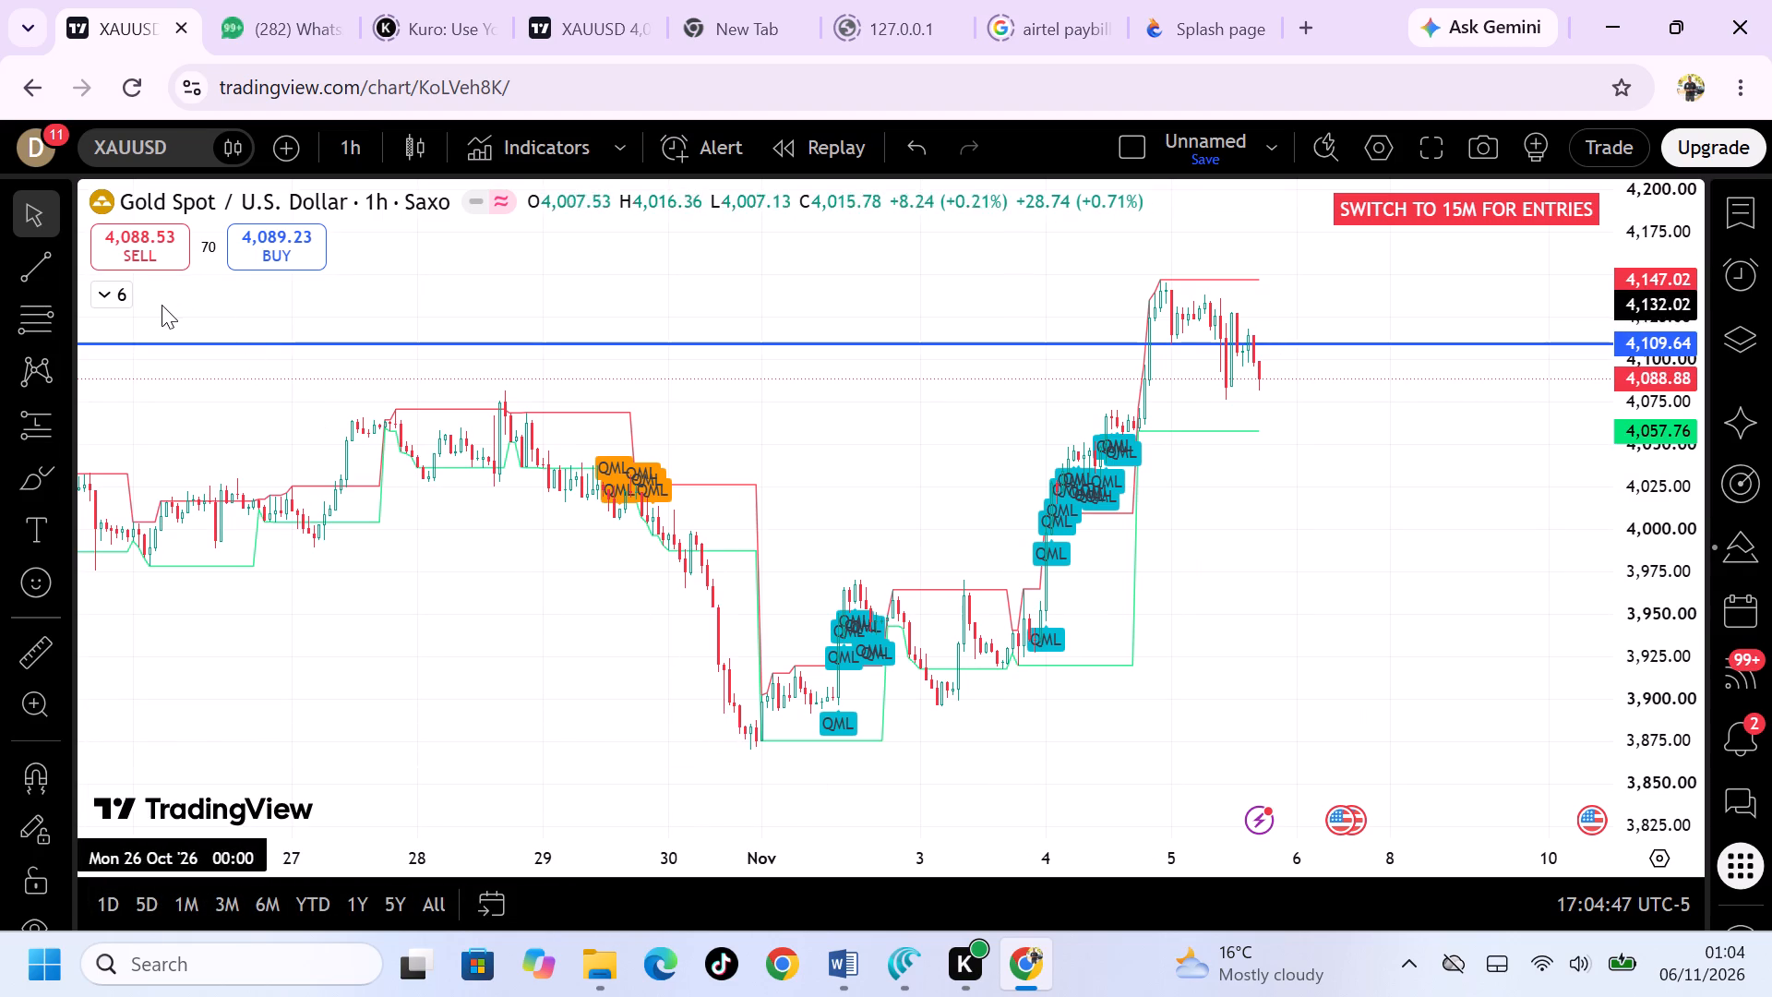
pyautogui.hscroll(2, 540, 433)
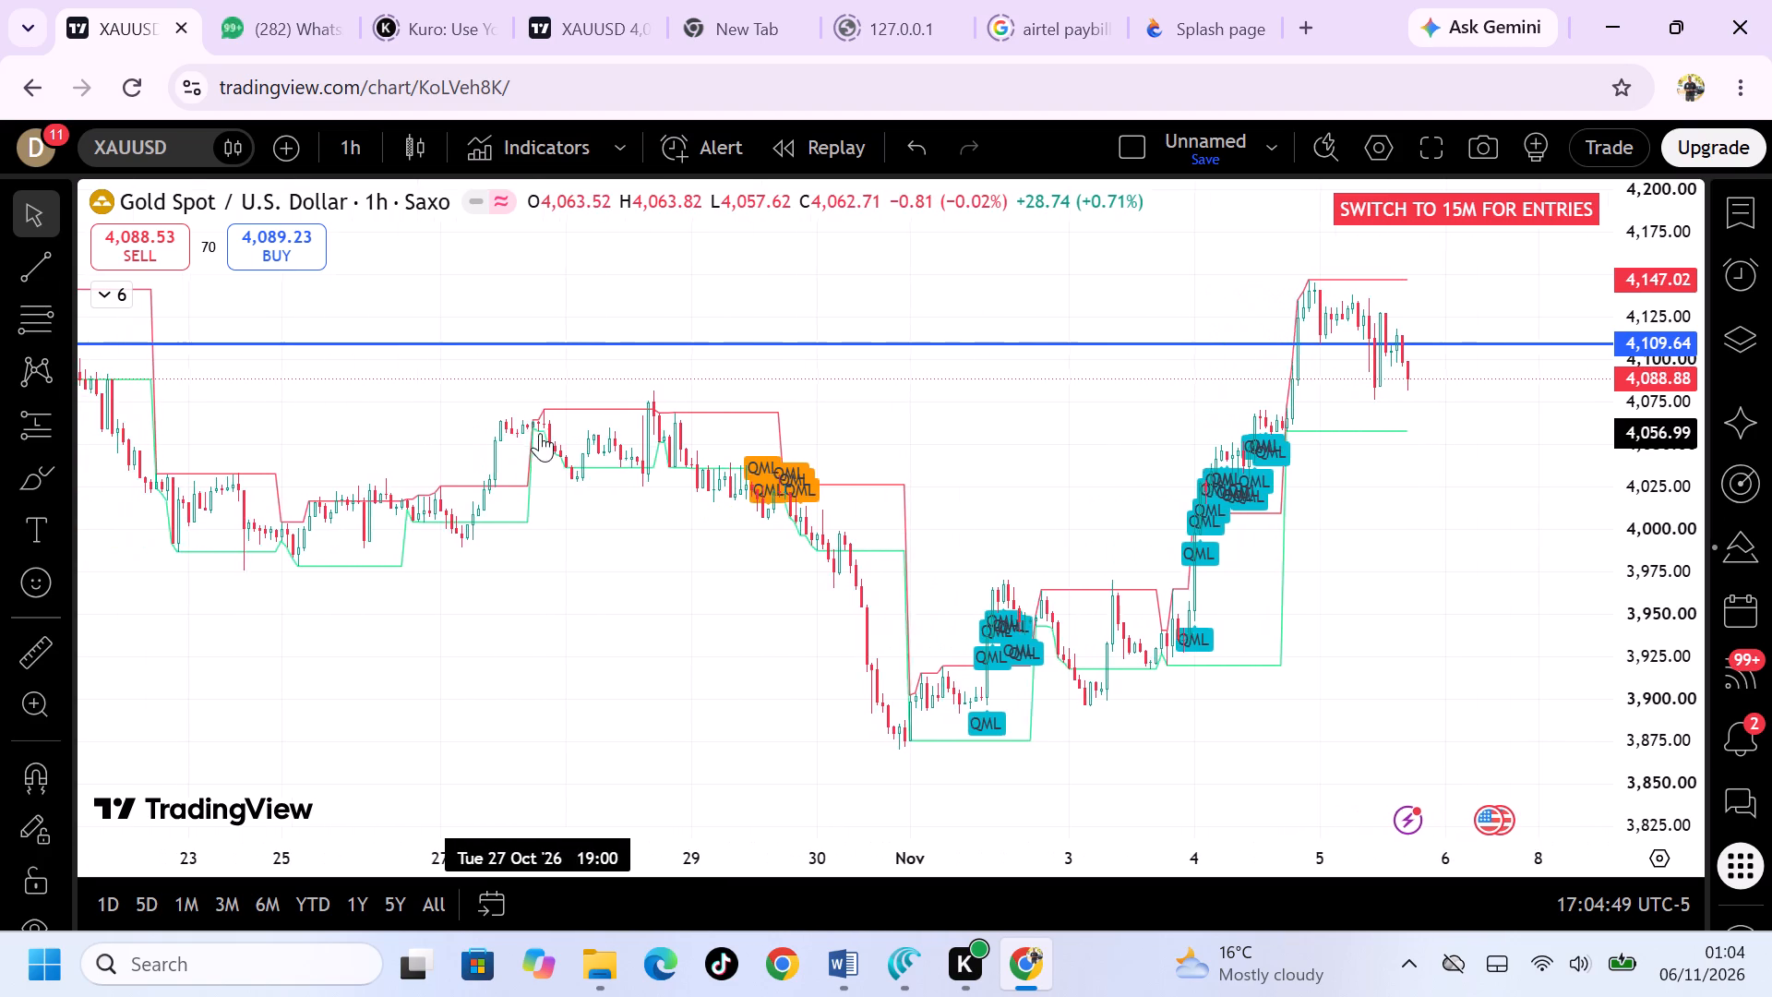
# Switch the XAUUSD chart back to the 15-minute timeframe and look over the script's earlier signals.
pyautogui.hscroll(1, 540, 433)
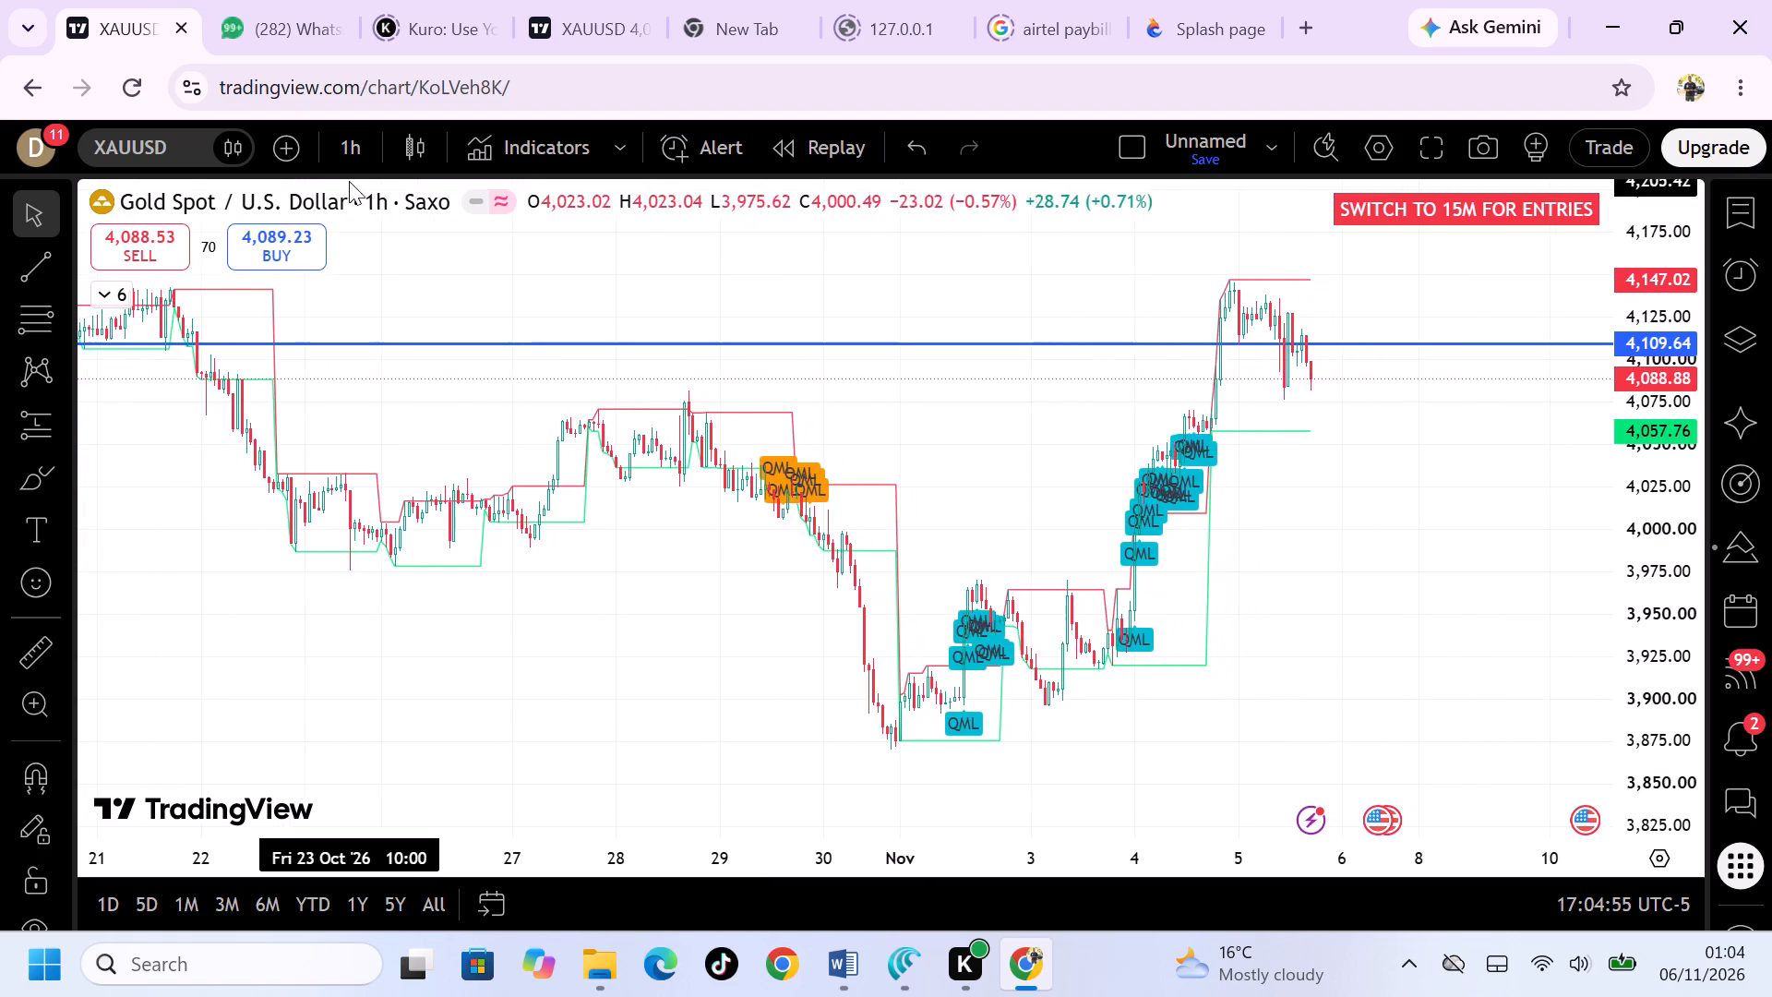
pyautogui.click(348, 158)
pyautogui.scroll(-3, 414, 552)
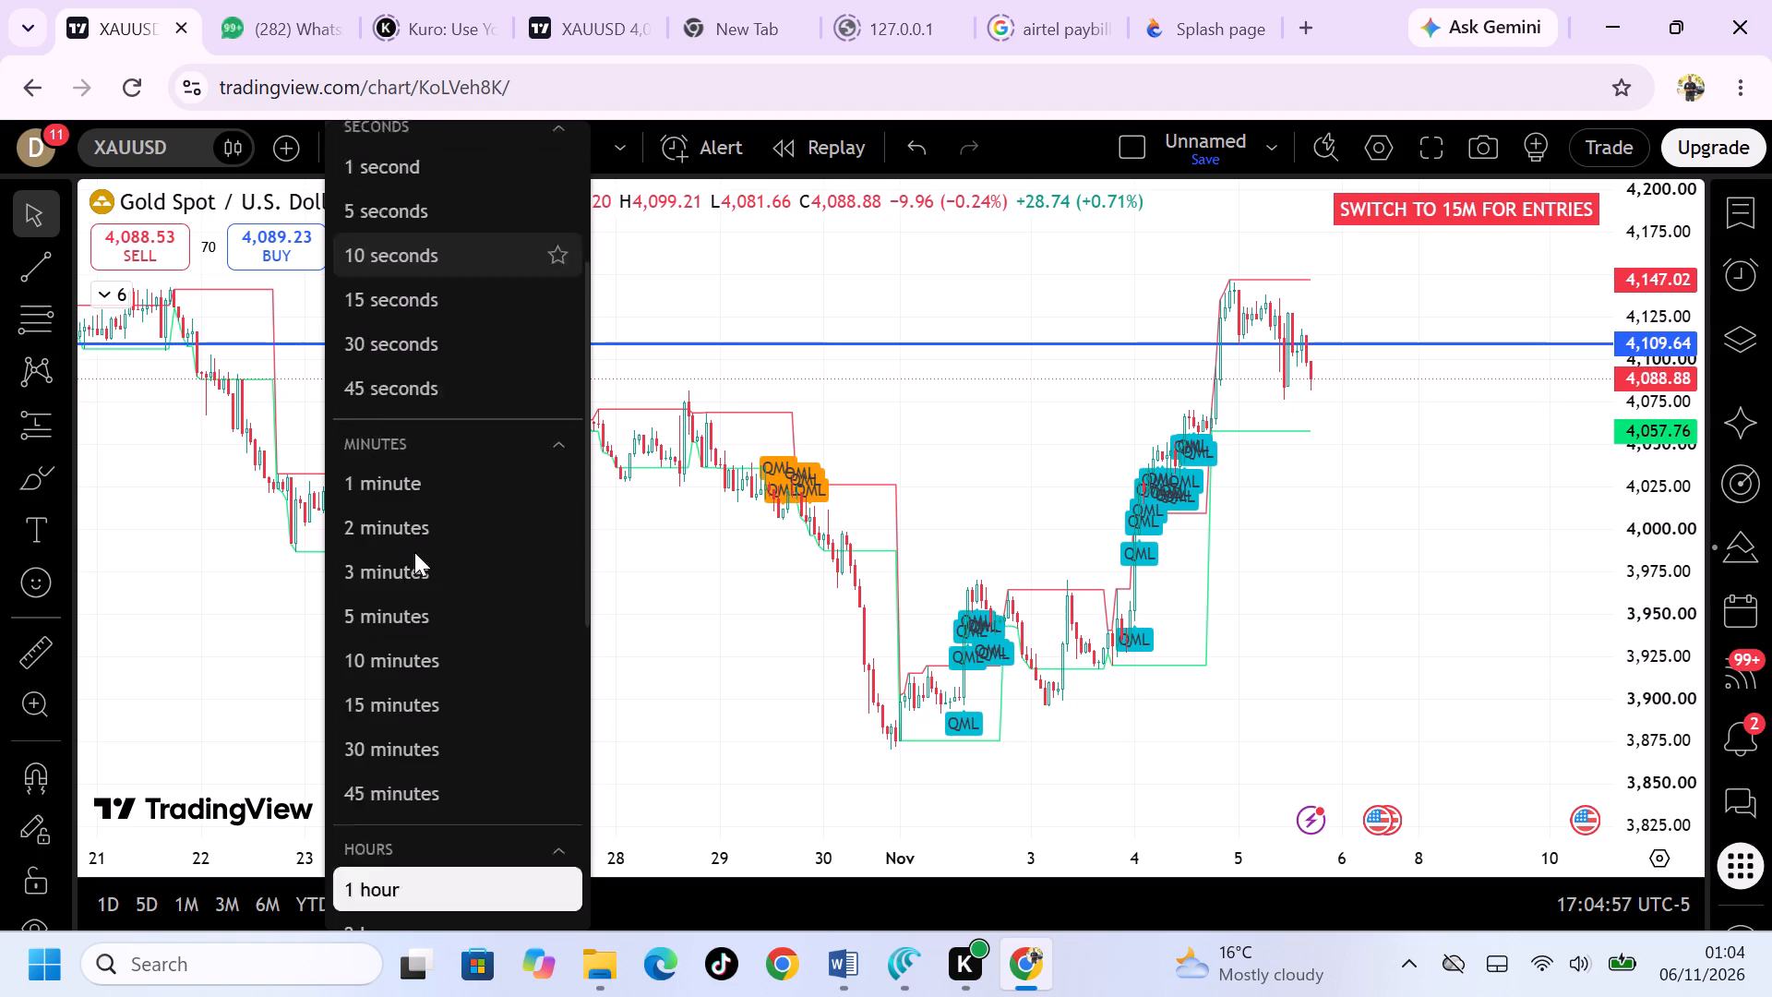
pyautogui.click(436, 573)
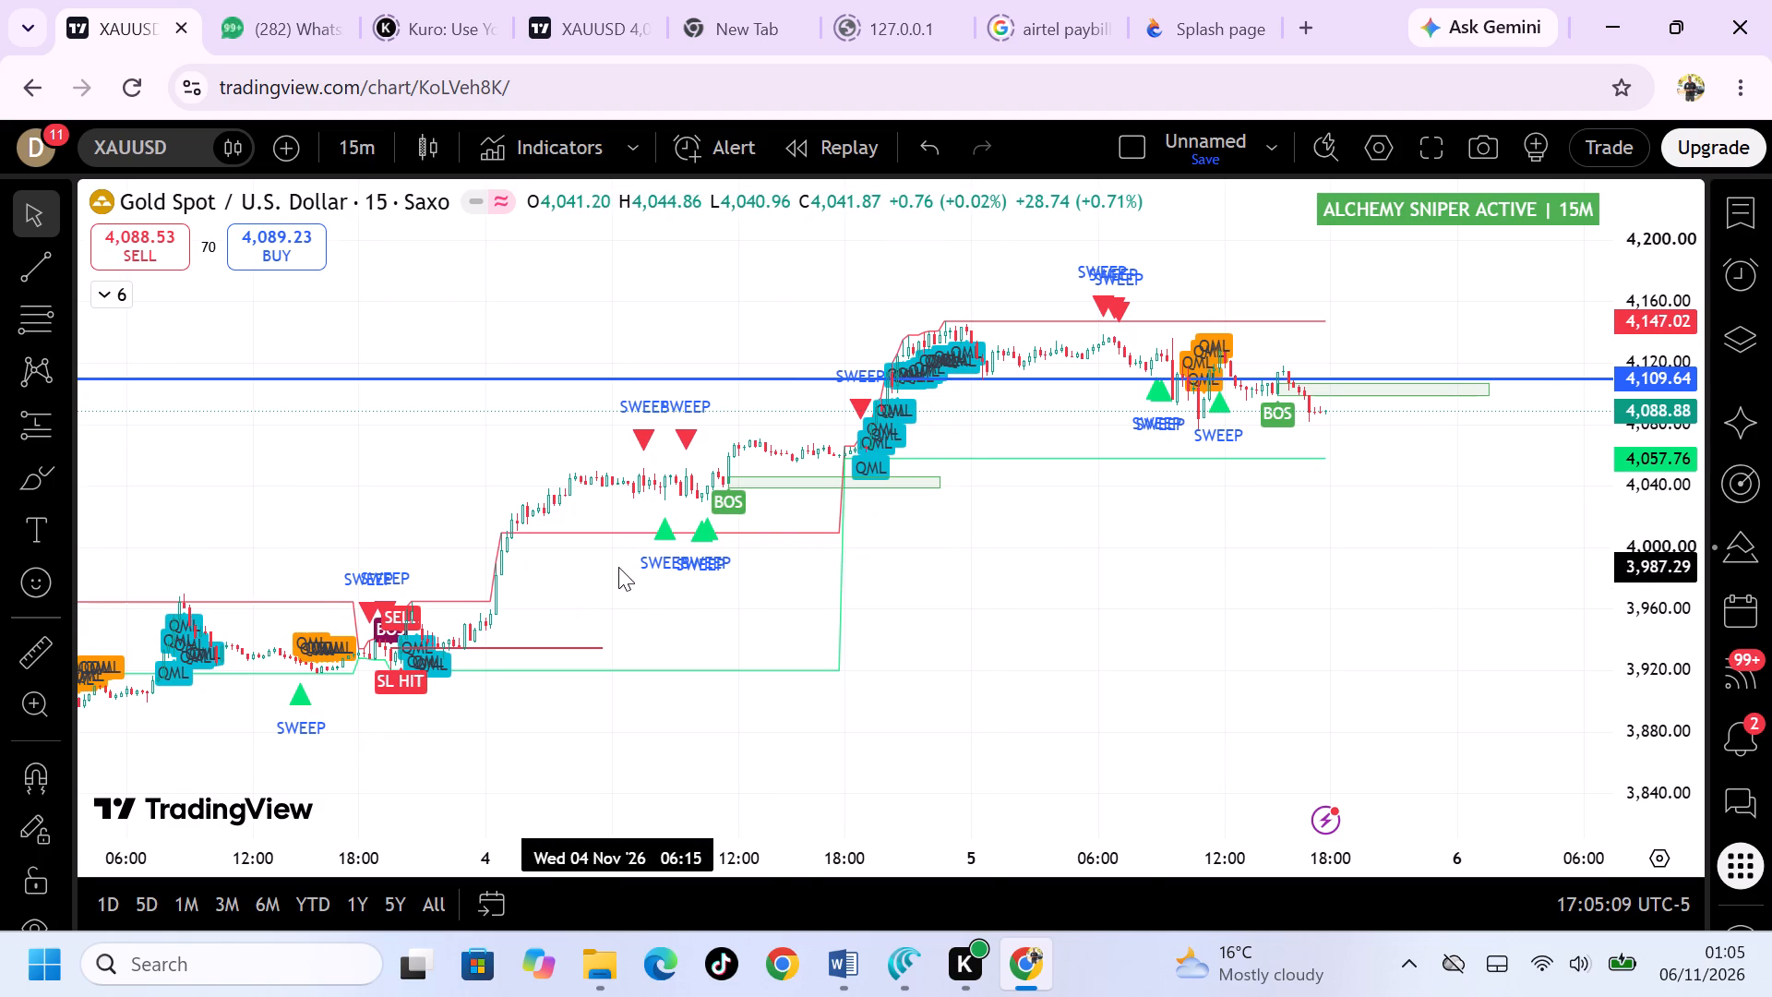
pyautogui.hscroll(4, 618, 567)
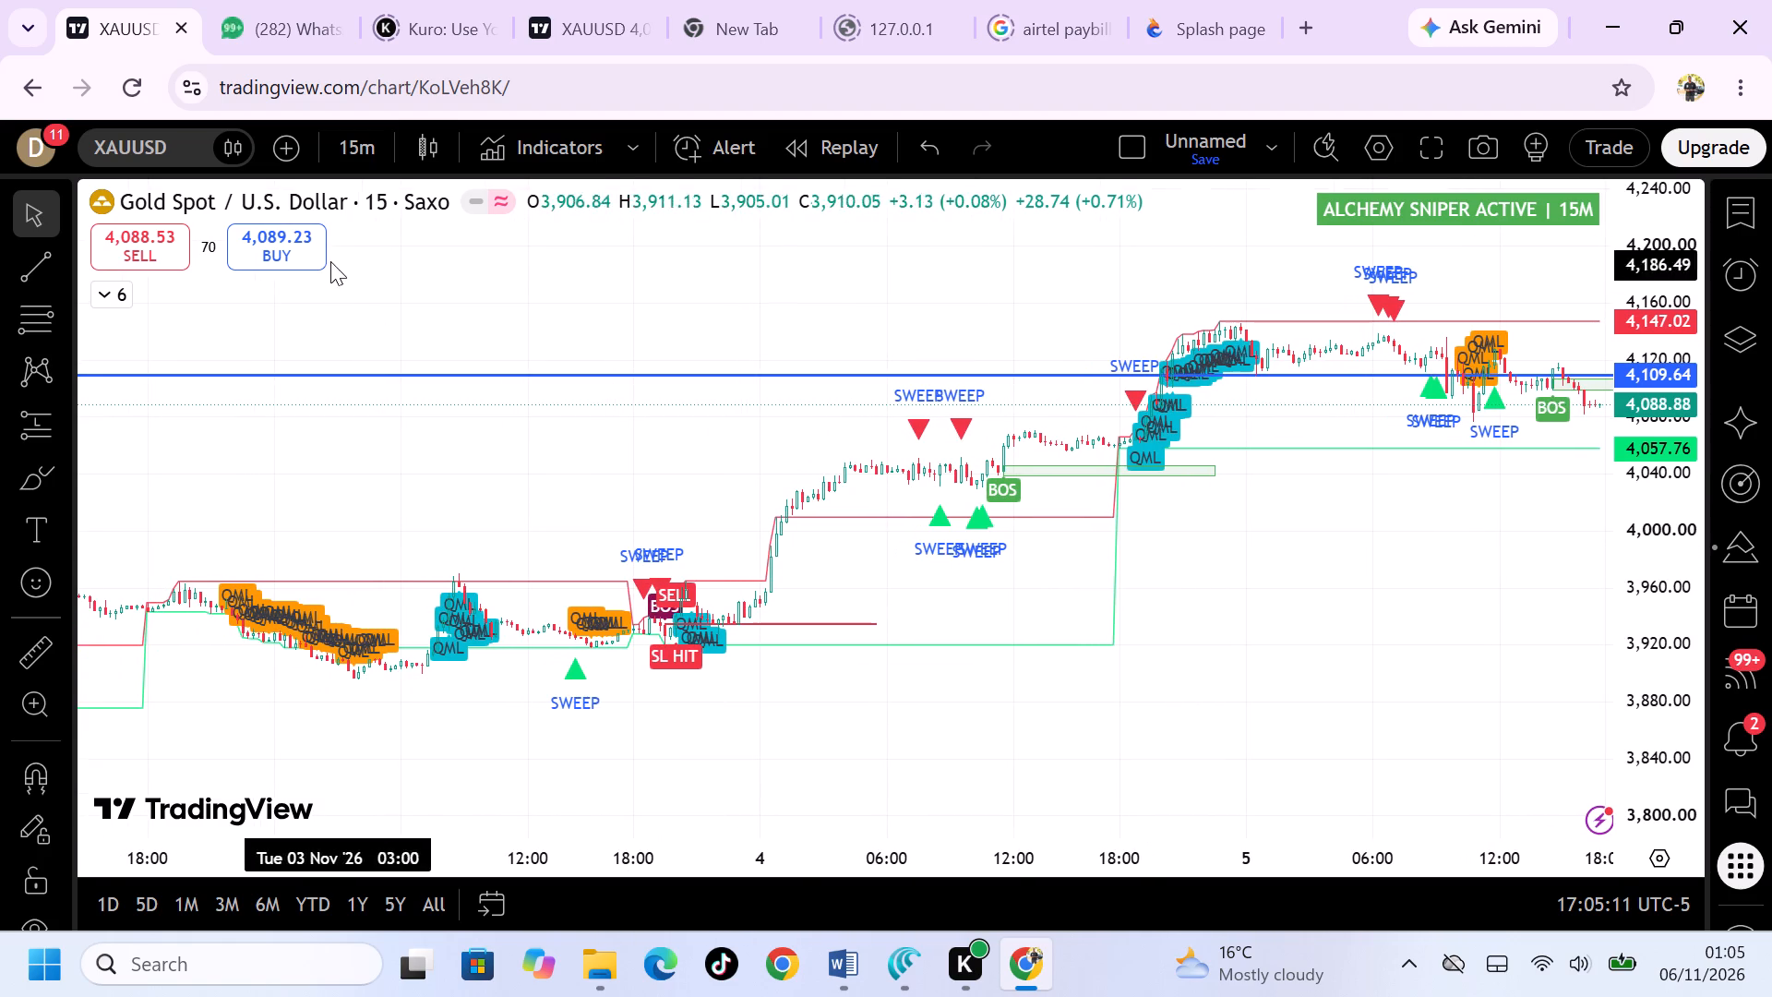
# Set the Minimum Confluence Score to 4 in the inputs of the XAUUSD ULTIMATE ALCHEMY + LIQUIDITY SNIPER indicator.
pyautogui.click(113, 304)
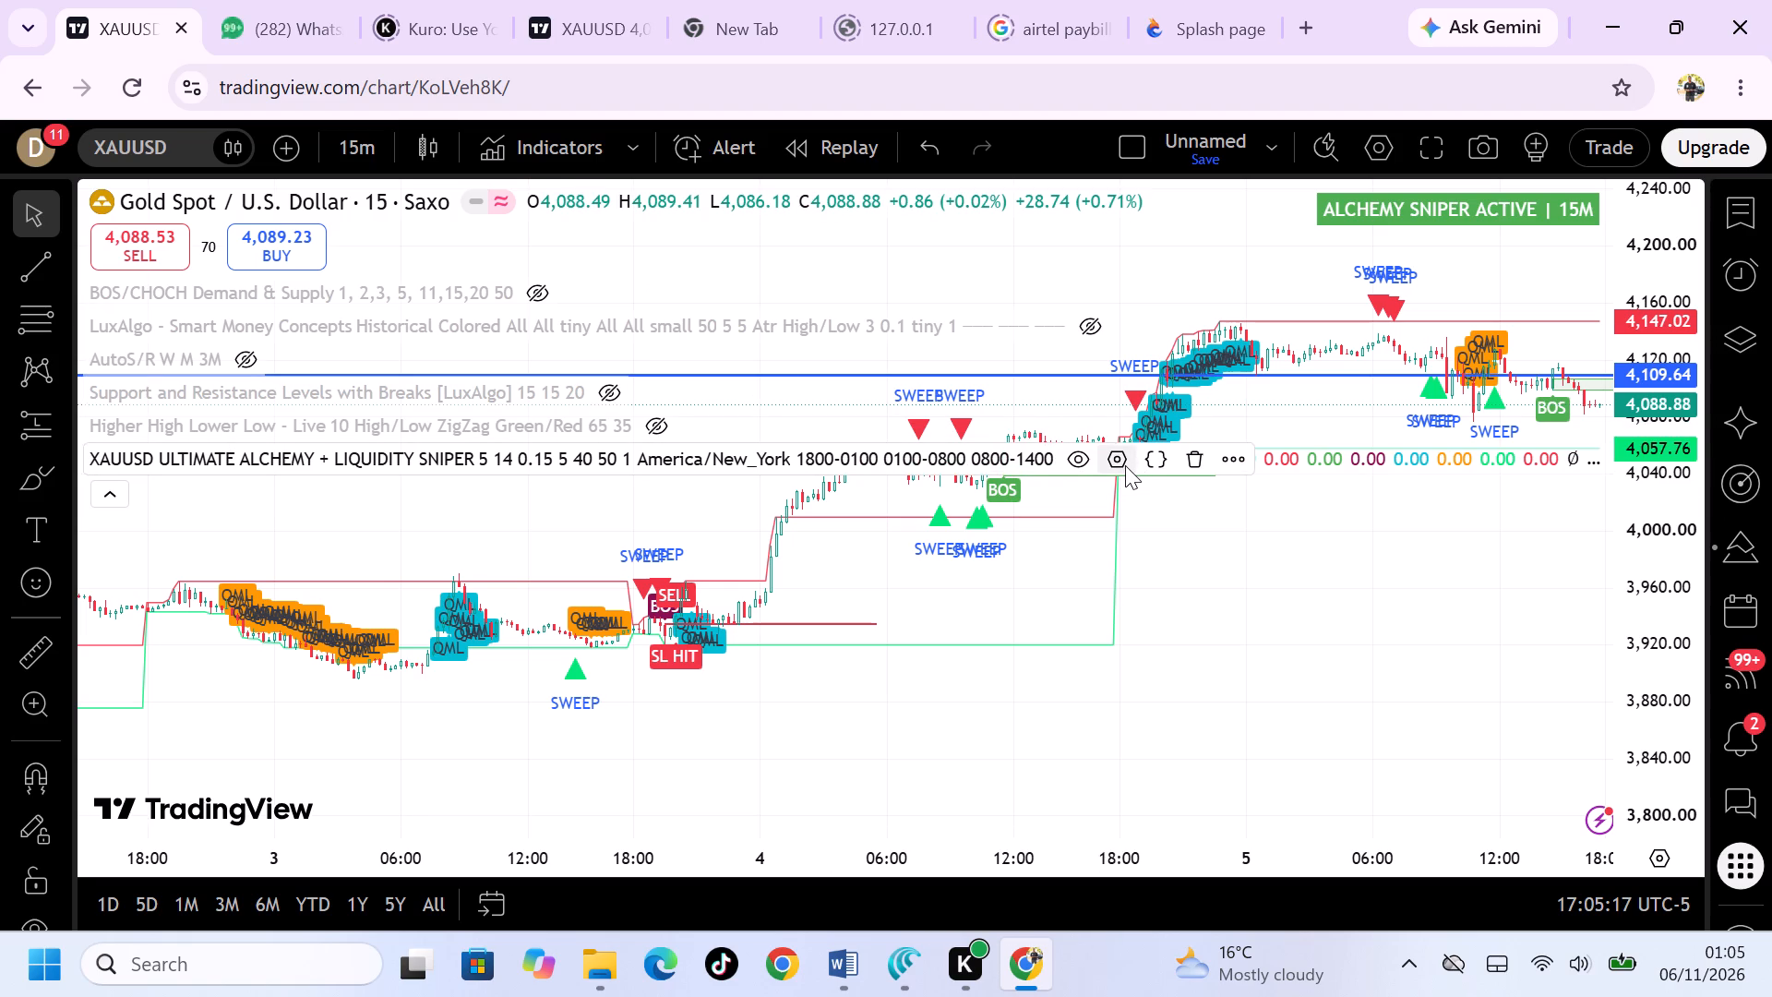
pyautogui.click(1125, 465)
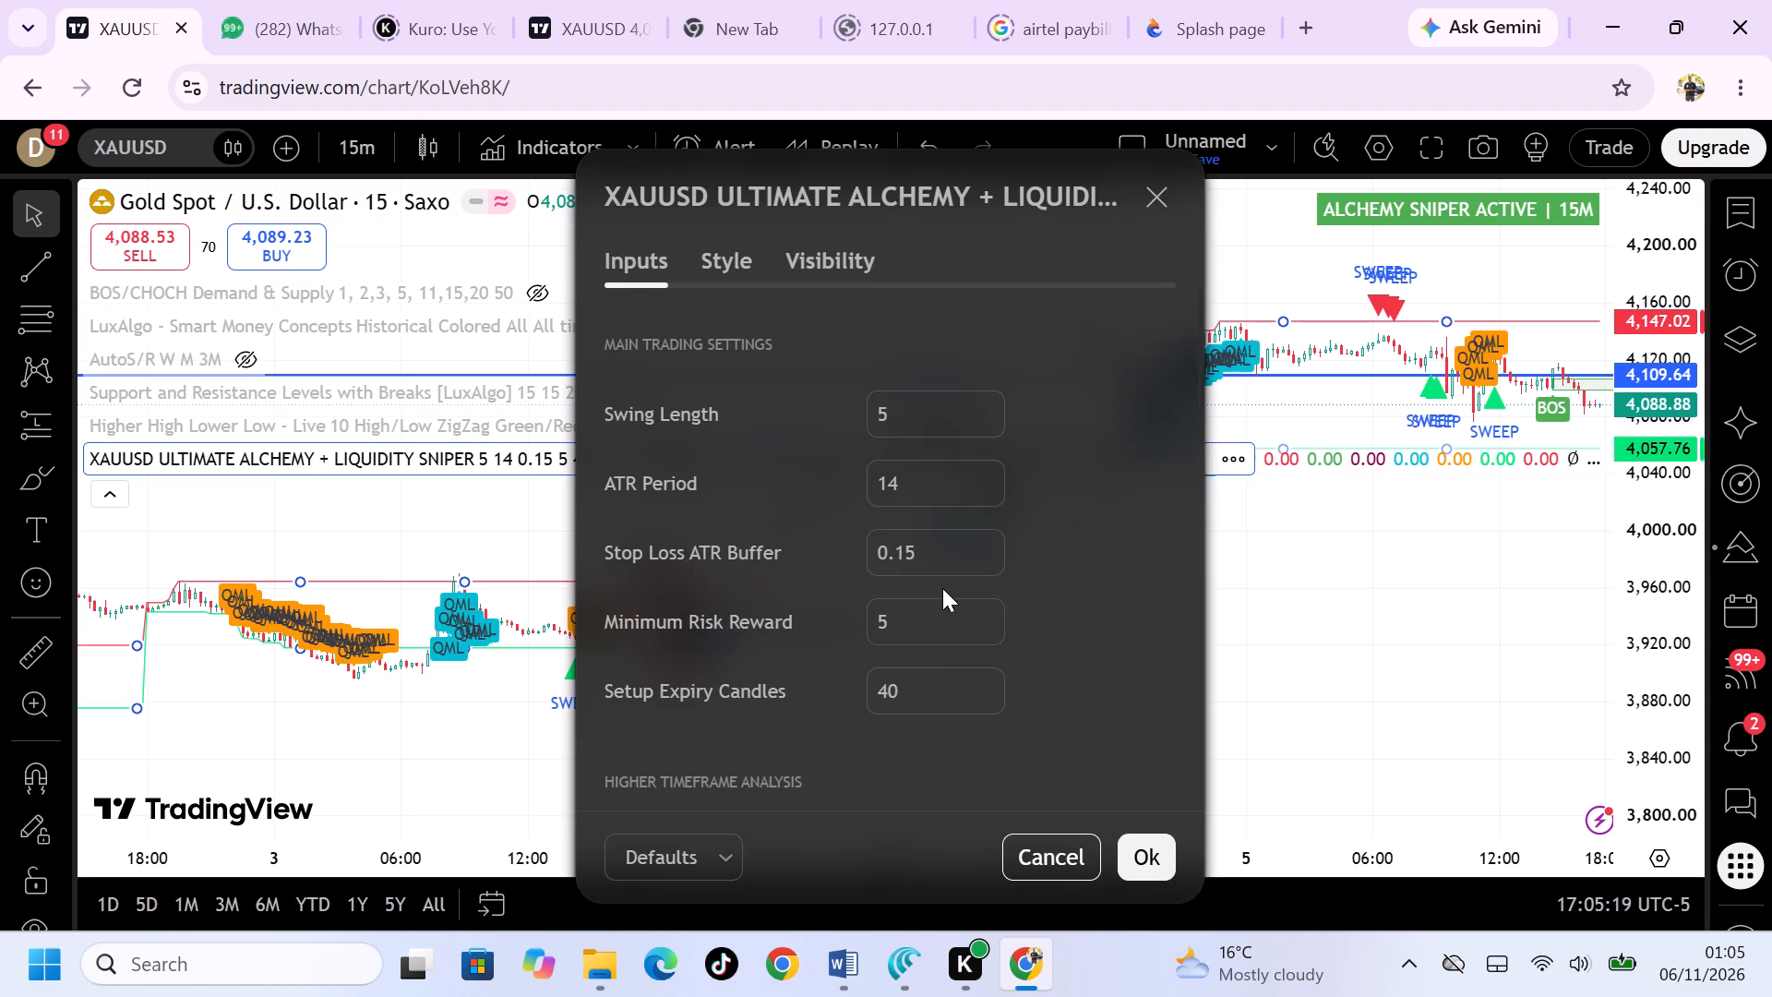
pyautogui.scroll(-3, 829, 583)
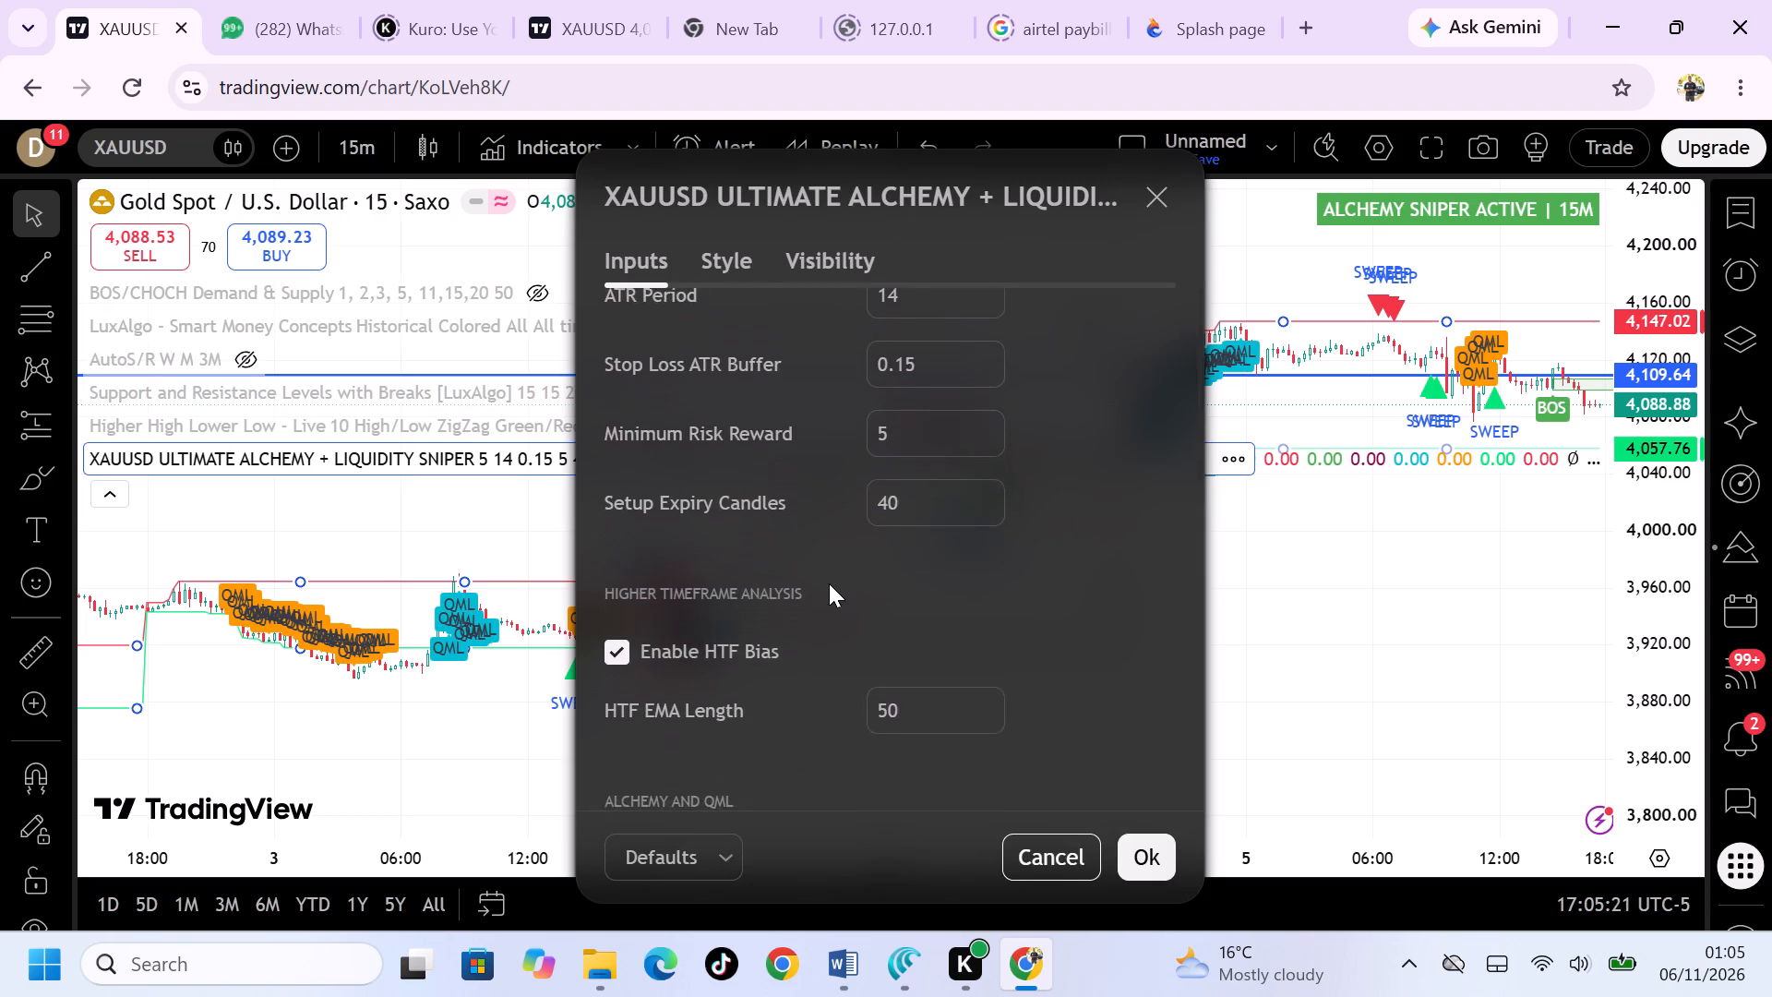
pyautogui.scroll(-2, 829, 583)
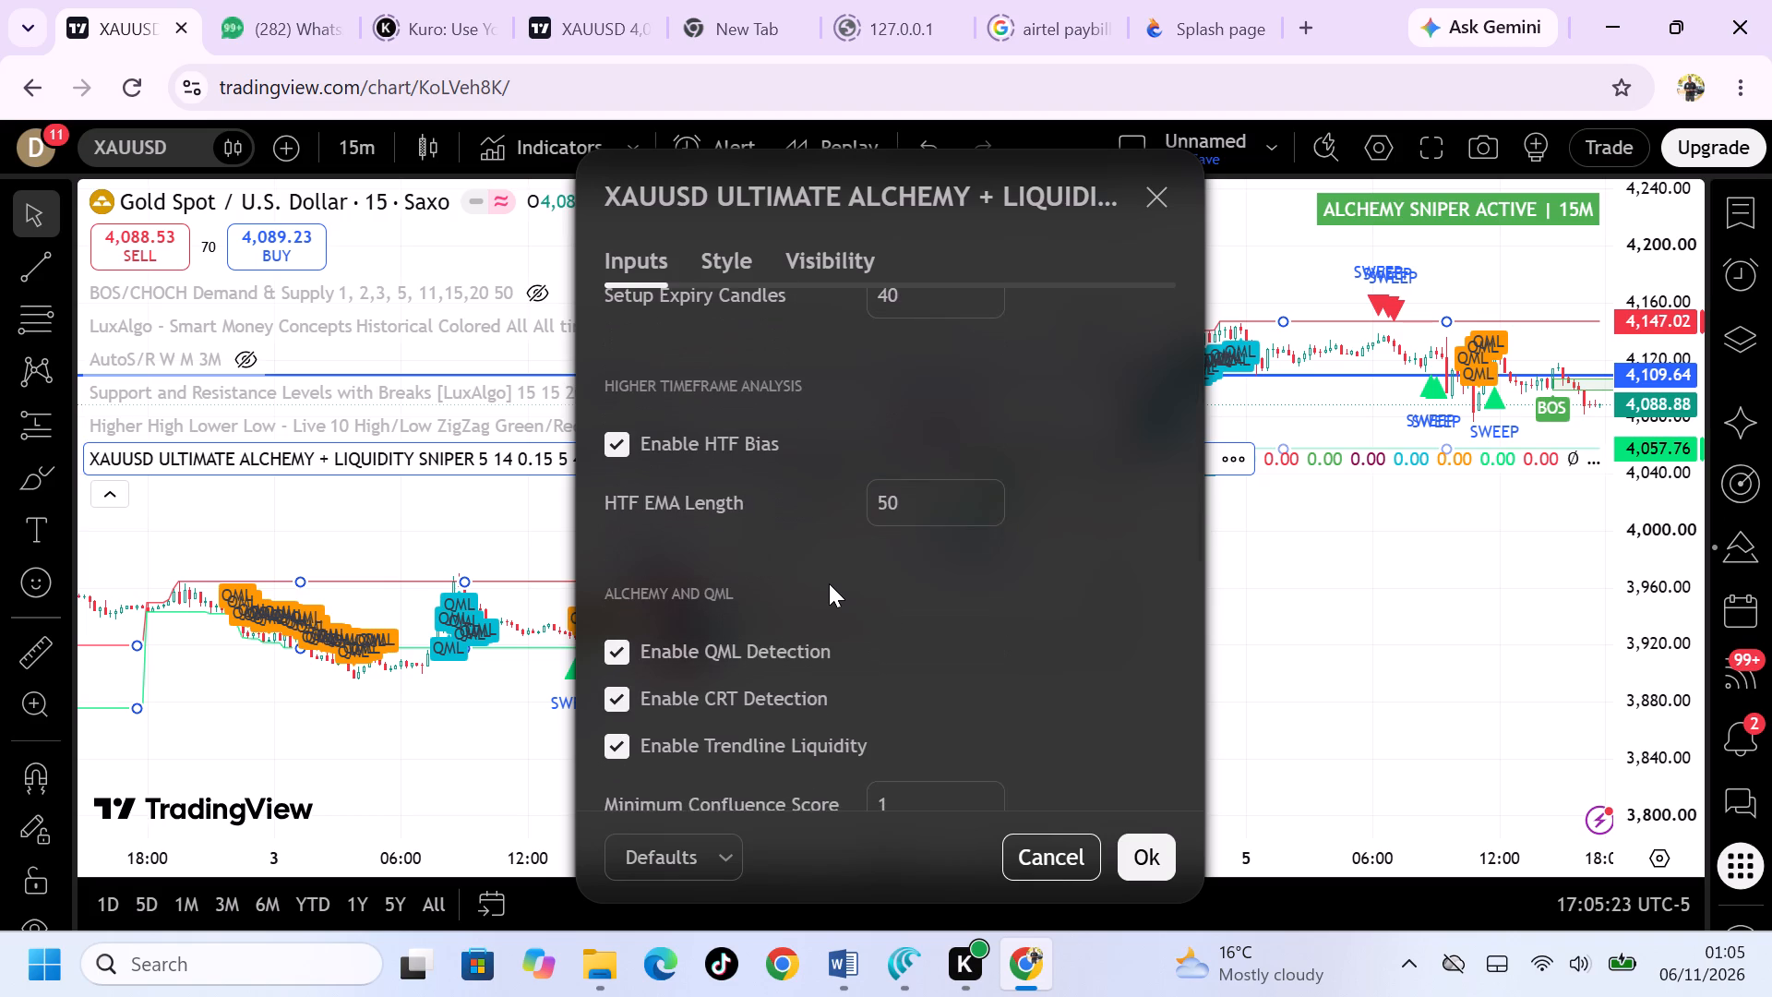
pyautogui.scroll(-1, 829, 583)
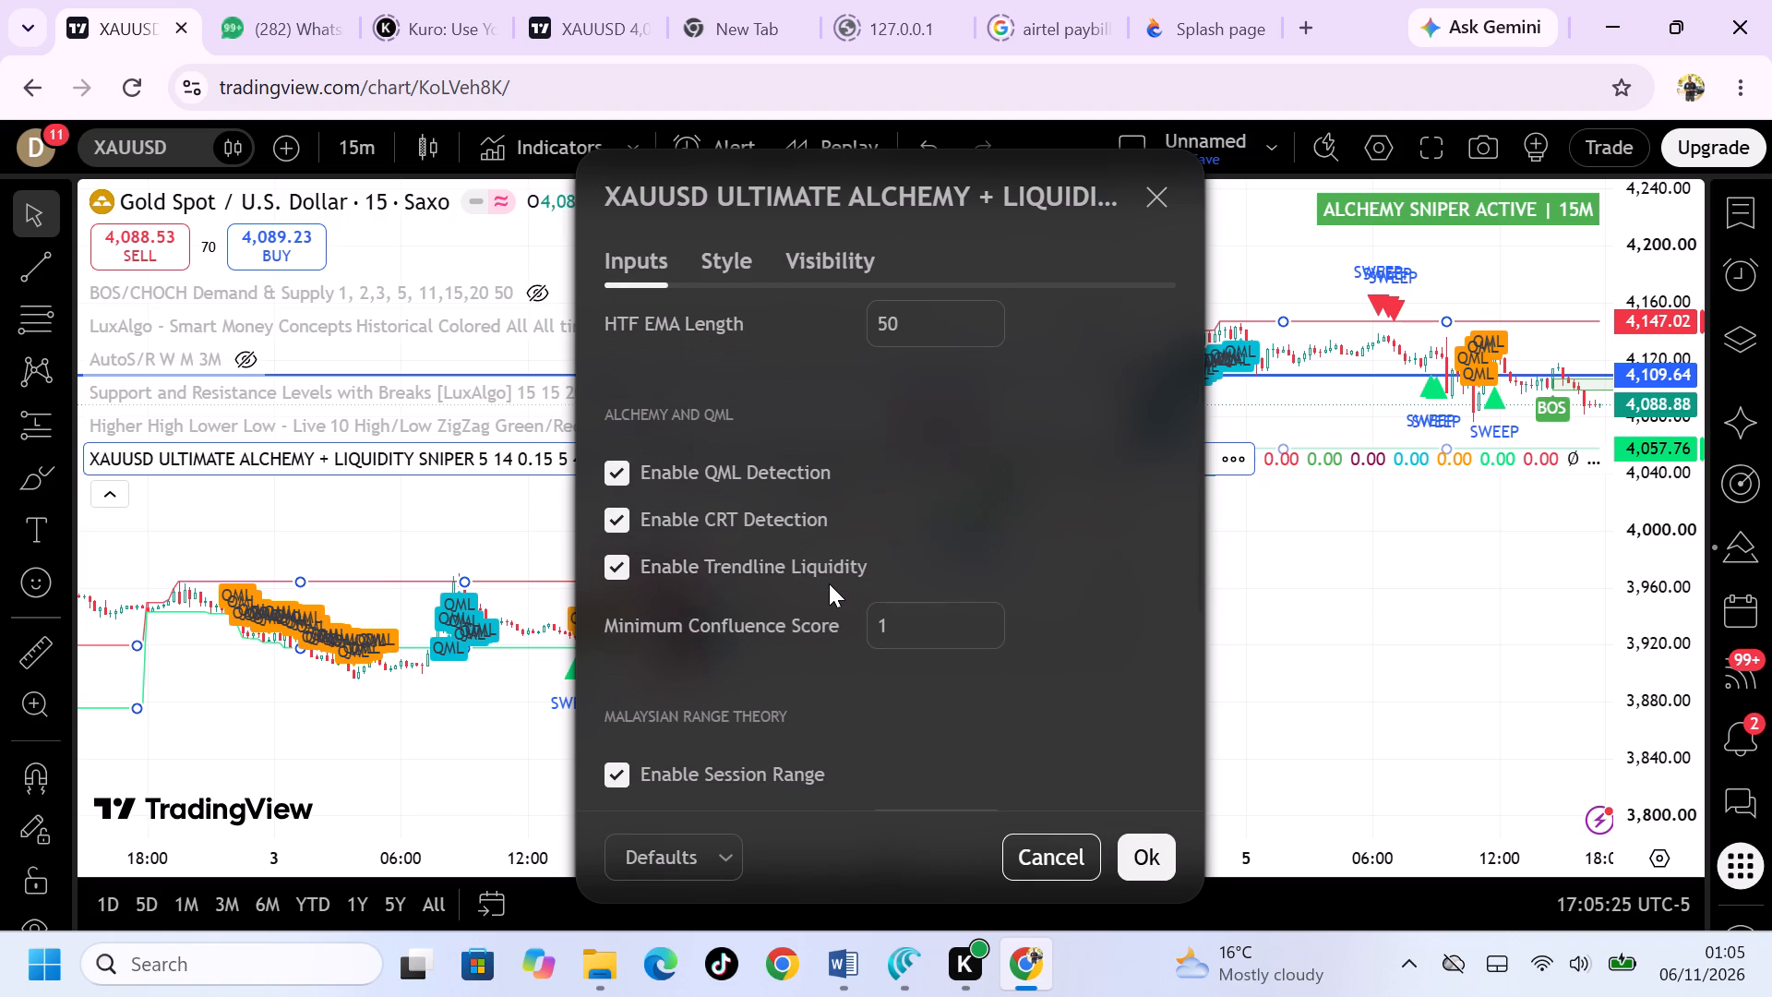
pyautogui.scroll(-1, 829, 583)
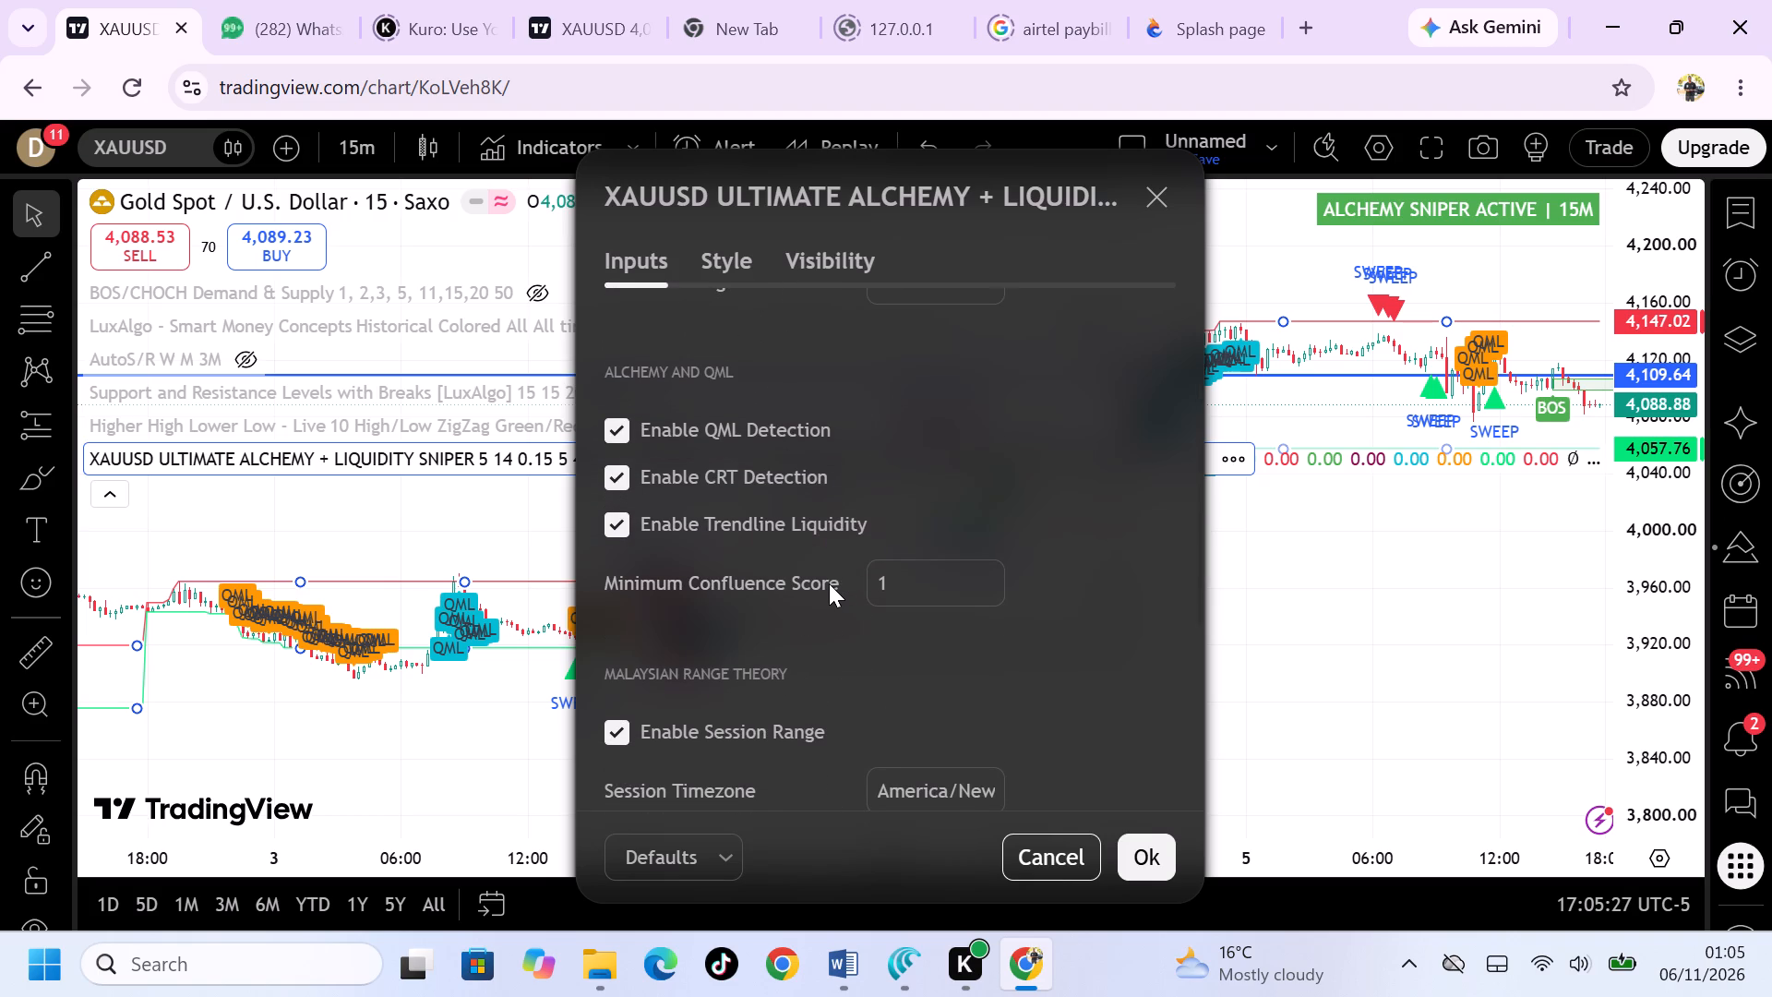
pyautogui.scroll(-3, 829, 583)
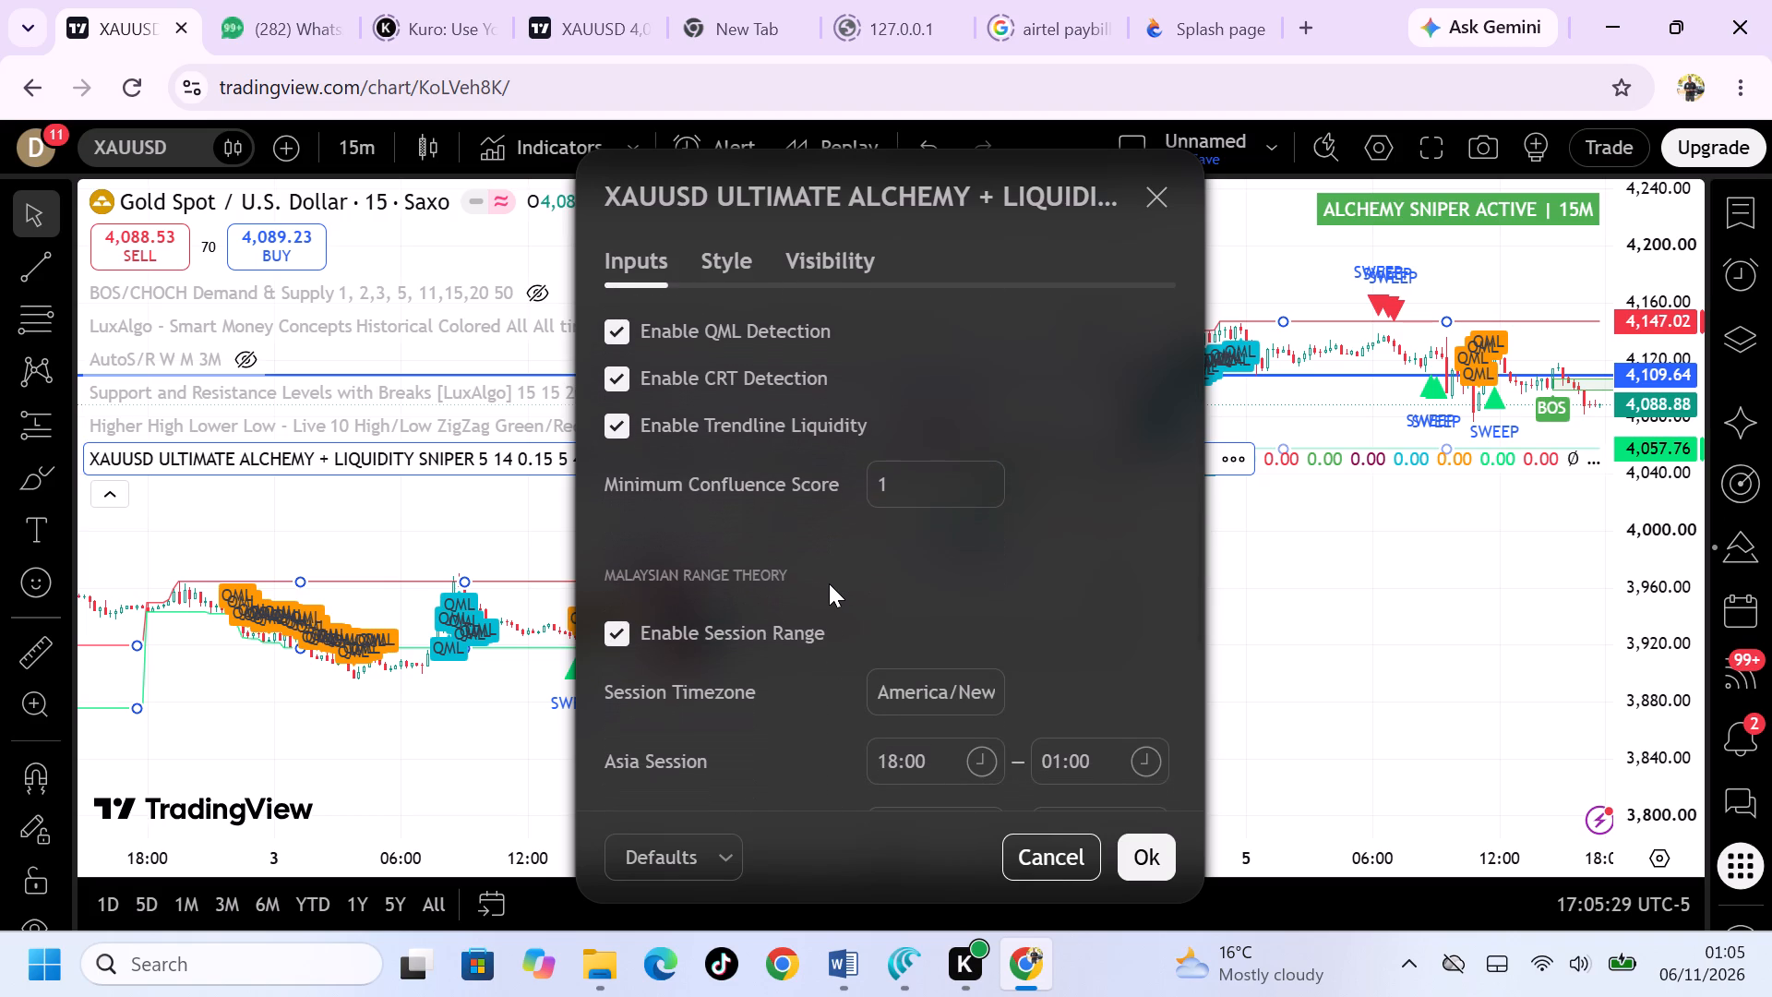
pyautogui.click(982, 491)
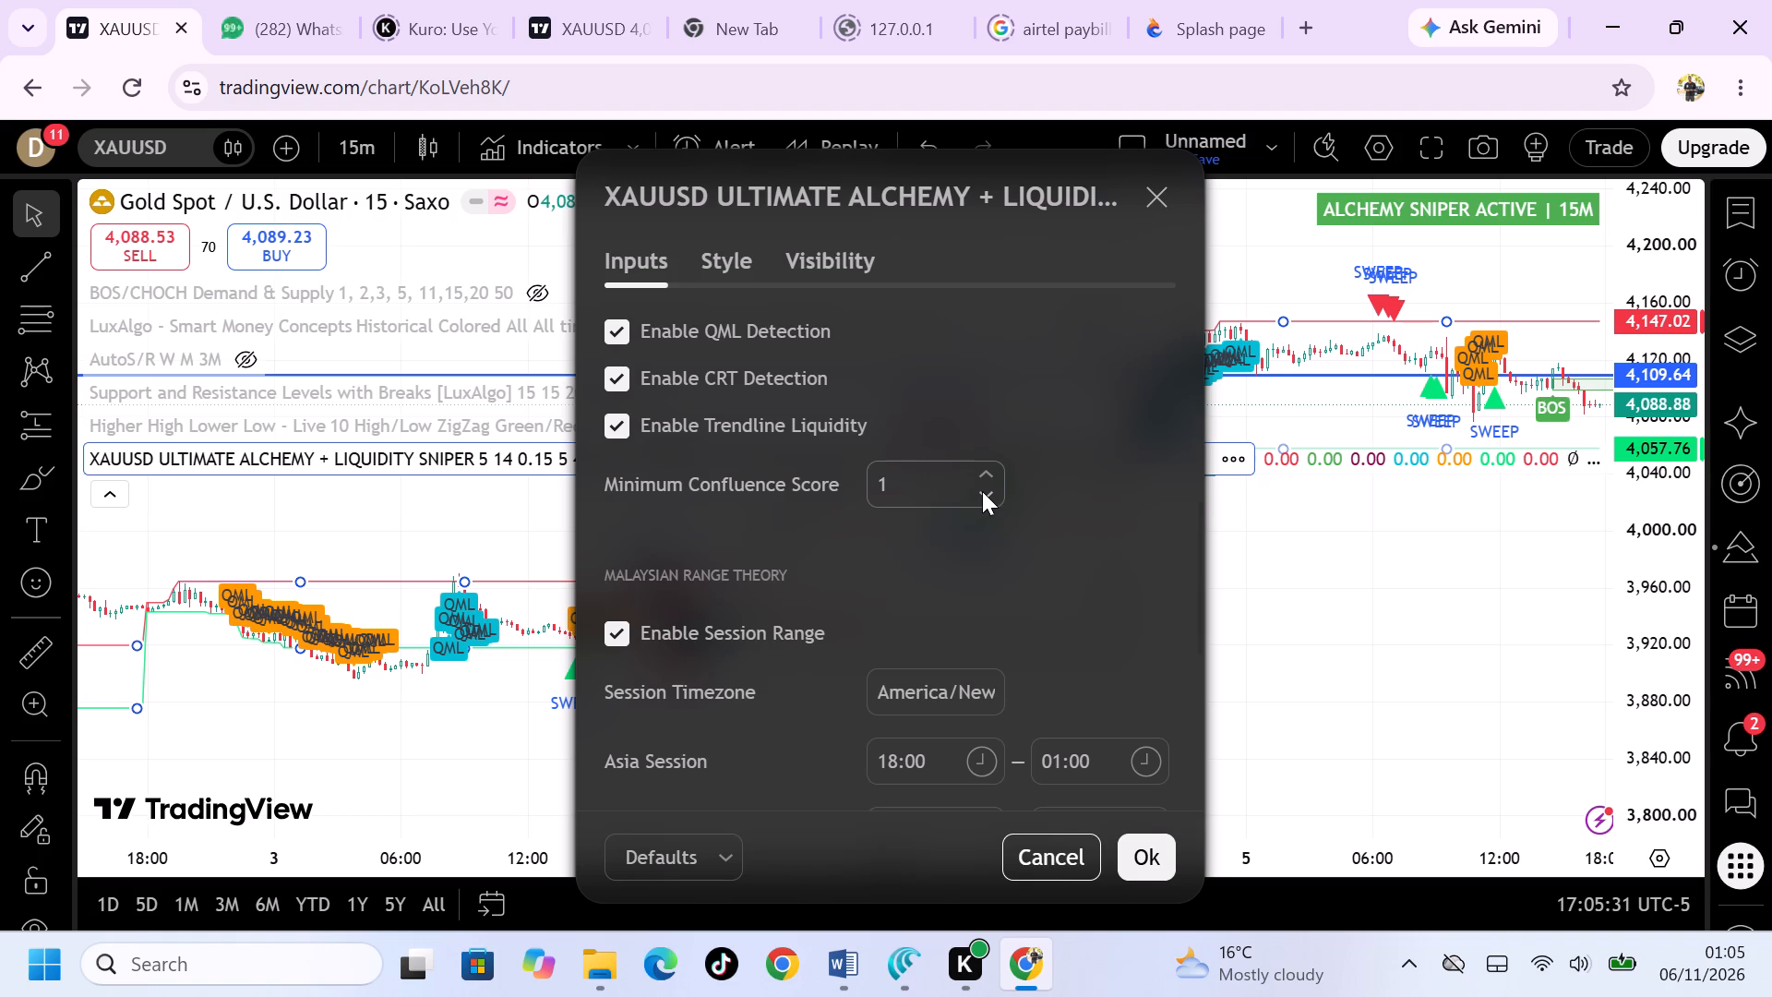
pyautogui.click(982, 491)
pyautogui.tripleClick(985, 476)
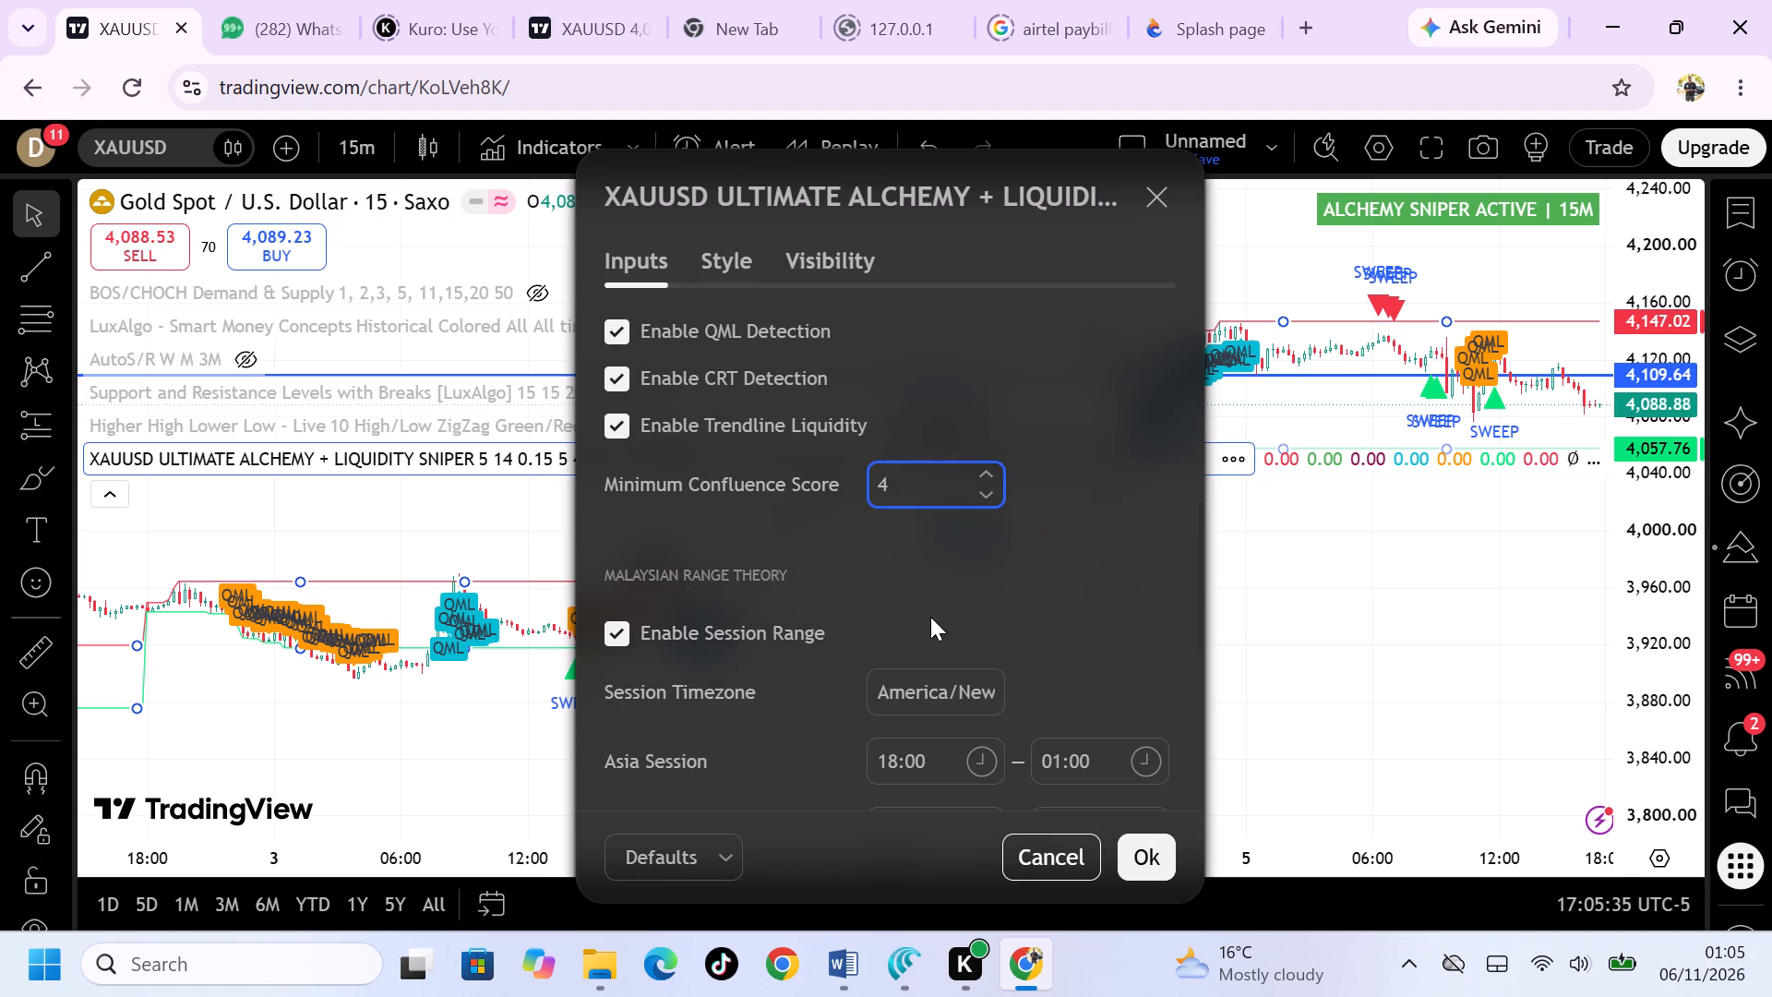
# Examine the Malaysian Range Theory session times, including the start-time choices offered for the Asia Session.
pyautogui.scroll(-3, 930, 617)
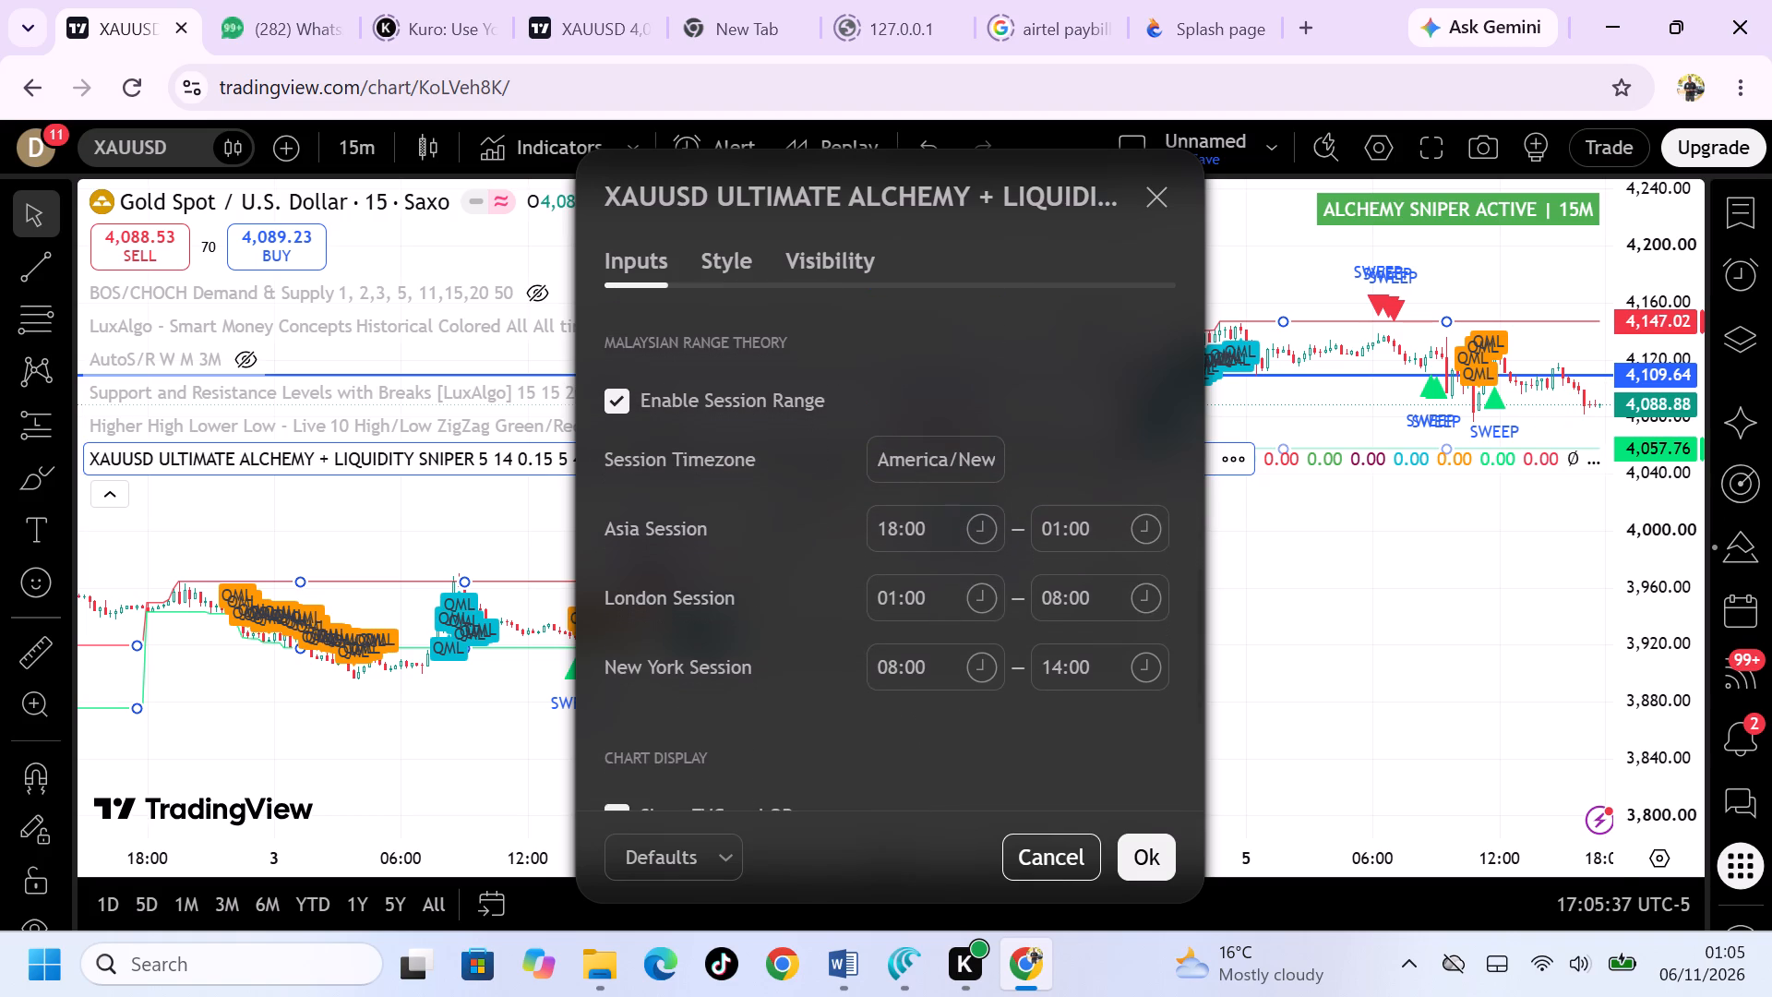
pyautogui.scroll(-1, 930, 617)
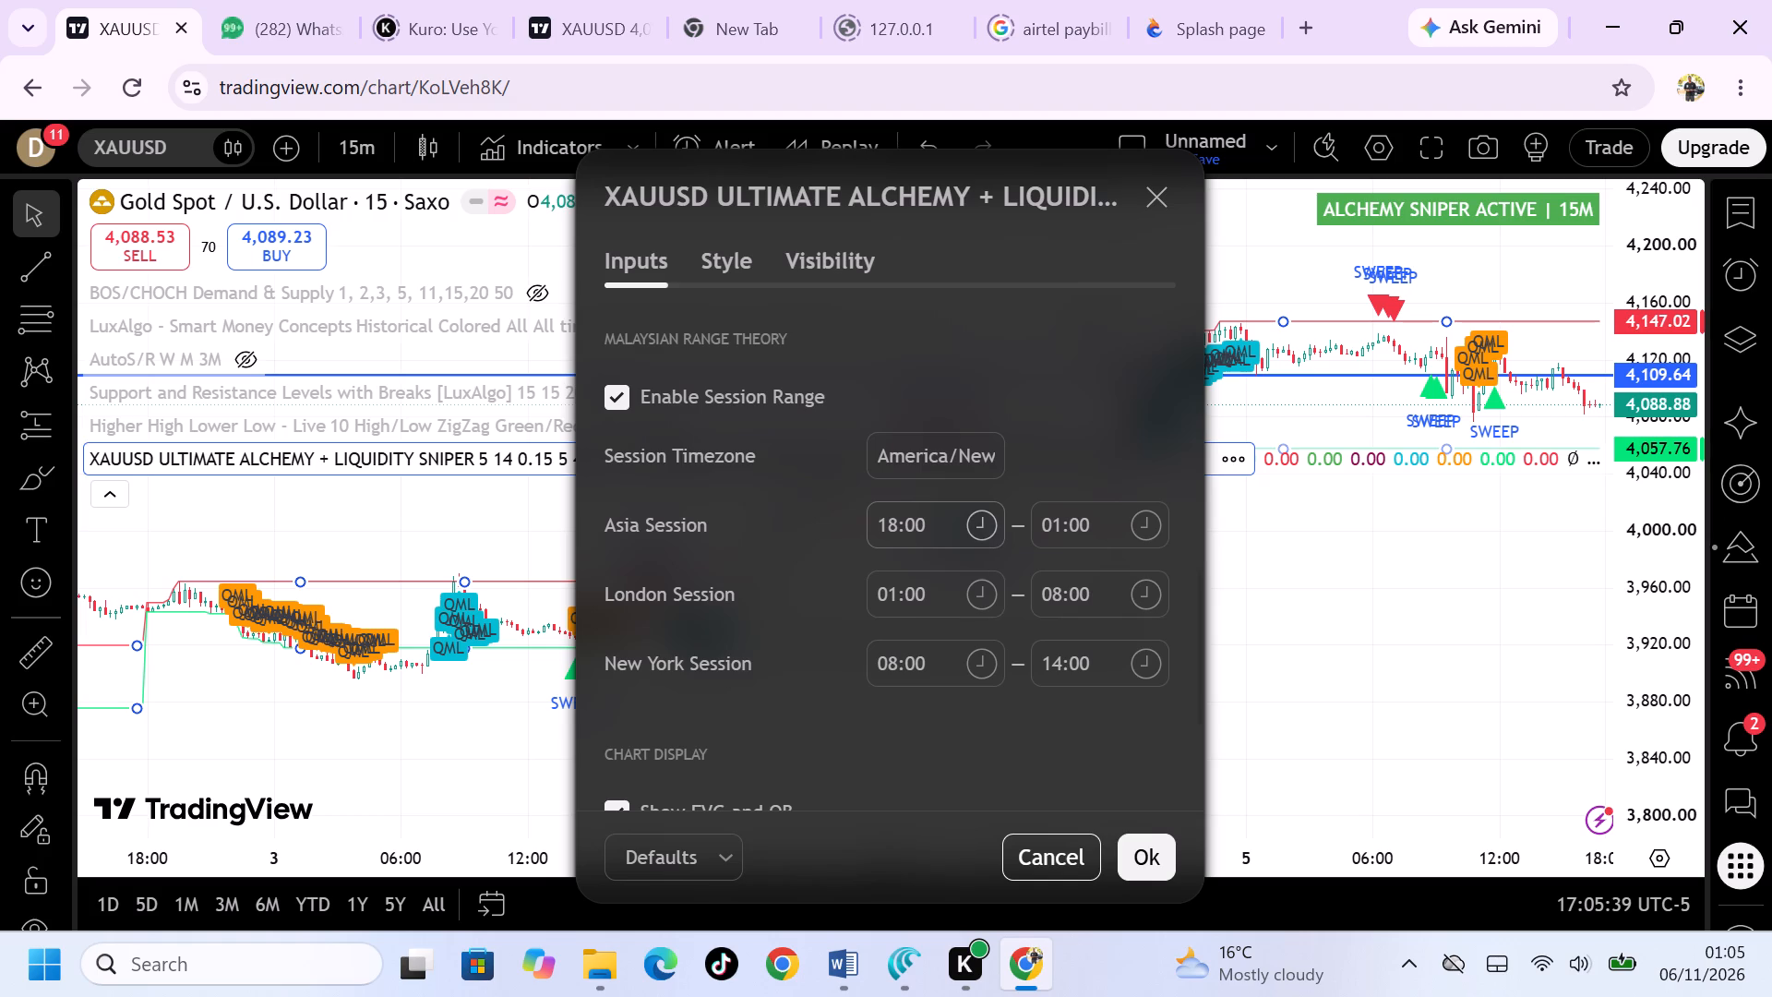
pyautogui.click(943, 525)
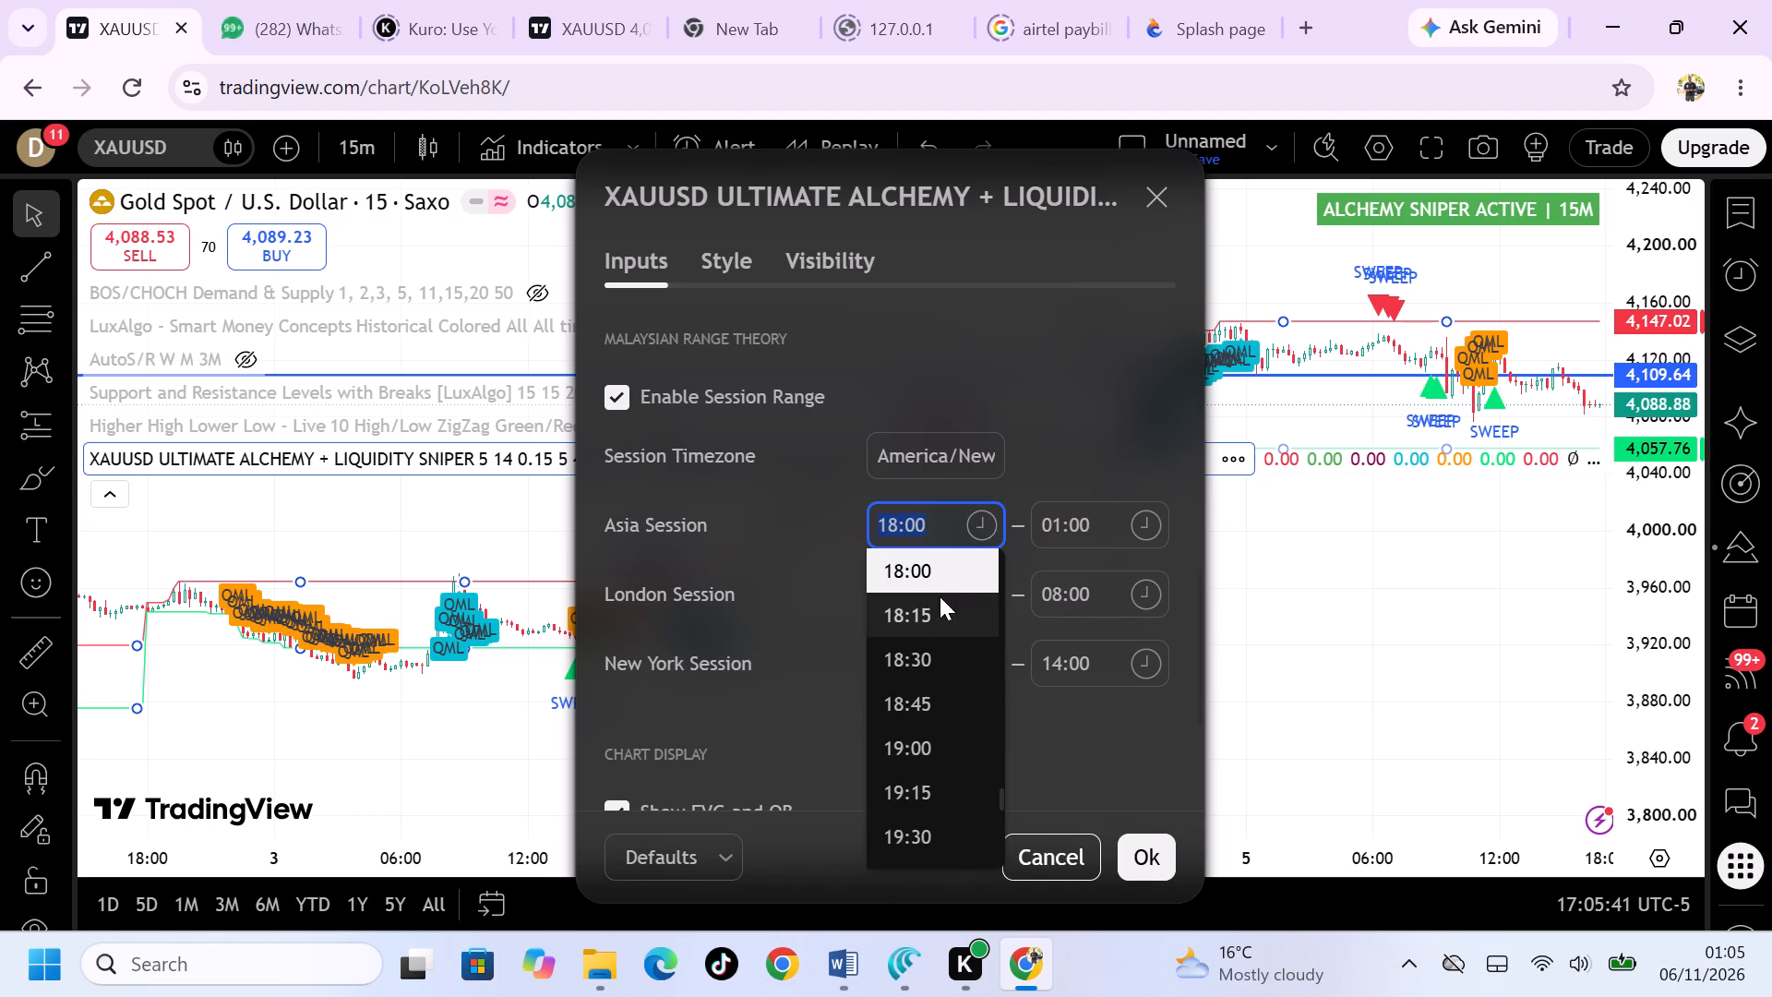
pyautogui.scroll(-3, 932, 707)
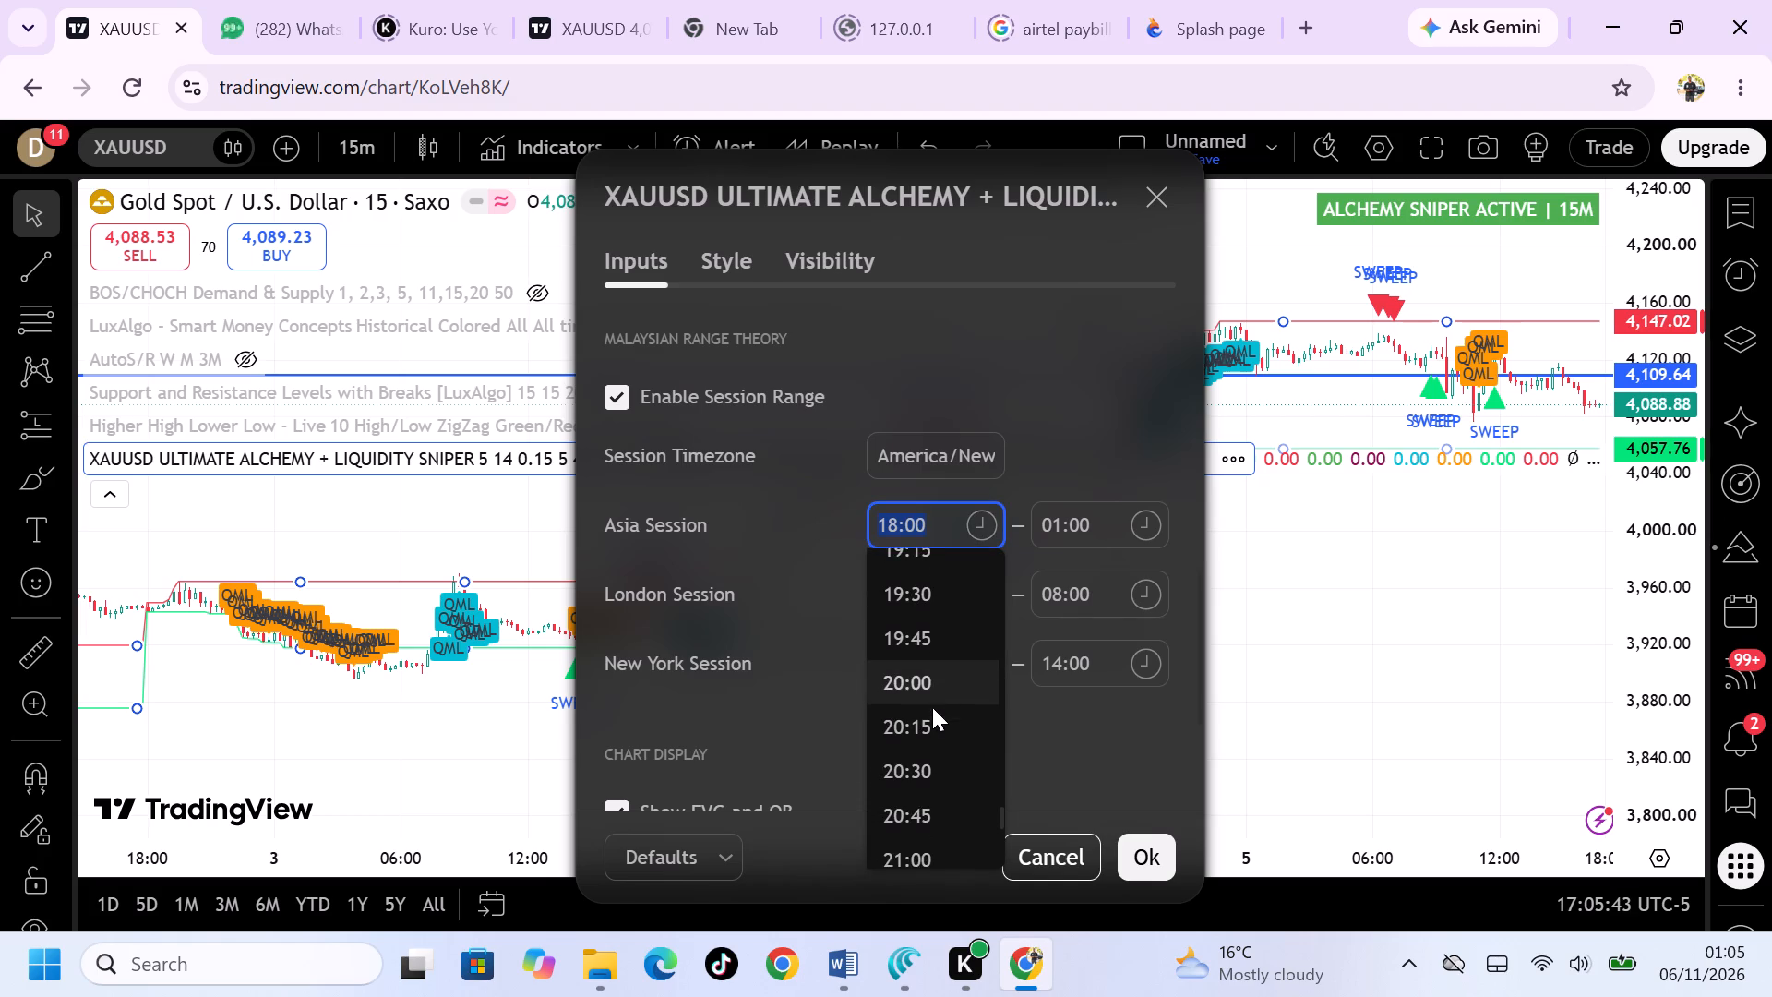
pyautogui.scroll(-1, 932, 707)
pyautogui.click(1077, 408)
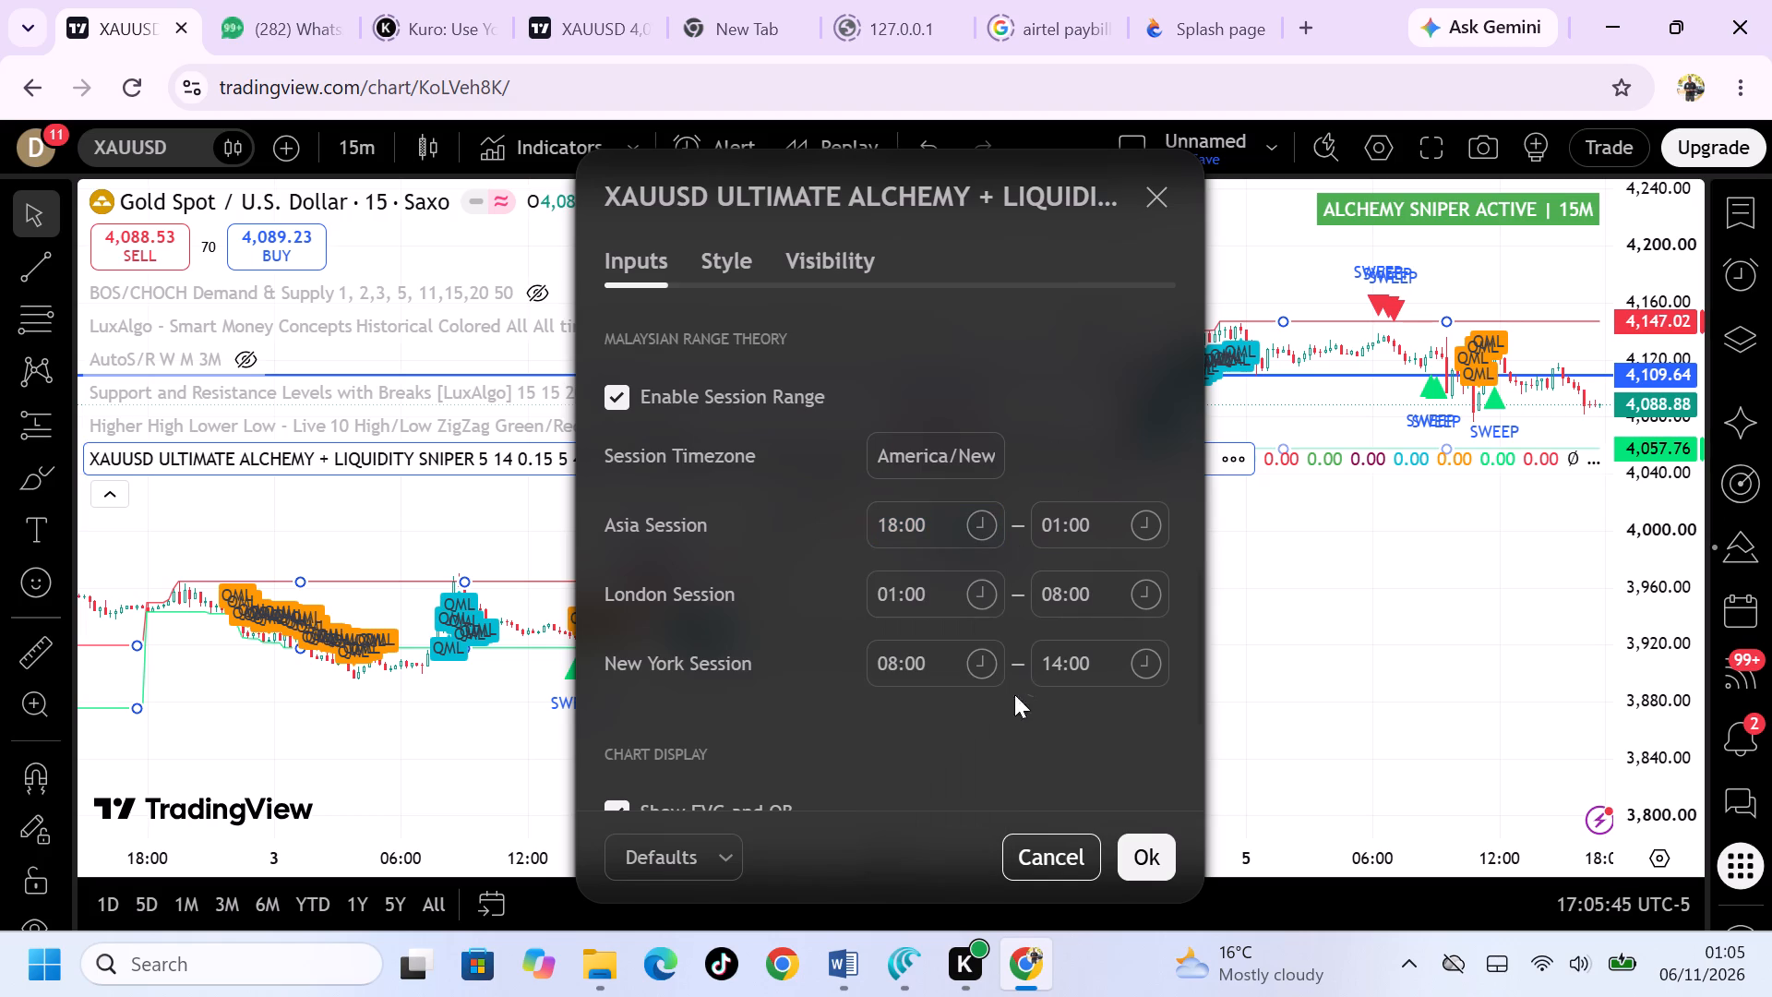
# Turn off Show QML Signals in the indicator's chart display options and apply the settings.
pyautogui.scroll(-1, 942, 670)
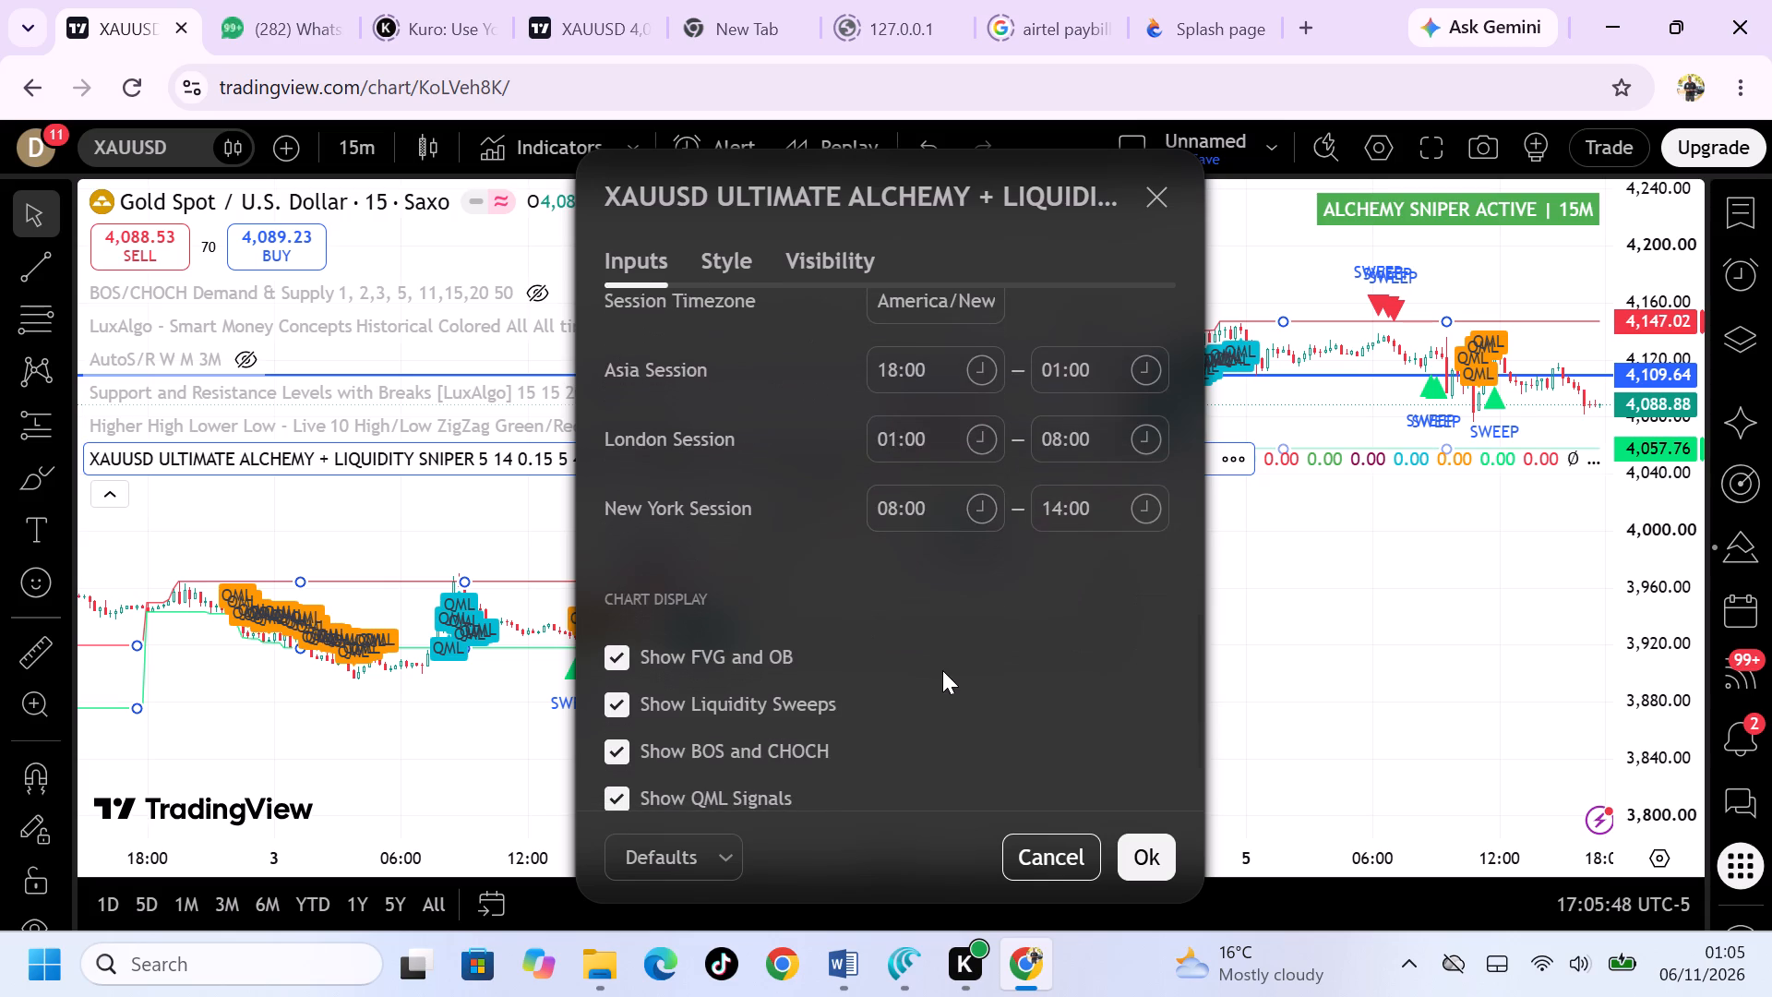
pyautogui.scroll(-2, 942, 670)
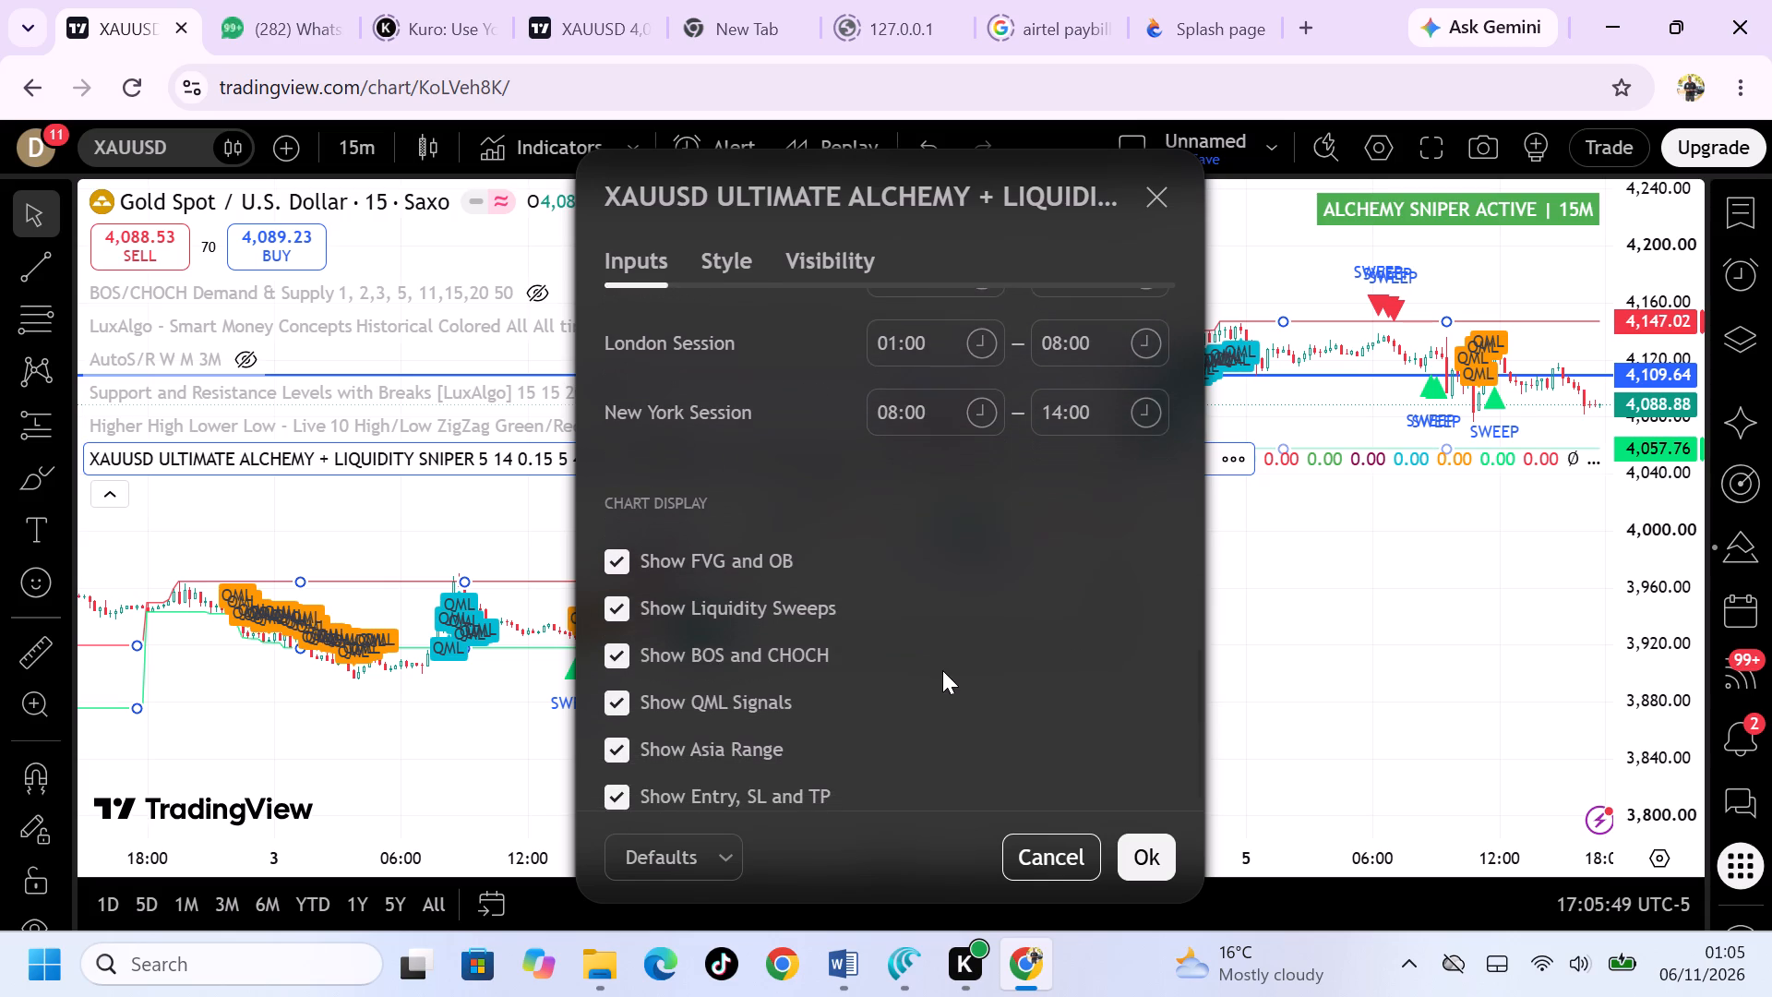
pyautogui.scroll(-3, 942, 670)
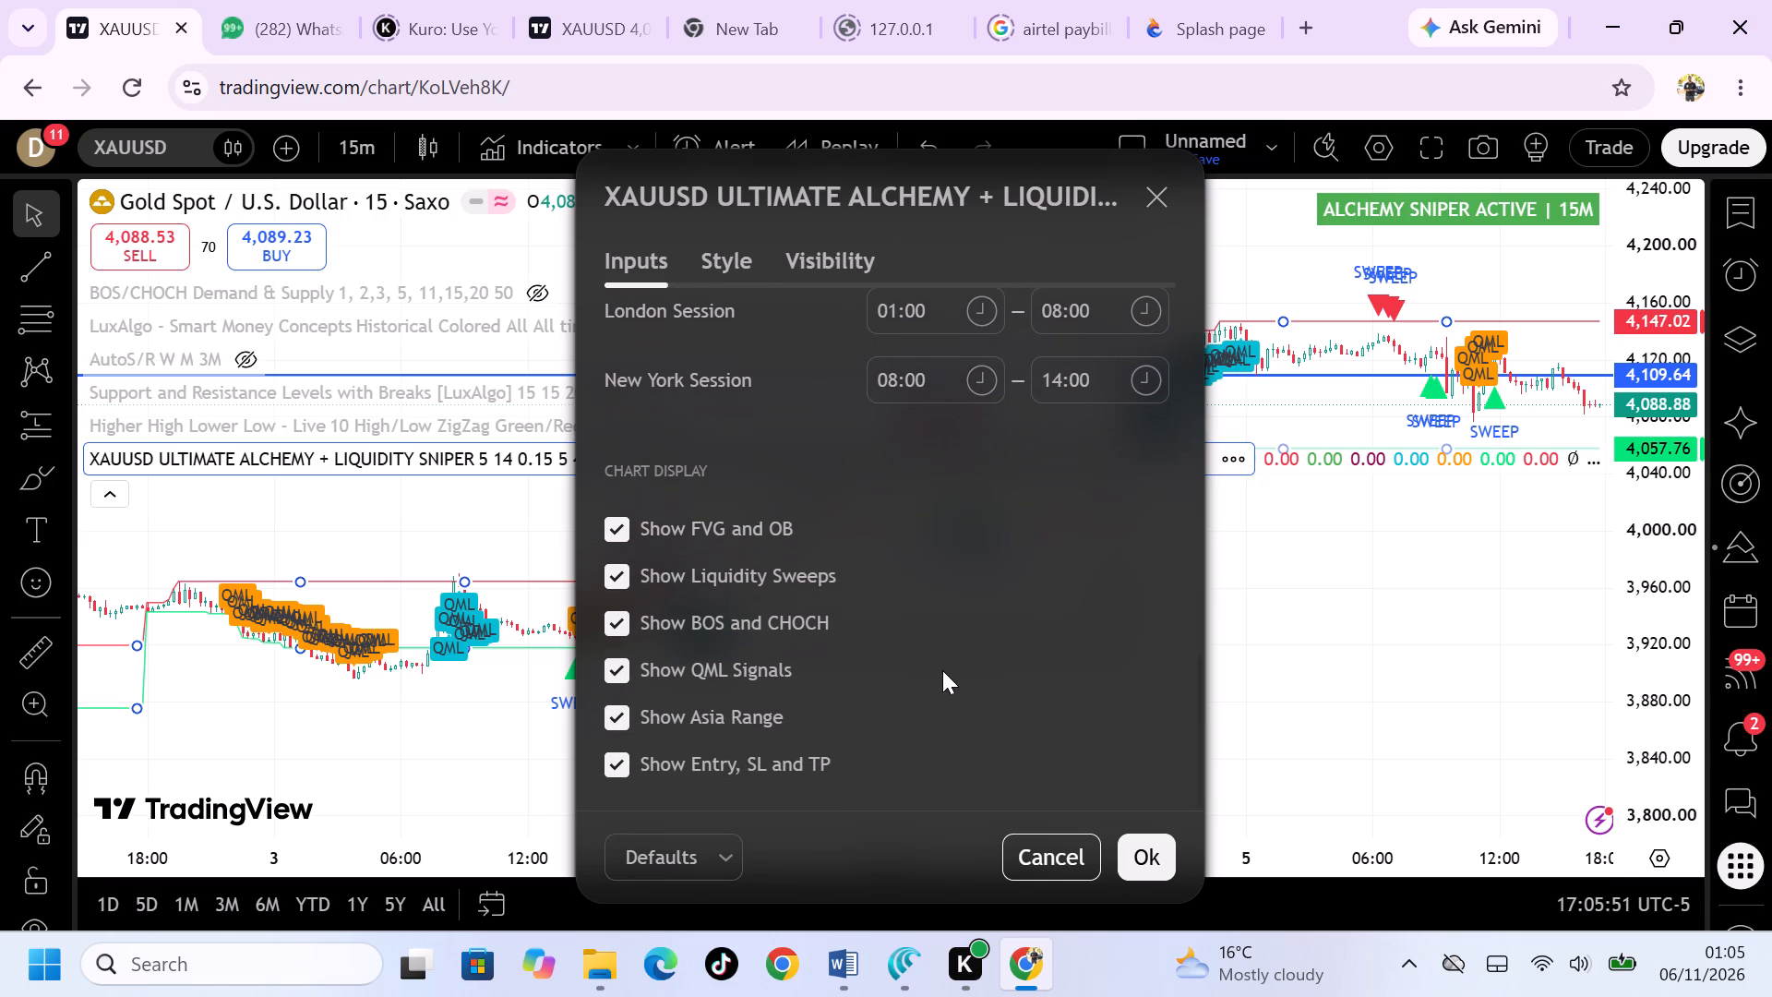
pyautogui.scroll(-1, 891, 733)
pyautogui.click(618, 670)
pyautogui.click(1138, 857)
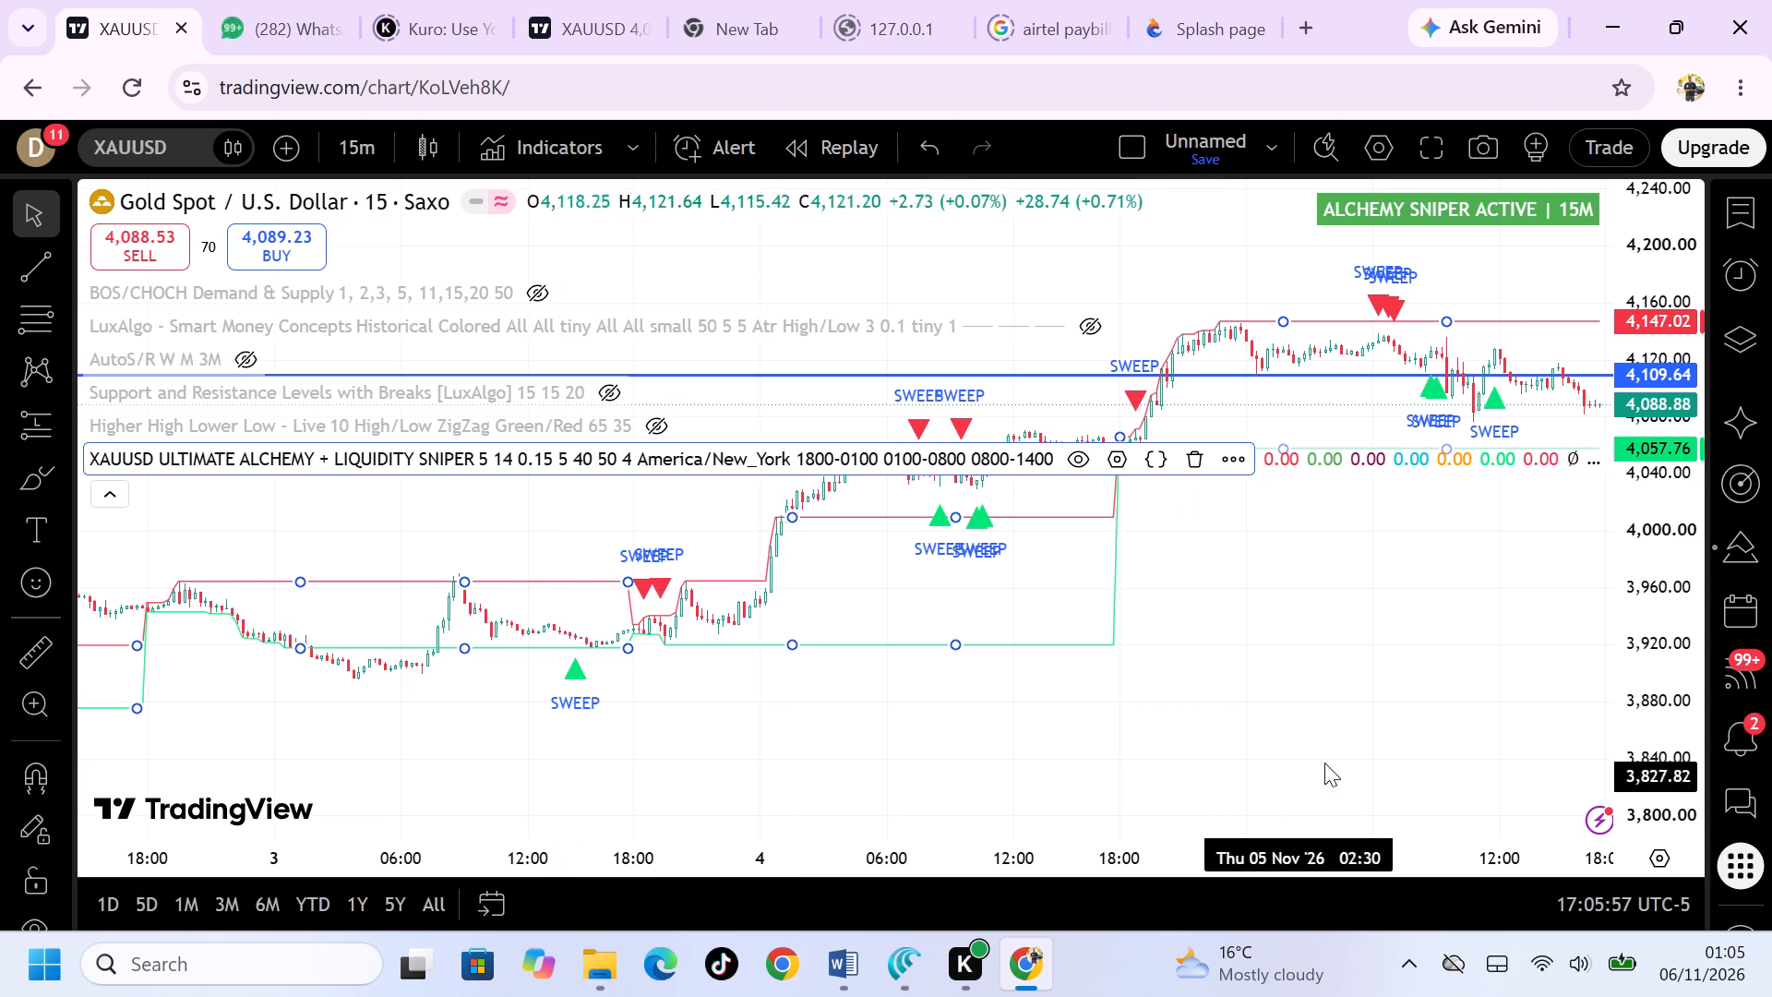
# Turn off FVG and OB, Liquidity Sweeps, BOS and CHOCH, and Asia Range in the indicator's chart display, keeping Entry, SL and TP on.
pyautogui.hscroll(-2, 1374, 726)
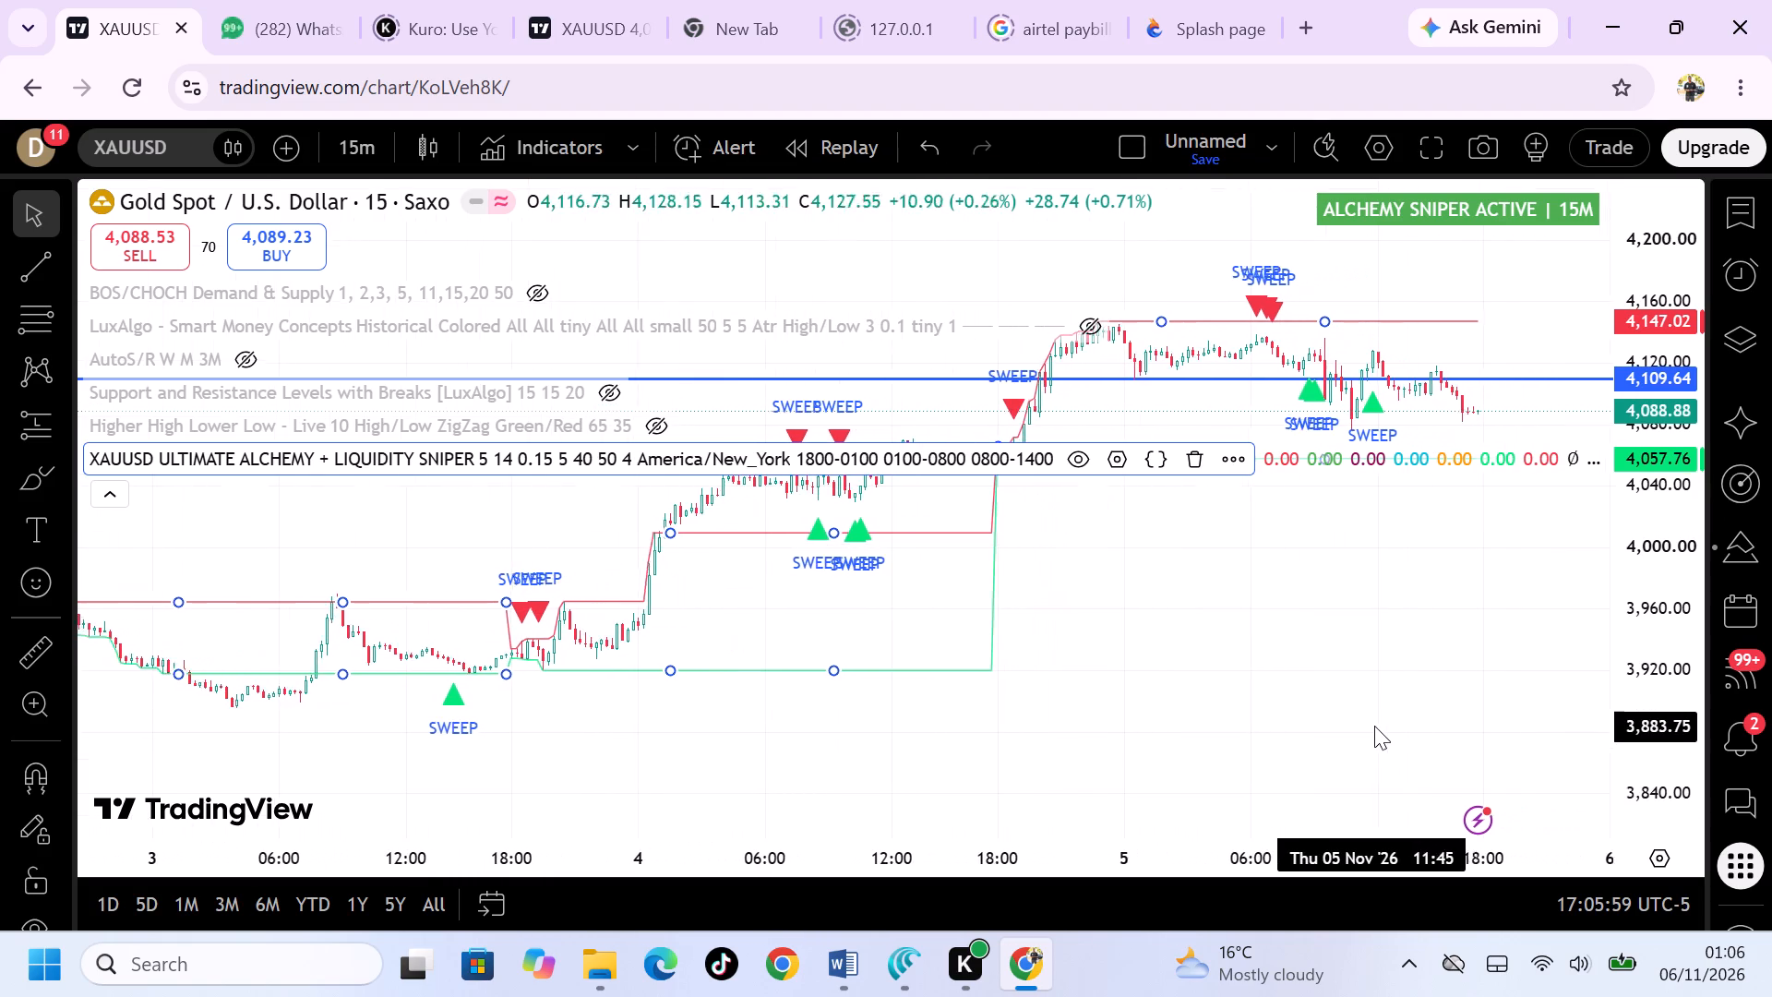
pyautogui.hscroll(-1, 1374, 726)
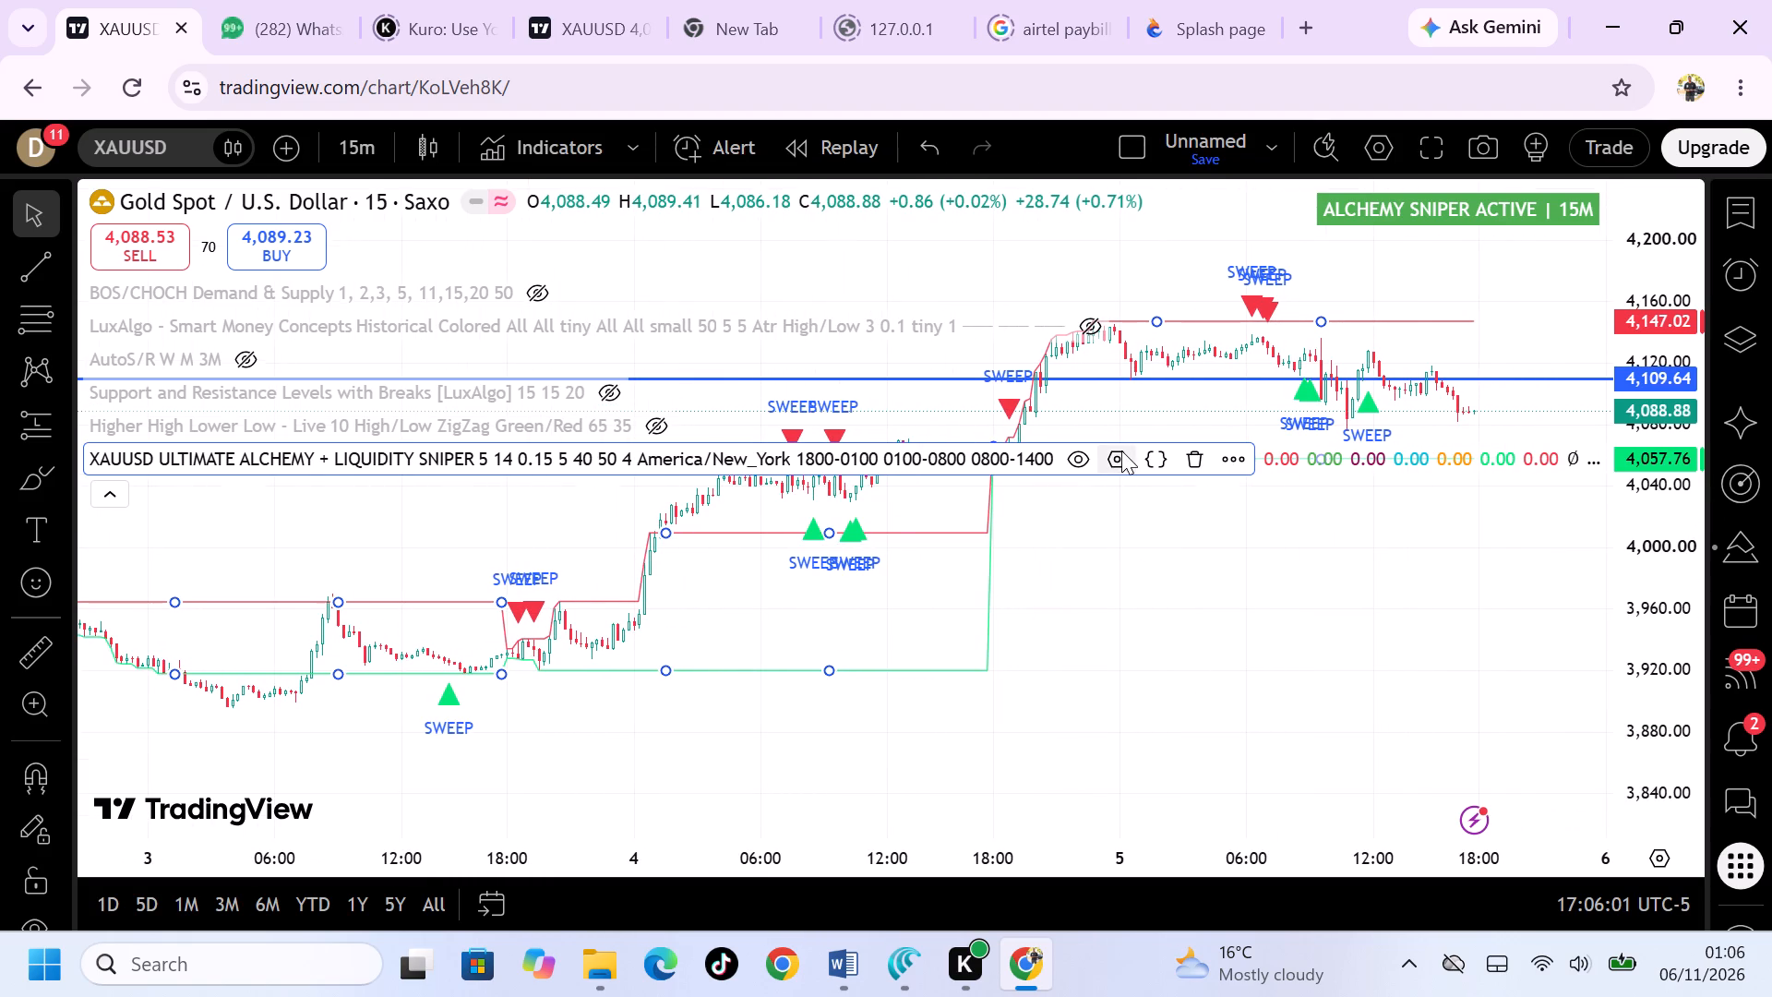
pyautogui.click(1113, 452)
pyautogui.scroll(-5, 879, 788)
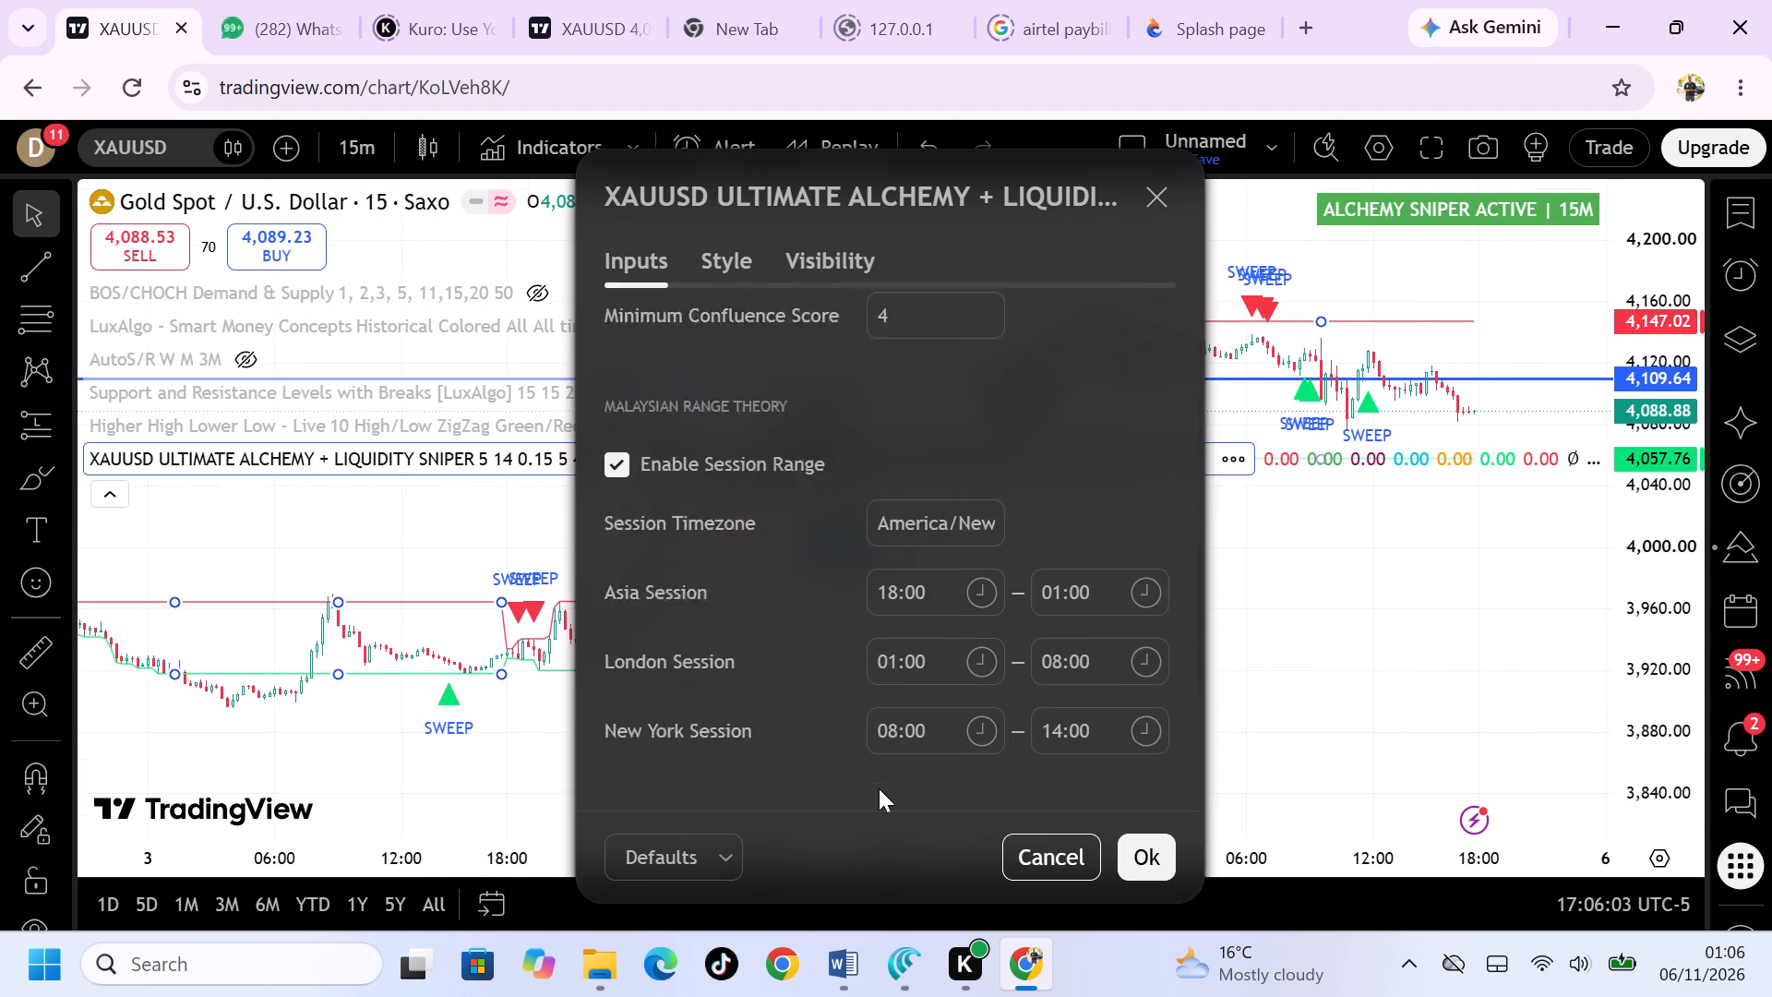
pyautogui.scroll(-4, 748, 654)
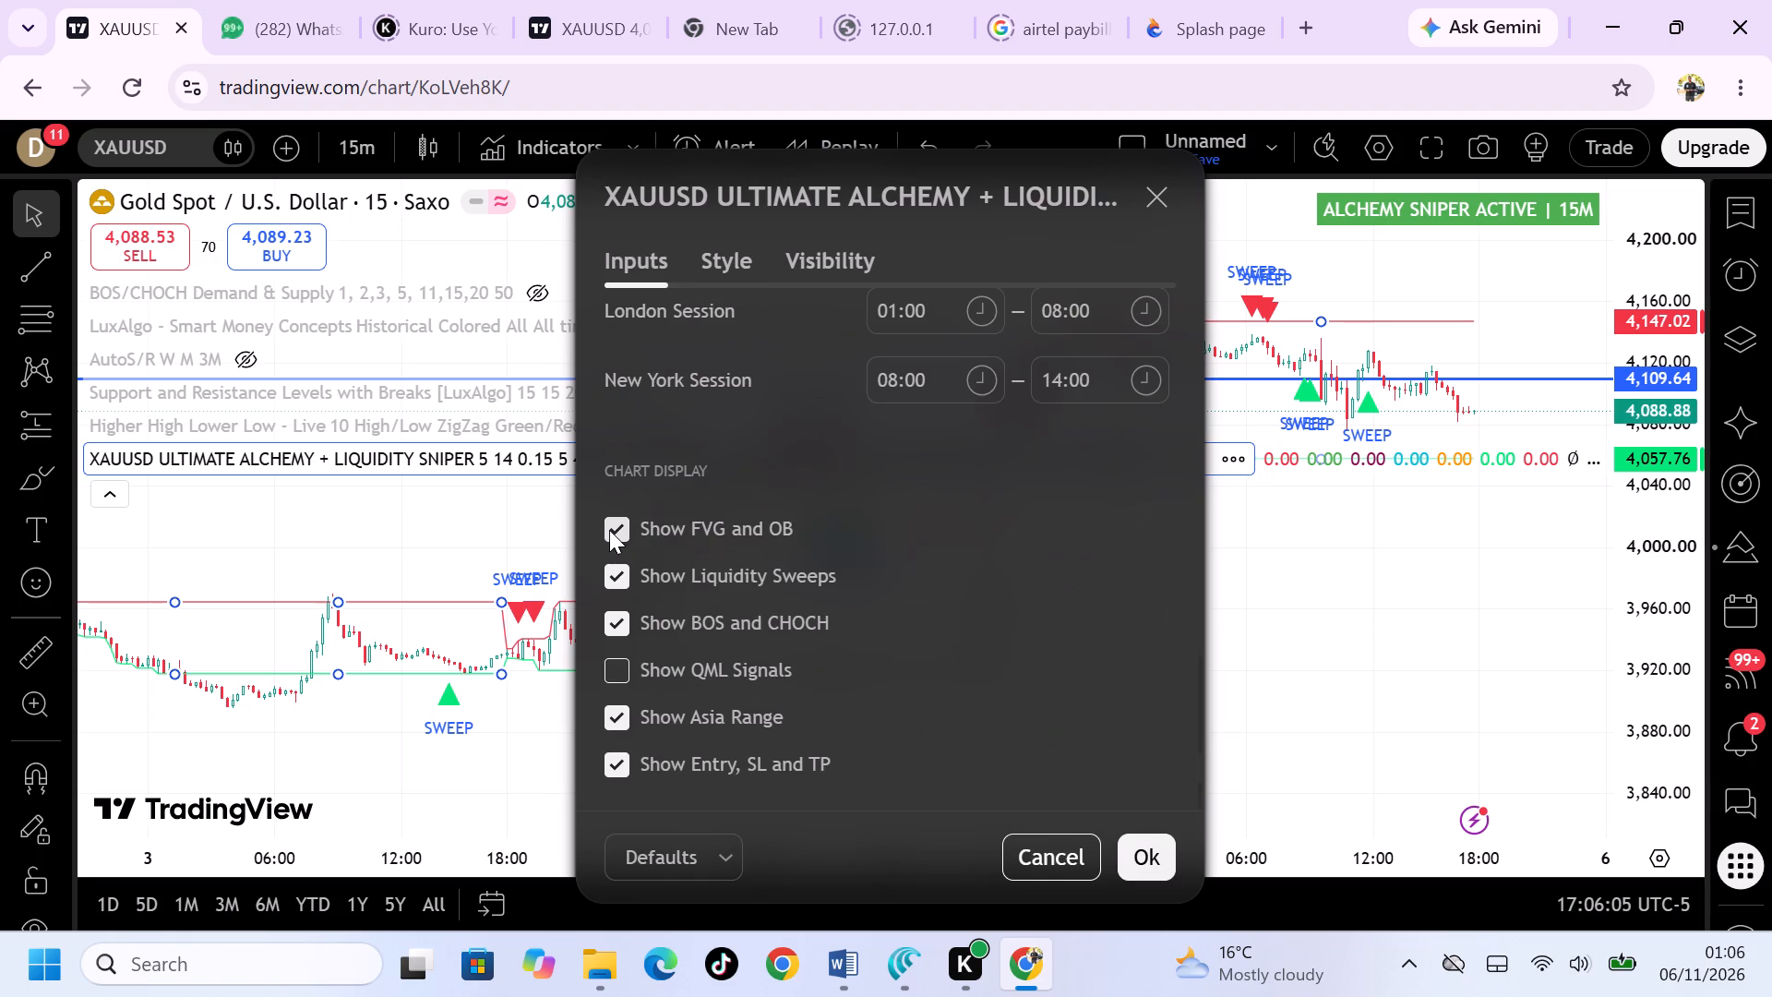
pyautogui.click(609, 530)
pyautogui.click(614, 570)
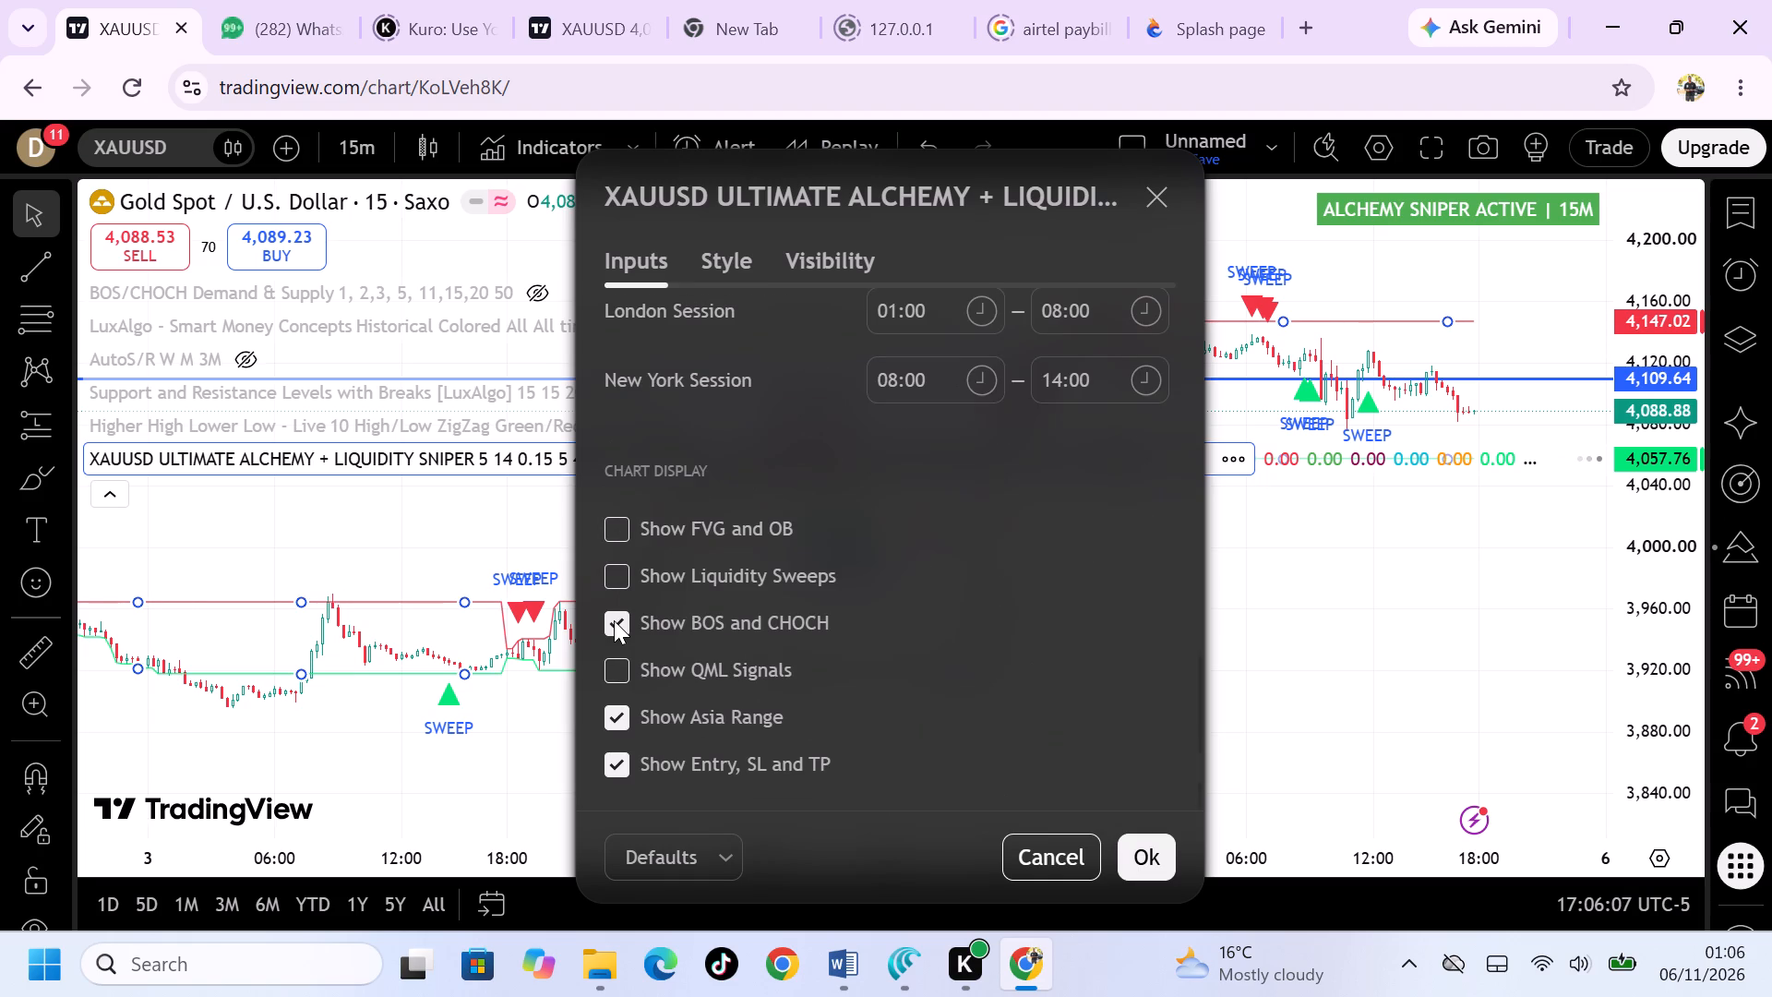
pyautogui.click(614, 620)
pyautogui.click(615, 710)
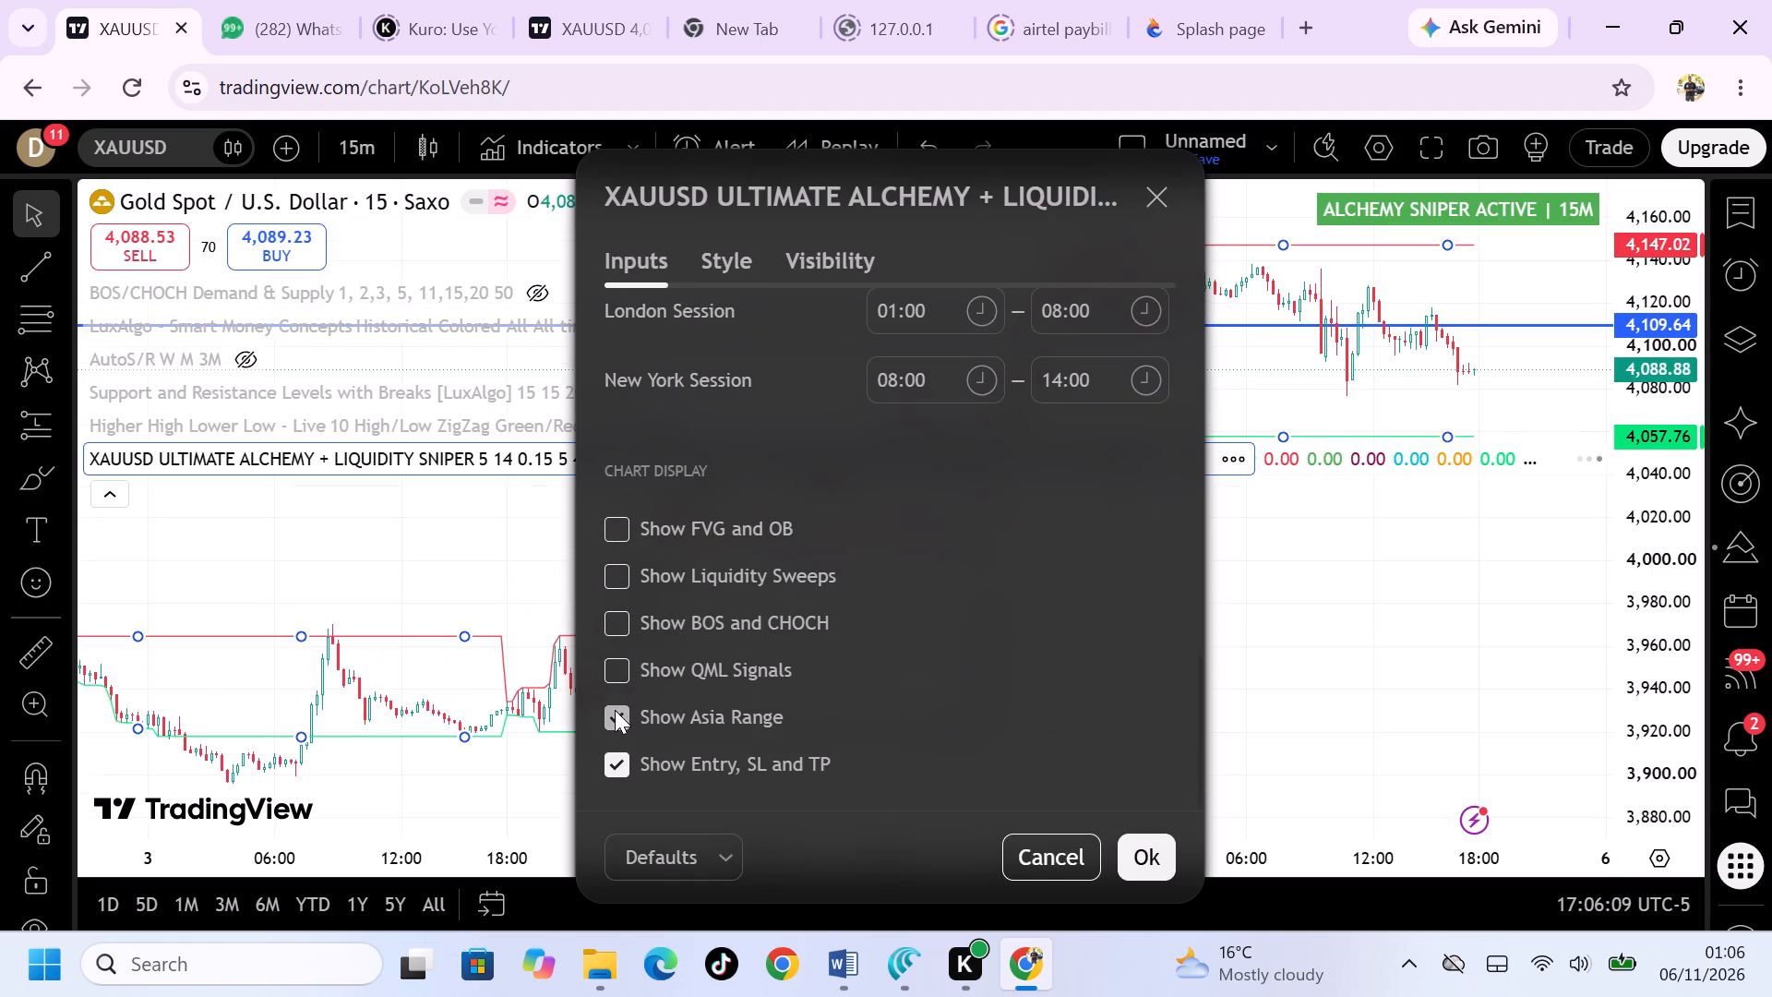
pyautogui.click(615, 758)
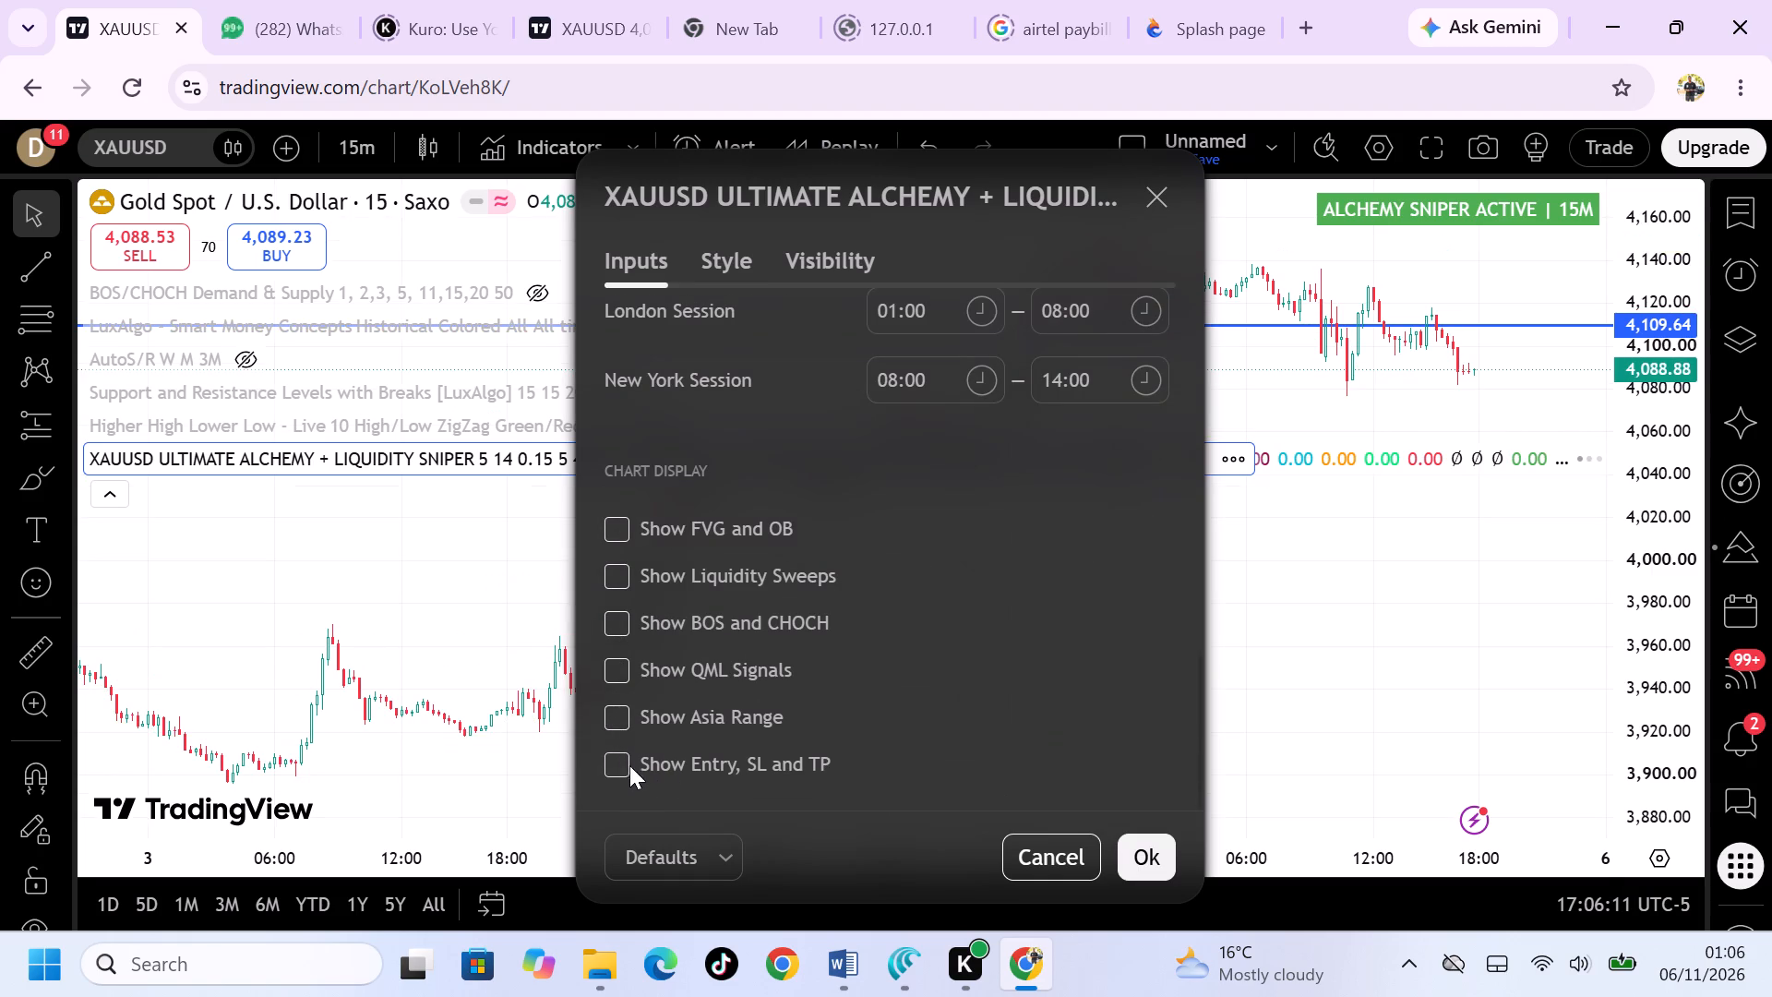
pyautogui.click(625, 763)
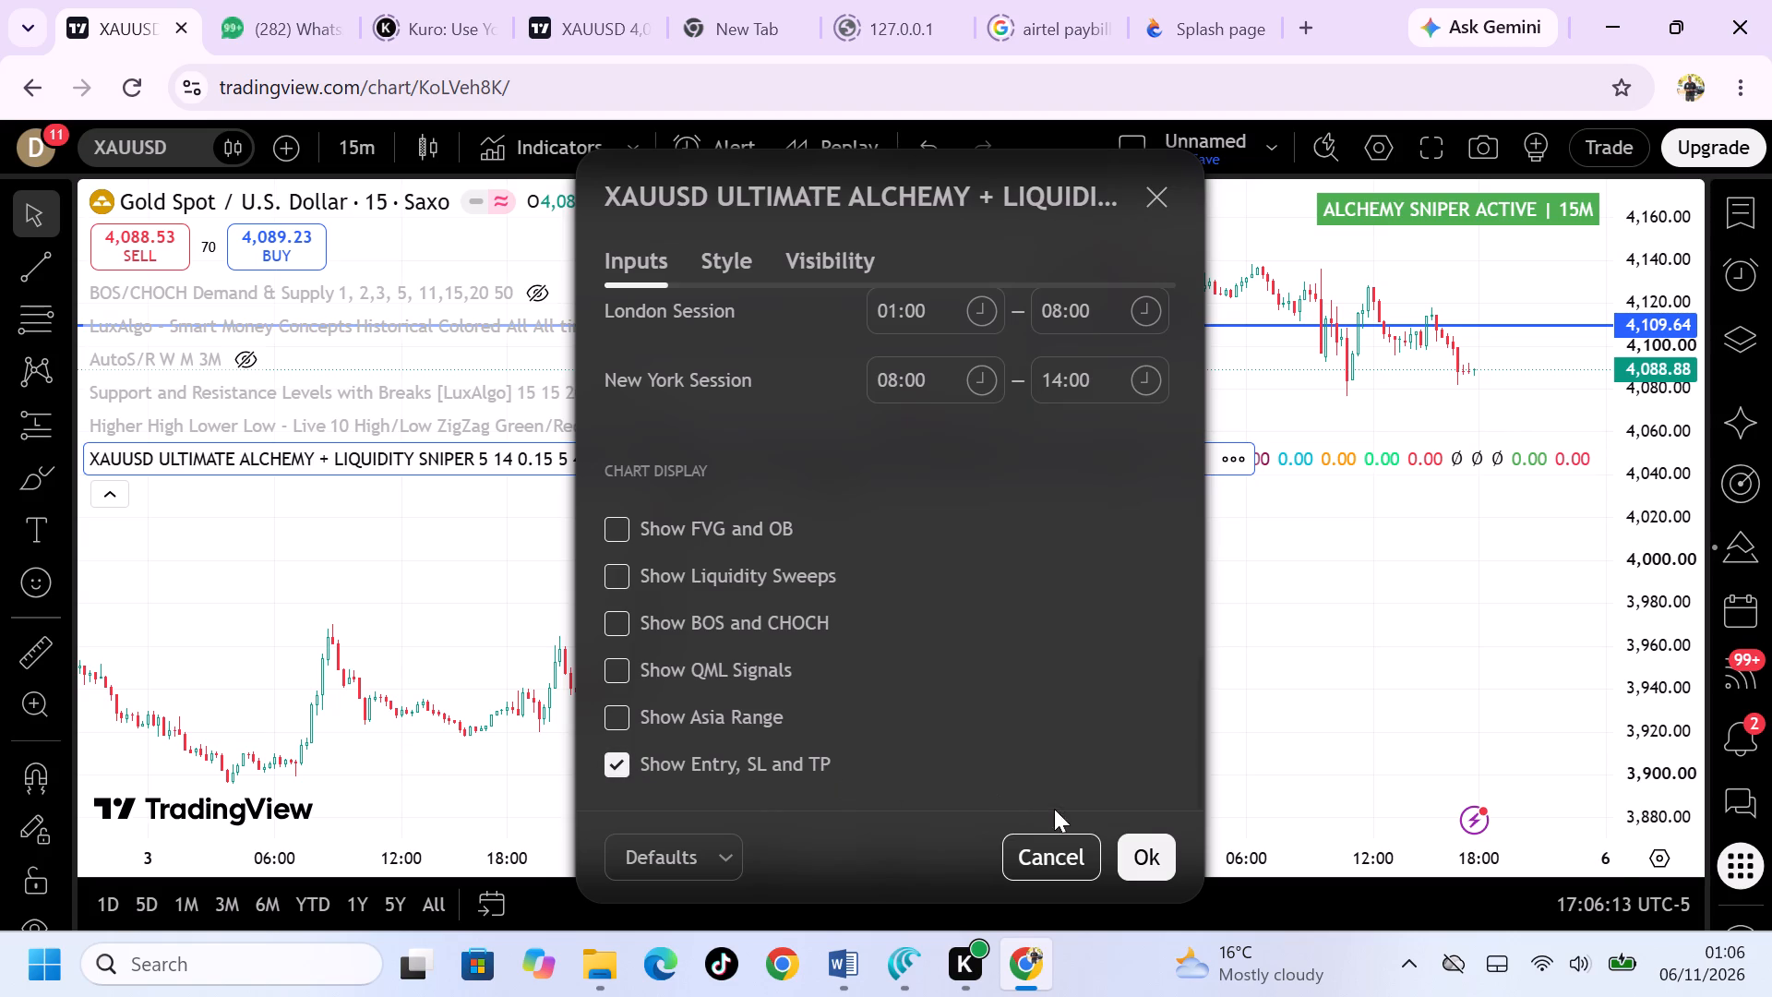
pyautogui.click(1127, 843)
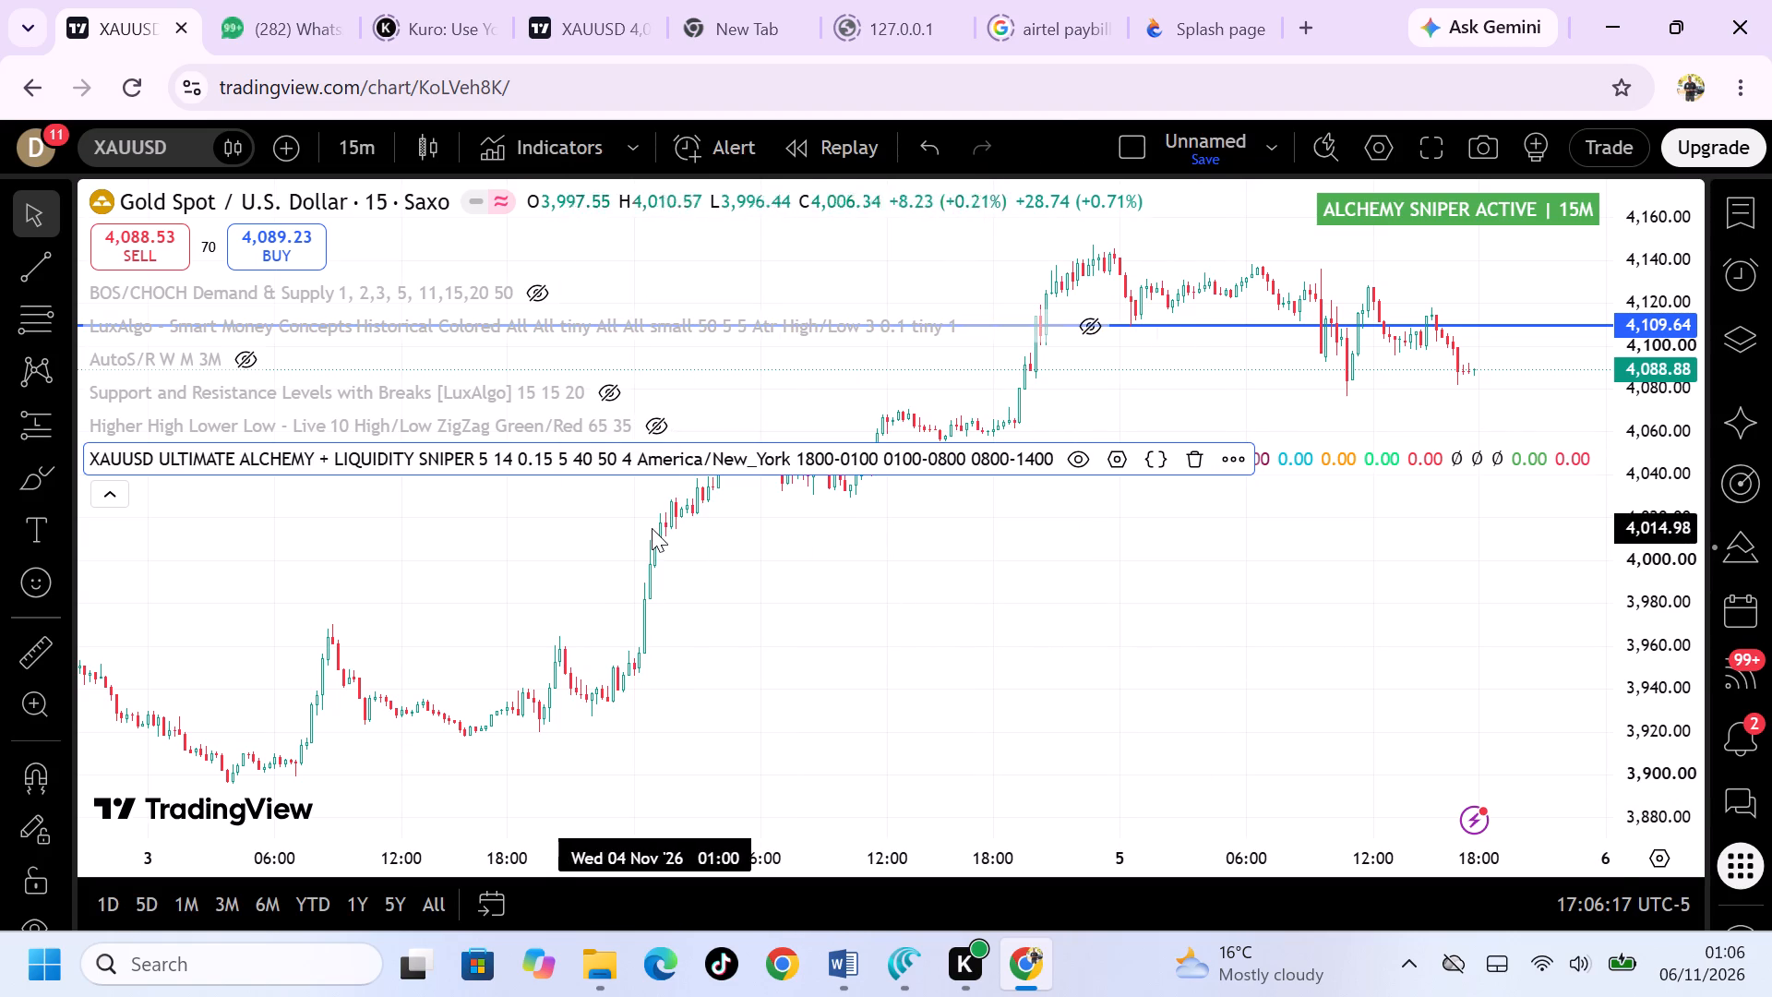
# Collapse the indicator list and look over the latest 15-minute candles for entry signals.
pyautogui.click(112, 489)
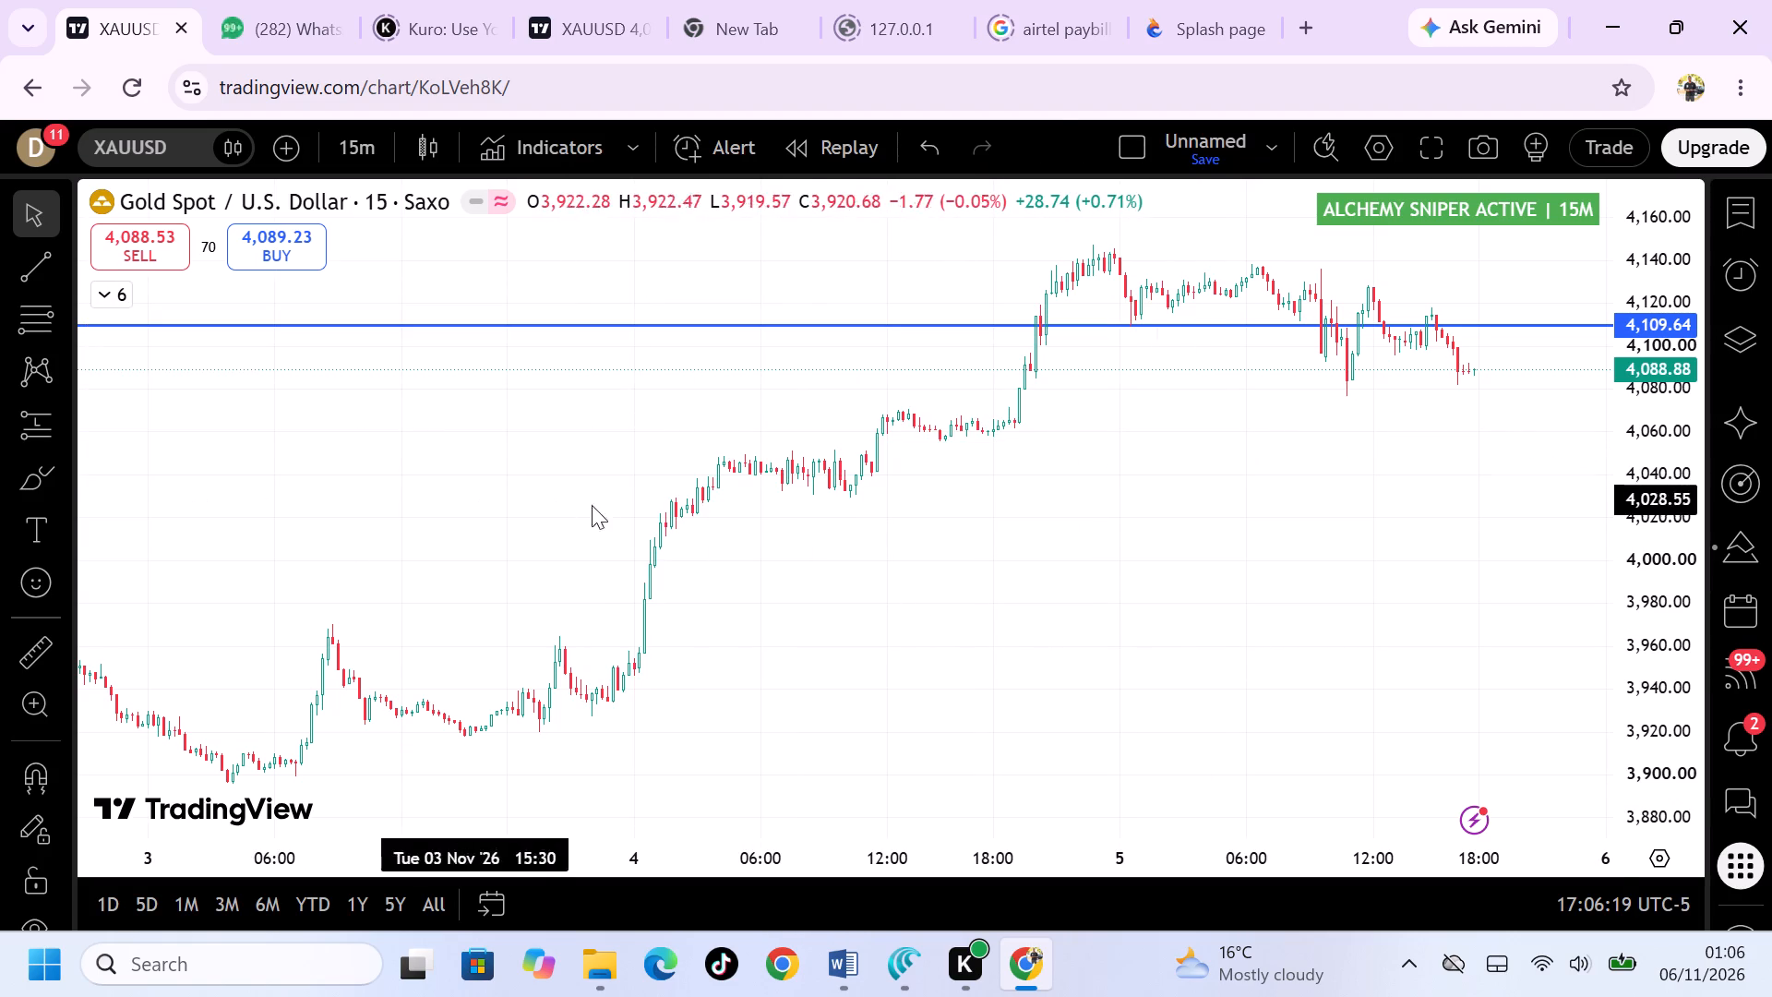
pyautogui.hscroll(-3, 959, 431)
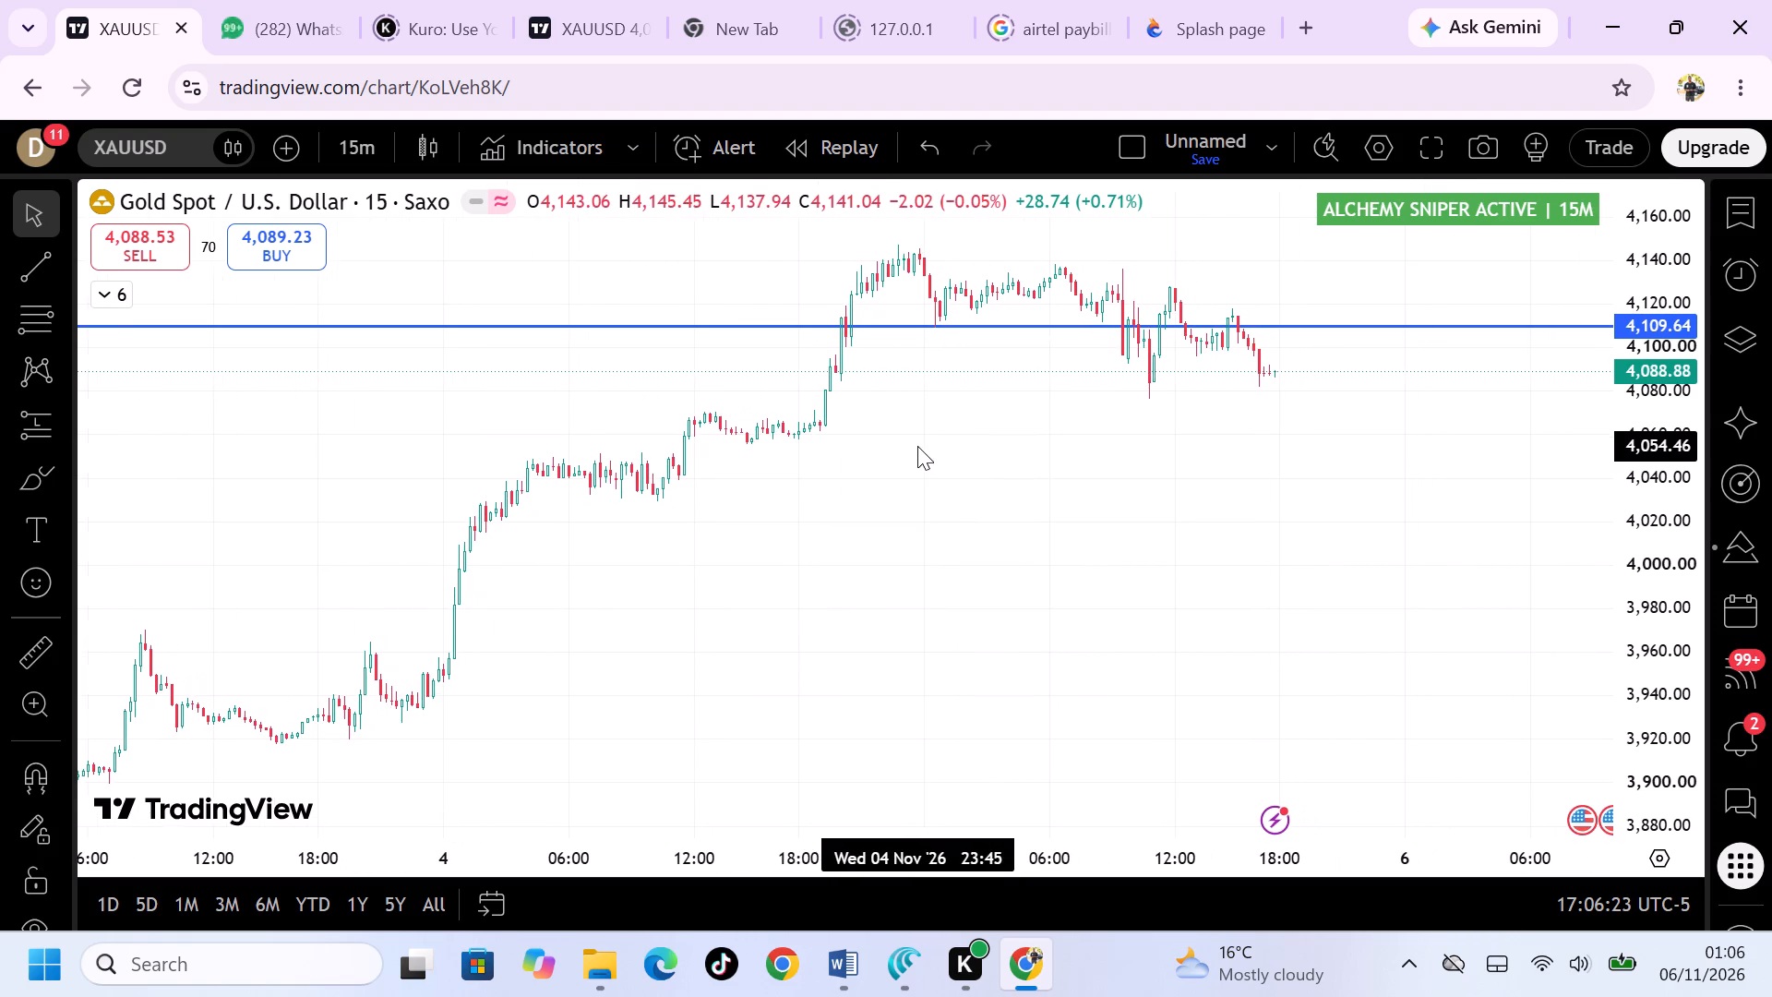
# Look back over the 15-minute candles from 2 to 5 November for entry signals.
pyautogui.hscroll(5, 894, 445)
pyautogui.hscroll(-2, 894, 445)
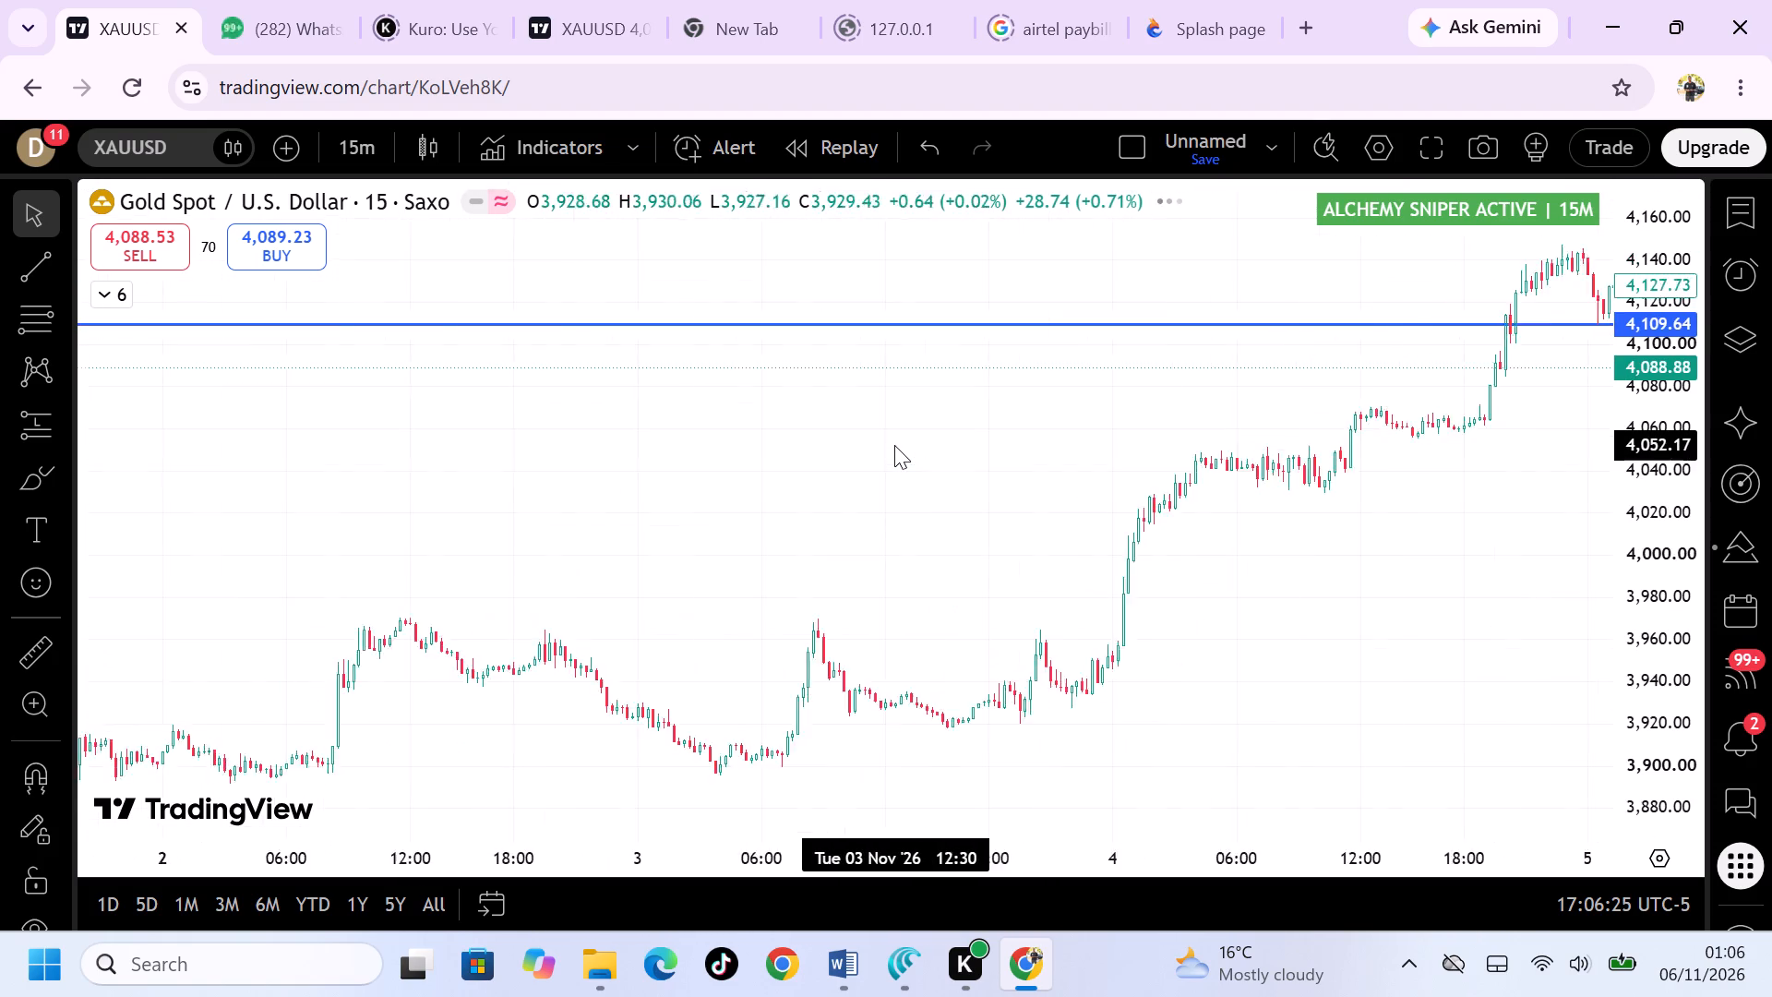
pyautogui.hscroll(-2, 894, 445)
pyautogui.hscroll(-4, 602, 500)
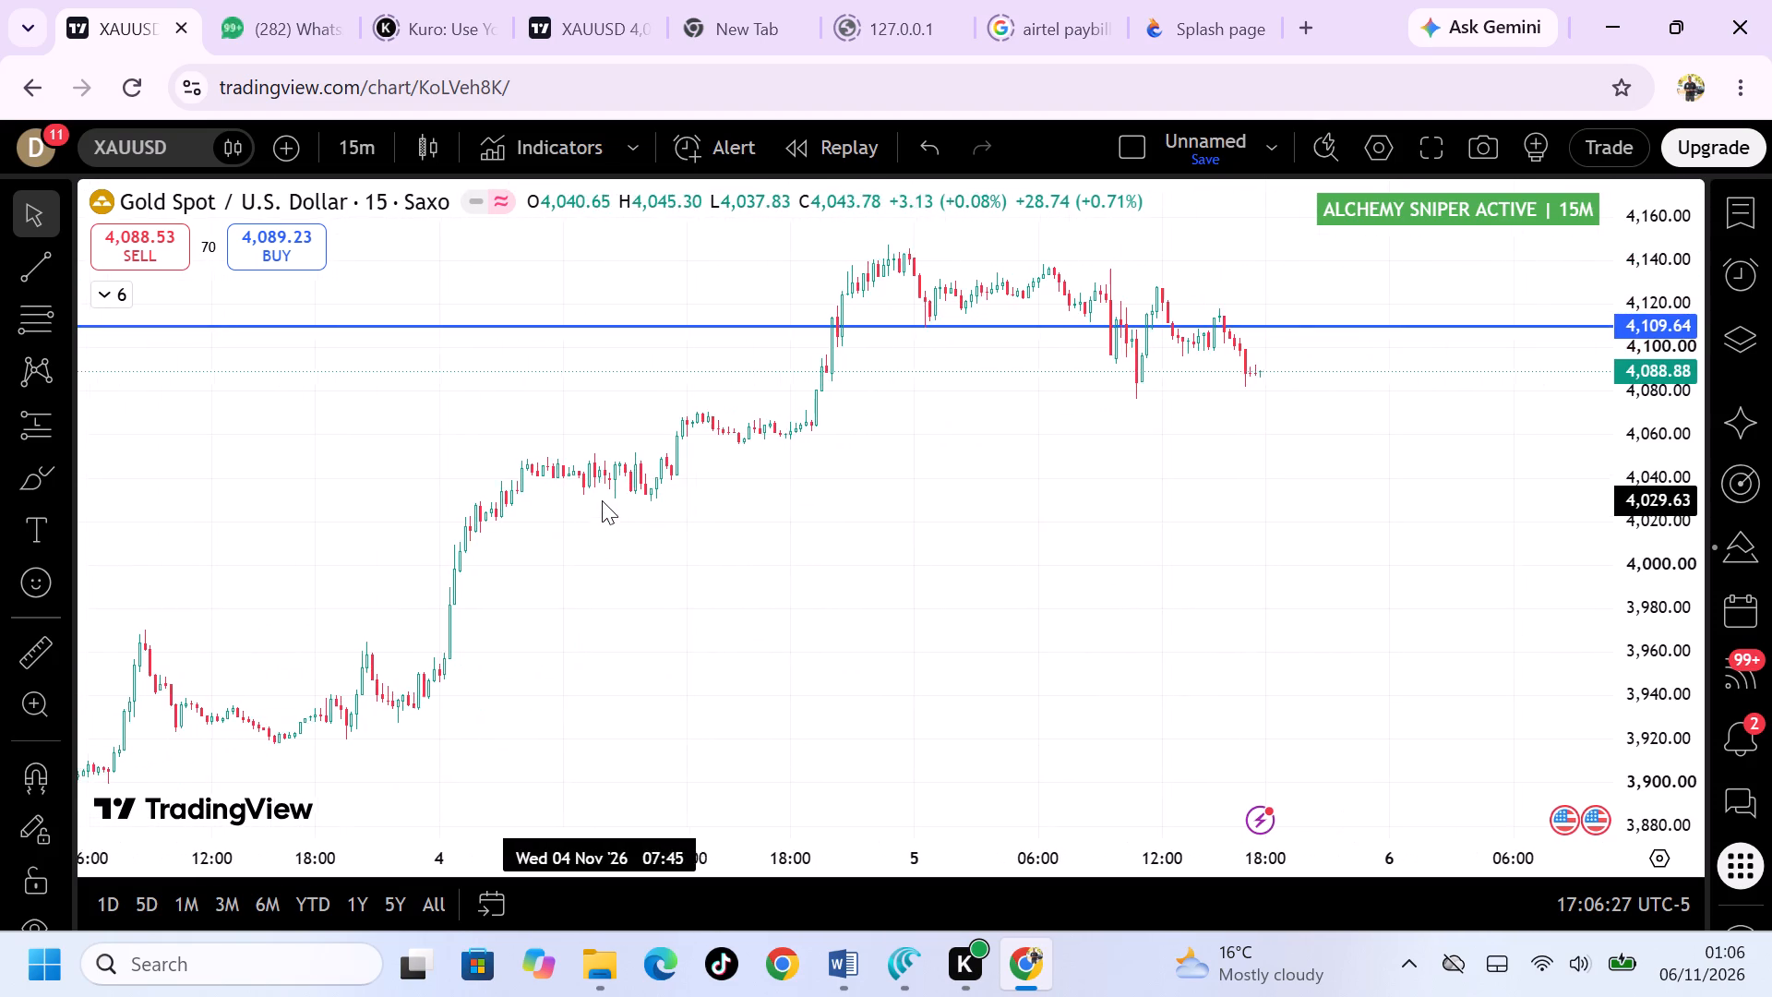
# Turn on Asia Range and Liquidity Sweeps in the Alchemy + Liquidity Sniper chart display, briefly trying QML Signals, and apply the settings.
pyautogui.click(116, 302)
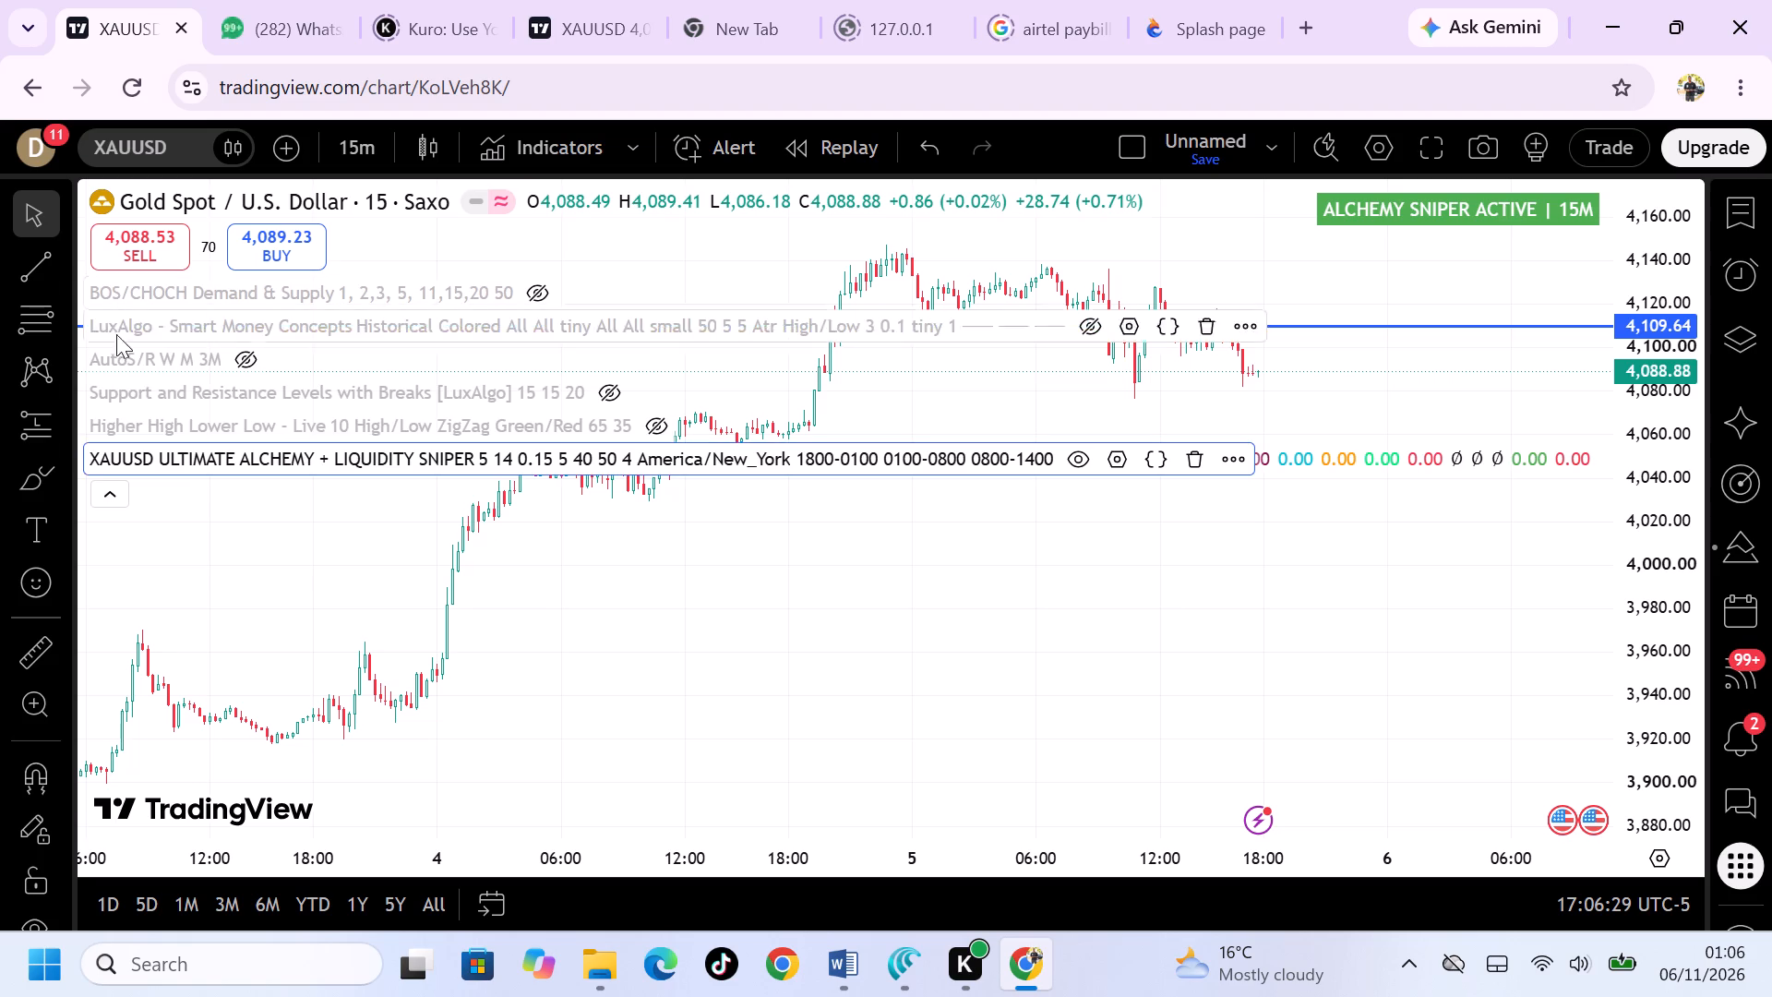
pyautogui.click(1116, 460)
pyautogui.scroll(-4, 871, 692)
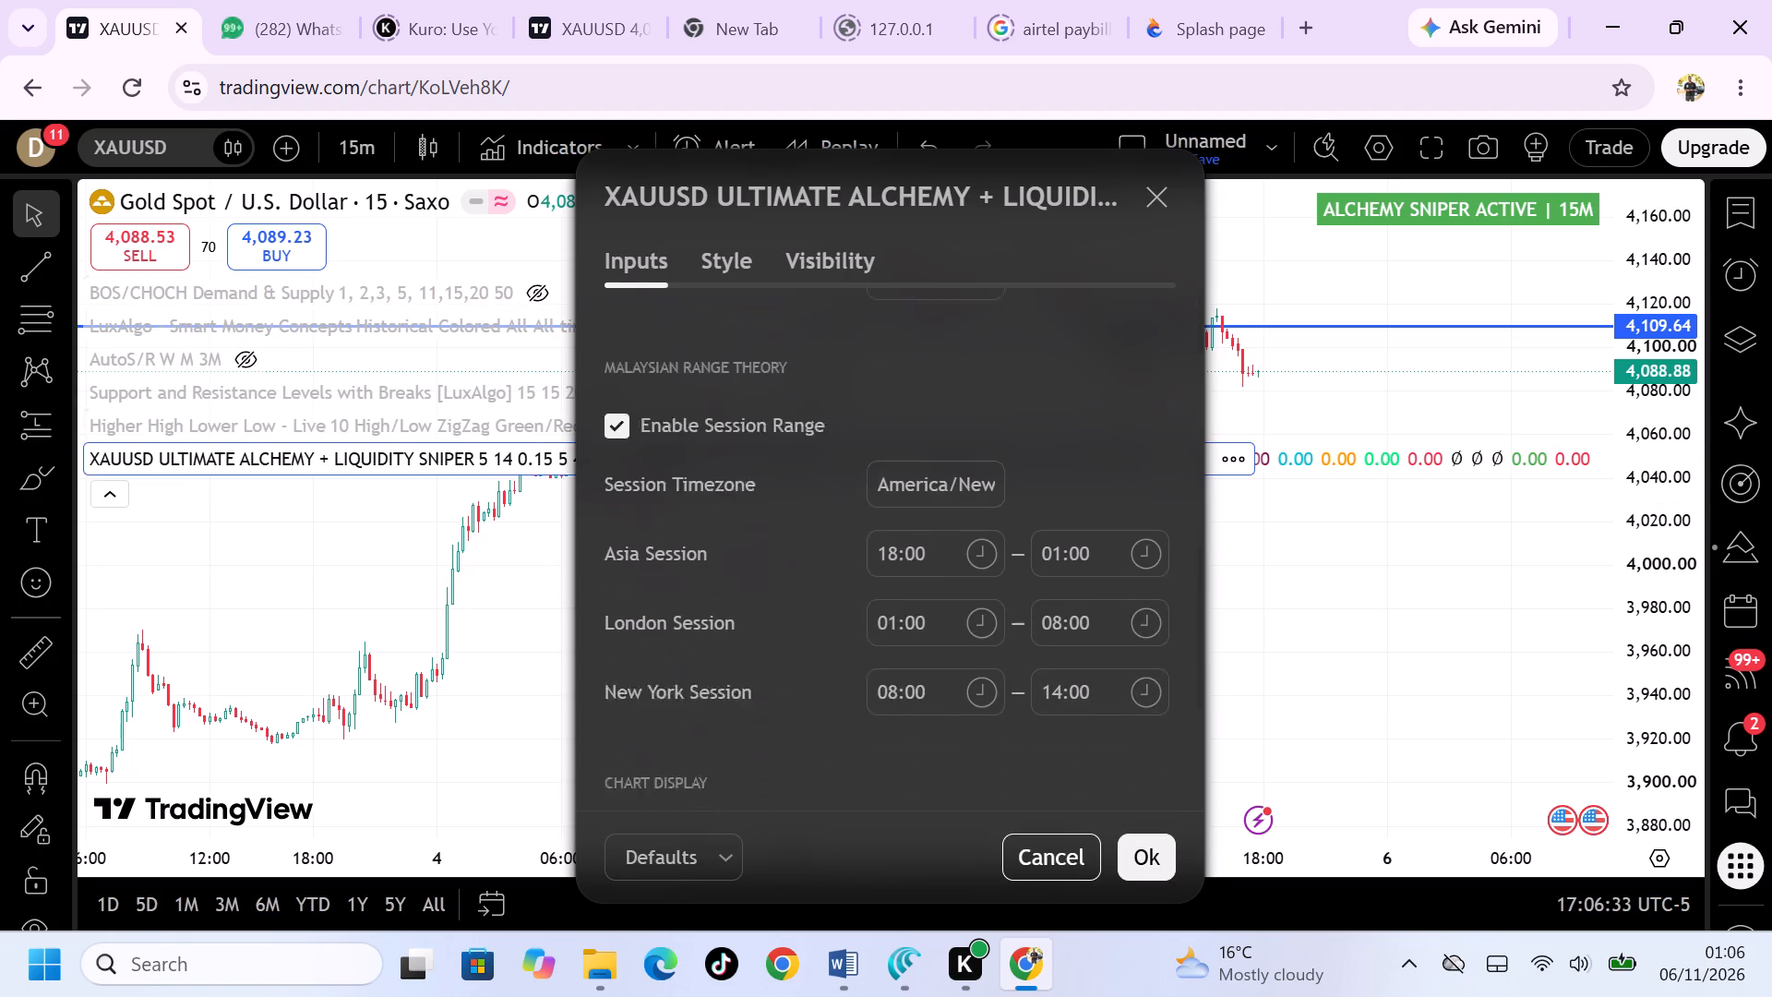
pyautogui.scroll(-2, 773, 587)
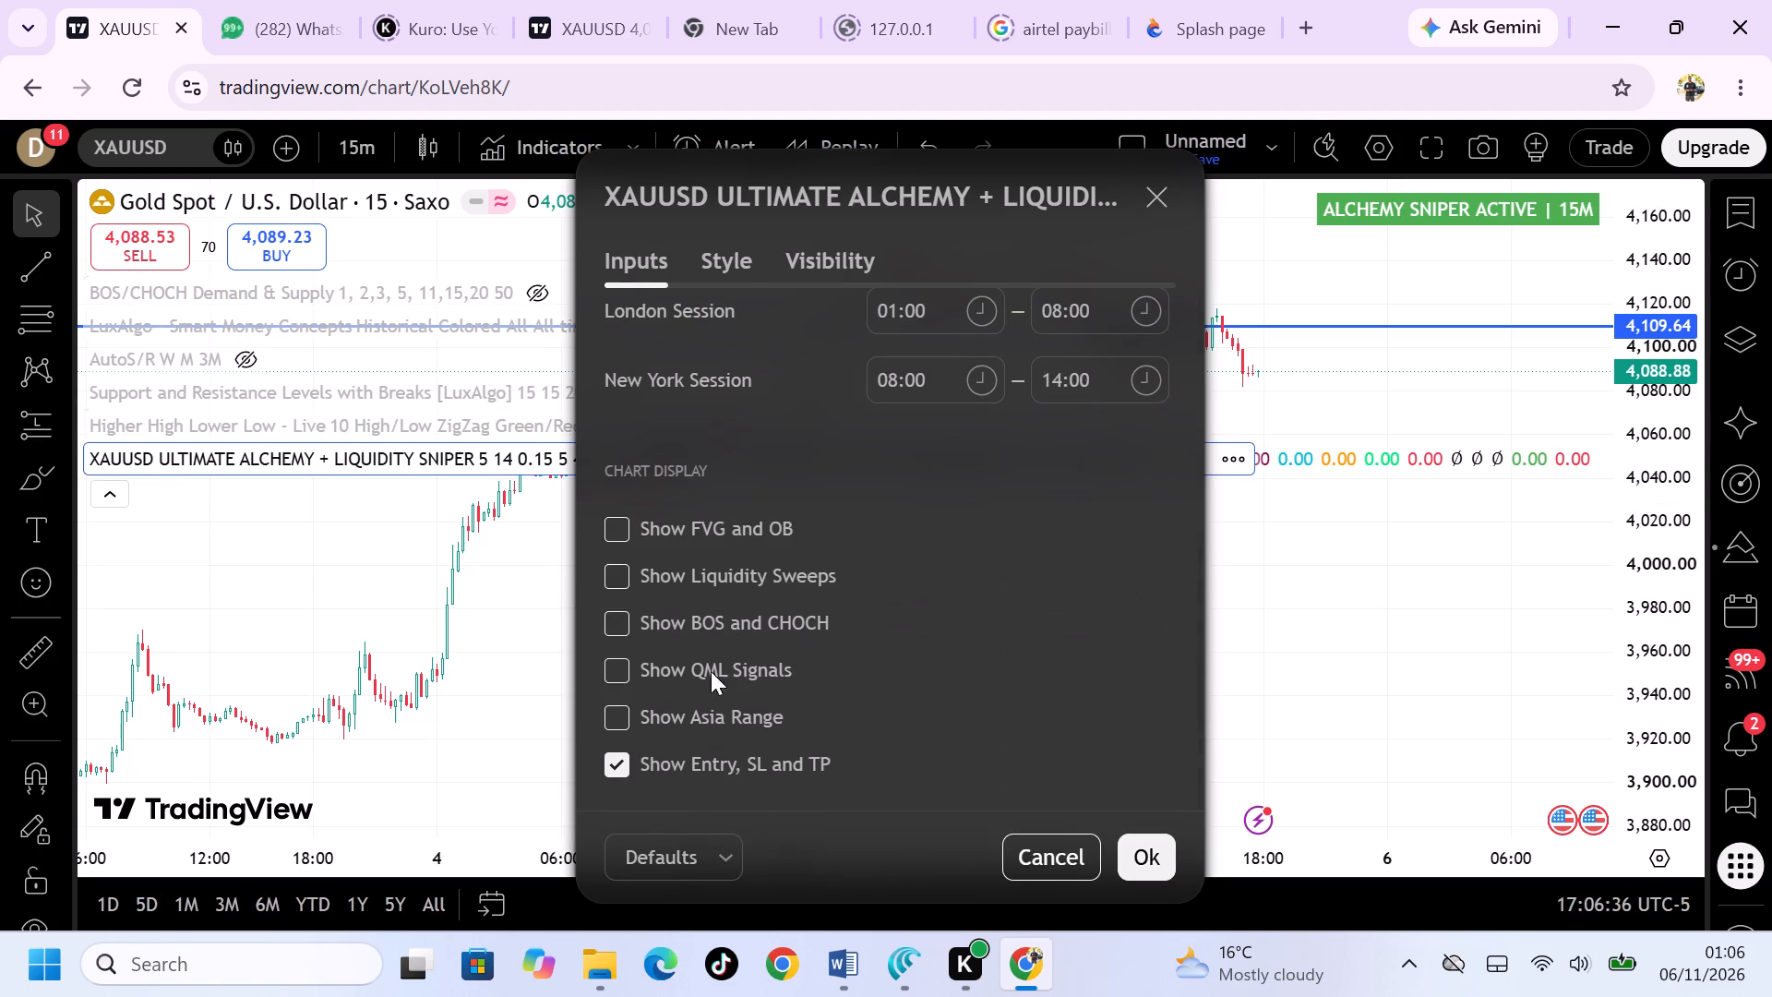
pyautogui.click(609, 712)
pyautogui.click(612, 673)
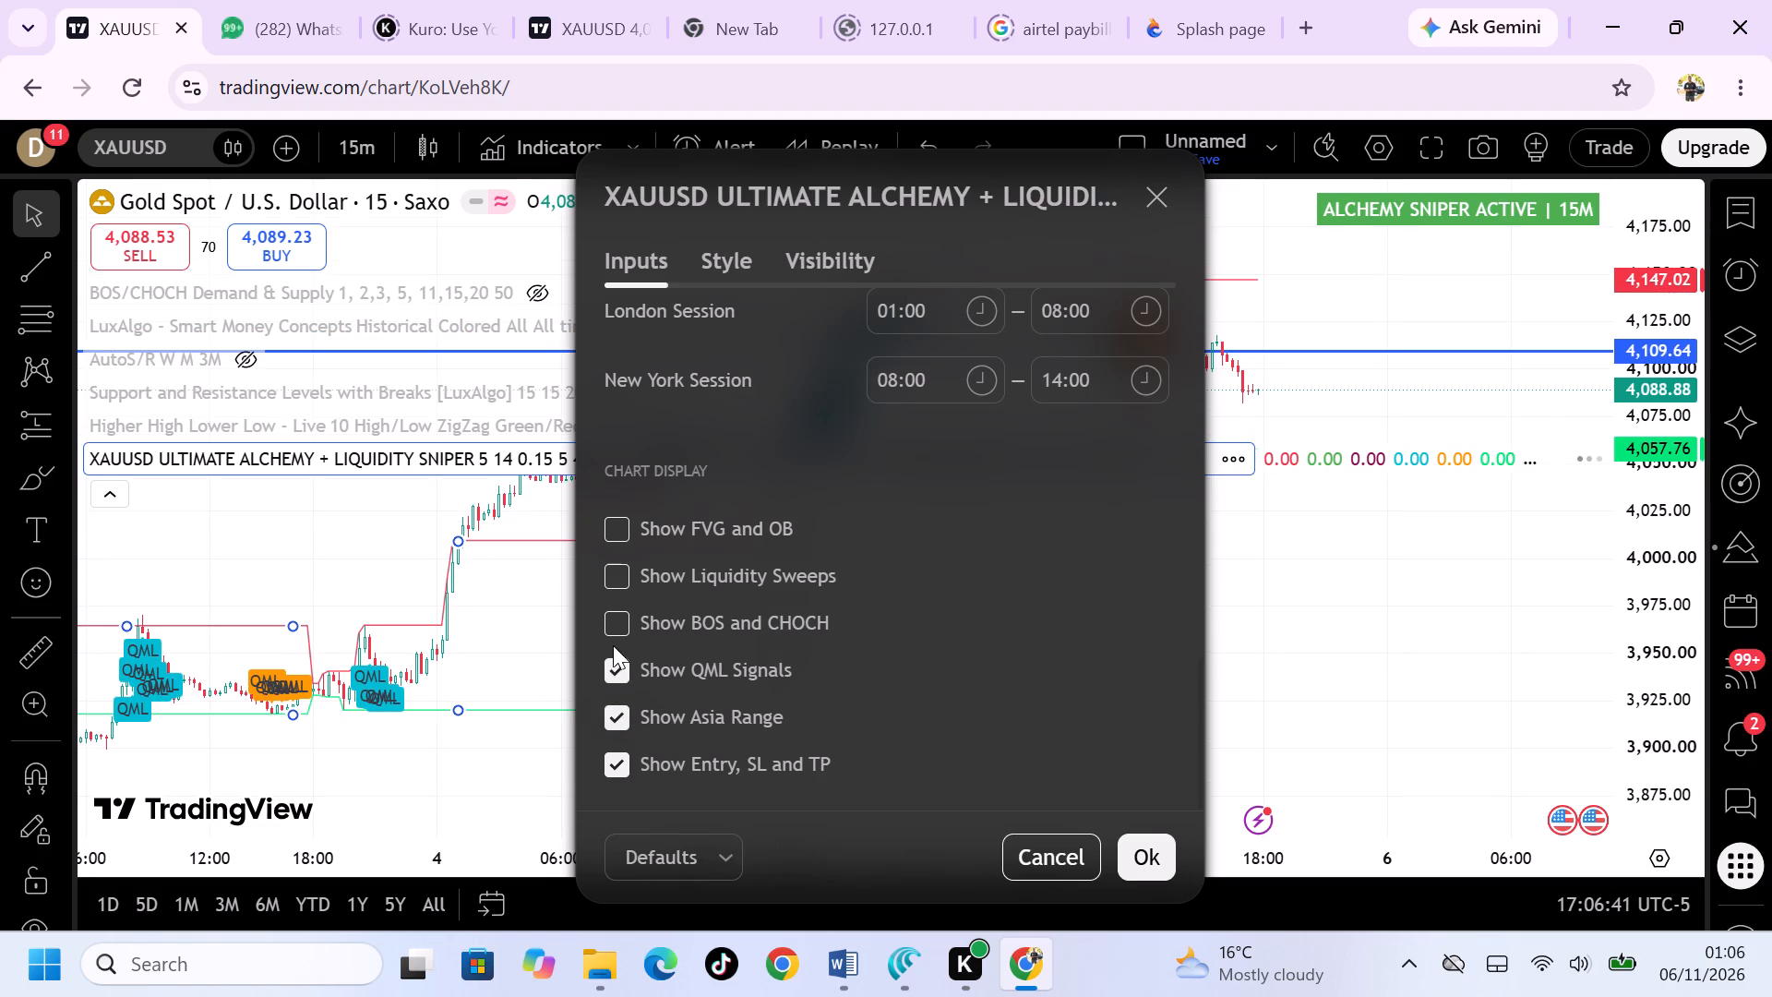
pyautogui.click(611, 666)
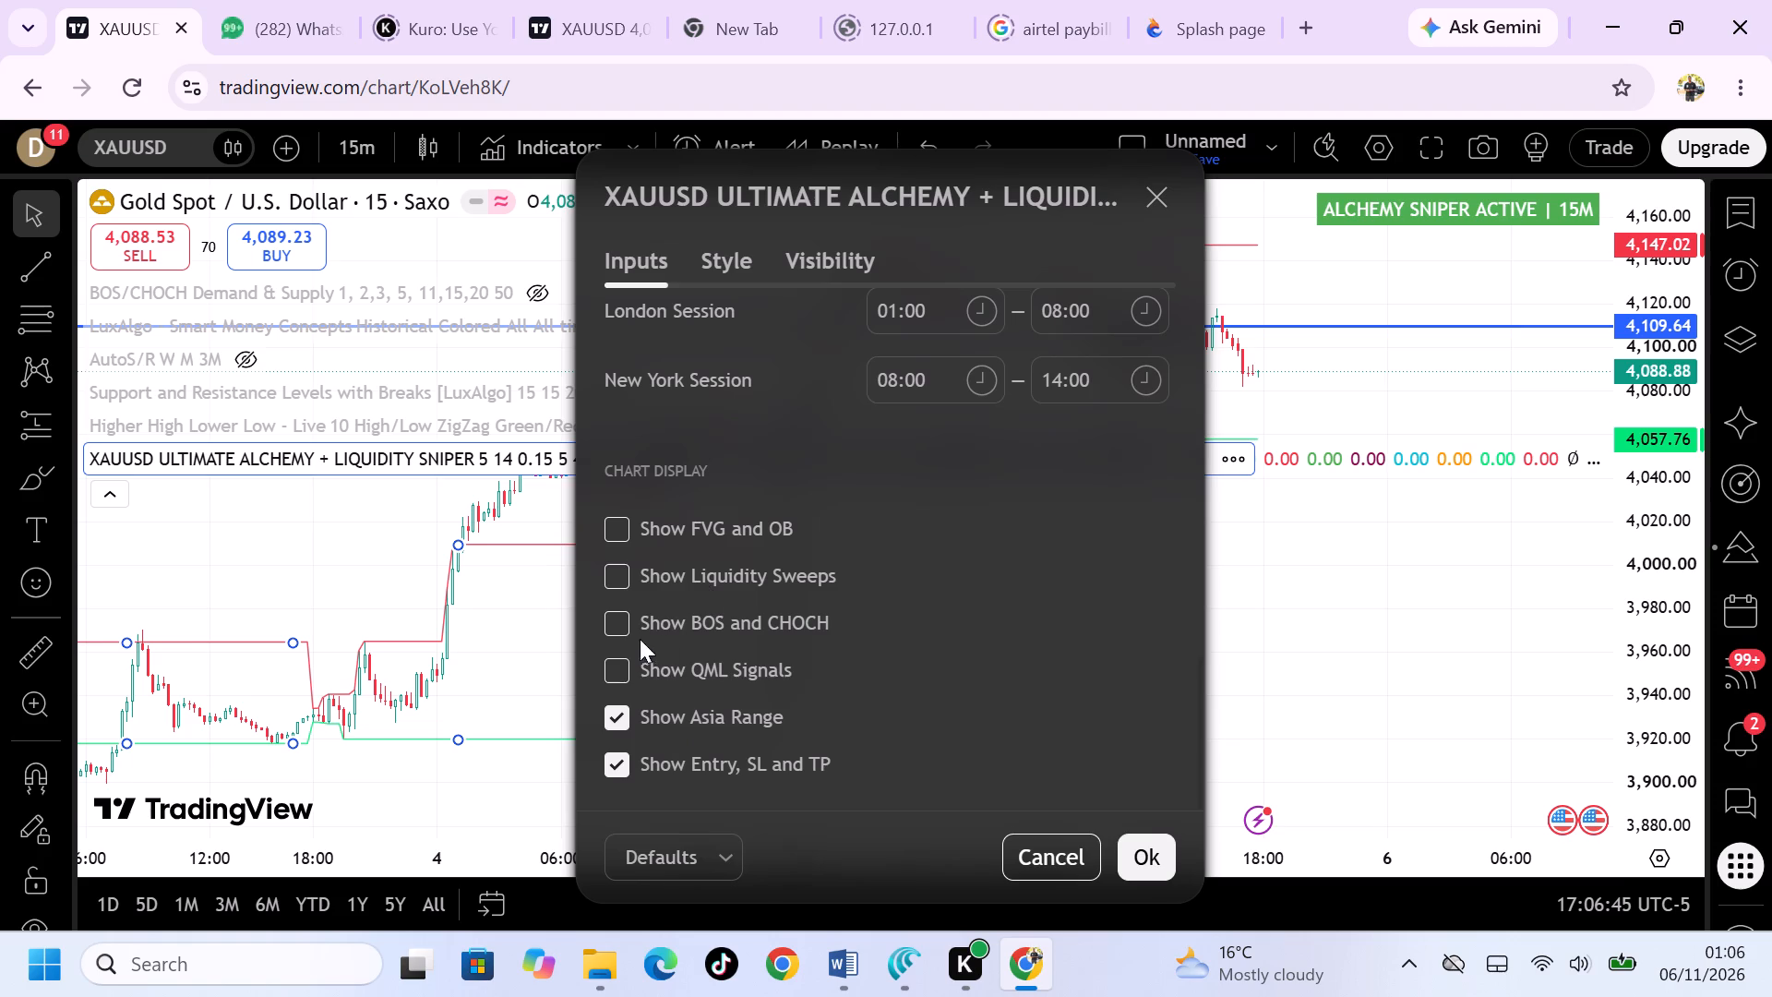
pyautogui.click(623, 569)
pyautogui.click(1140, 843)
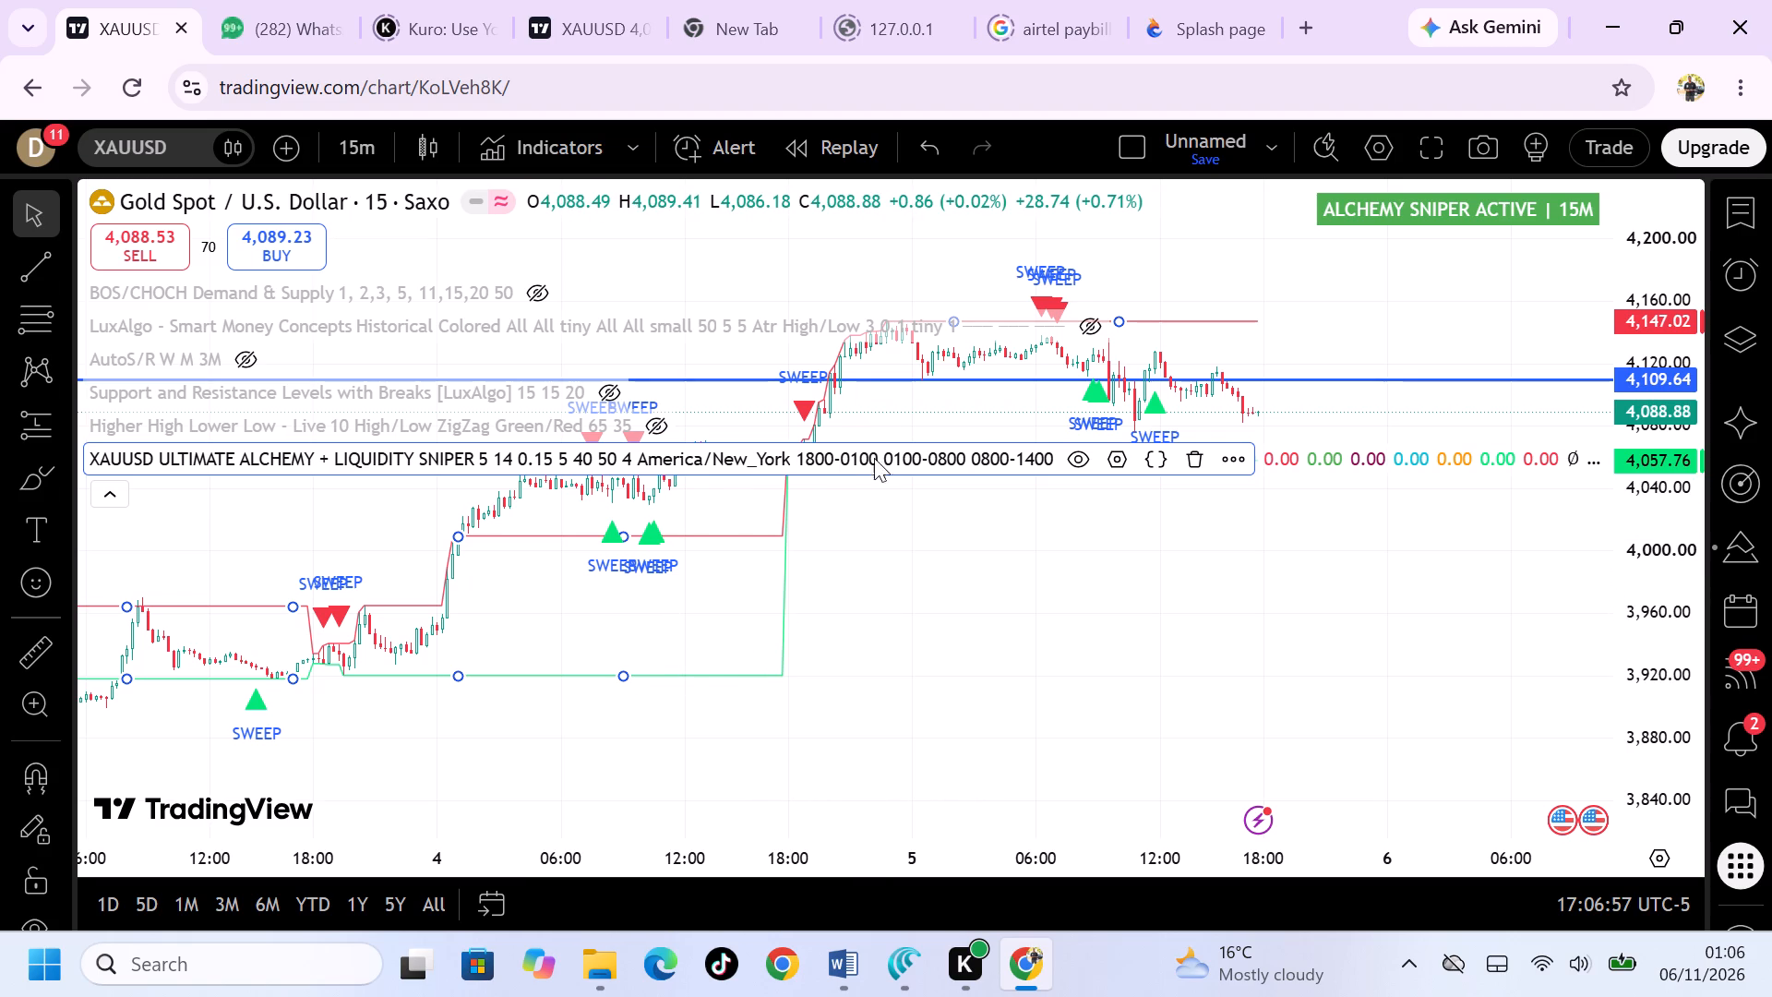
# Turn off Show Entry, SL and TP in the indicator's chart display and apply the settings.
pyautogui.click(1112, 463)
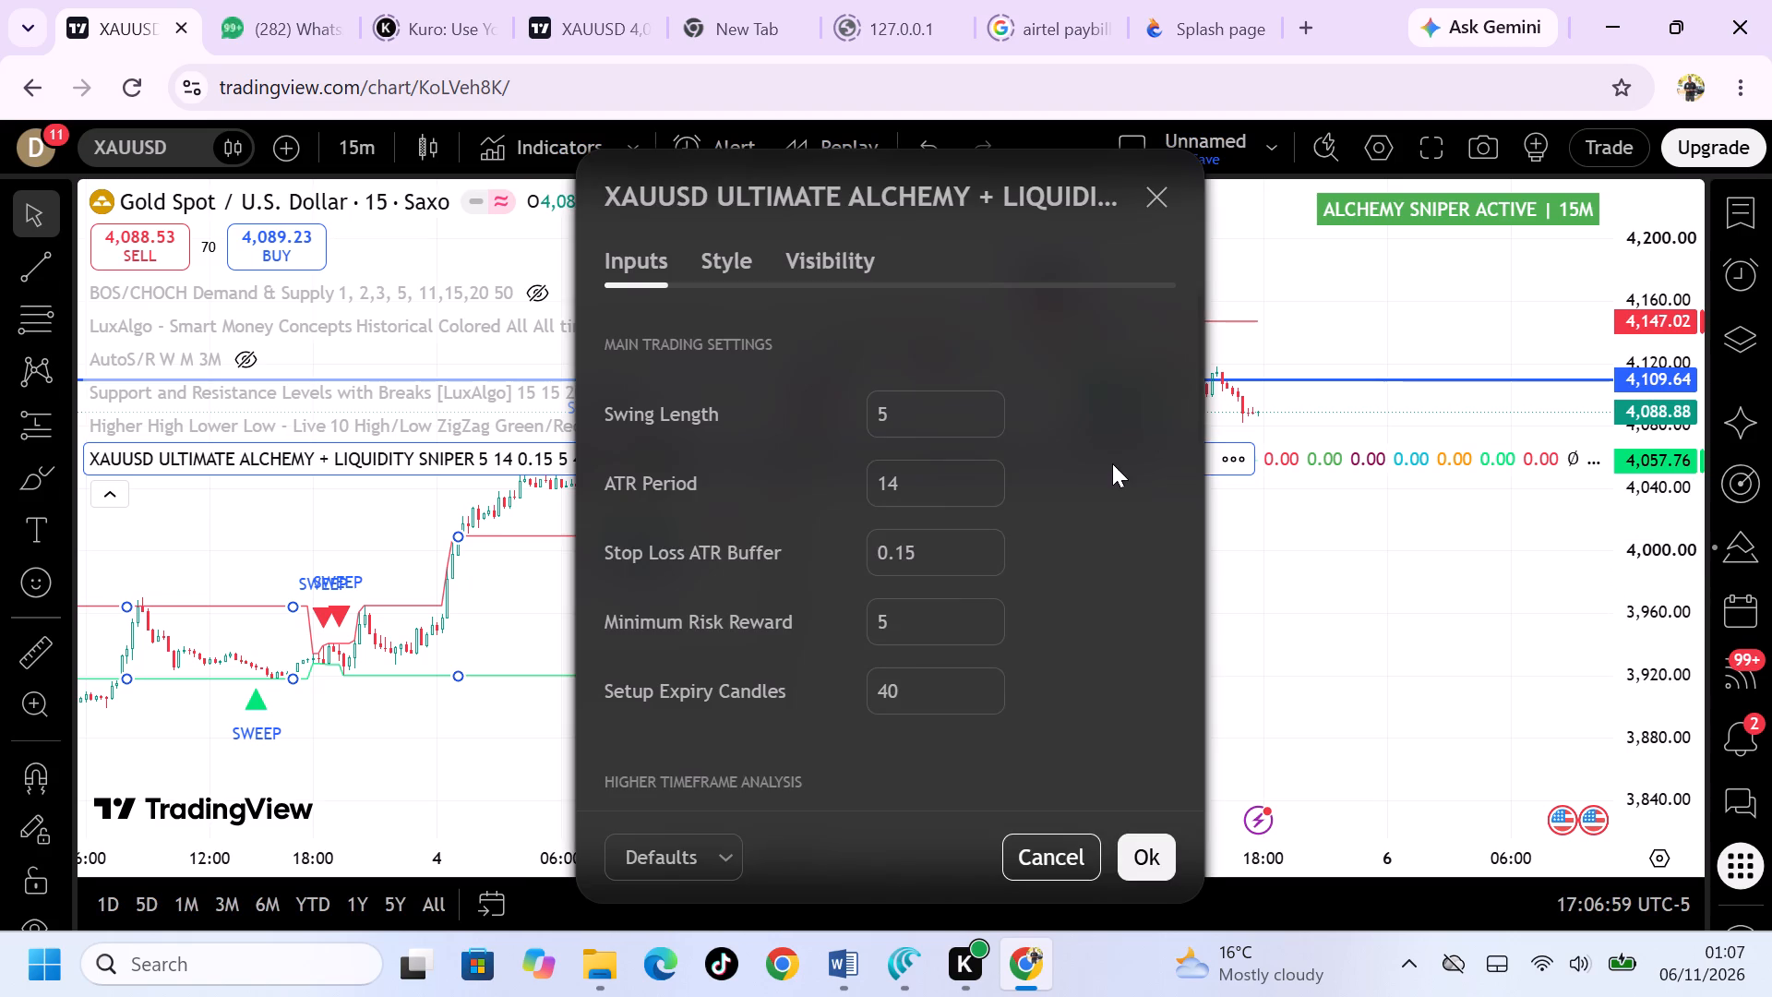
pyautogui.scroll(-4, 777, 696)
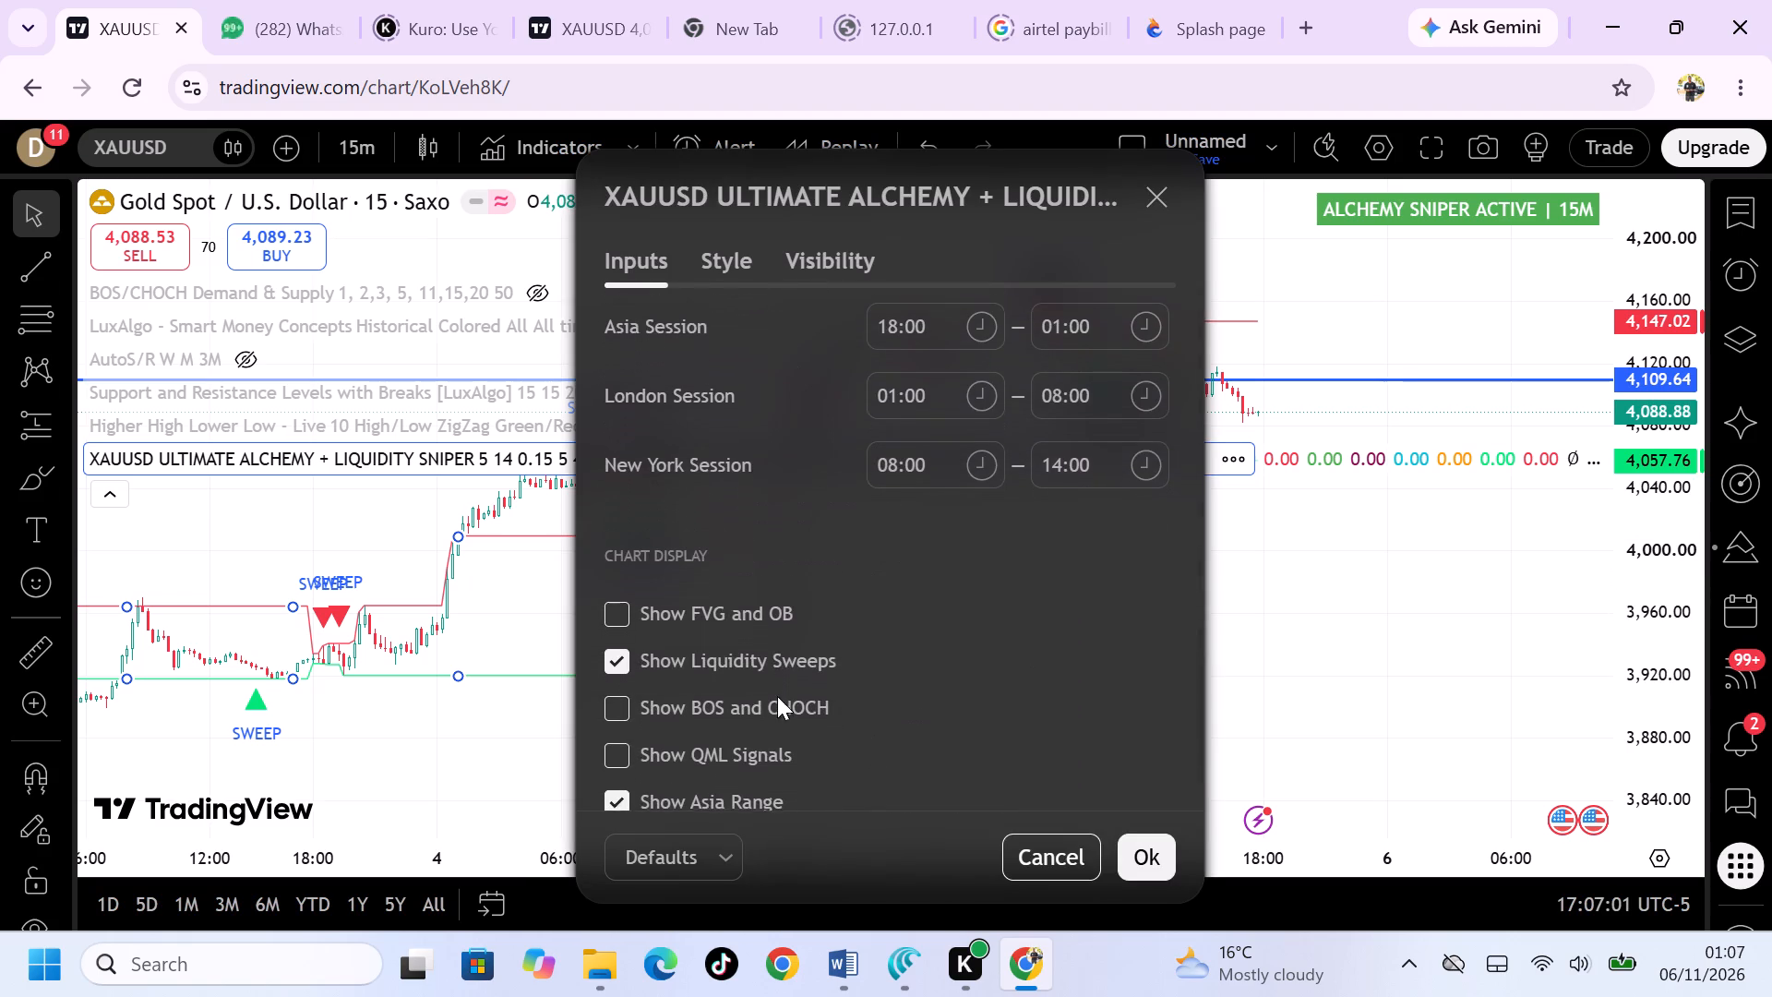
pyautogui.scroll(-3, 707, 758)
pyautogui.click(614, 763)
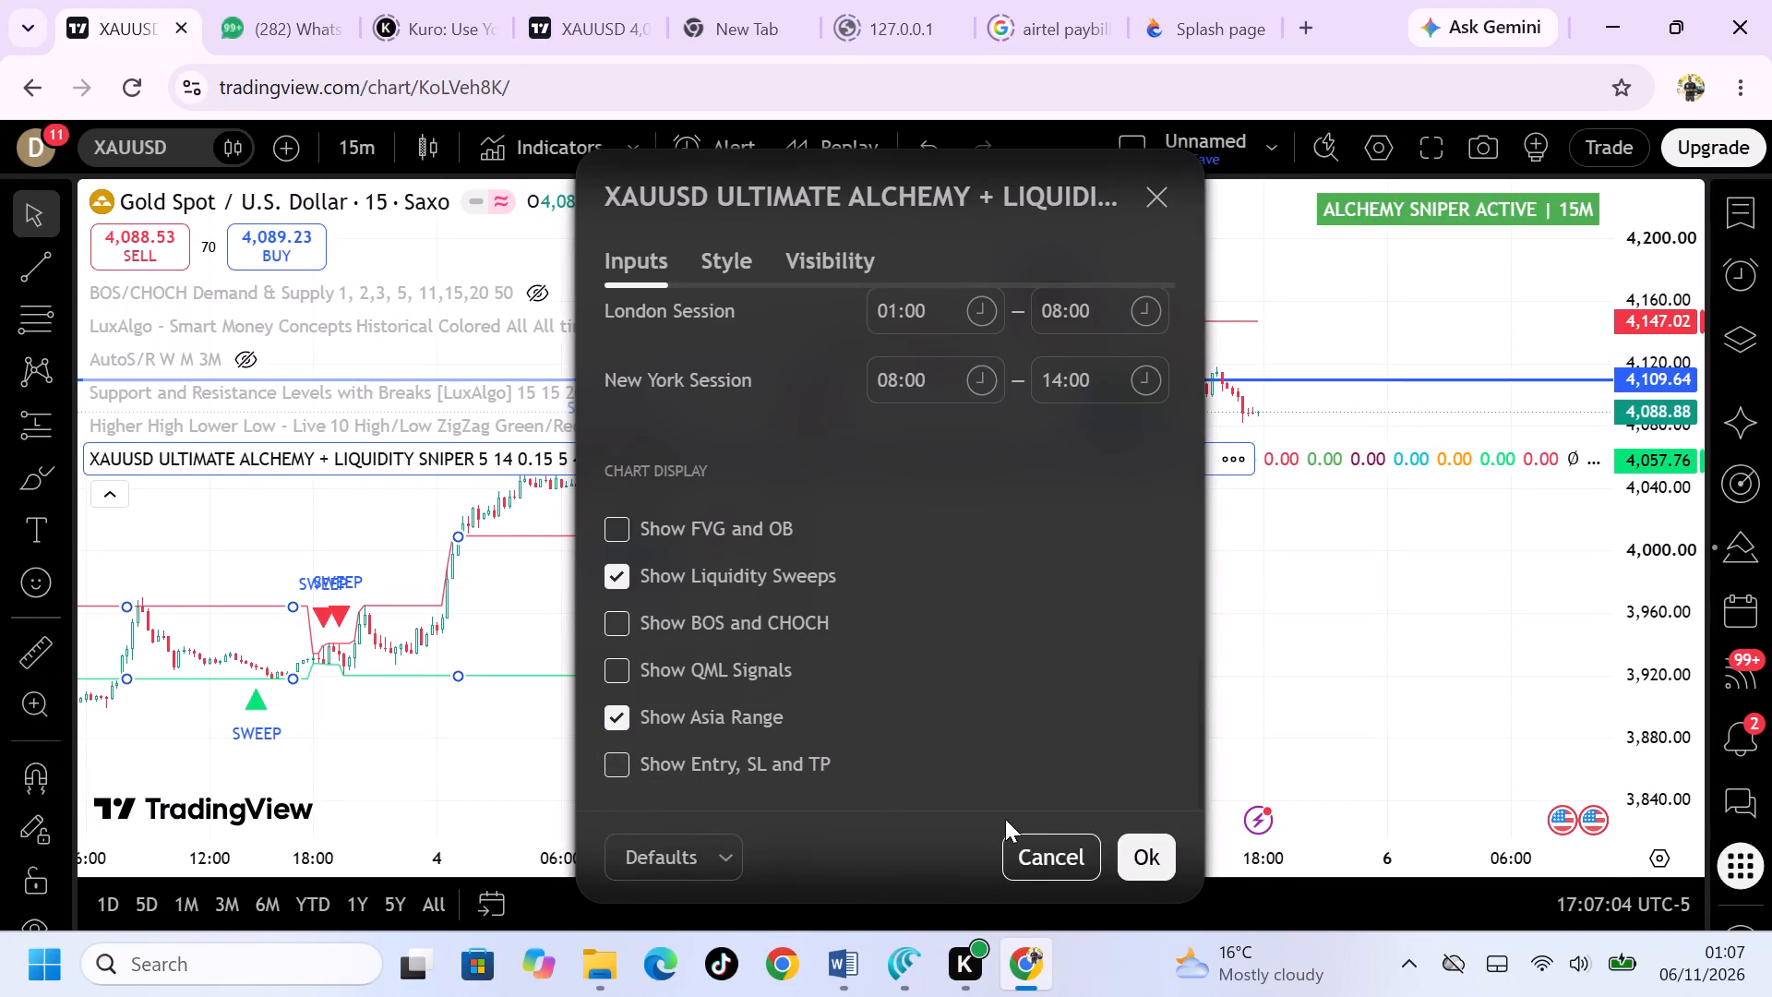
pyautogui.click(1154, 844)
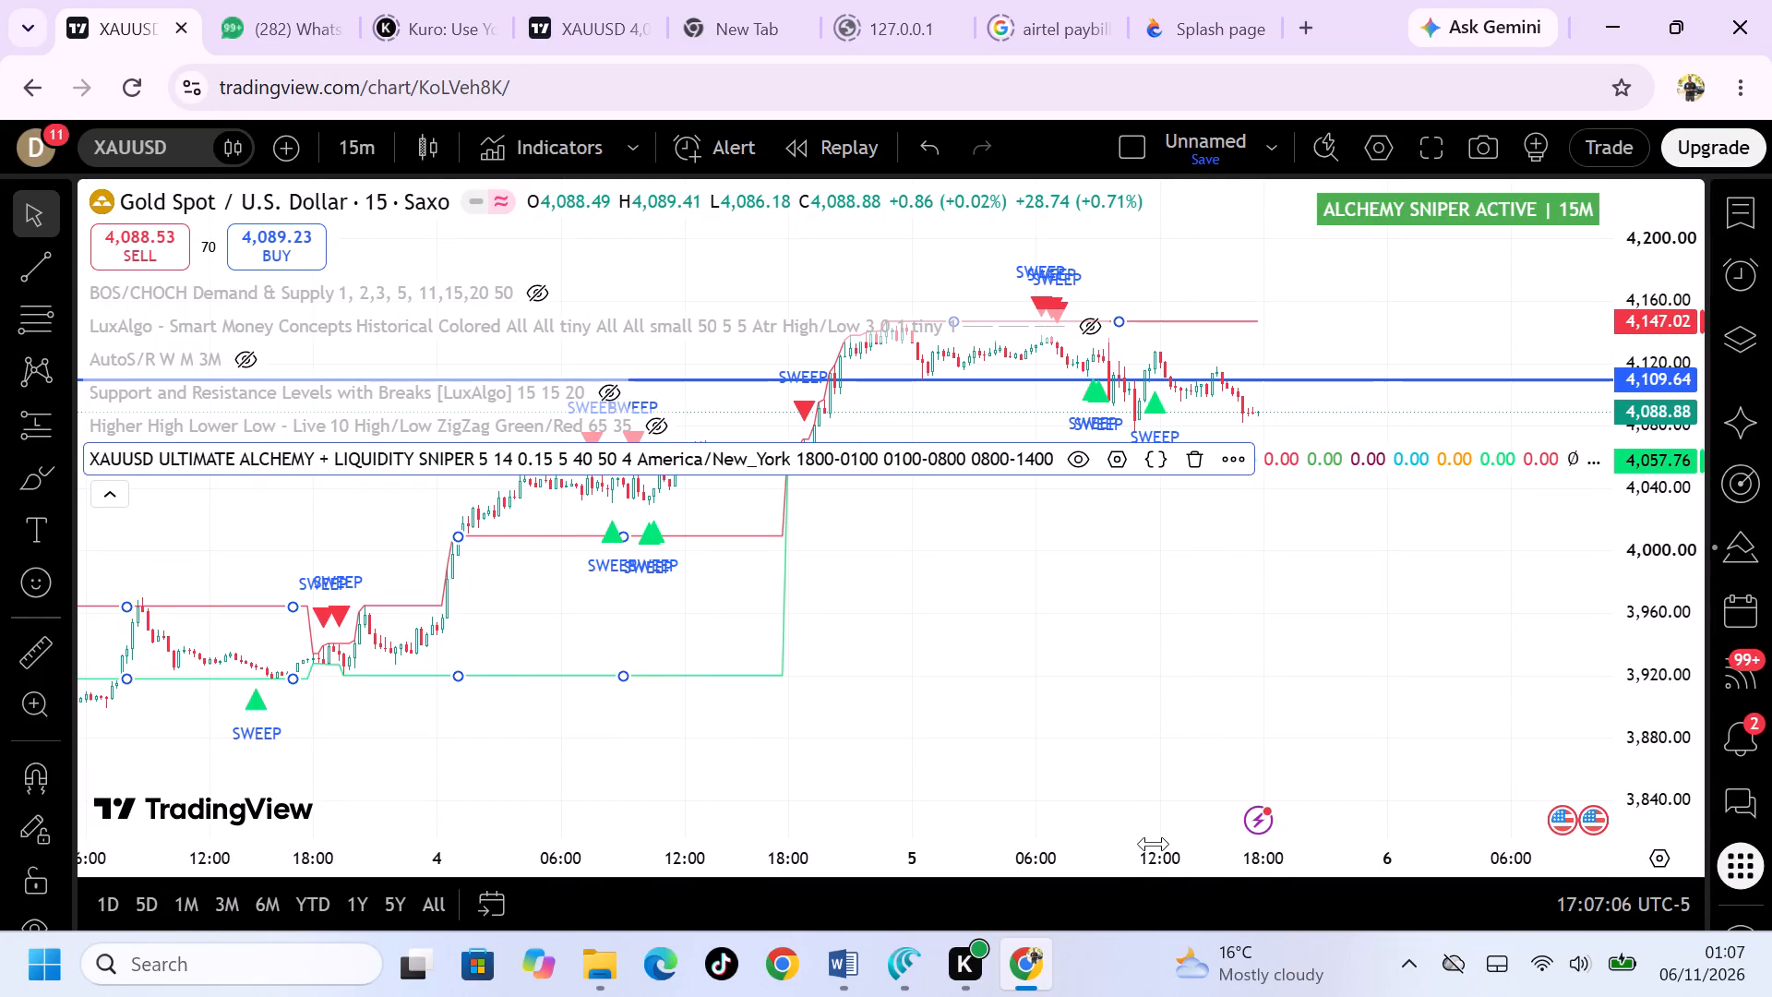
# Collapse the indicator list and look over the sweep markers and Asia range lines on recent and earlier candles.
pyautogui.click(111, 496)
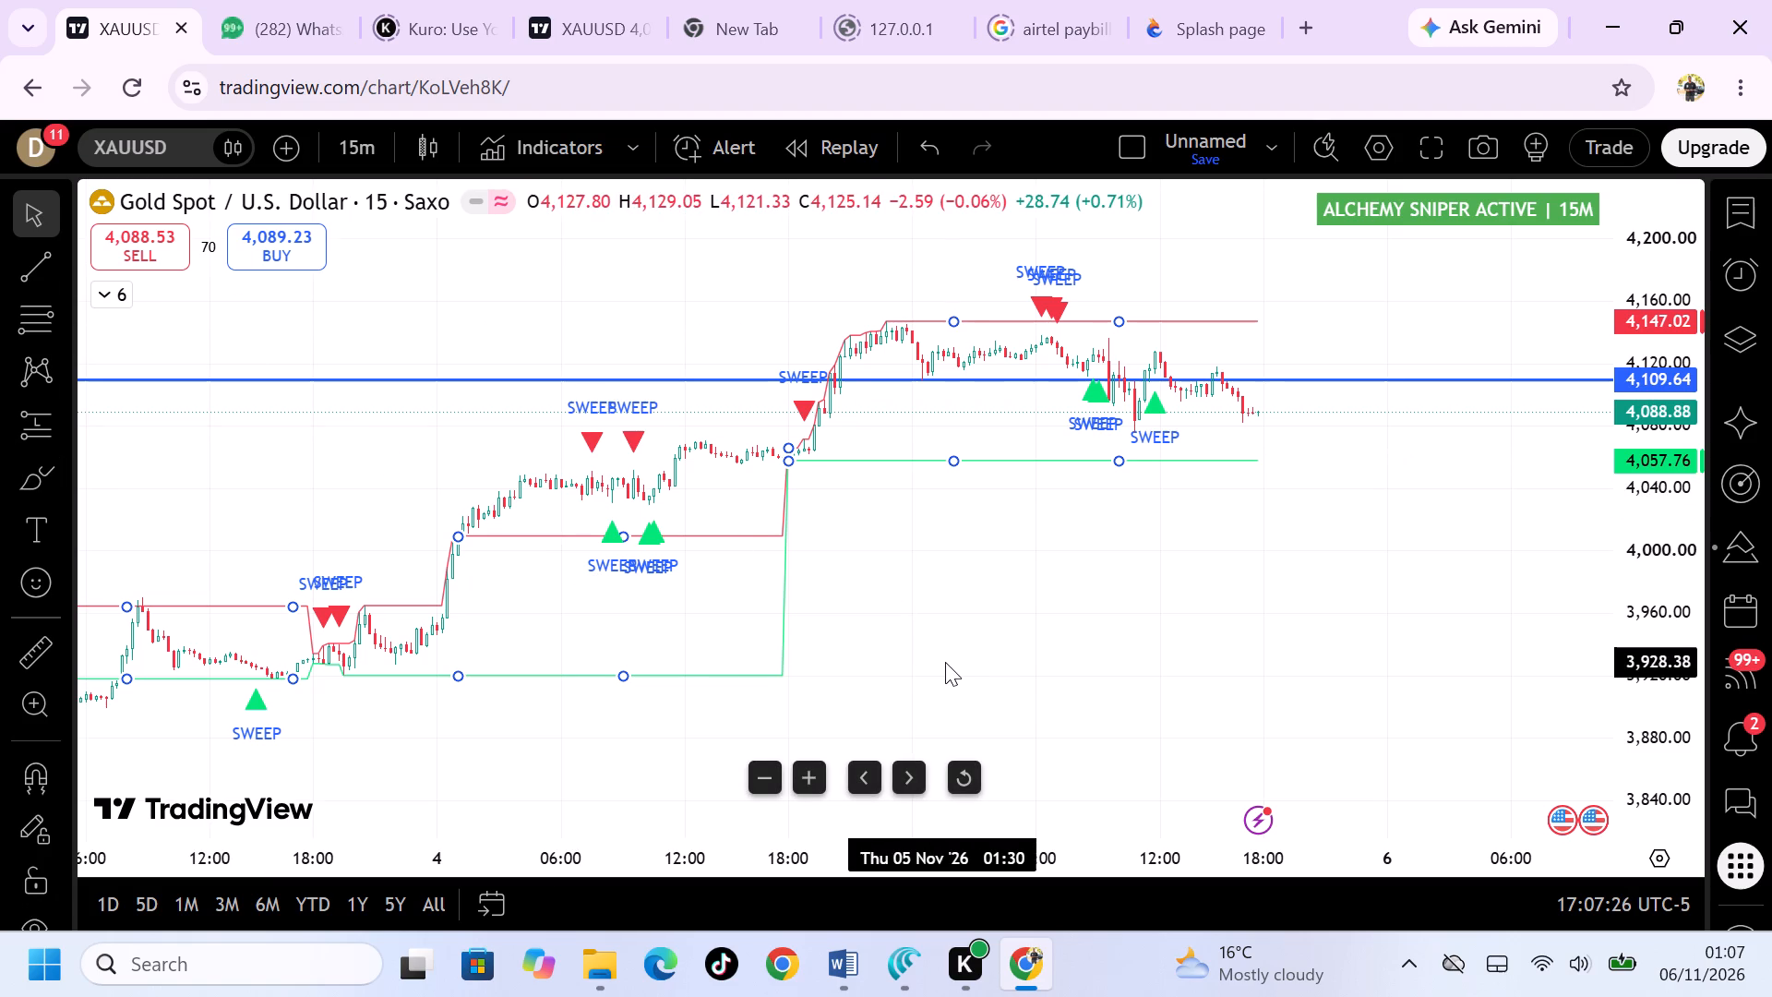
pyautogui.hscroll(9, 1122, 664)
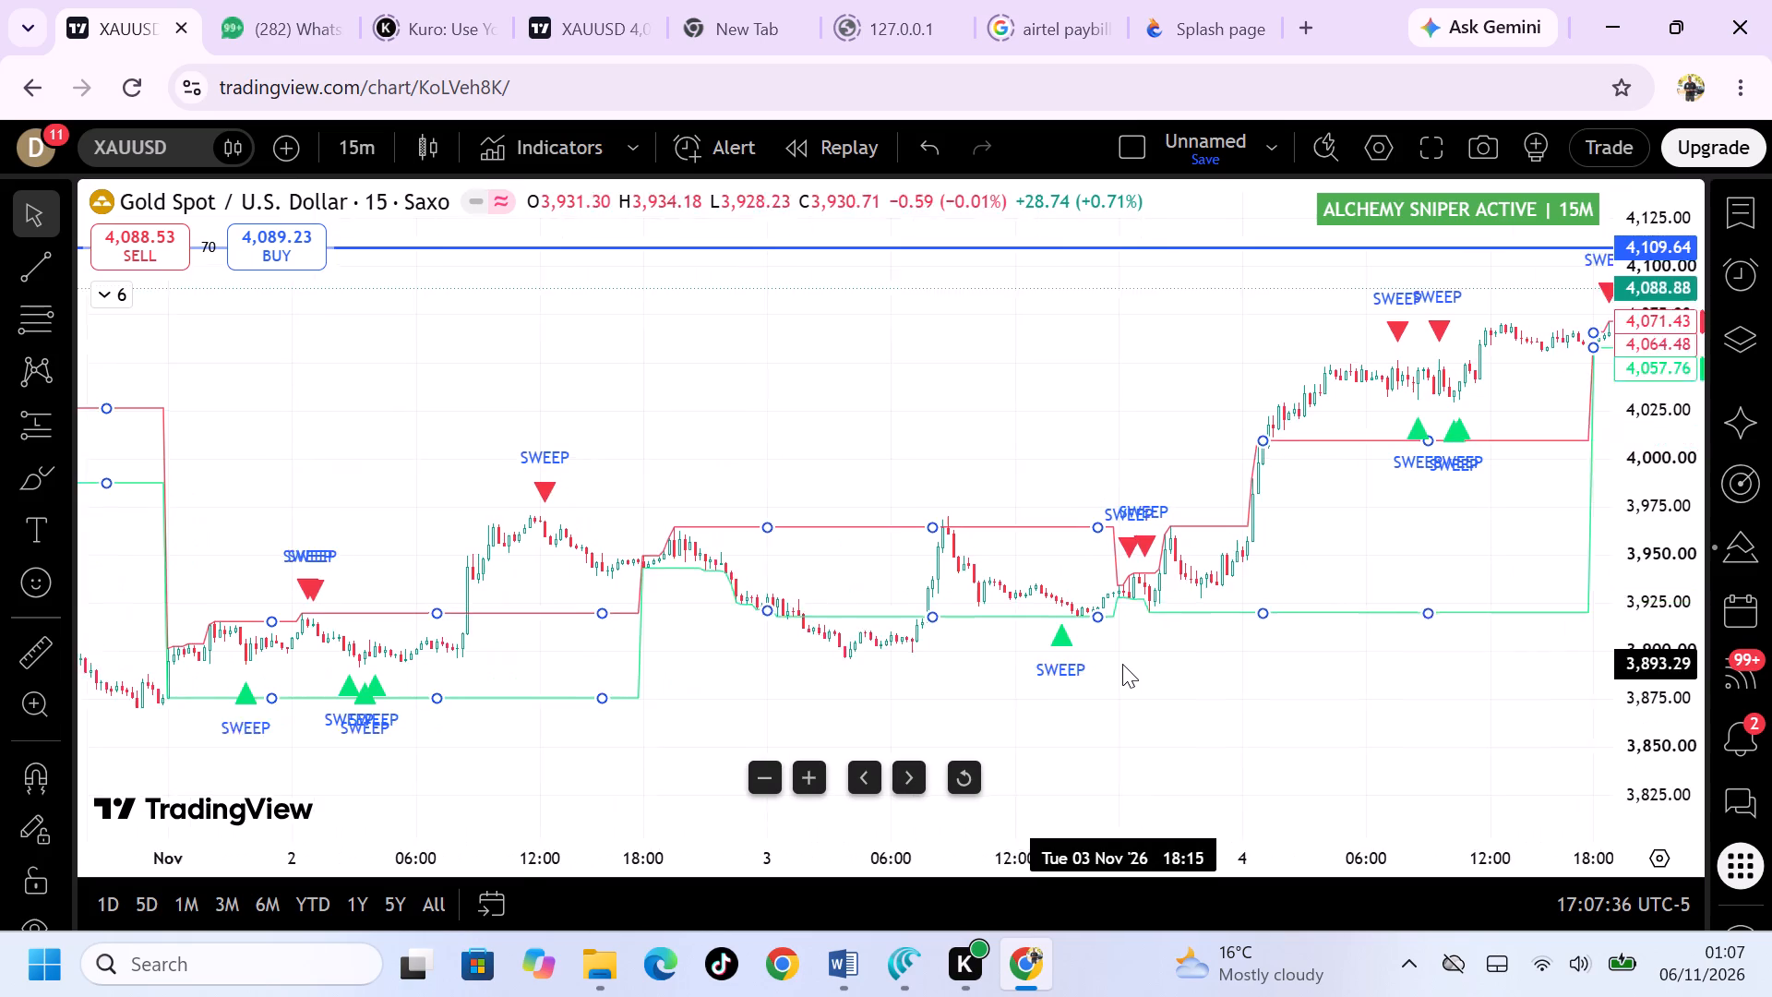
pyautogui.hscroll(-4, 1122, 664)
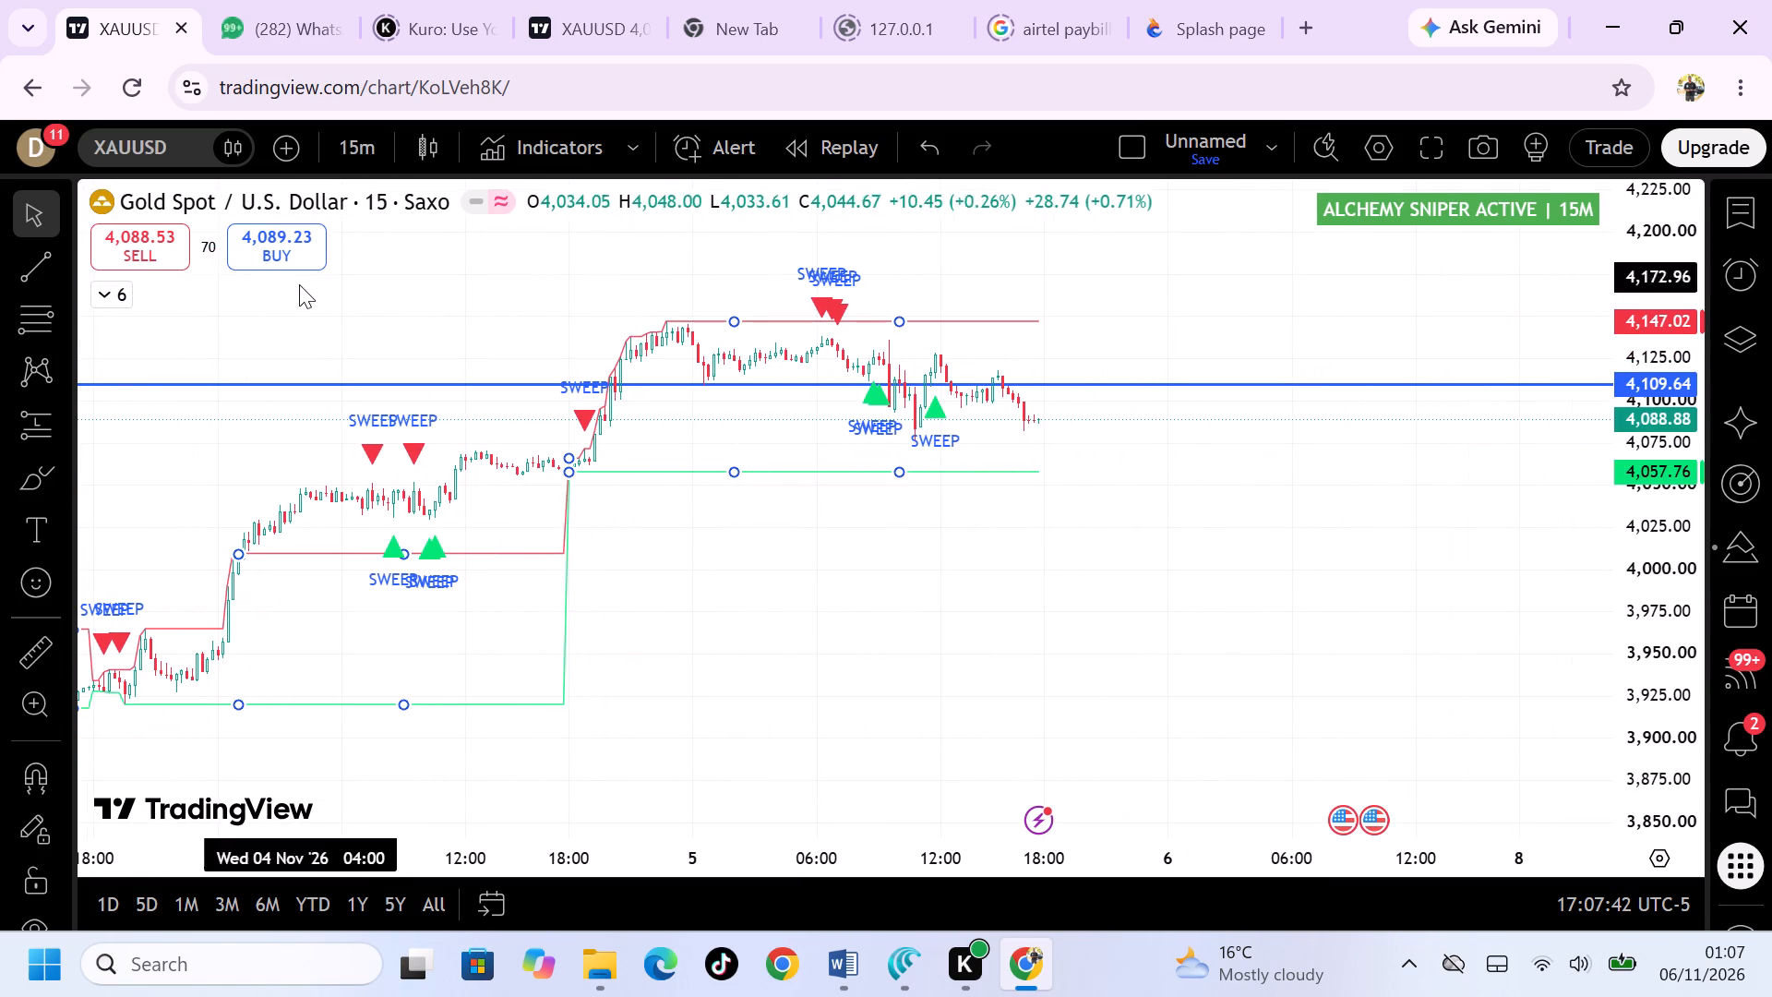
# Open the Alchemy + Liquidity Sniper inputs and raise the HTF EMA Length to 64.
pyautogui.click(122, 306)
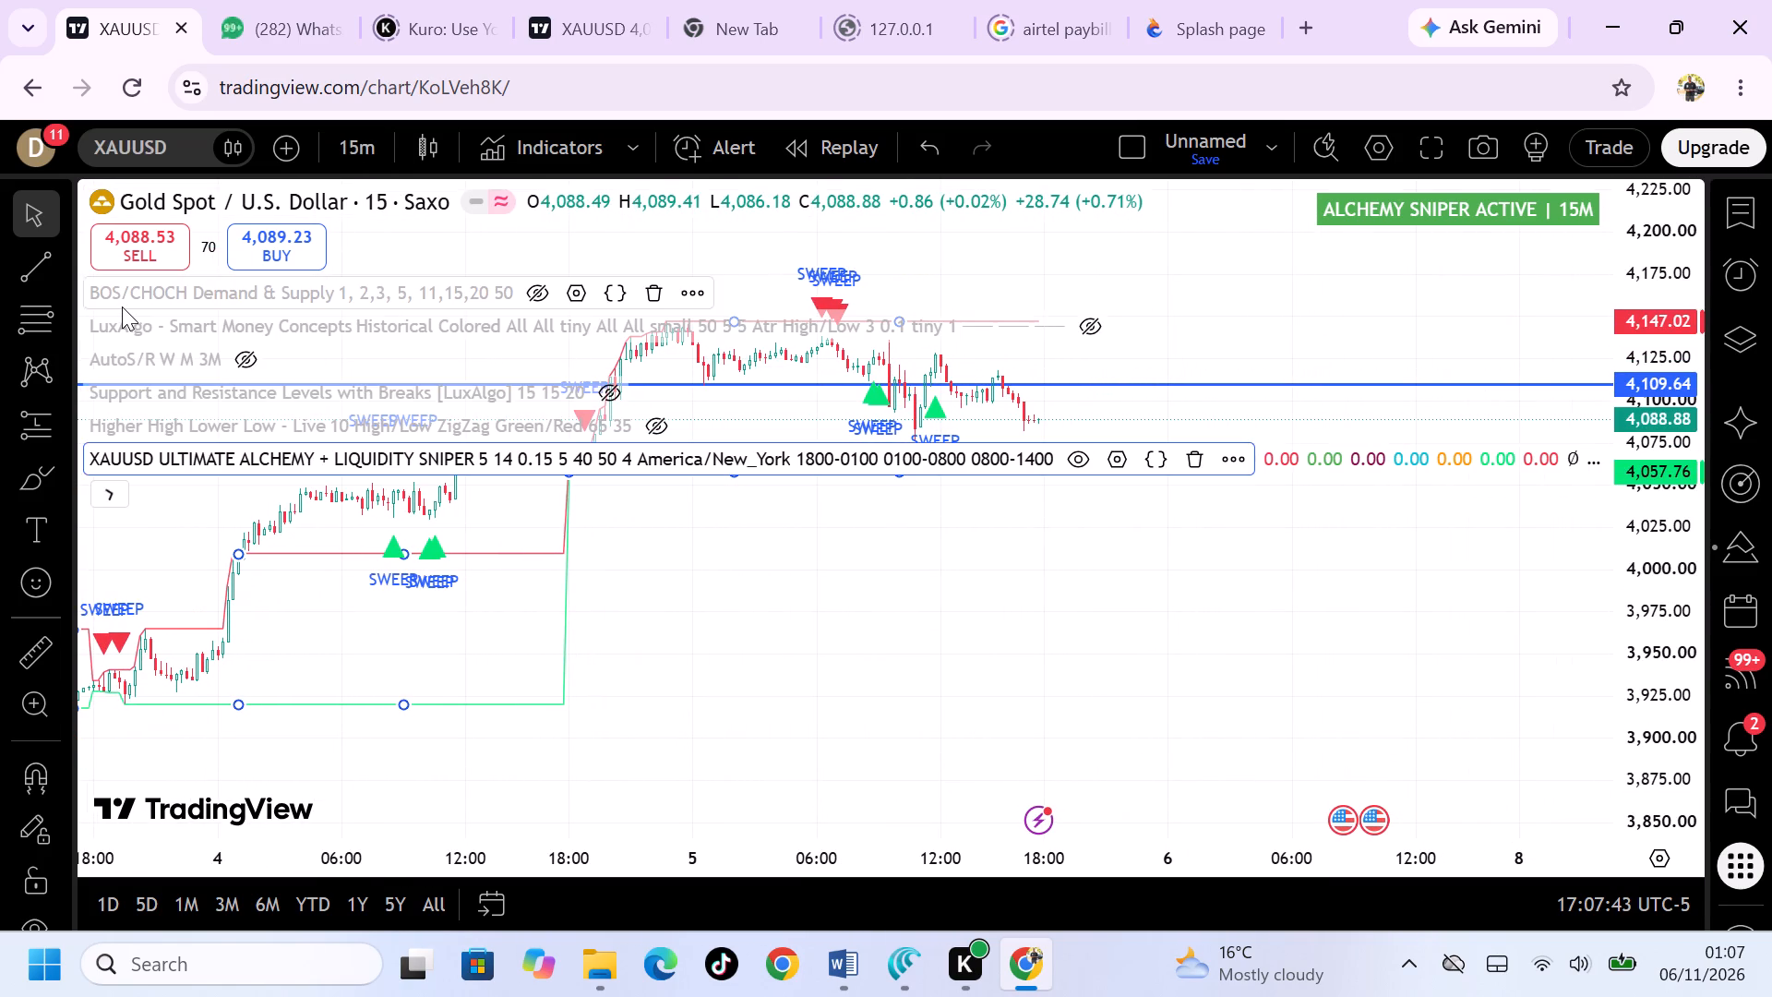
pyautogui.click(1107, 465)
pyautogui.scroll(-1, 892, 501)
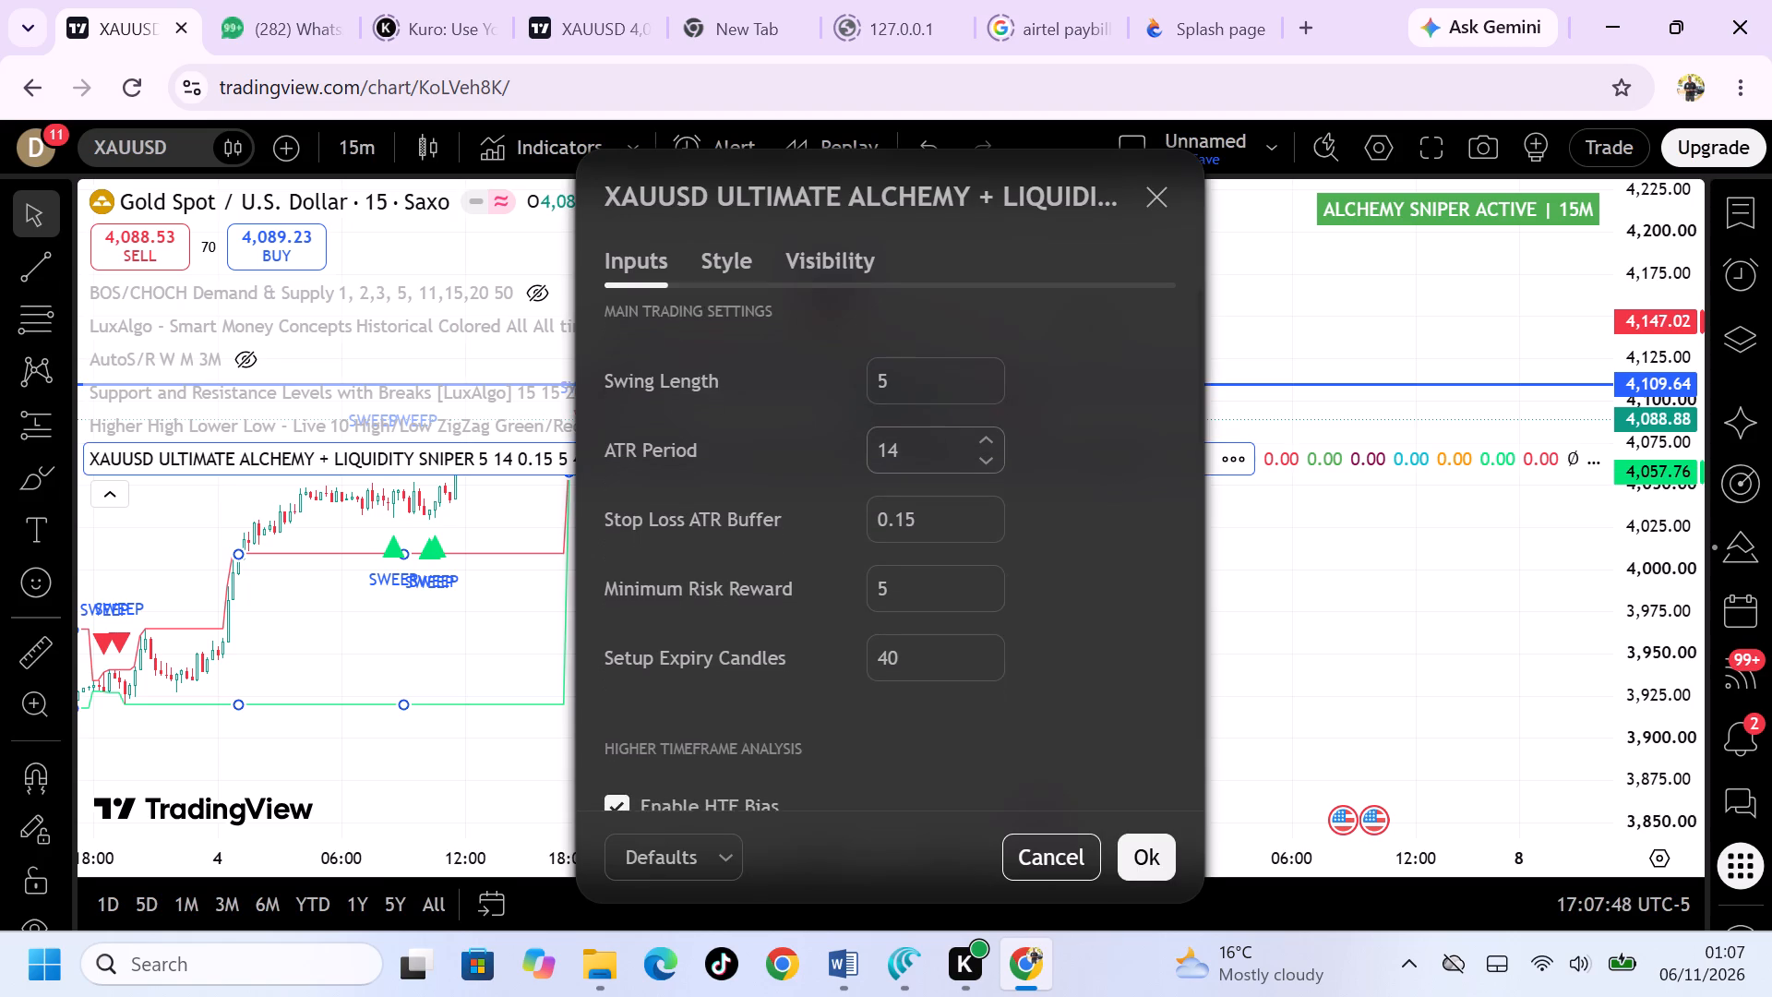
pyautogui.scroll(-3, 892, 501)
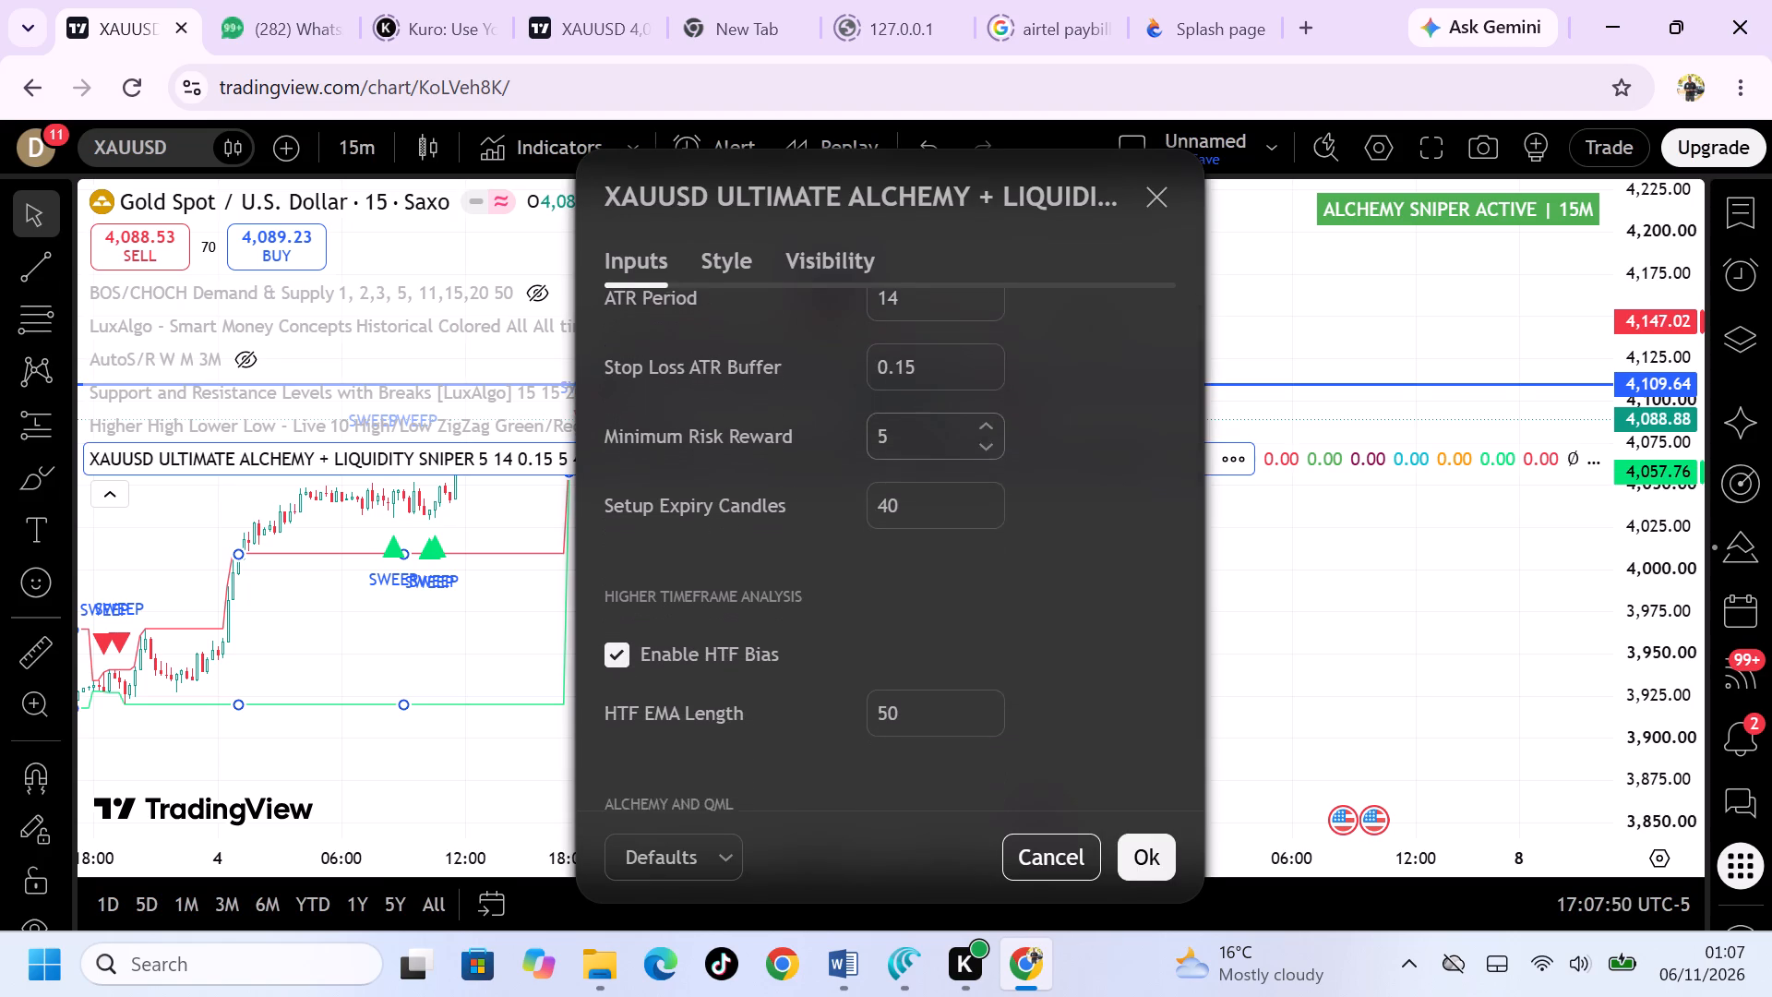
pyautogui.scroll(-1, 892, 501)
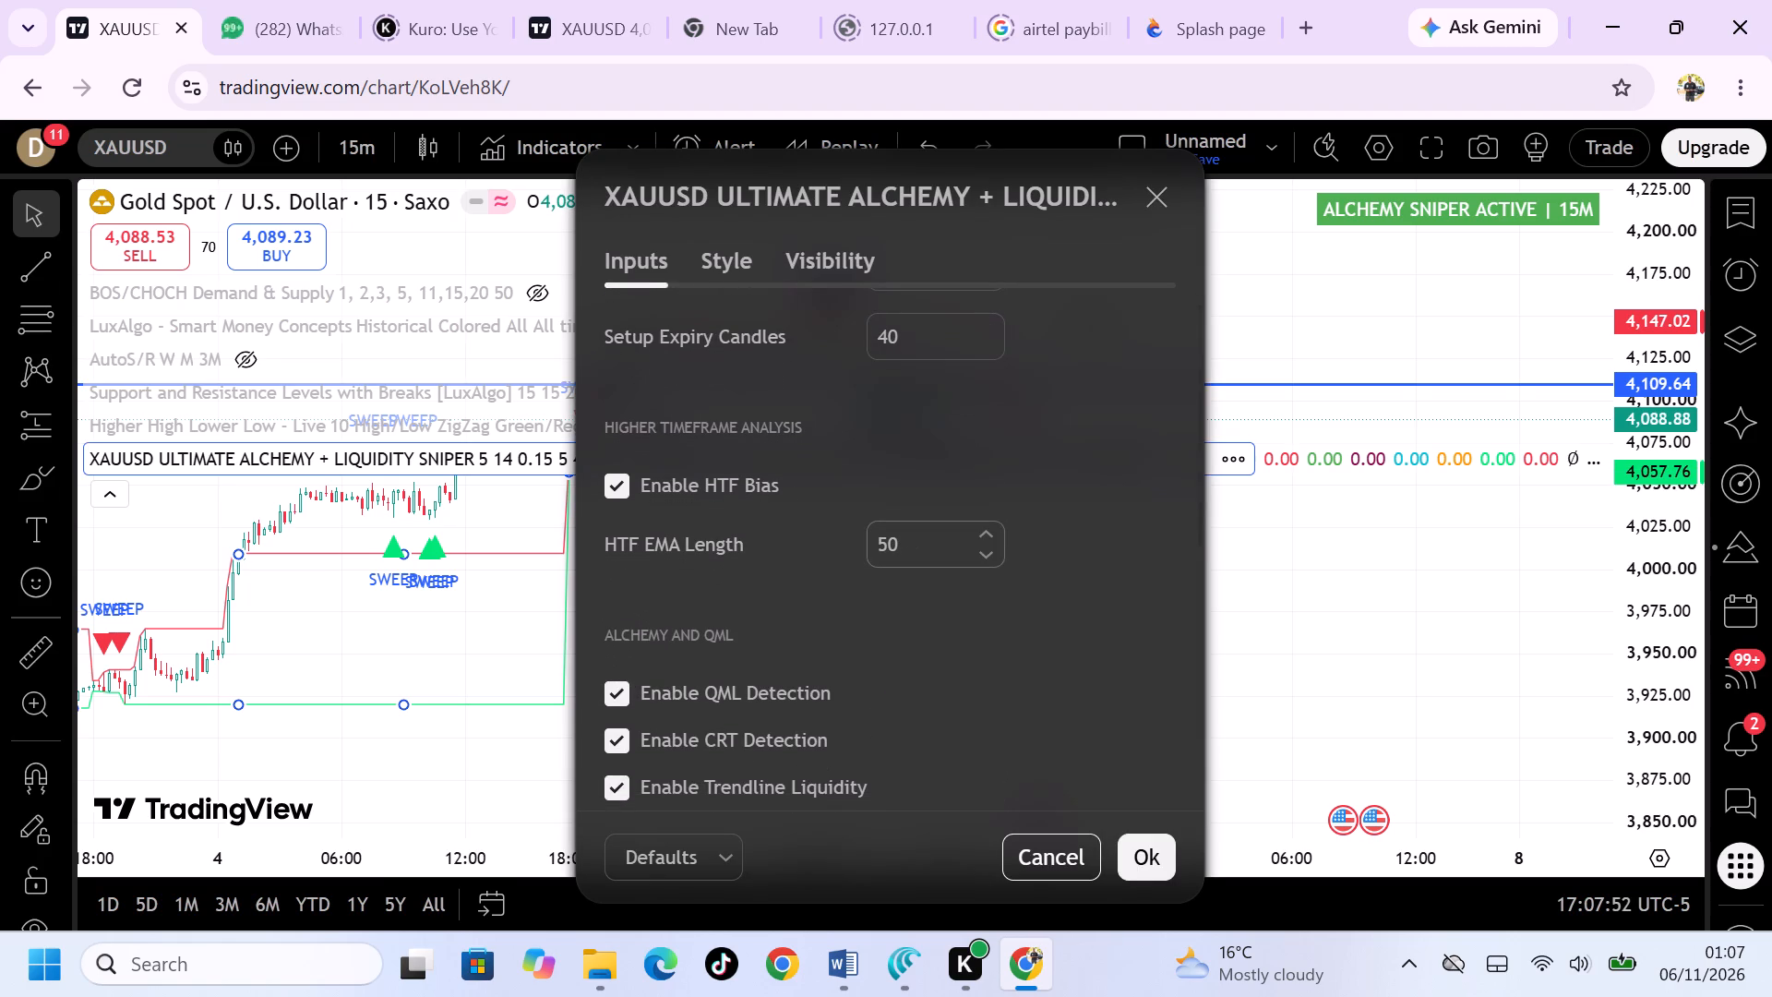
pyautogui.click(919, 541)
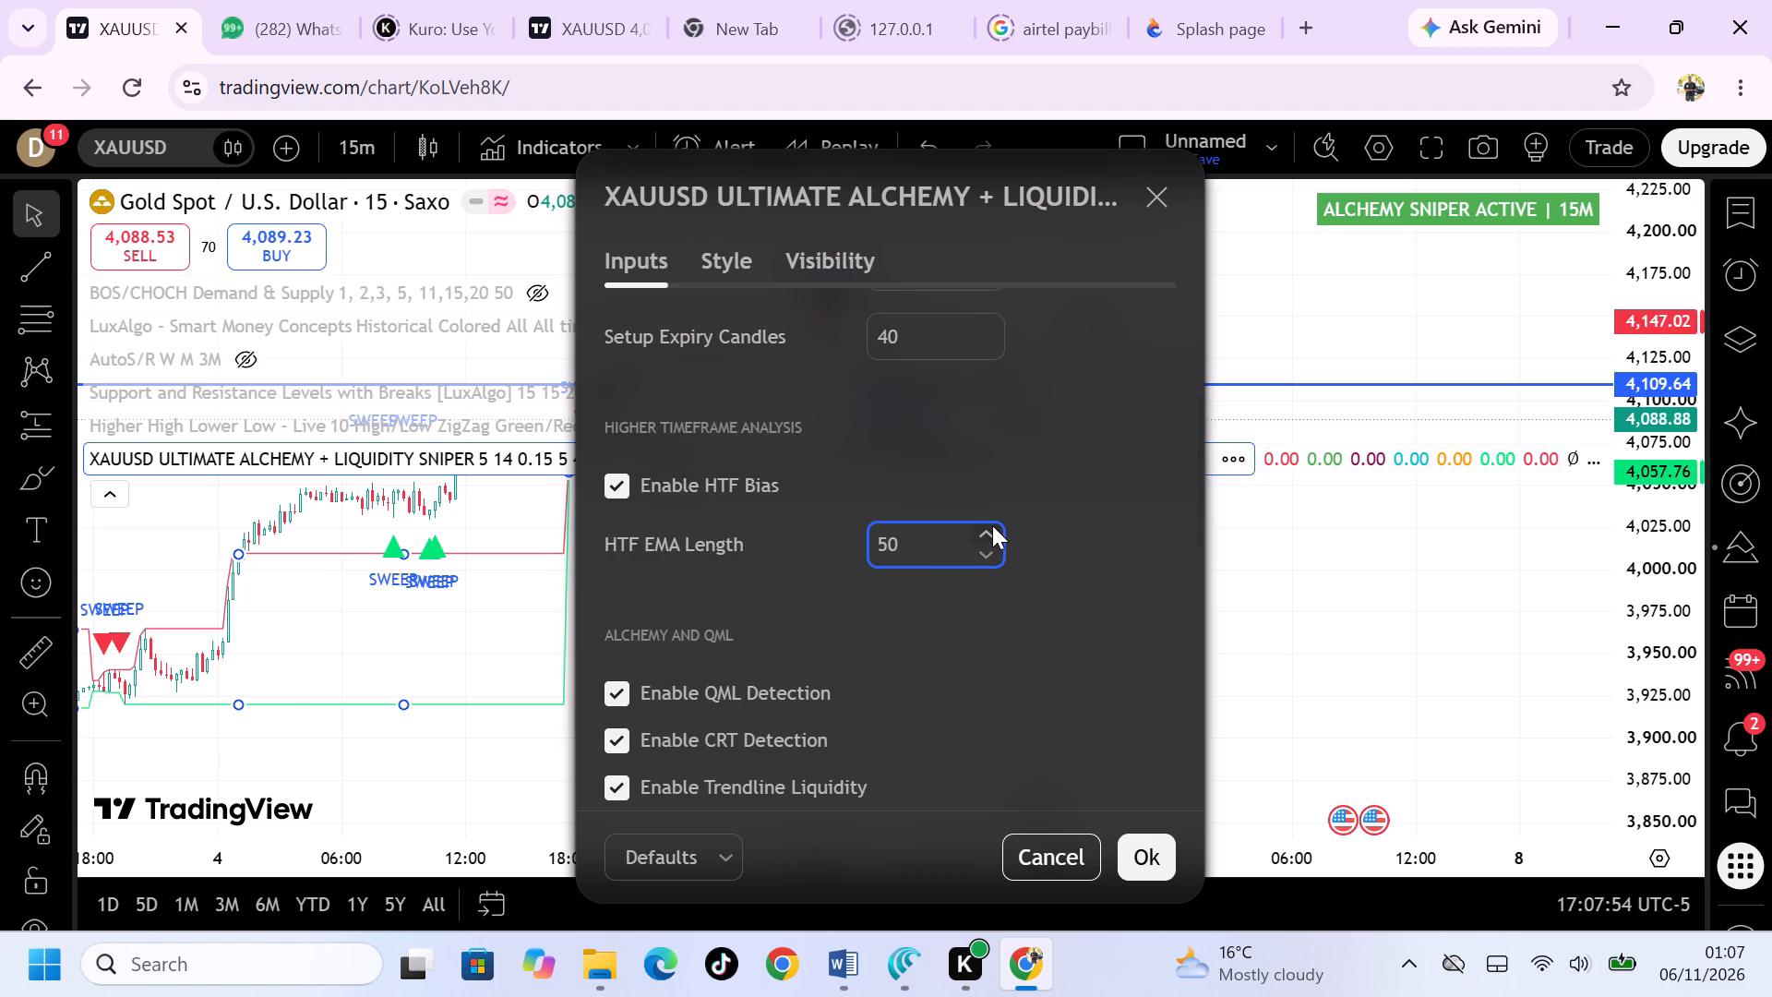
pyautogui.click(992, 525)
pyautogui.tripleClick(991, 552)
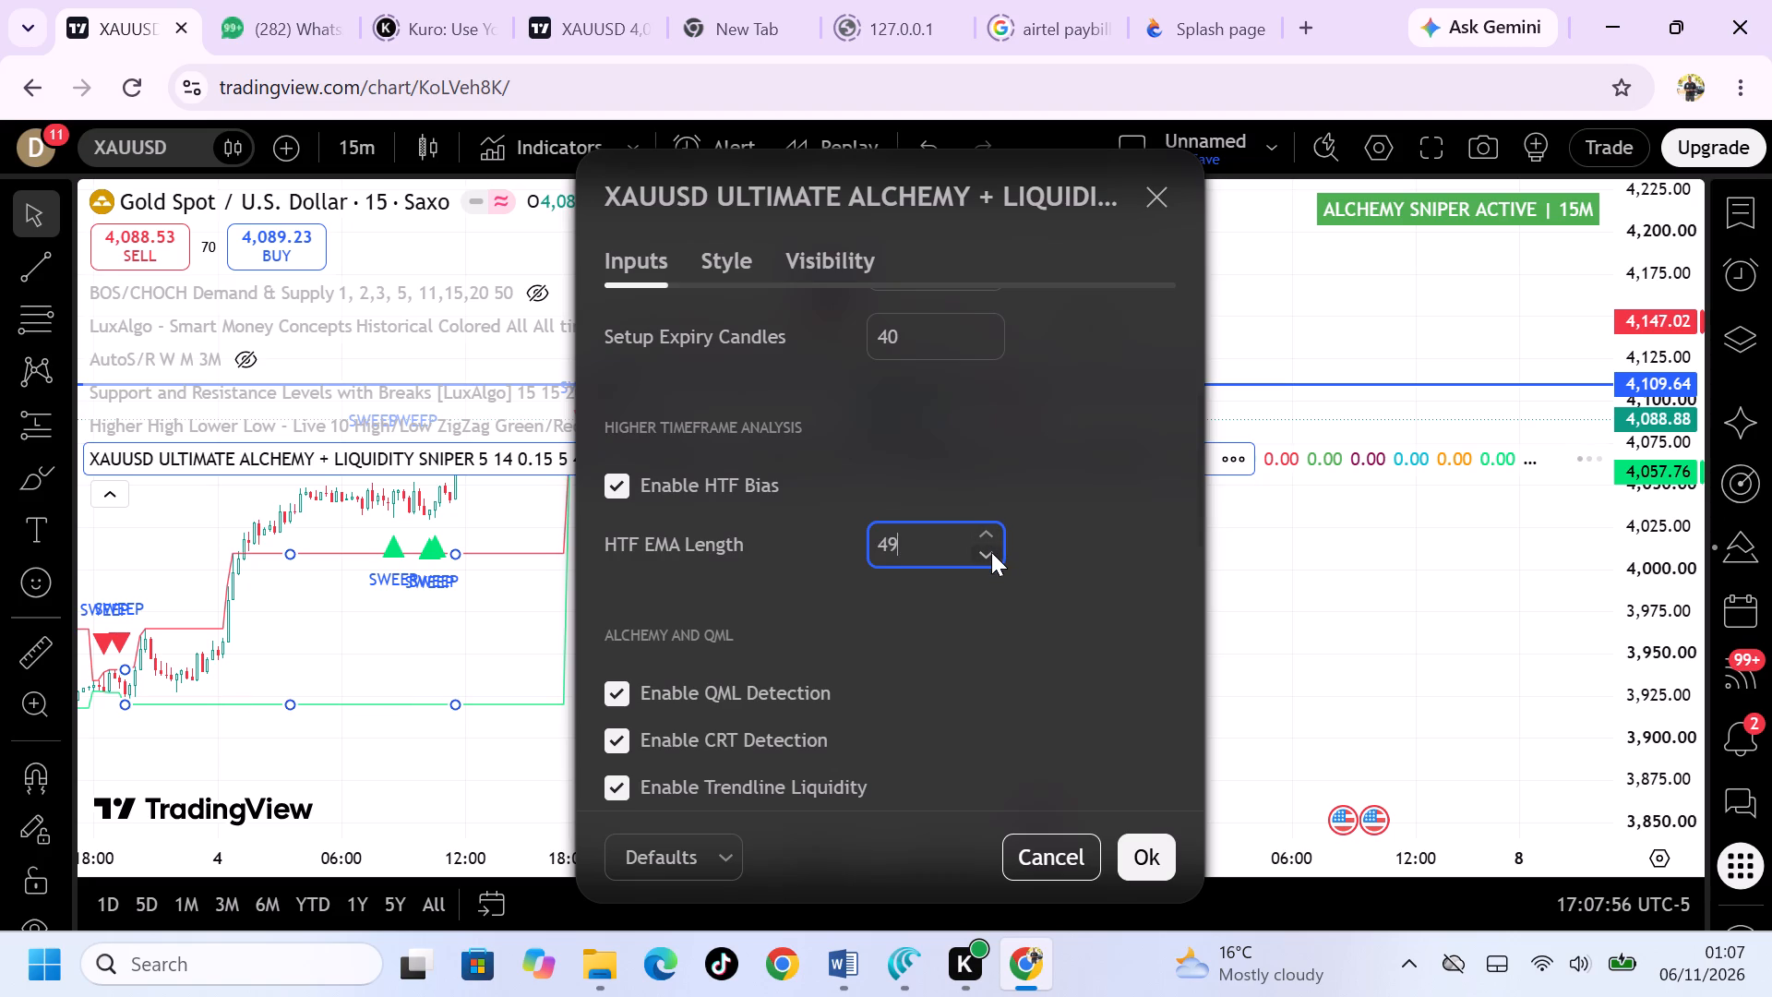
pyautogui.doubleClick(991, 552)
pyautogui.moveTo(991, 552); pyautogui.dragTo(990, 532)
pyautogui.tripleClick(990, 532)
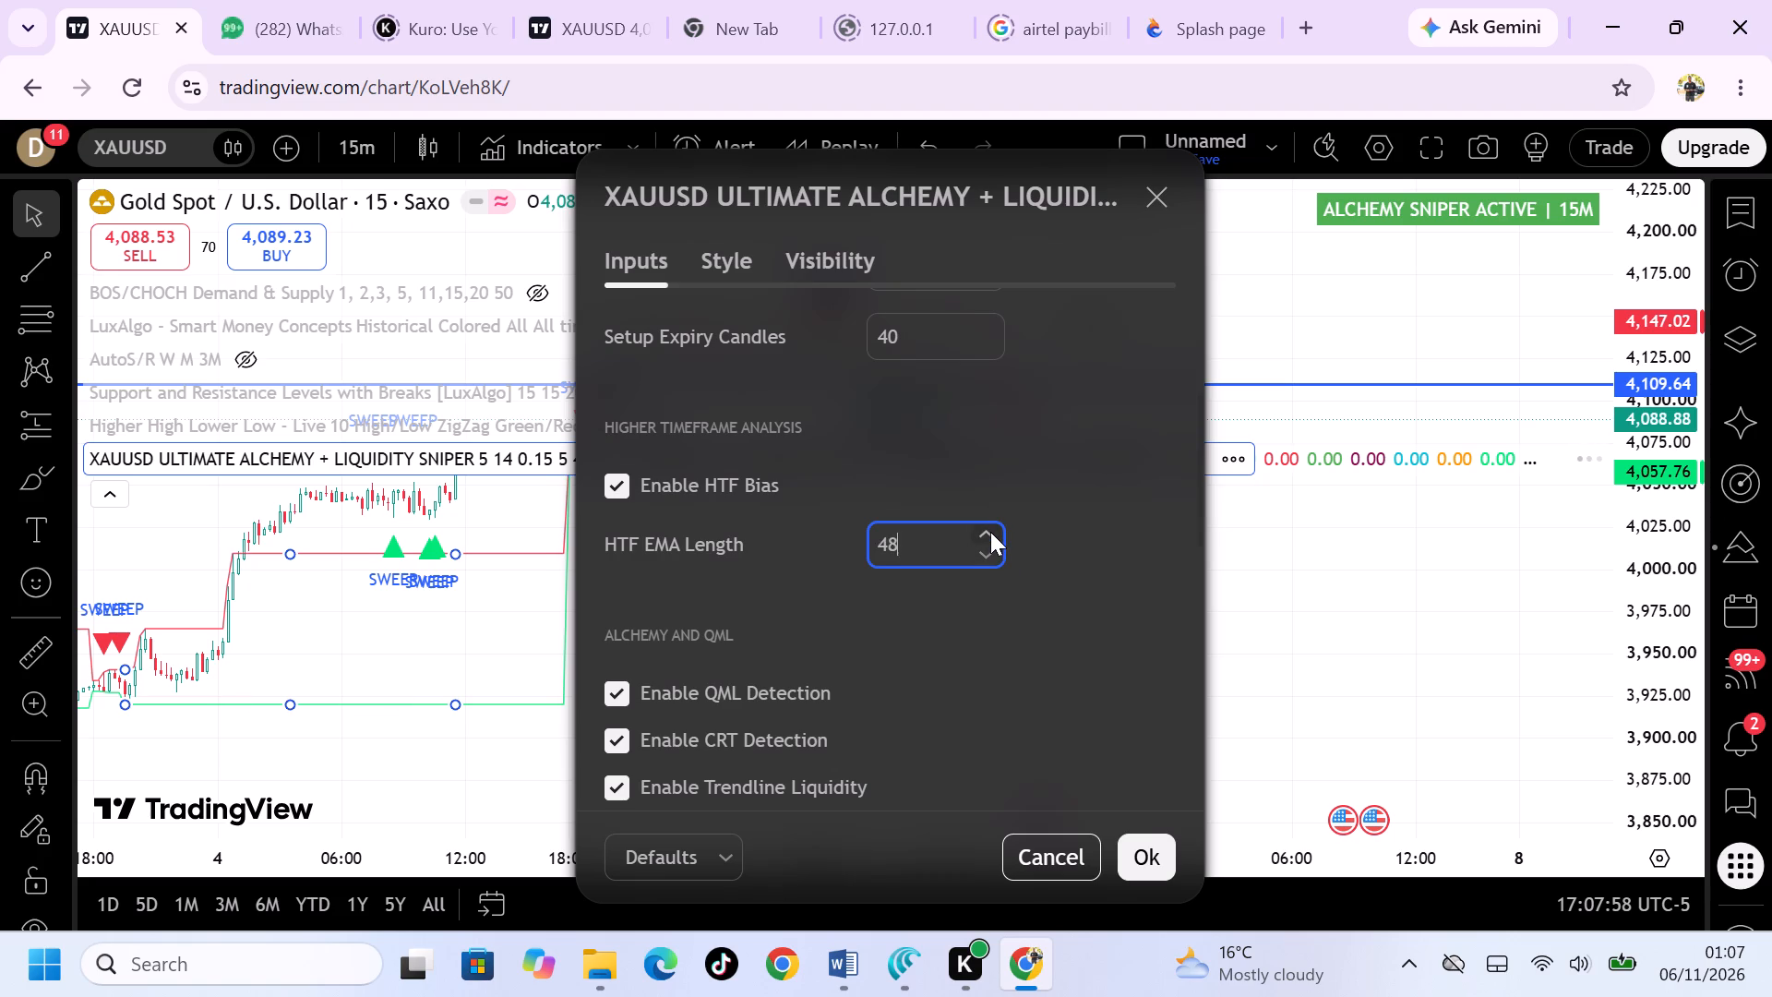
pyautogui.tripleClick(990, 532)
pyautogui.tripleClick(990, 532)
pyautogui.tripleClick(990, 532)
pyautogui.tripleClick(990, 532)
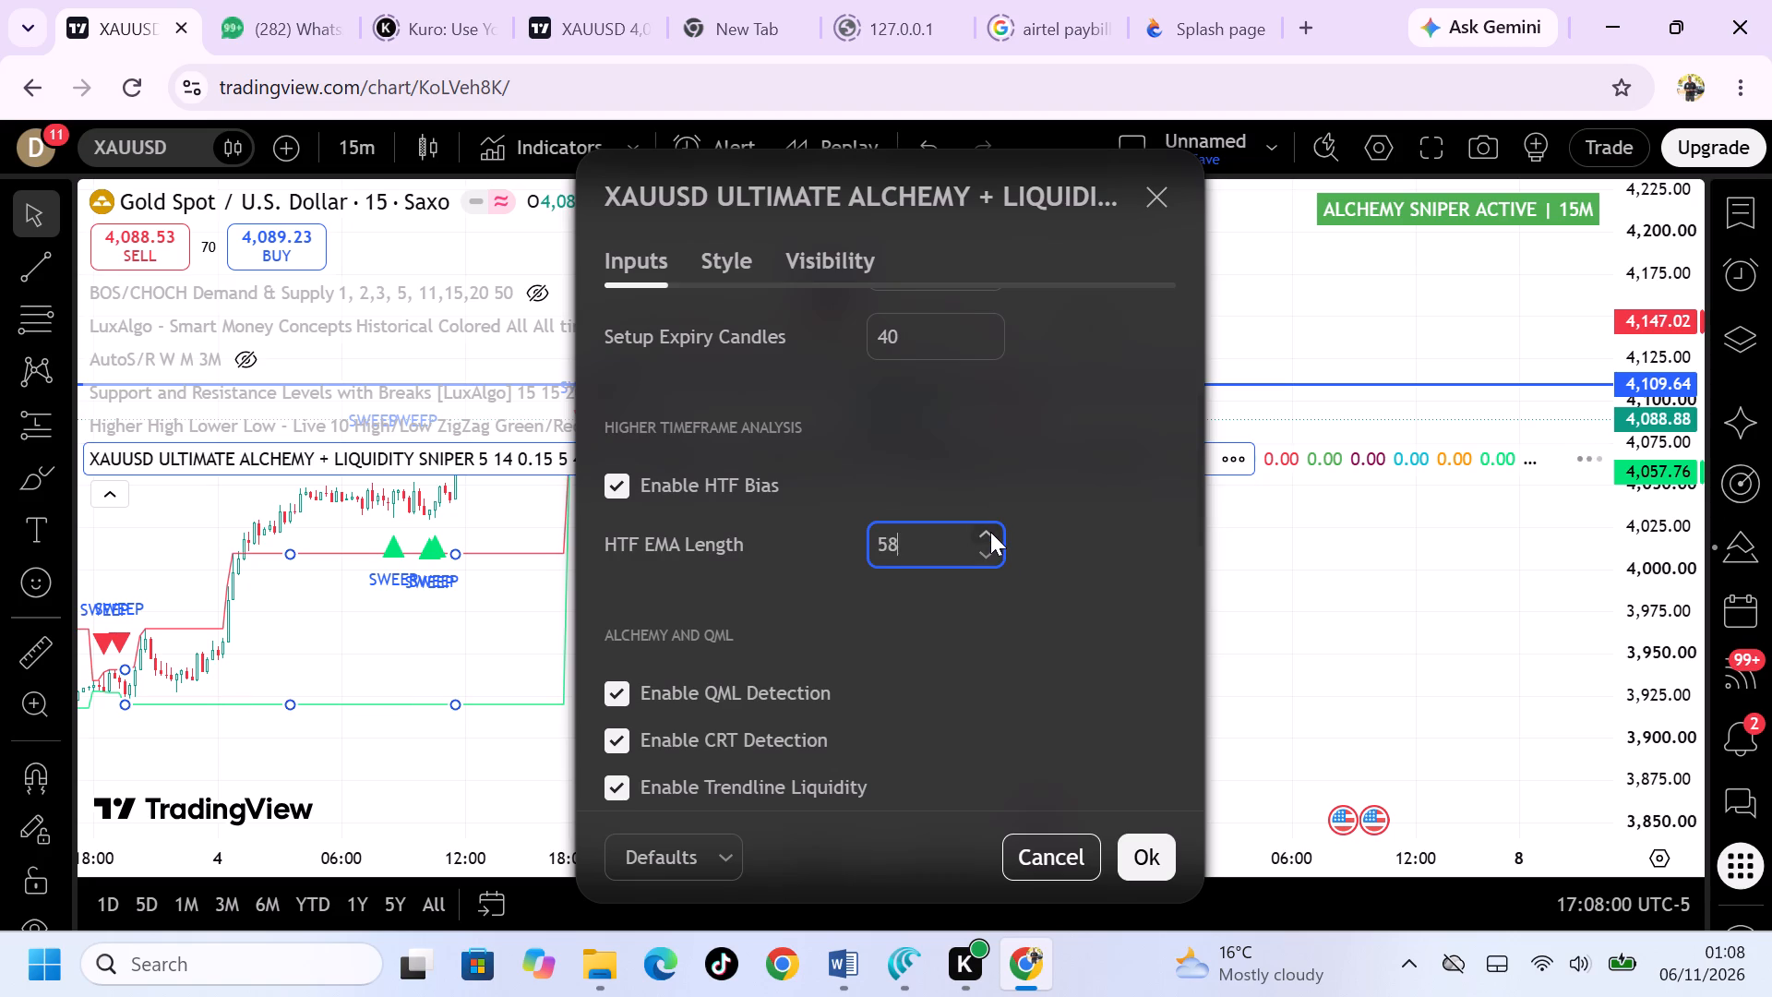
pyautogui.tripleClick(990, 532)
# Examine the remaining indicator inputs, from Alchemy and QML through the session times to the chart display options.
pyautogui.scroll(-1, 959, 608)
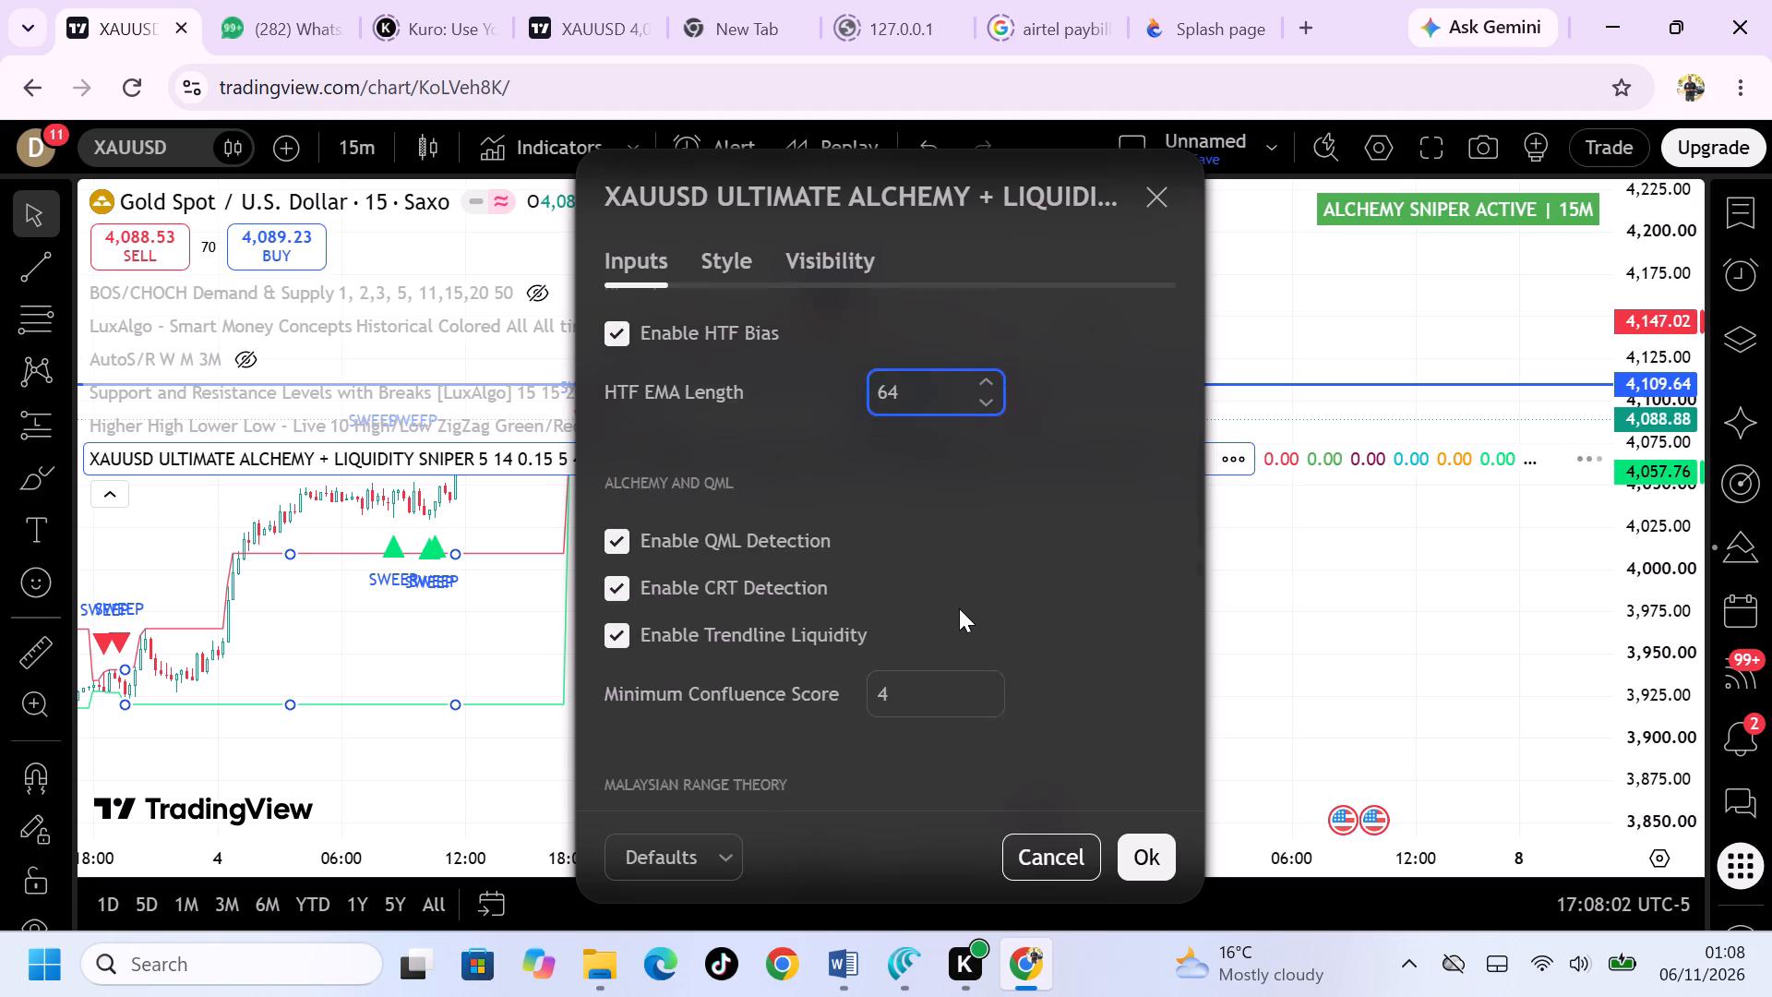
pyautogui.scroll(-2, 959, 608)
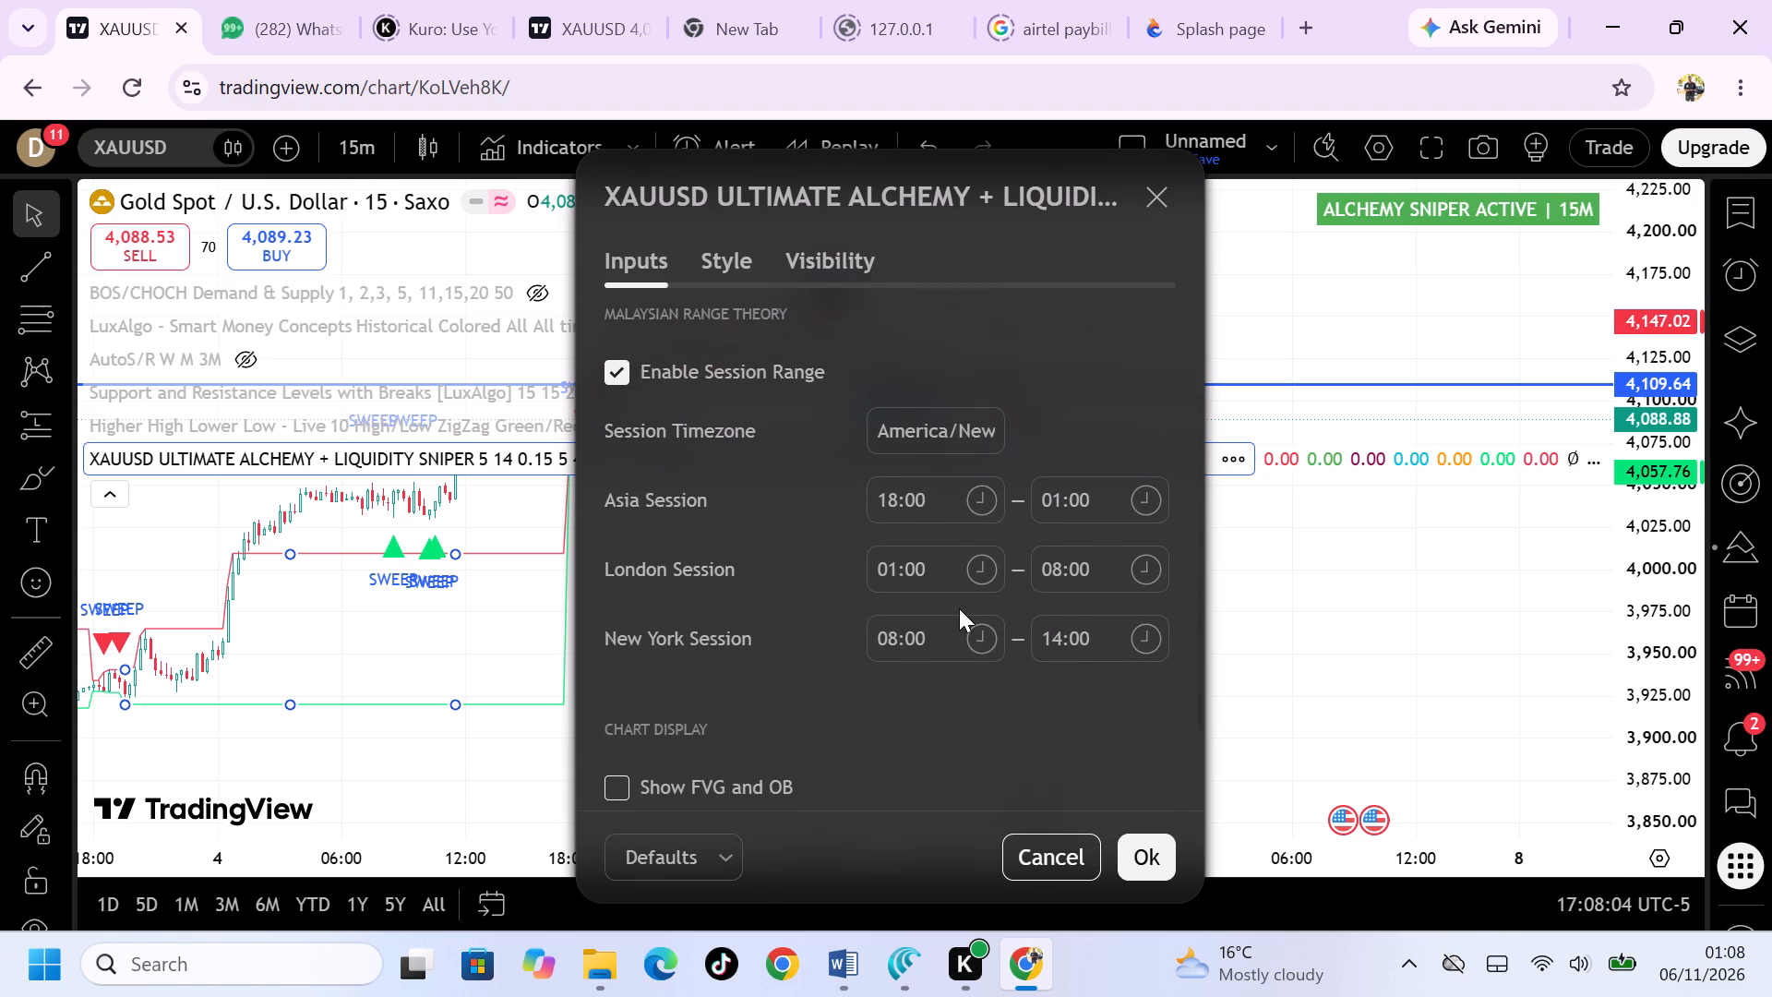
pyautogui.scroll(-2, 959, 608)
pyautogui.scroll(1, 959, 608)
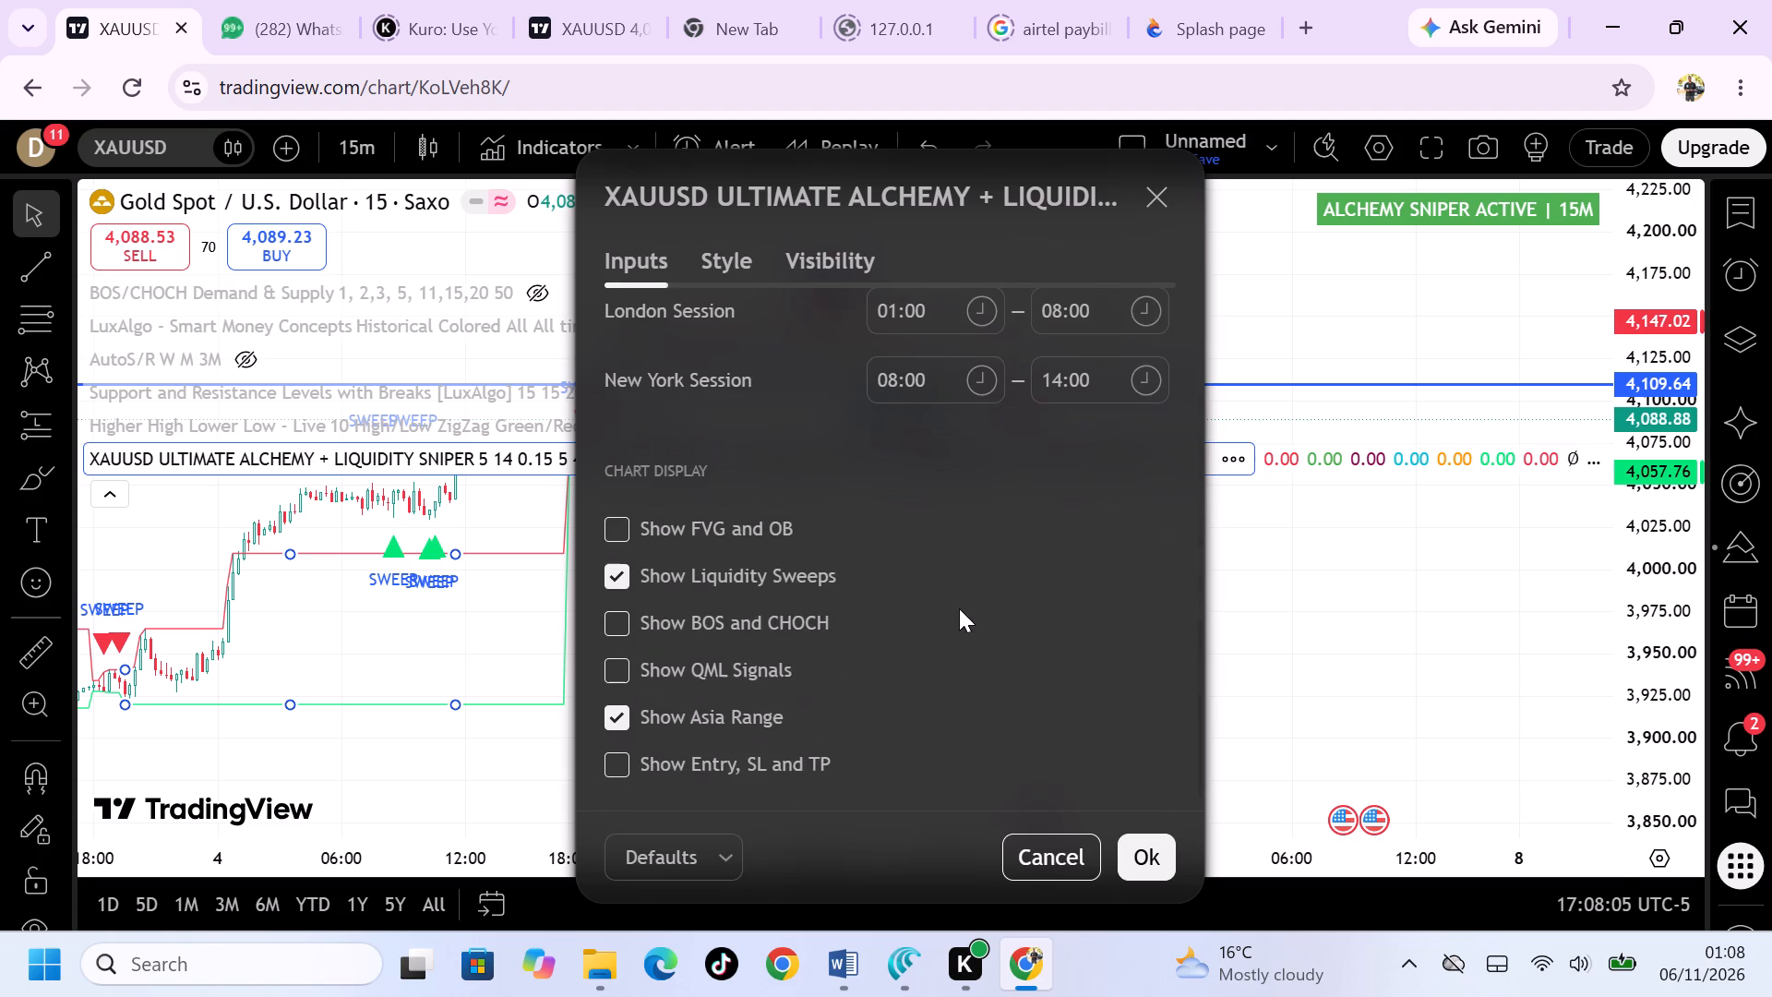
pyautogui.scroll(4, 959, 608)
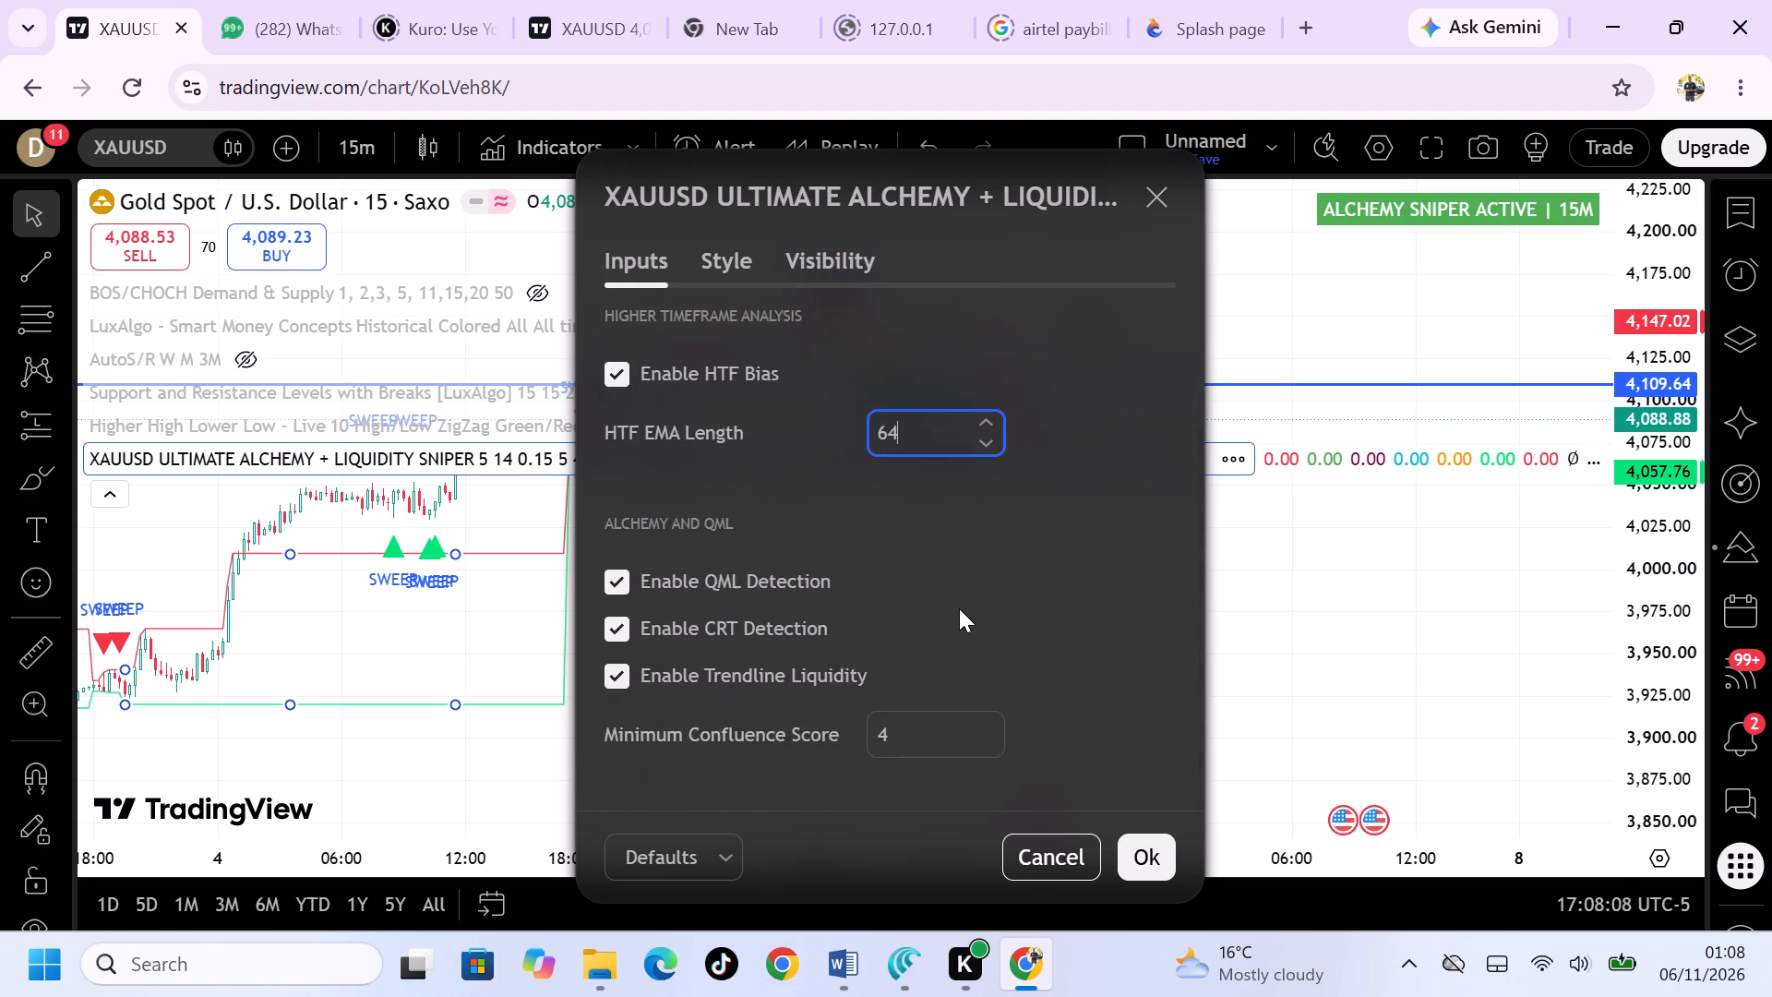
# Set the HTF EMA Length to 52 in the higher timeframe analysis inputs.
pyautogui.scroll(3, 959, 608)
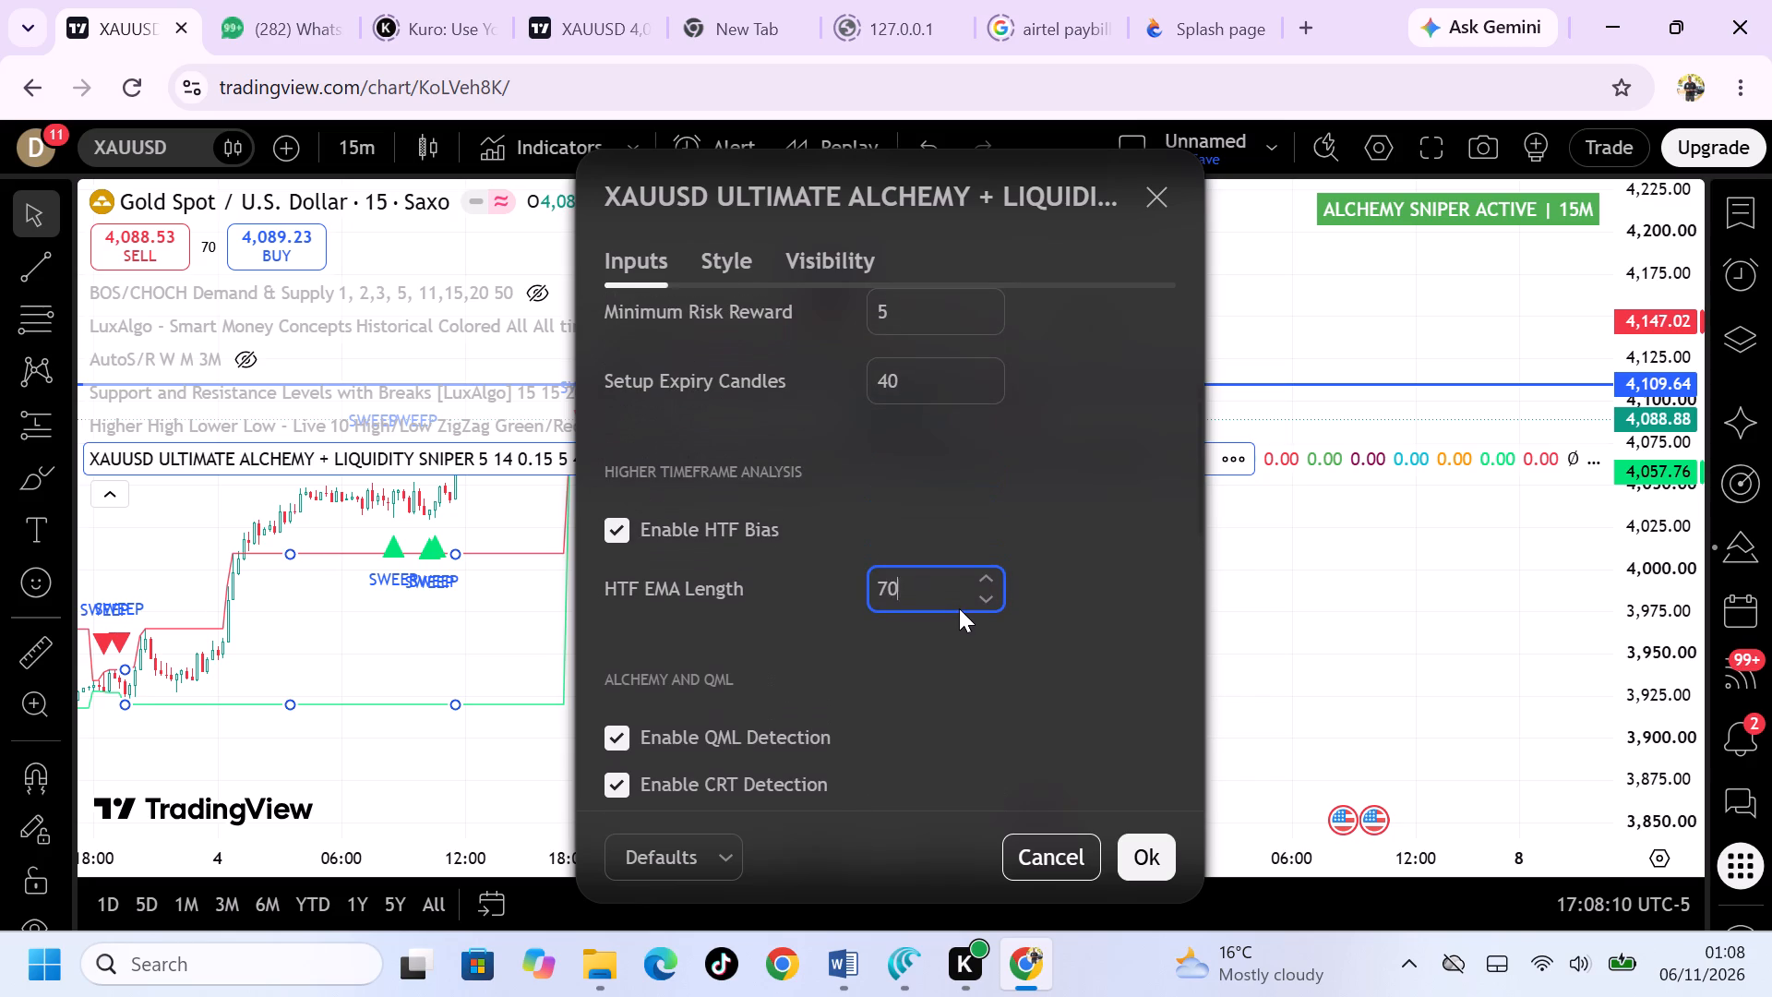
pyautogui.scroll(-3, 959, 608)
pyautogui.scroll(-1, 817, 589)
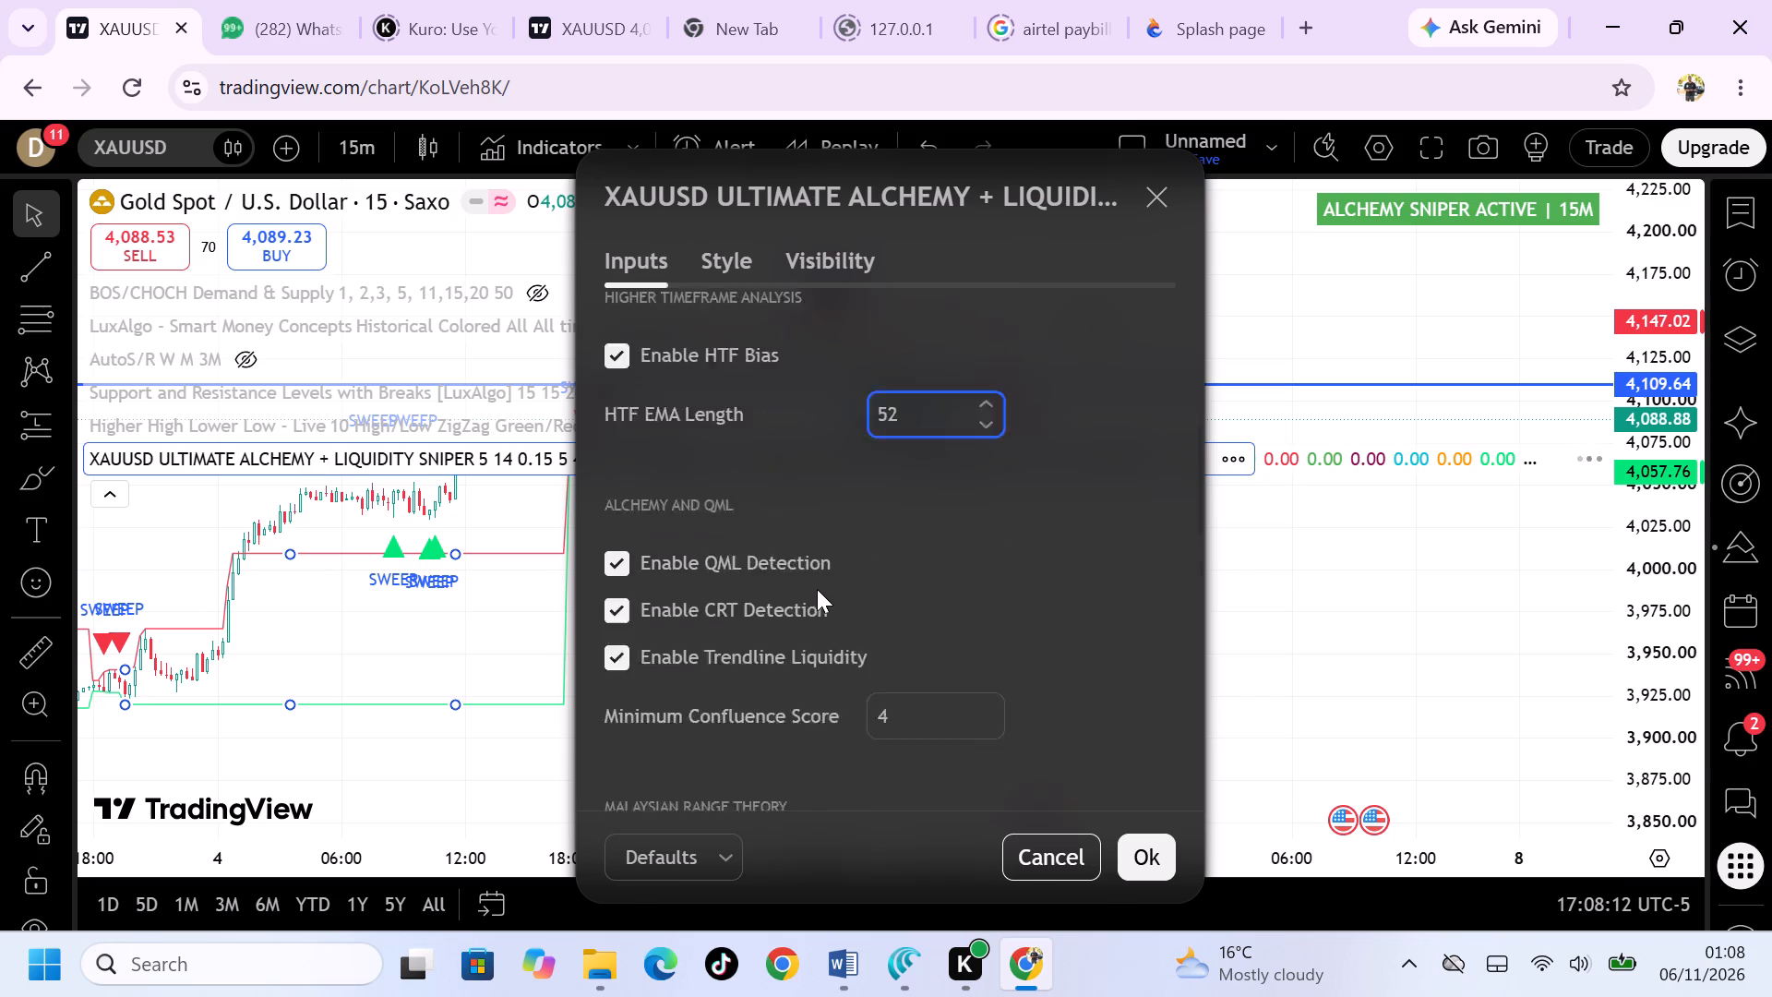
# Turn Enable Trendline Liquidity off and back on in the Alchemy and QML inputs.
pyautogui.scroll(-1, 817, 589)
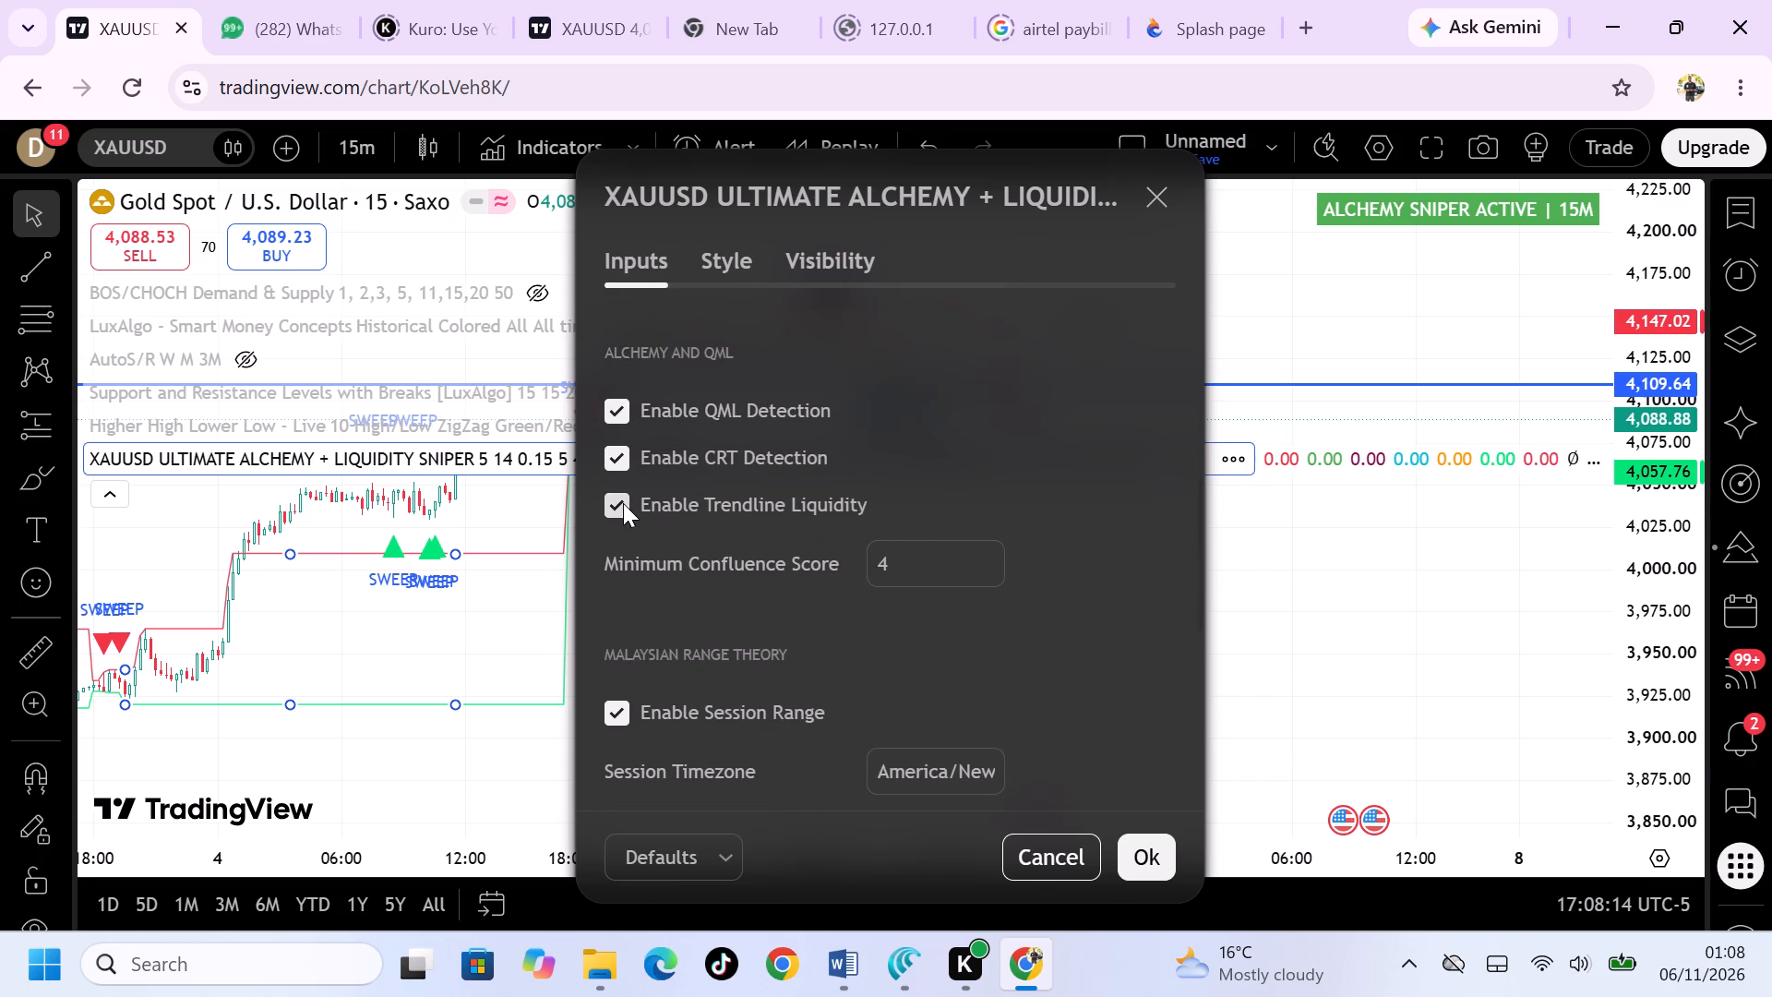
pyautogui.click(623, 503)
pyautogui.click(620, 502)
# Set the Minimum Confluence Score to 1 in the Alchemy and QML inputs.
pyautogui.click(908, 566)
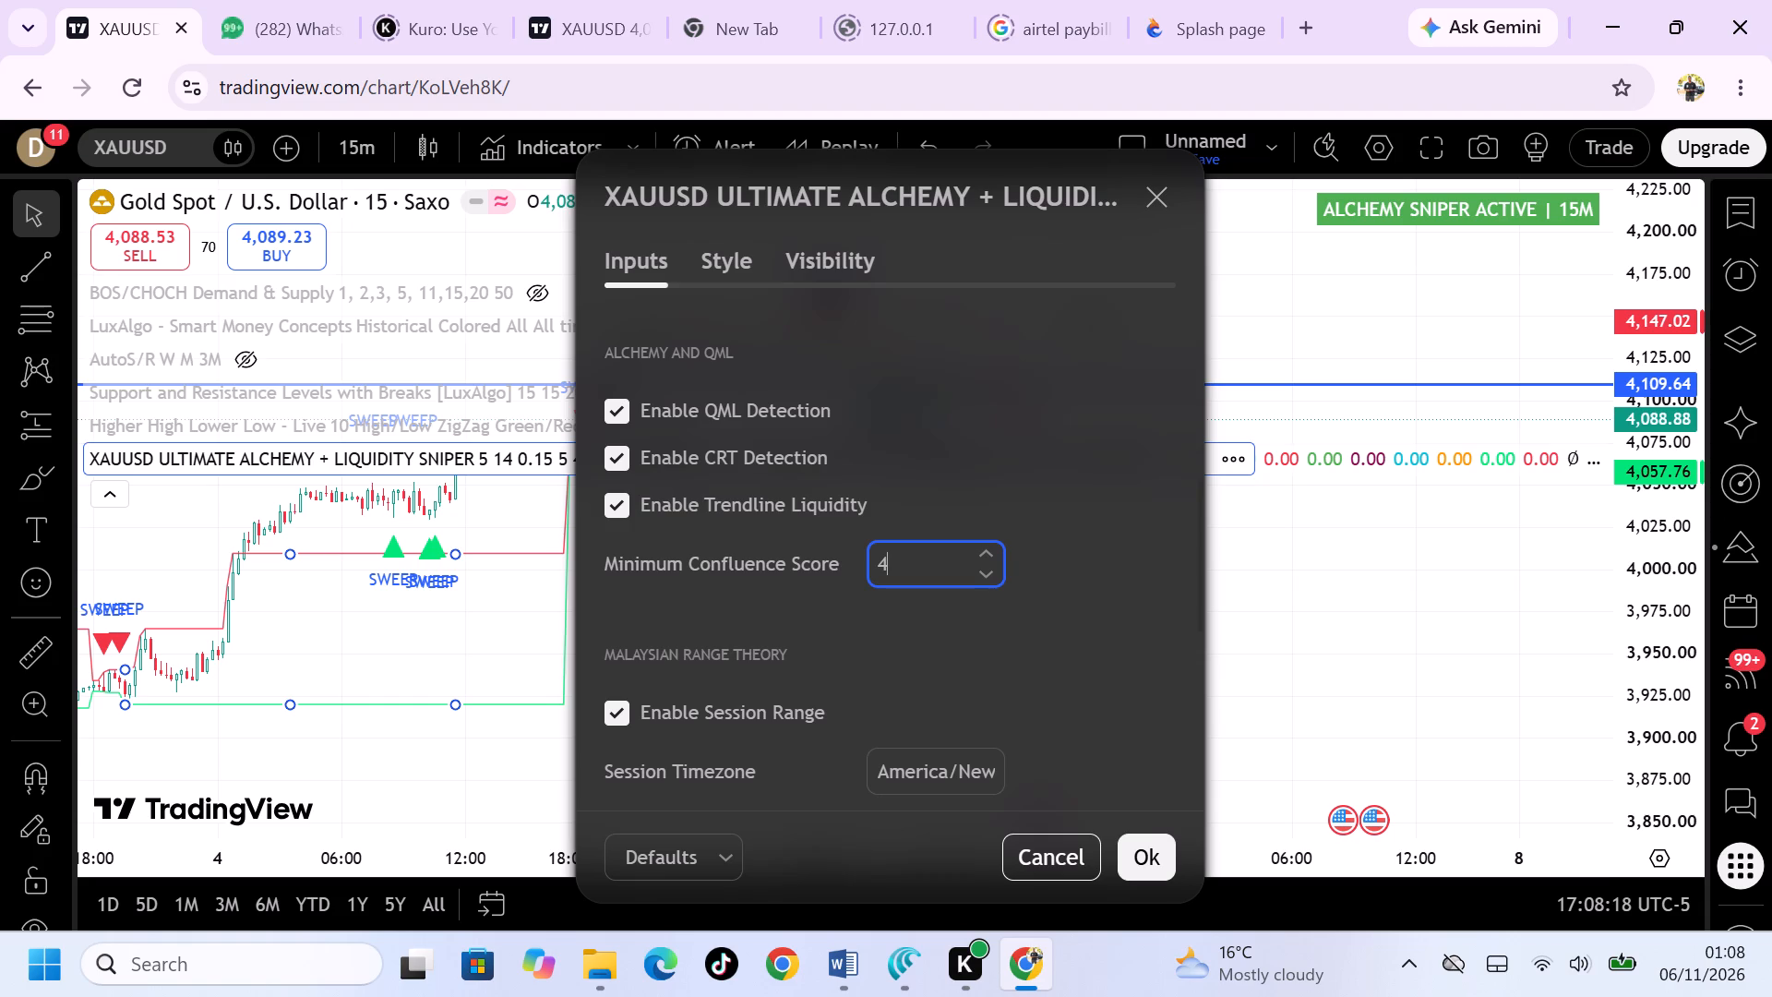
pyautogui.tripleClick(983, 577)
pyautogui.tripleClick(983, 577)
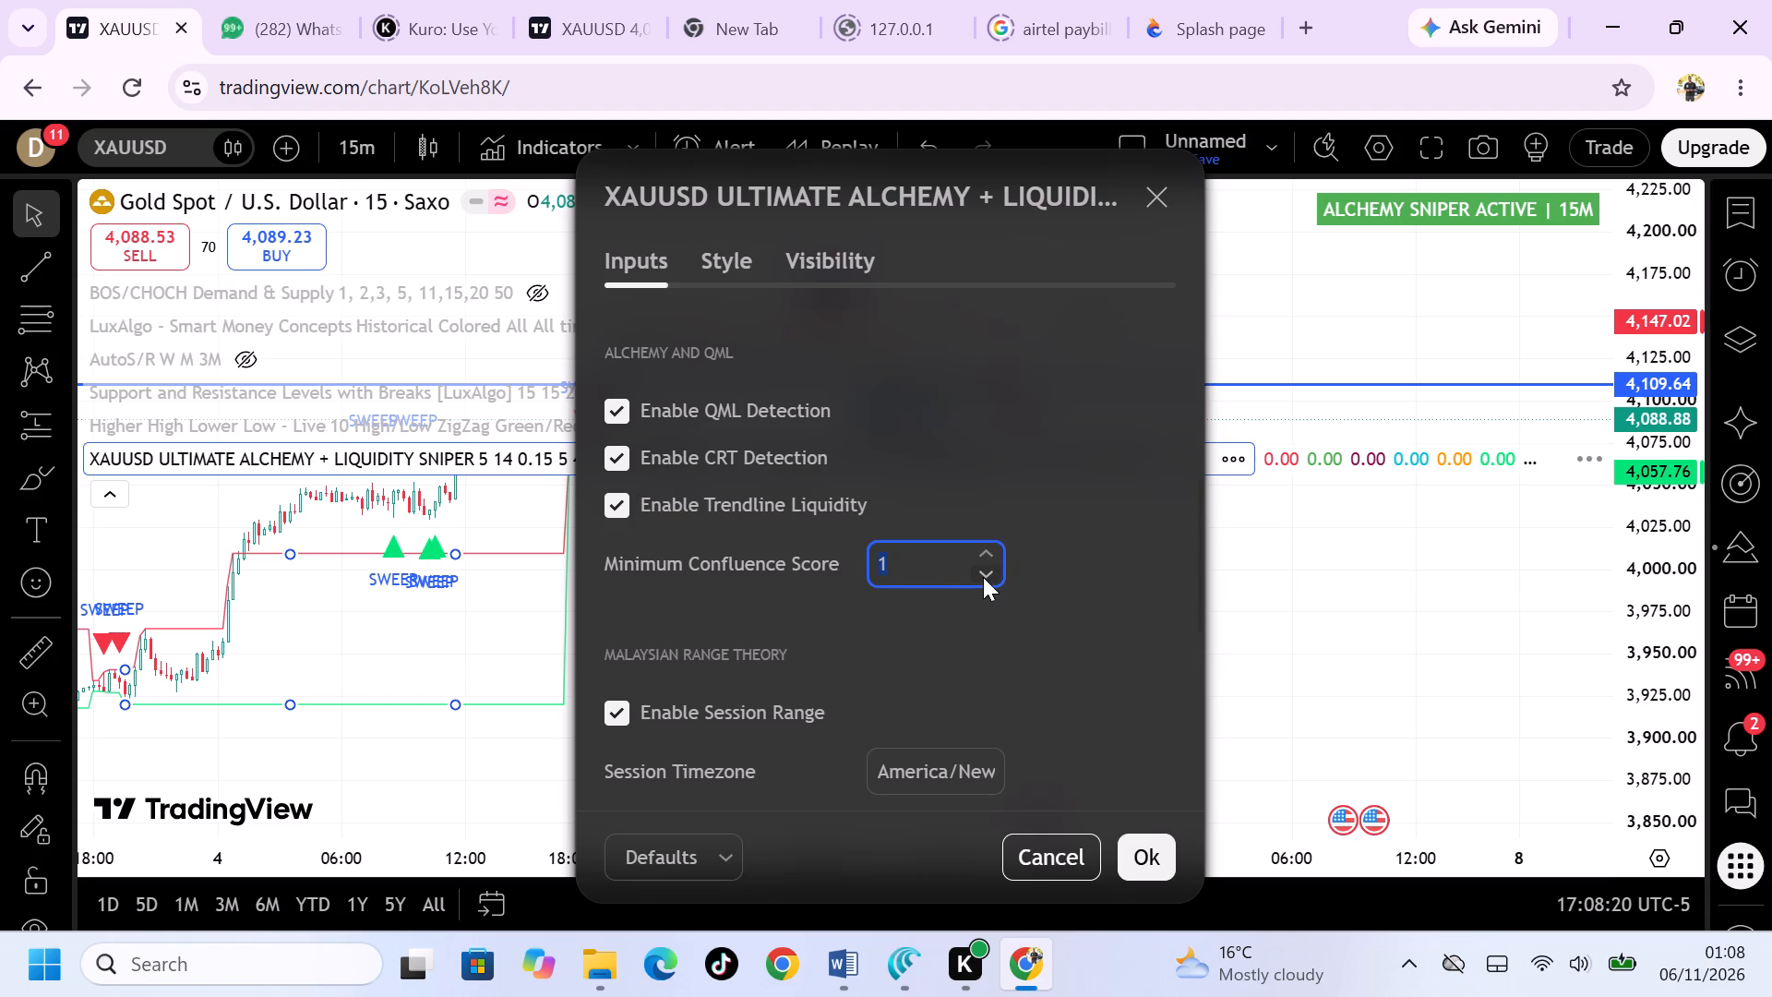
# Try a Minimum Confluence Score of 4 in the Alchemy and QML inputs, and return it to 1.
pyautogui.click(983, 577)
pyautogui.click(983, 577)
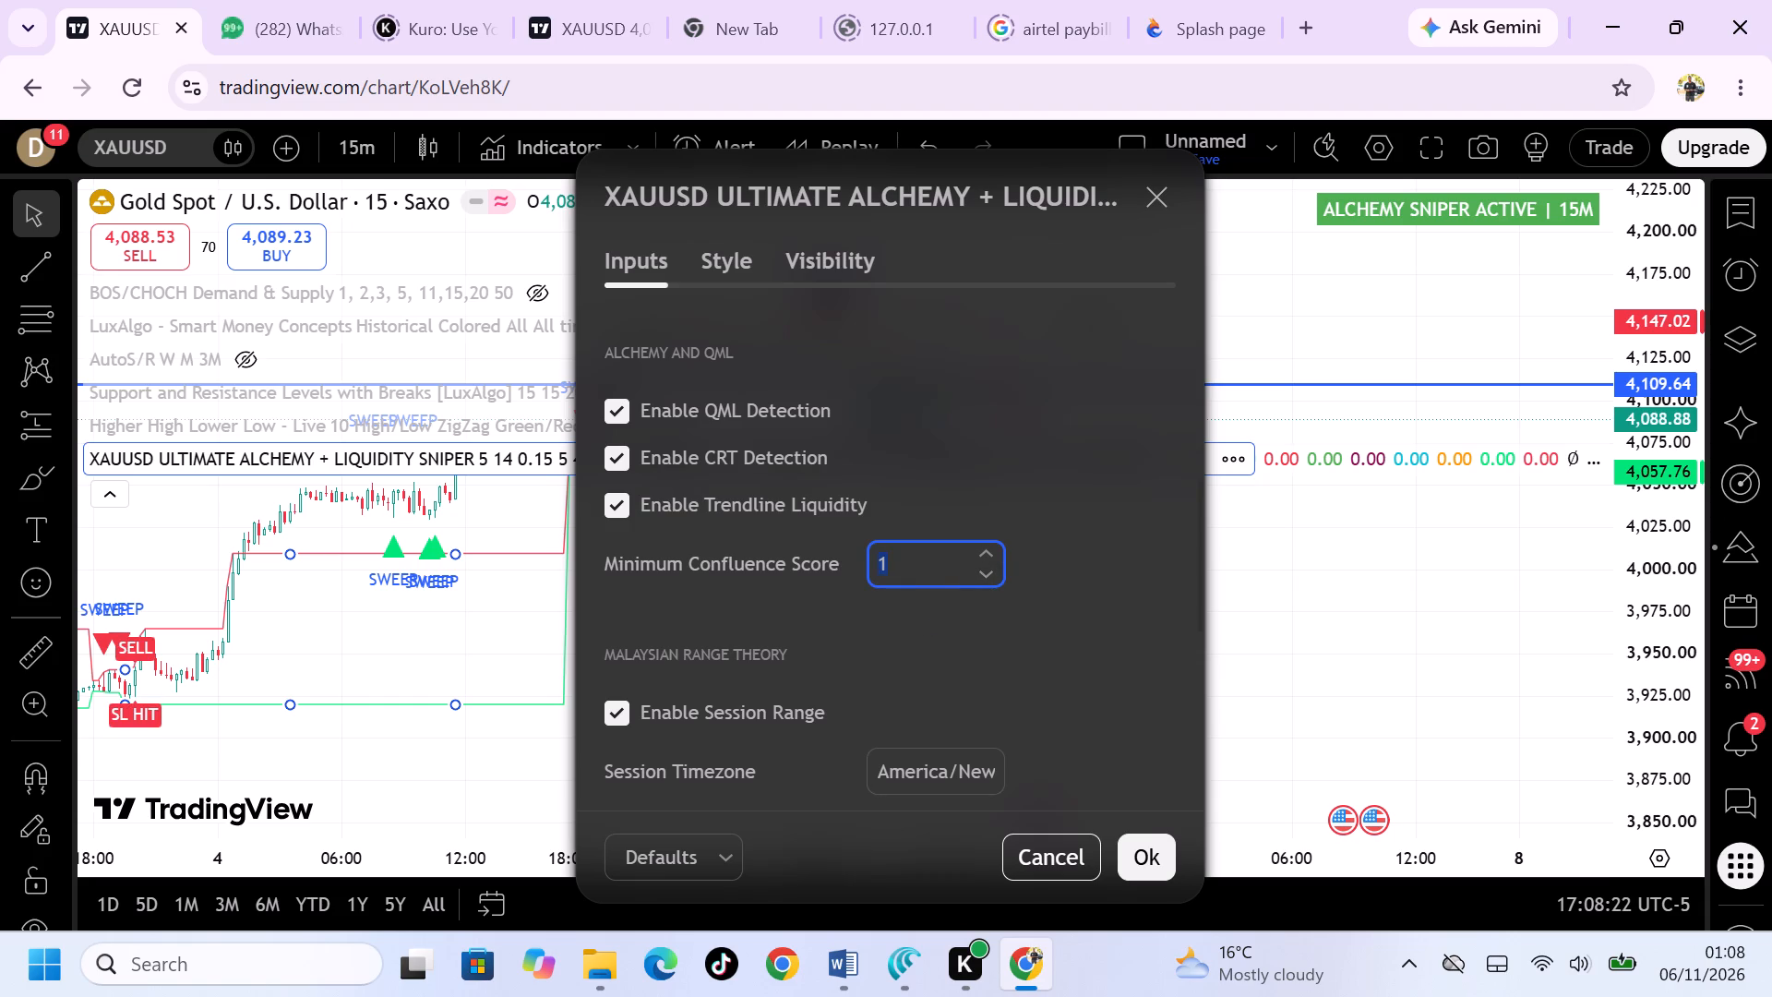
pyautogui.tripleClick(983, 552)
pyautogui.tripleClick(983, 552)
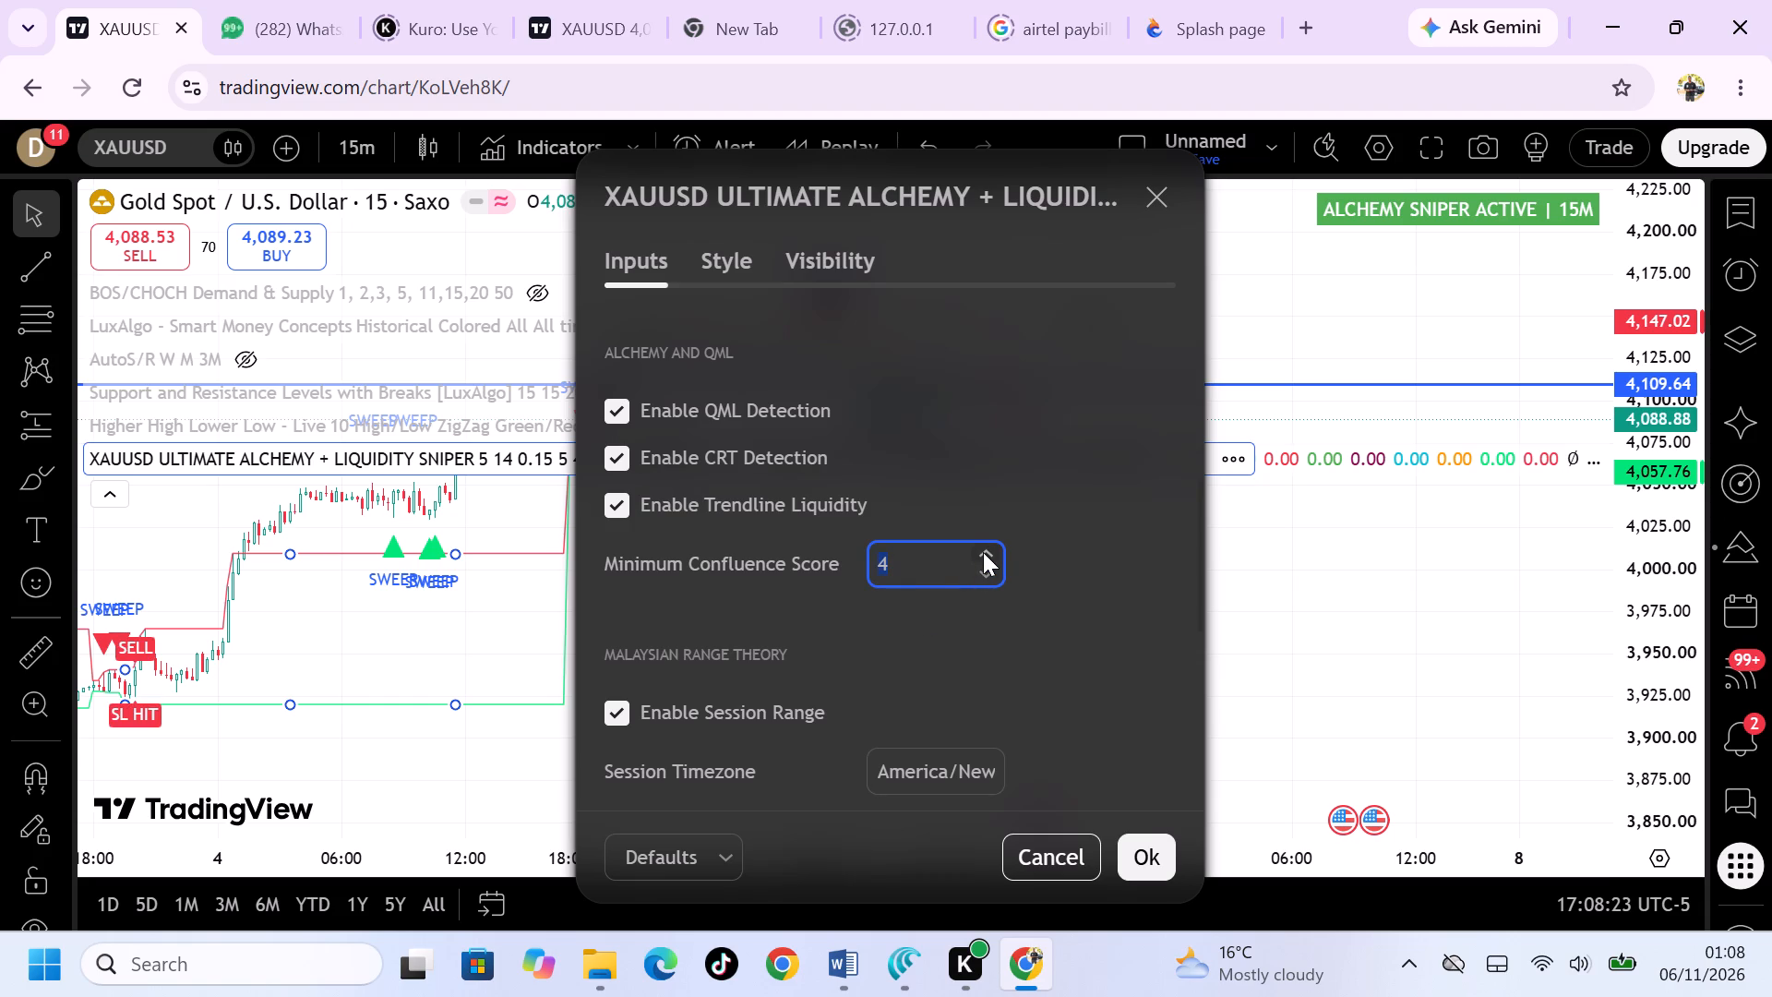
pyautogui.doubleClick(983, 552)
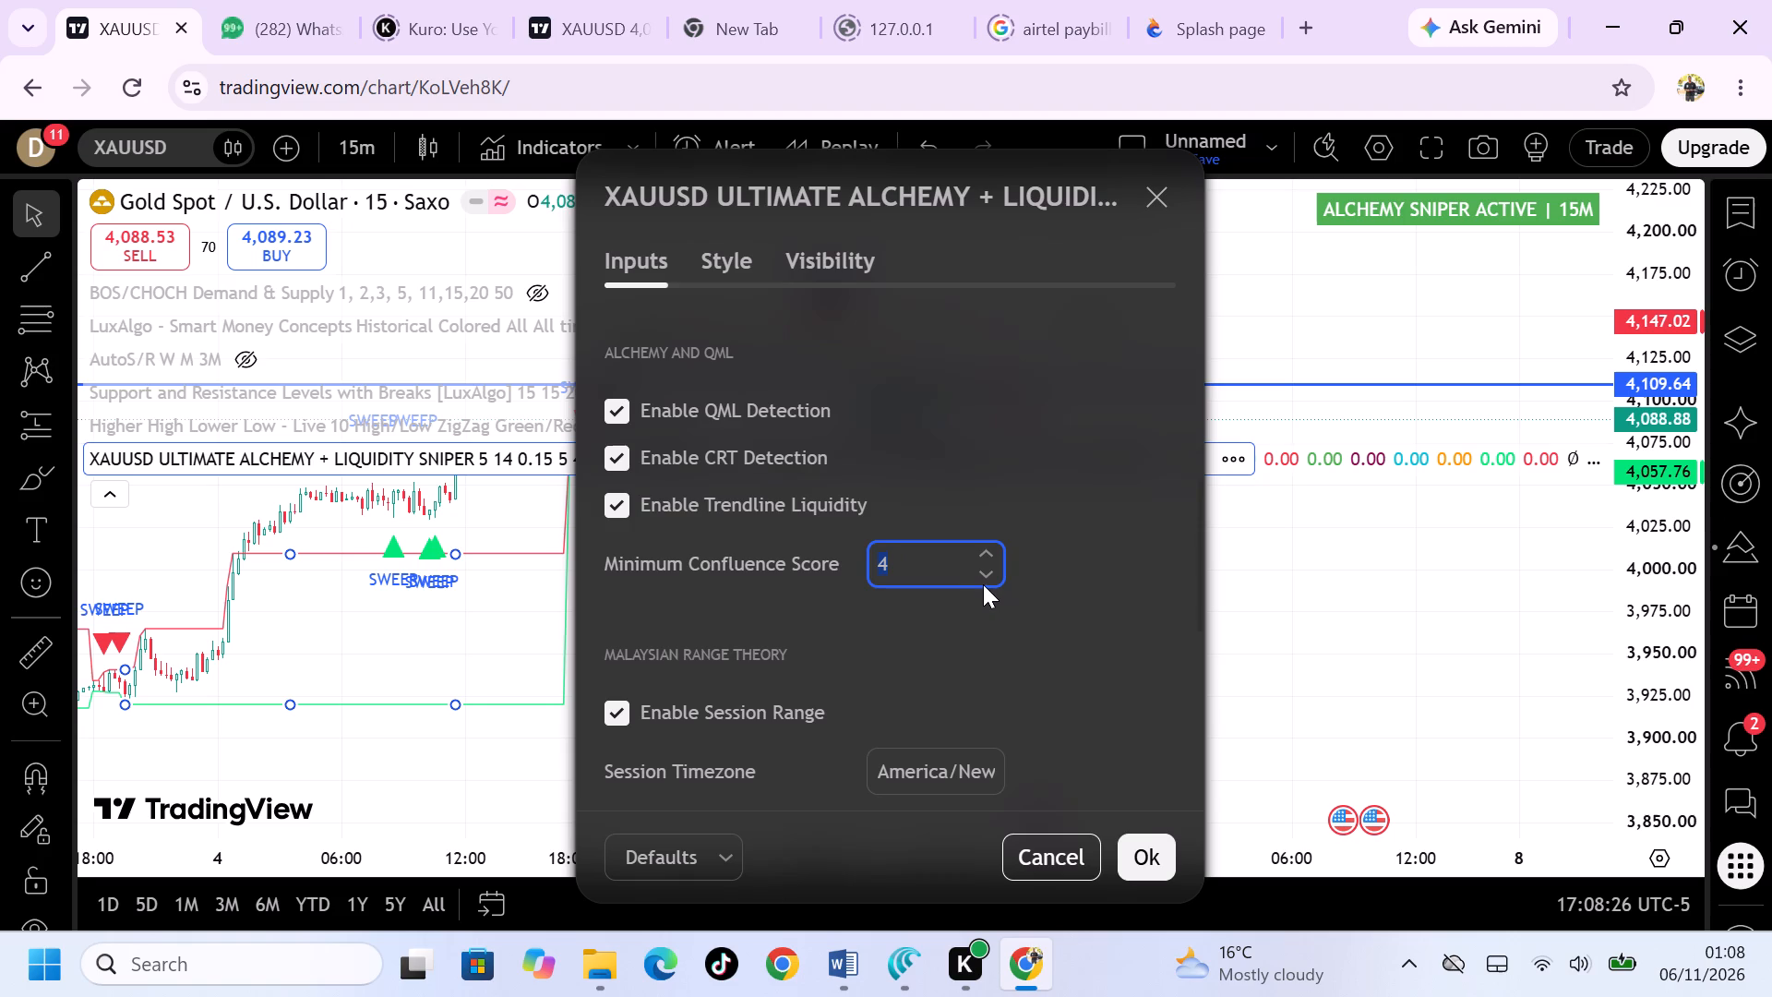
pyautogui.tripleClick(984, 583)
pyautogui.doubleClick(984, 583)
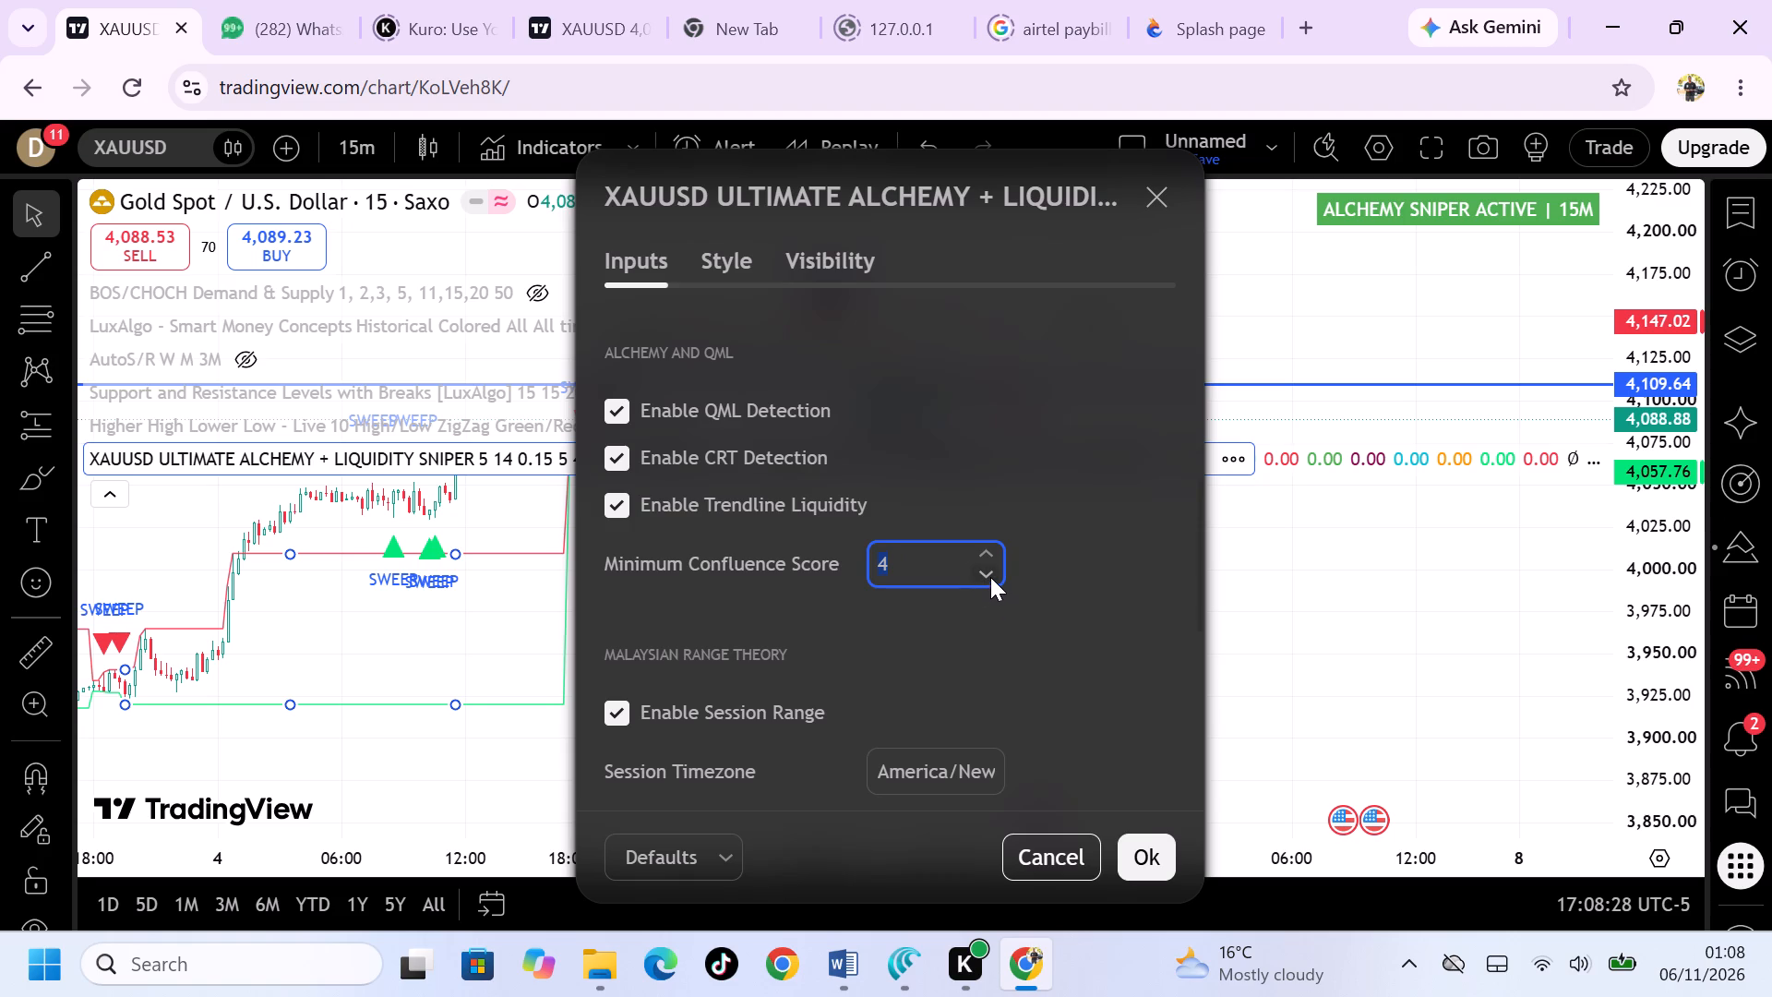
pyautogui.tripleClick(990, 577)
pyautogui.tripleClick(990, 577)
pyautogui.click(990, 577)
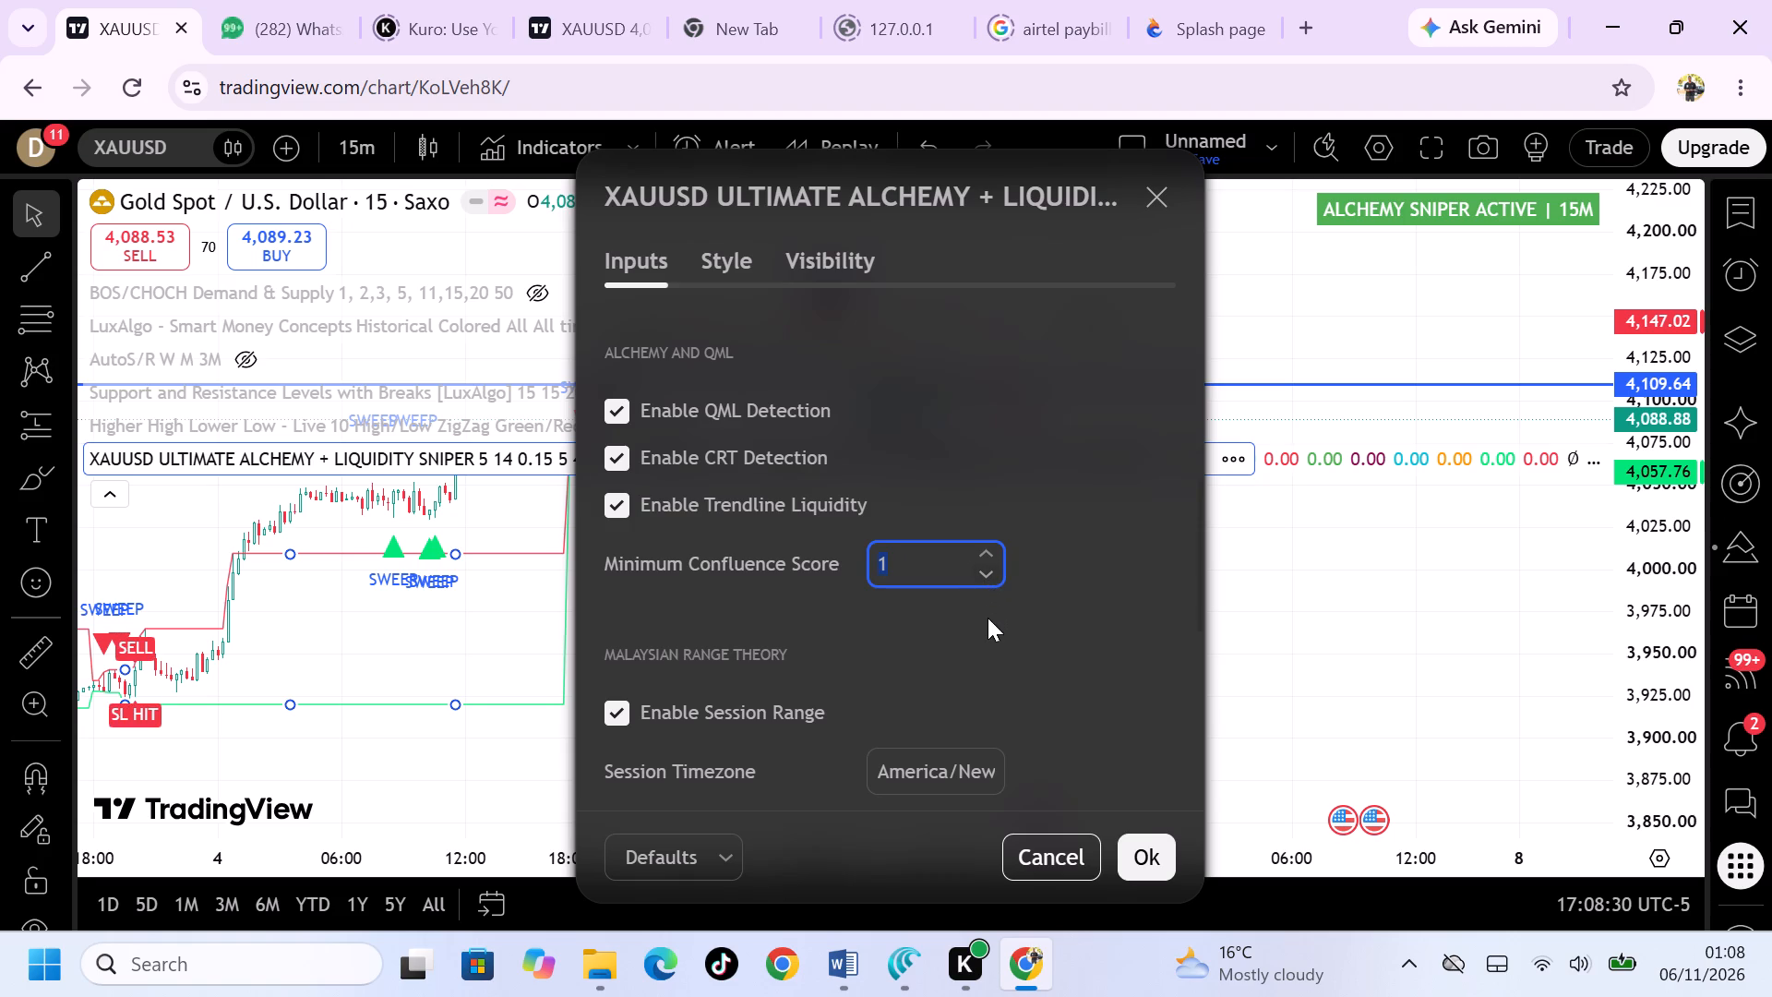
# Hide Liquidity Sweeps and Asia Range, show Entry, SL and TP in the chart display inputs, and apply the indicator settings.
pyautogui.scroll(-3, 988, 618)
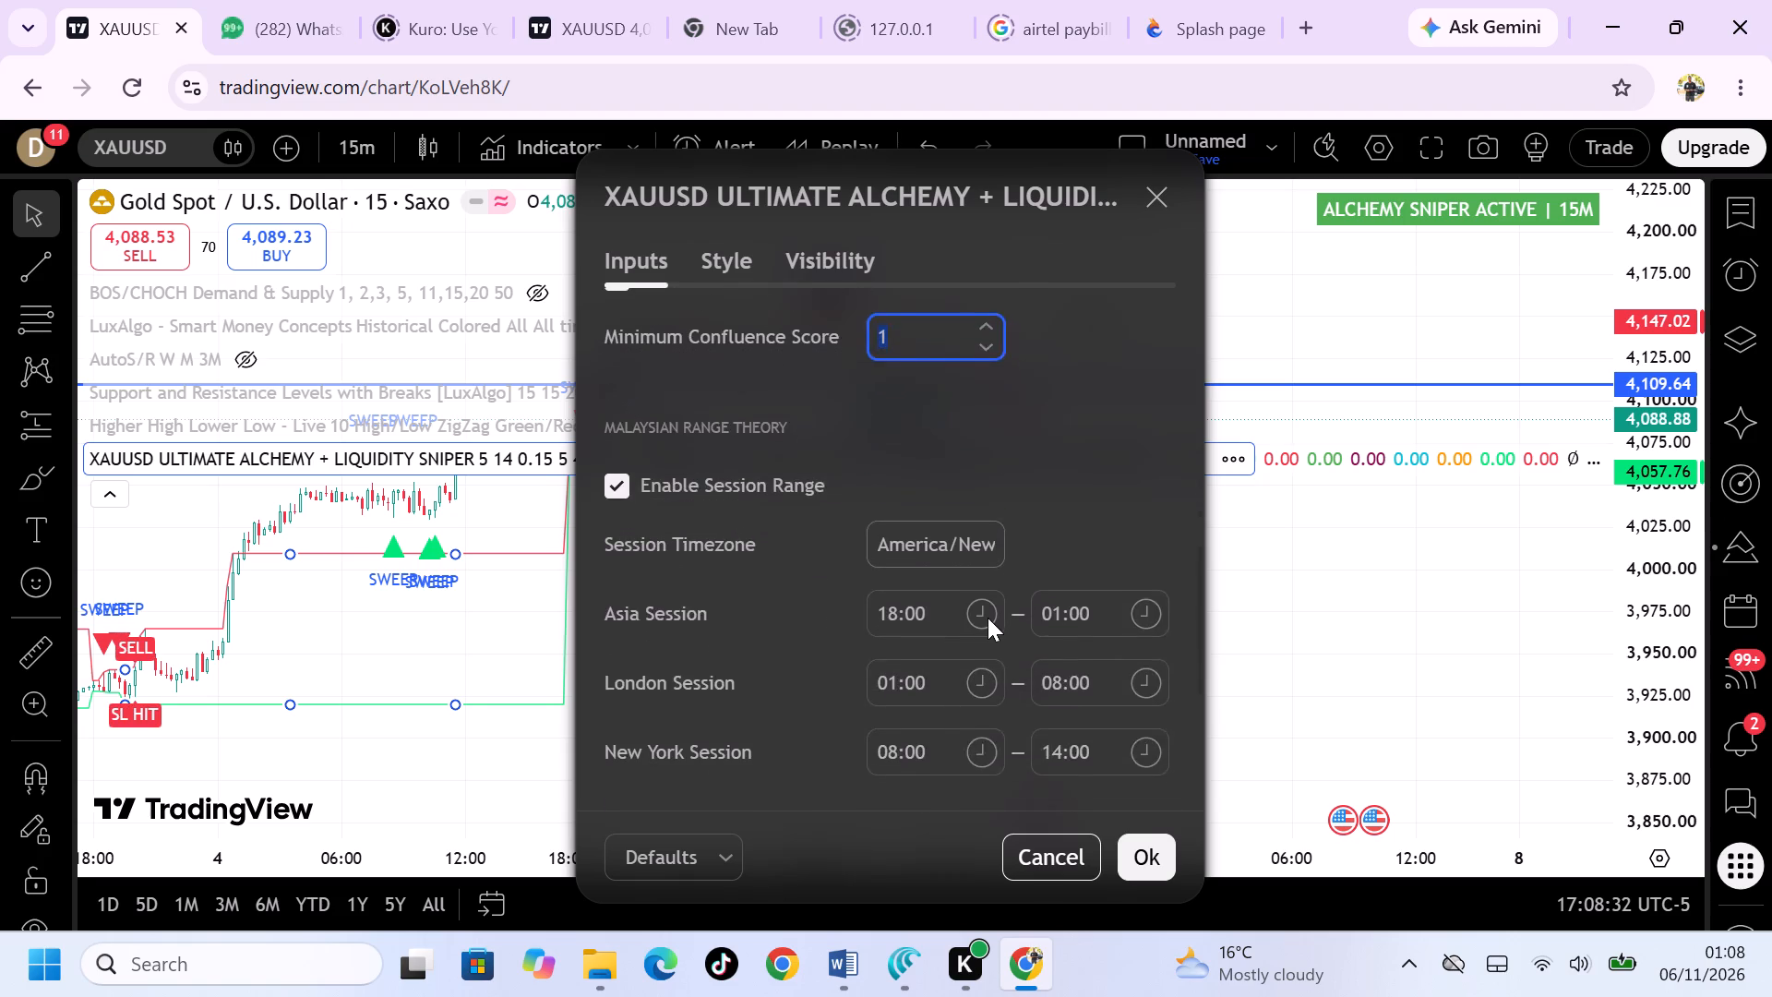
pyautogui.scroll(-2, 988, 618)
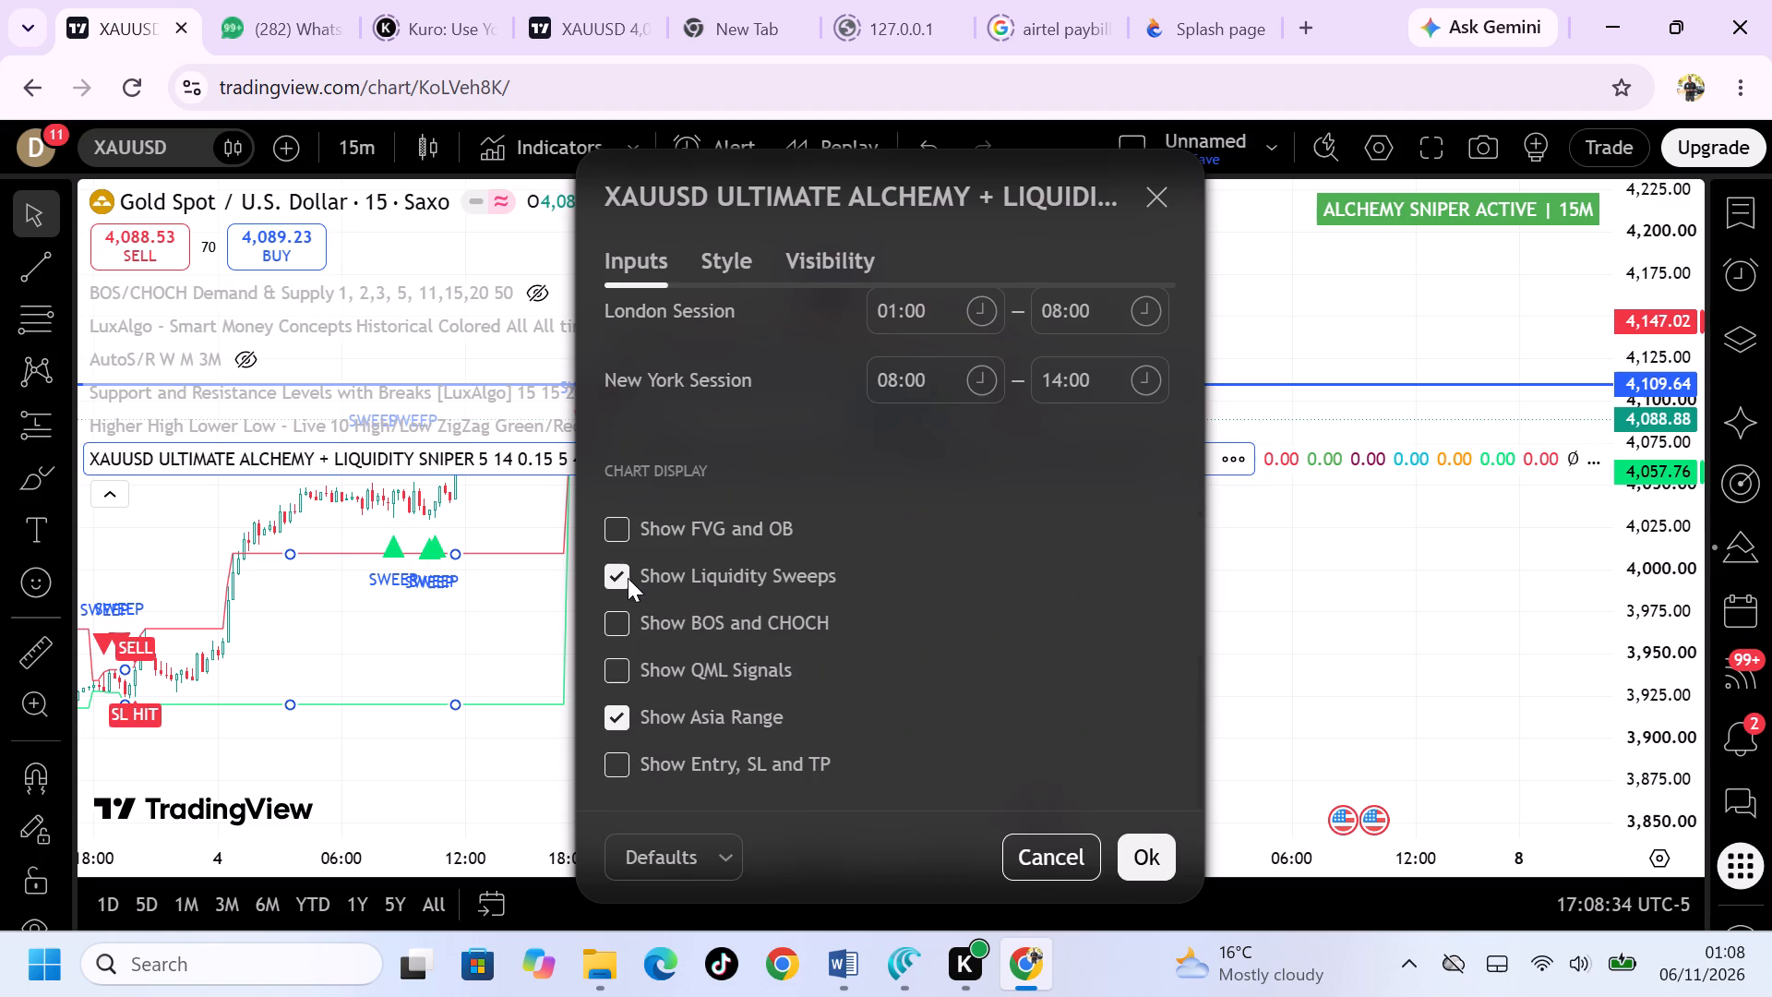
pyautogui.click(620, 575)
pyautogui.click(617, 716)
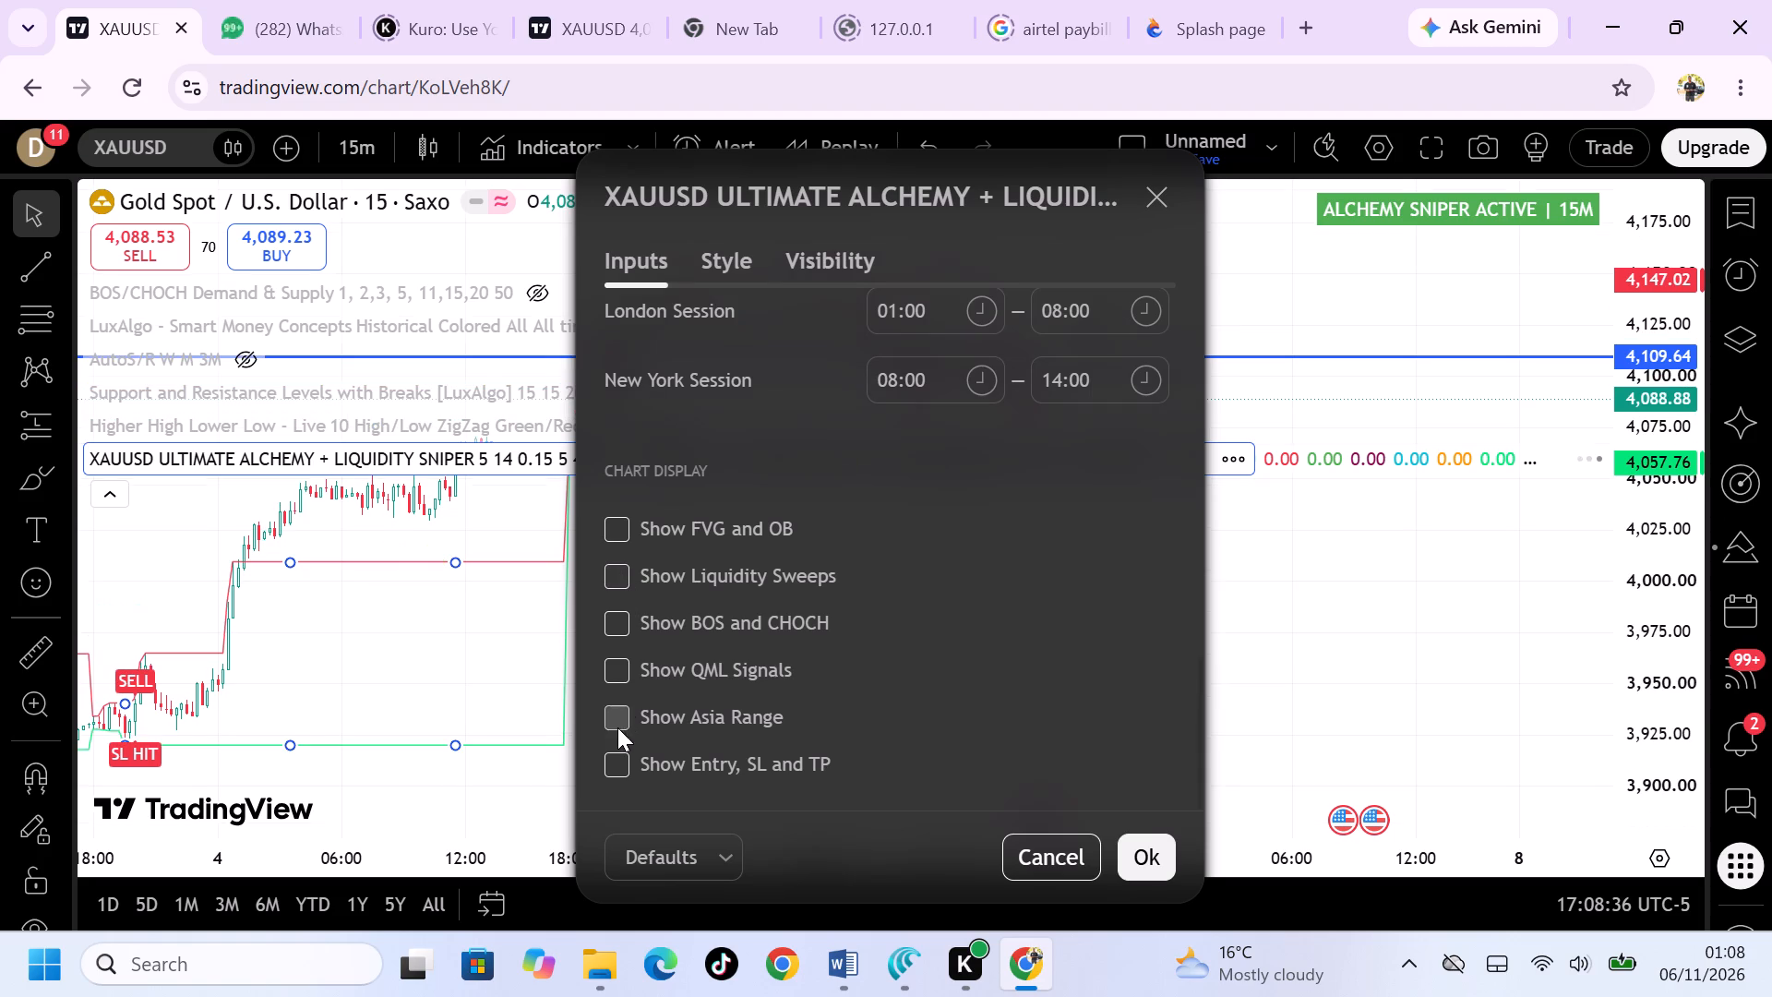
pyautogui.click(617, 754)
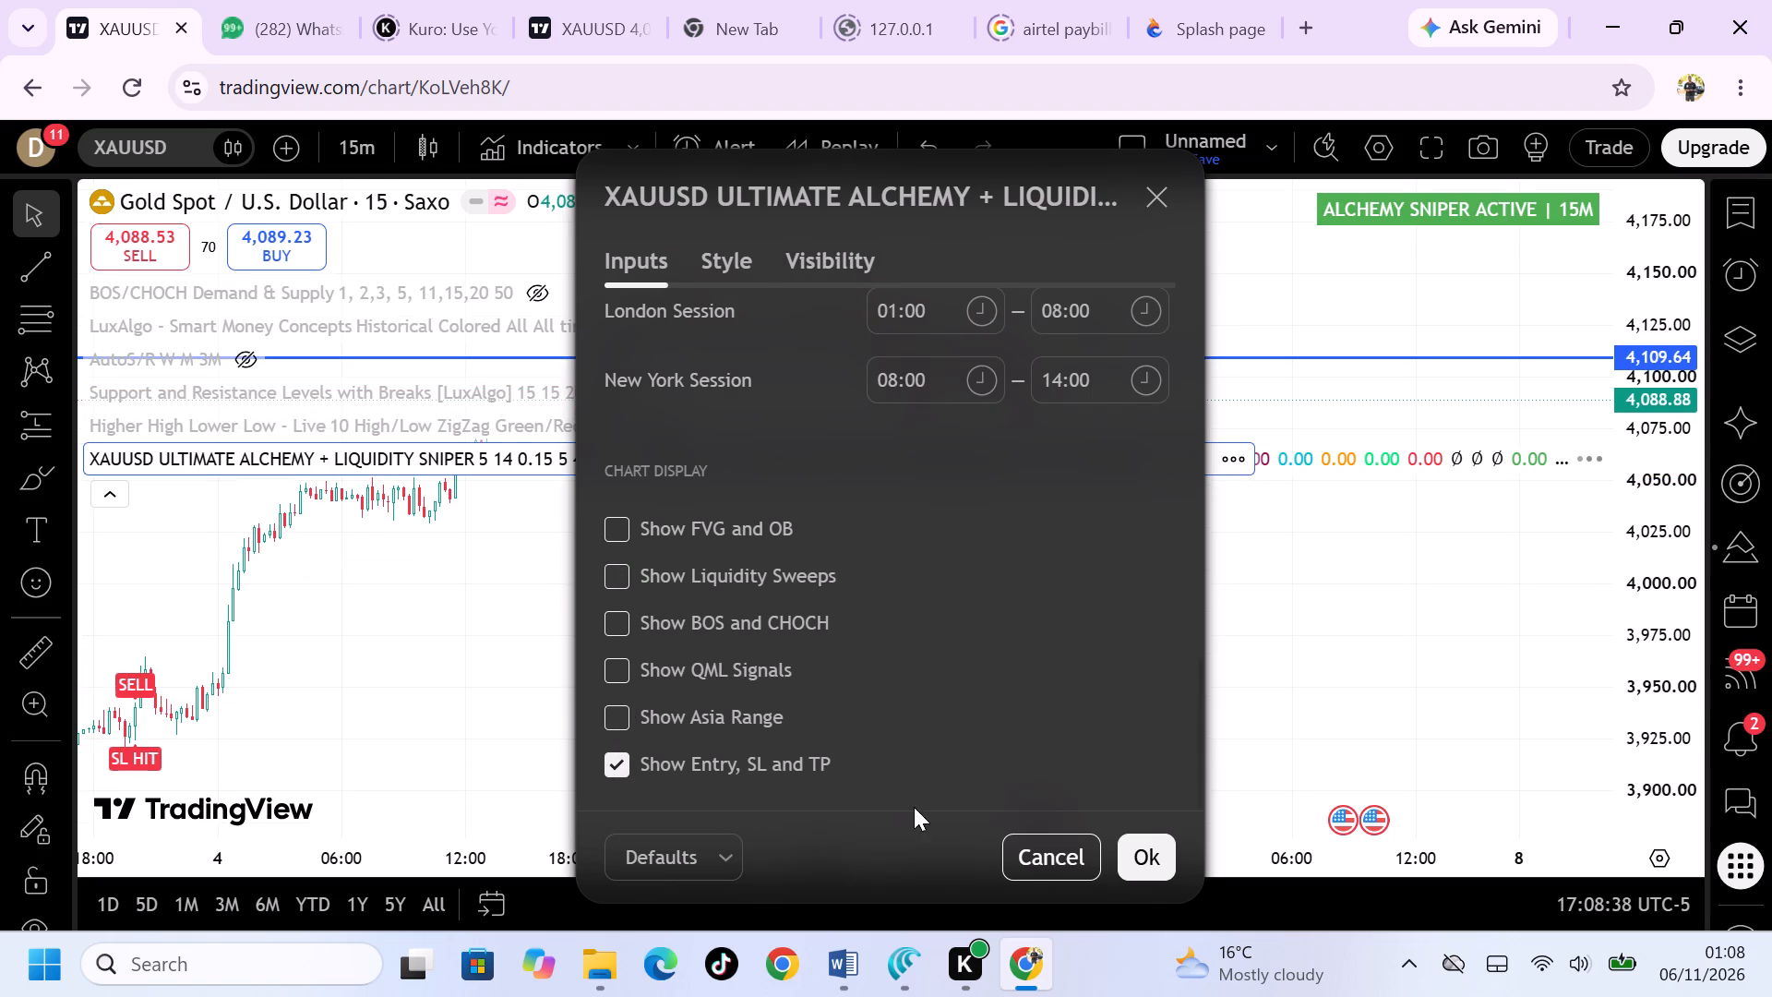
pyautogui.click(1144, 847)
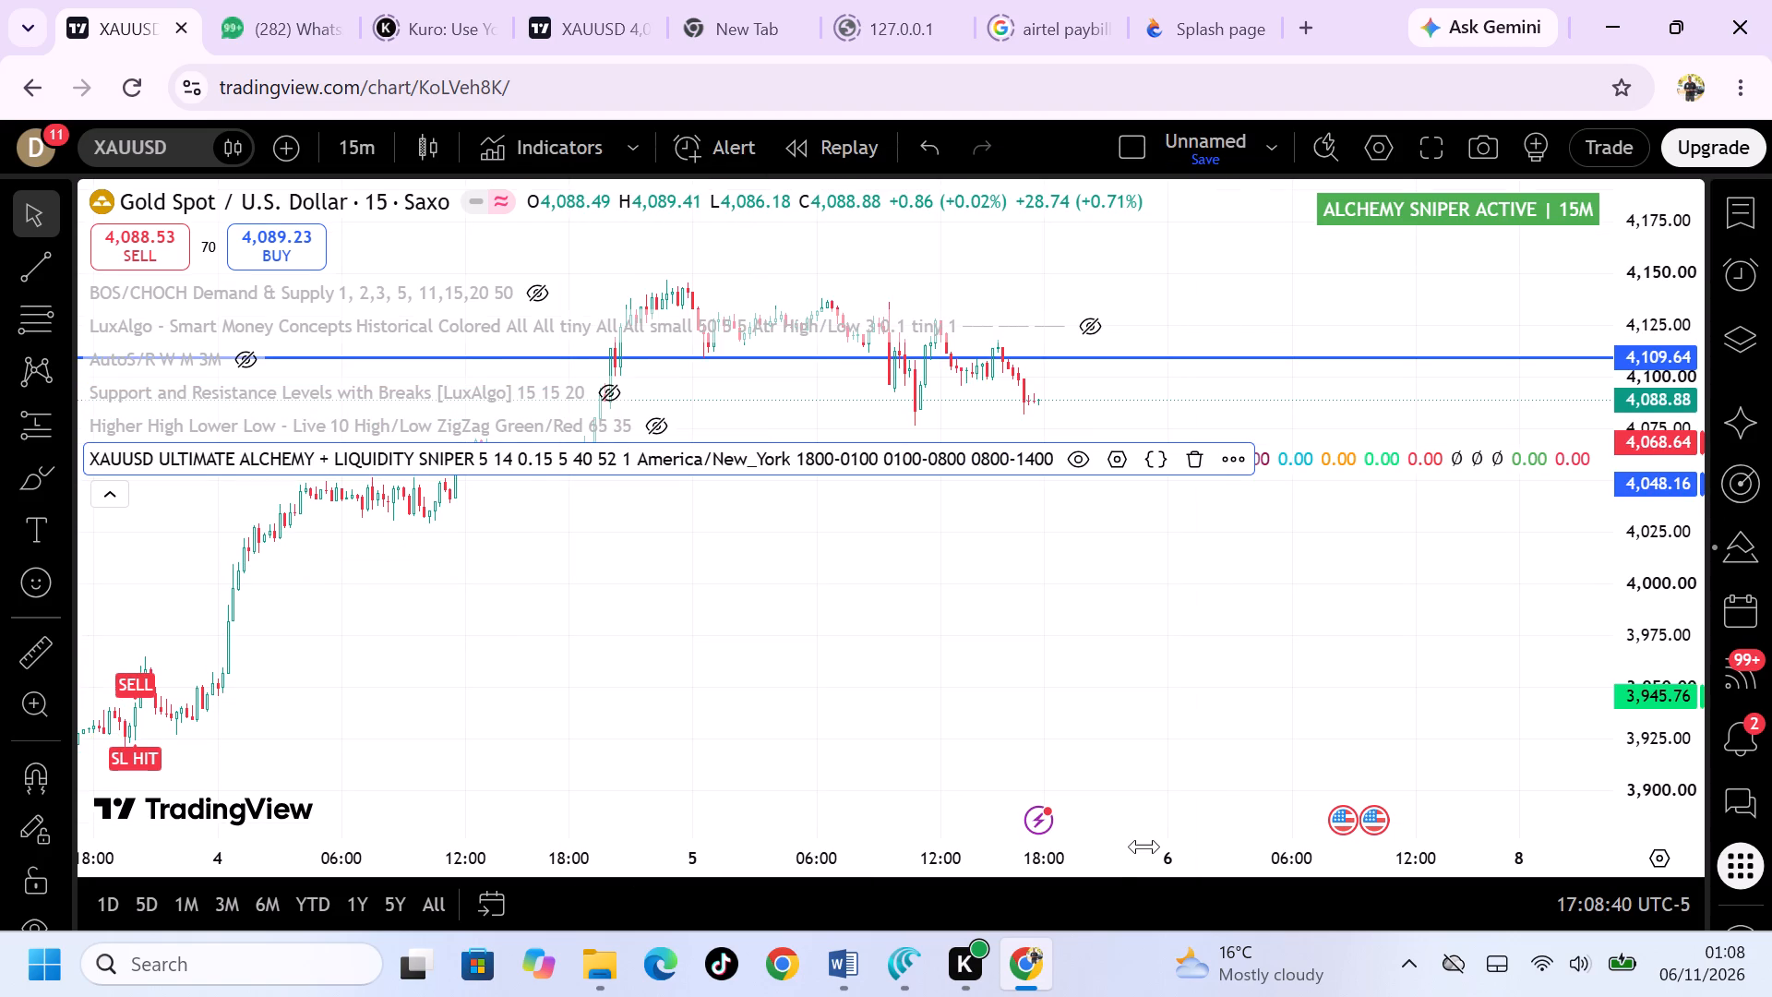
# Collapse the indicator legend on the XAUUSD chart.
pyautogui.click(102, 492)
# Examine the indicator's past trade signals and their entry, SL and TP levels back to late October on the 15-minute chart.
pyautogui.hscroll(3, 384, 487)
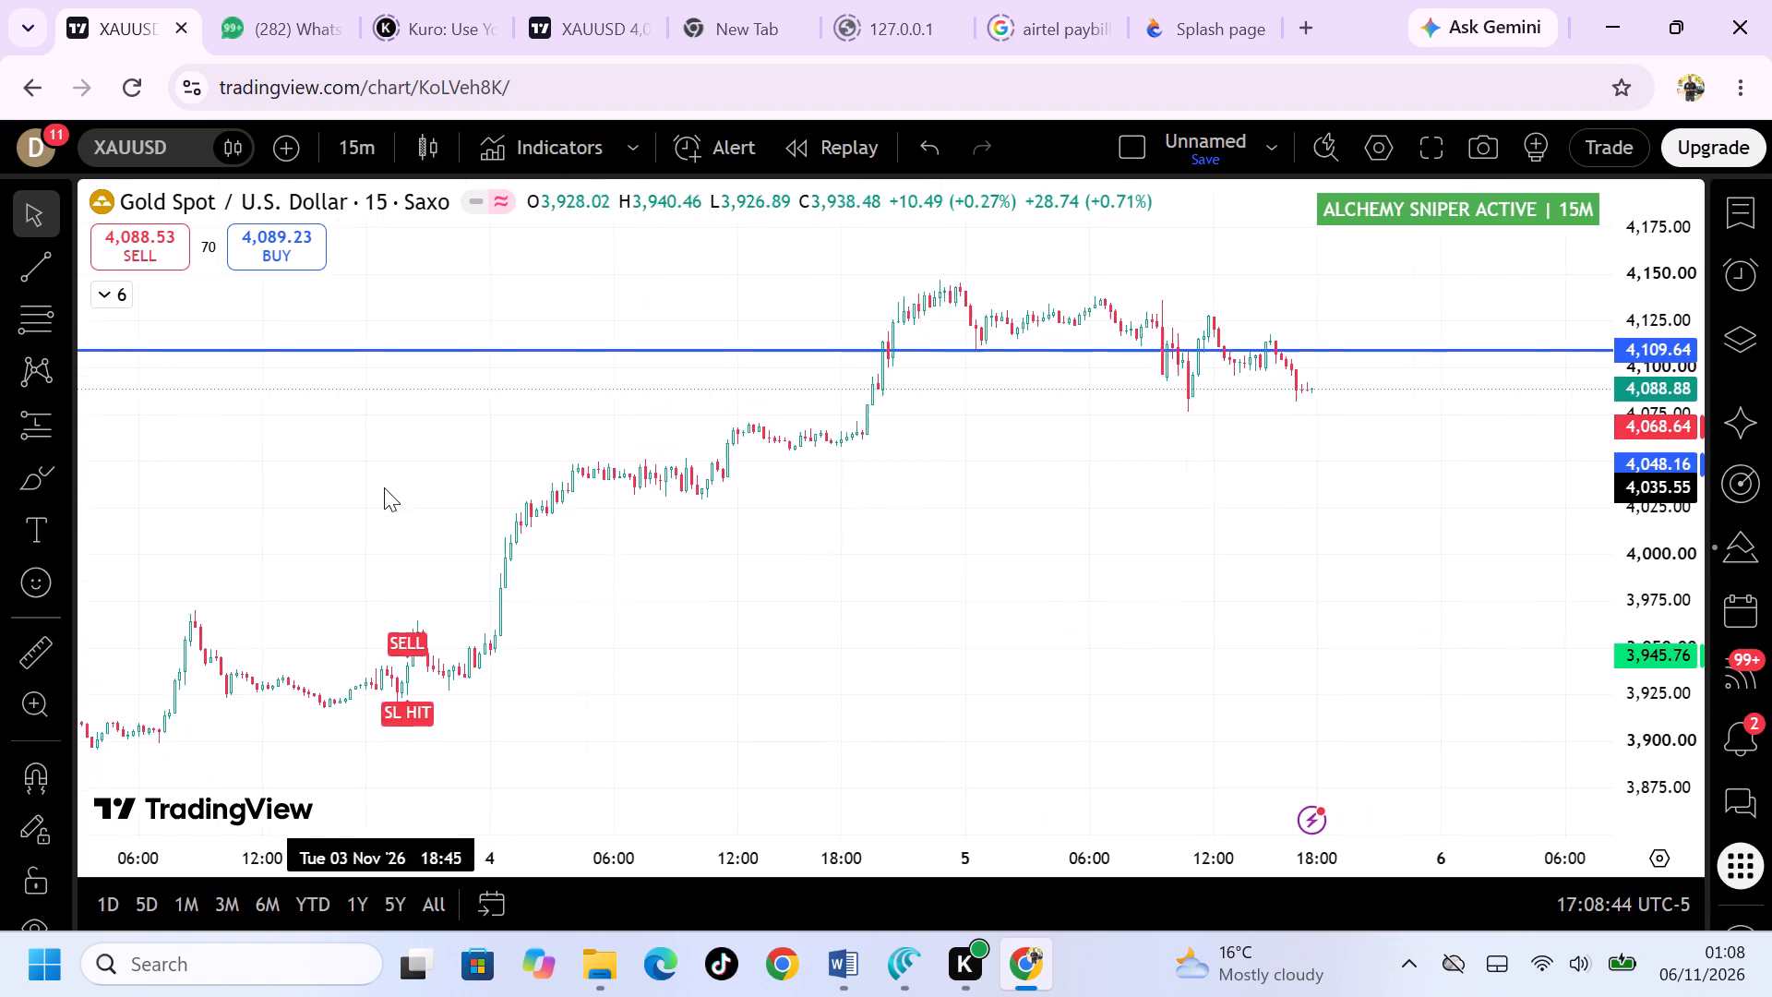
pyautogui.hscroll(6, 384, 487)
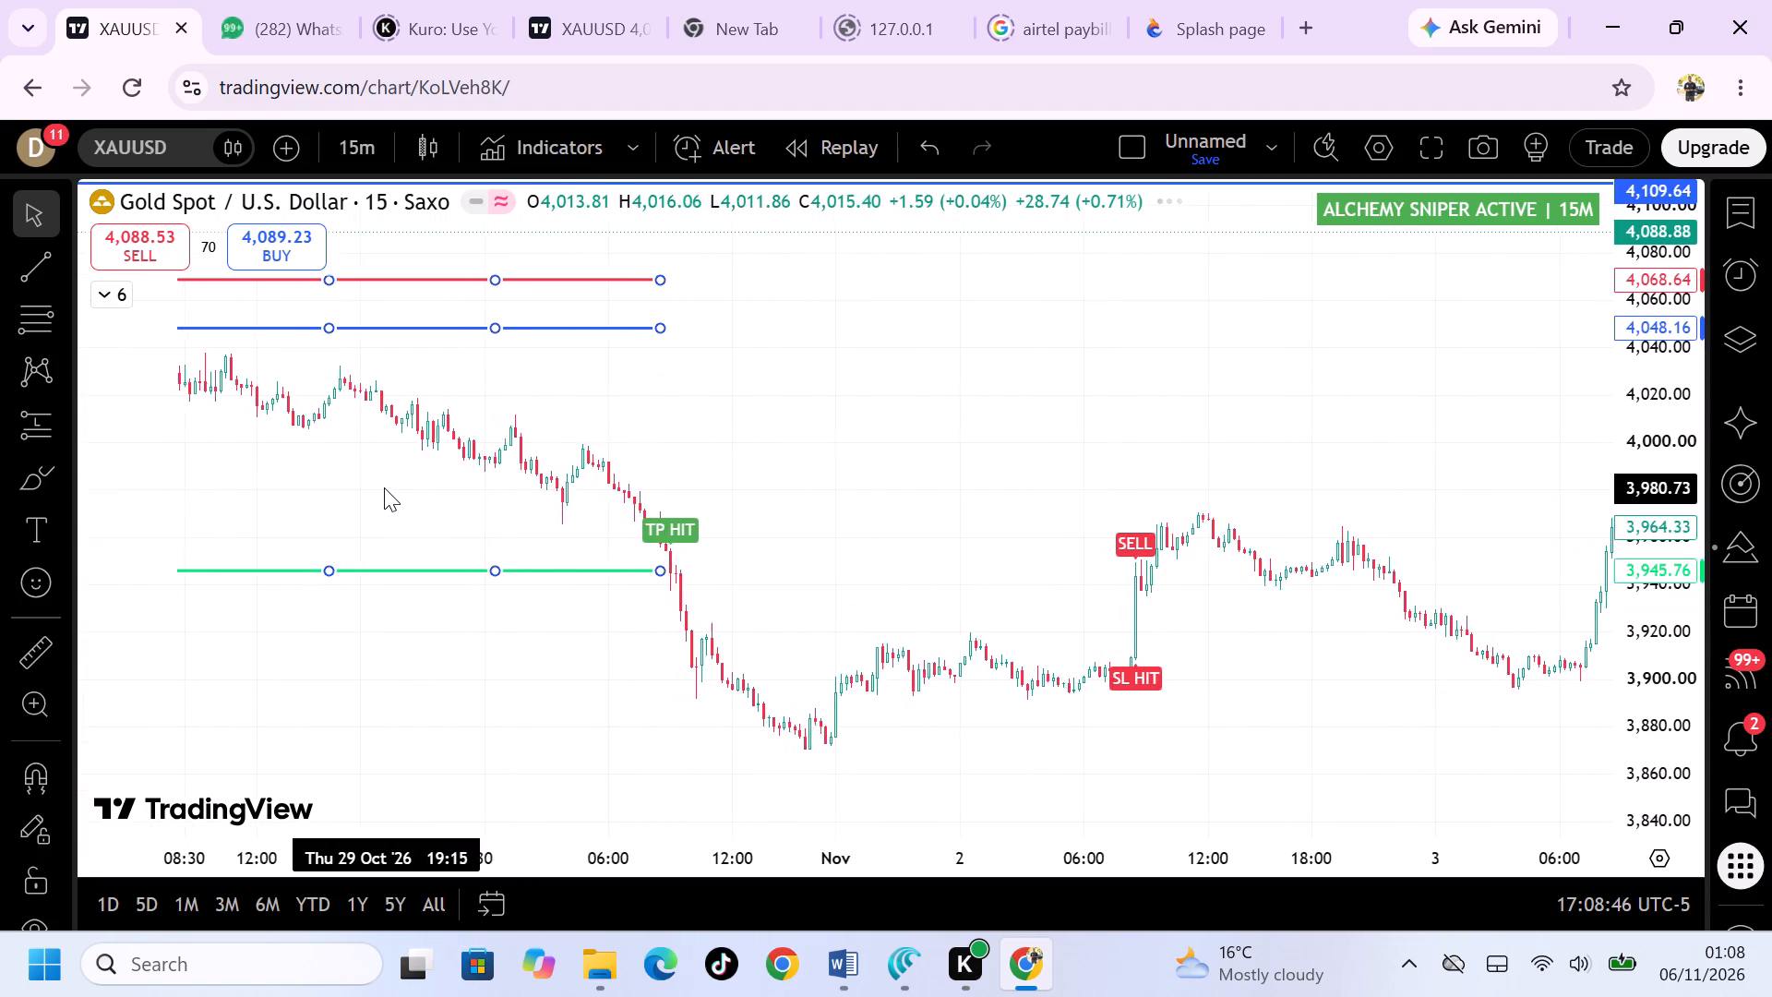
pyautogui.hscroll(2, 384, 487)
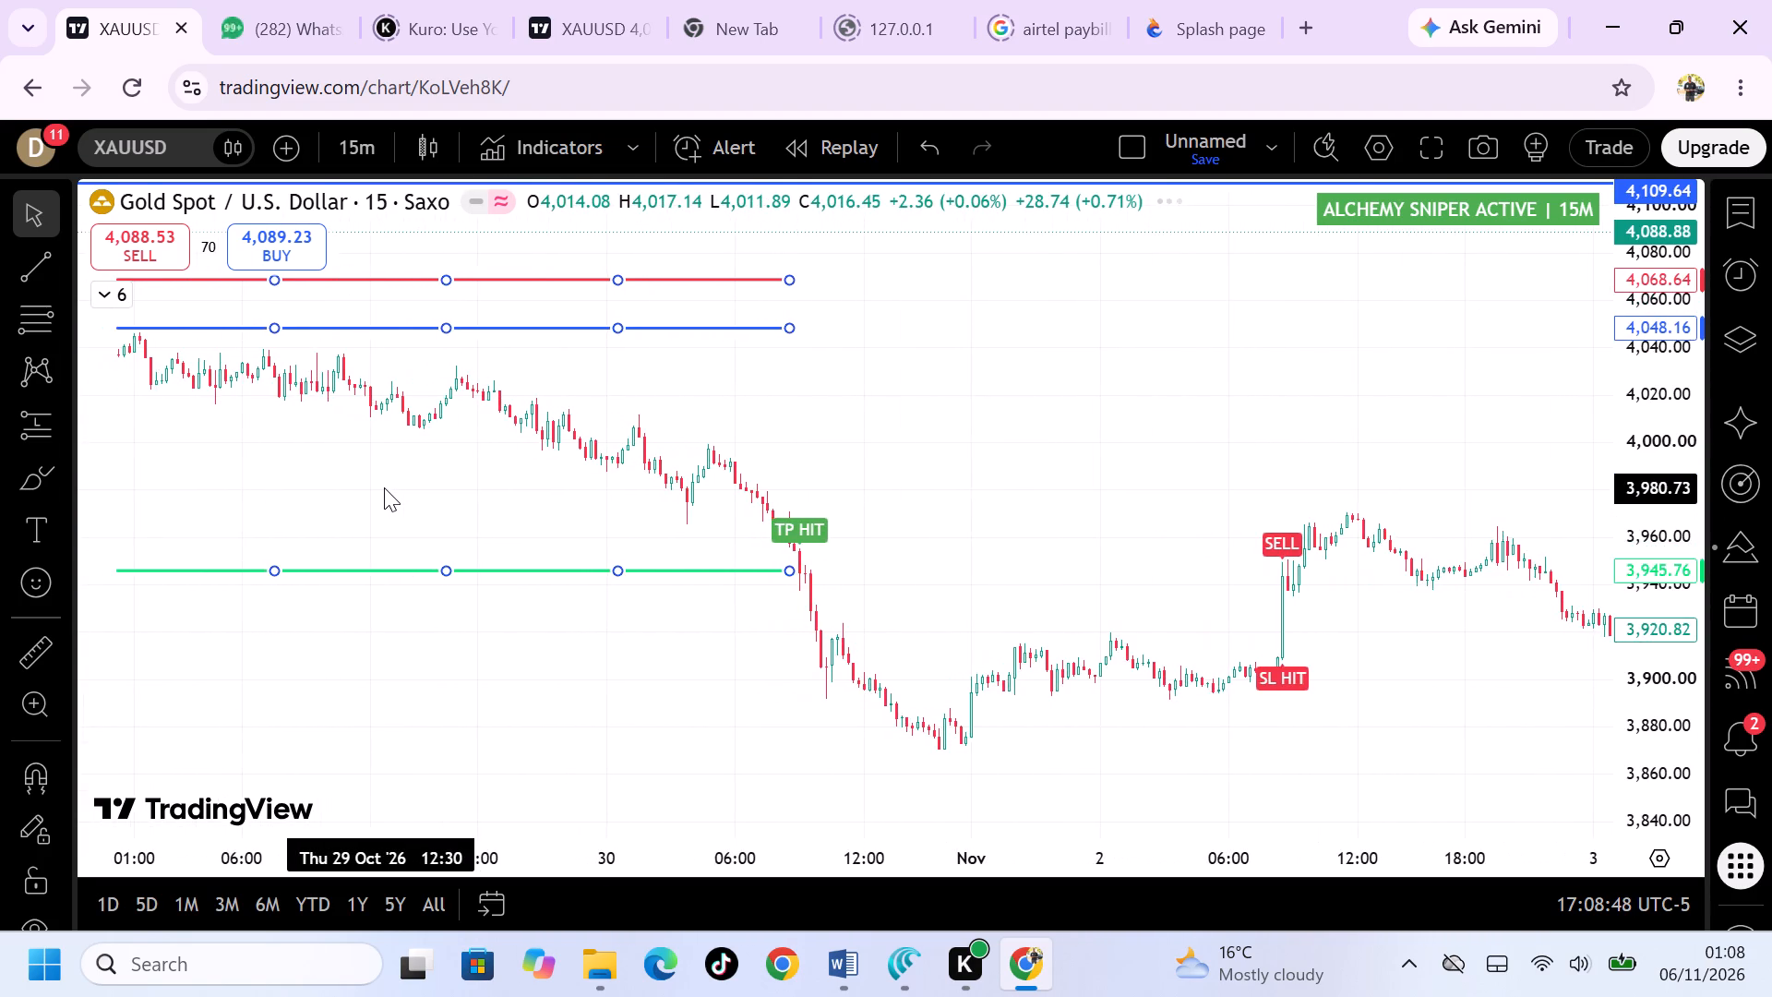
pyautogui.hscroll(3, 384, 487)
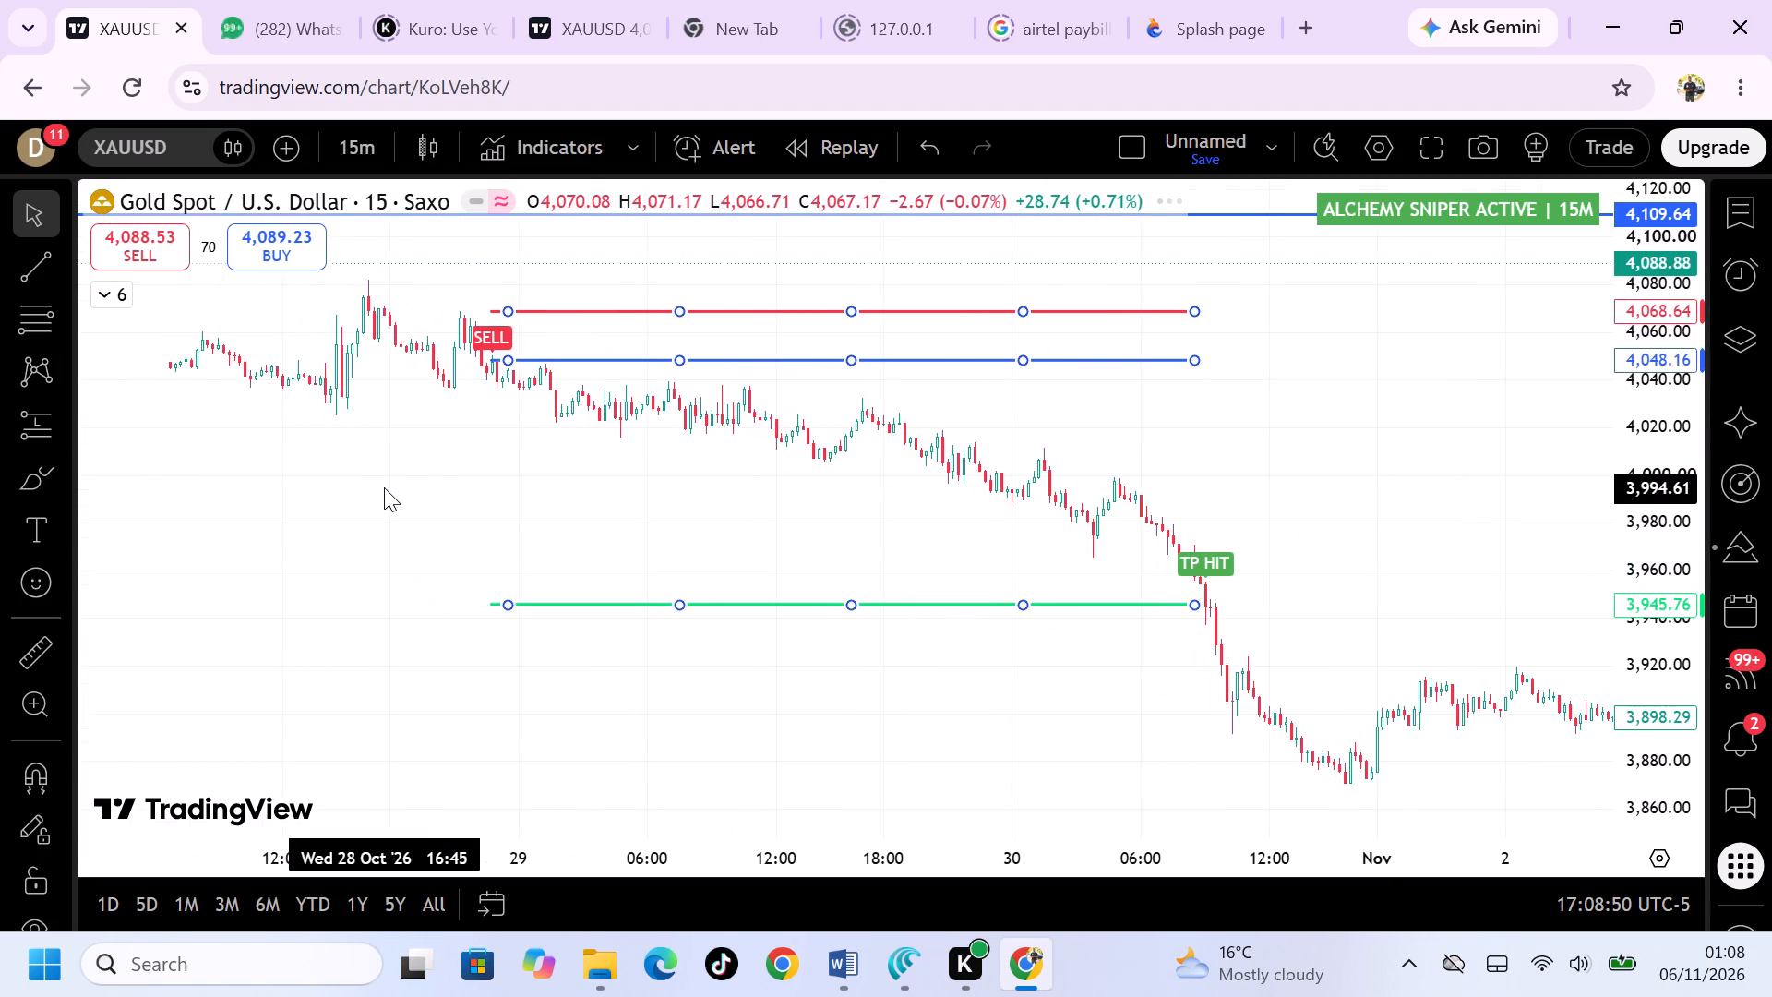
pyautogui.hscroll(1, 384, 487)
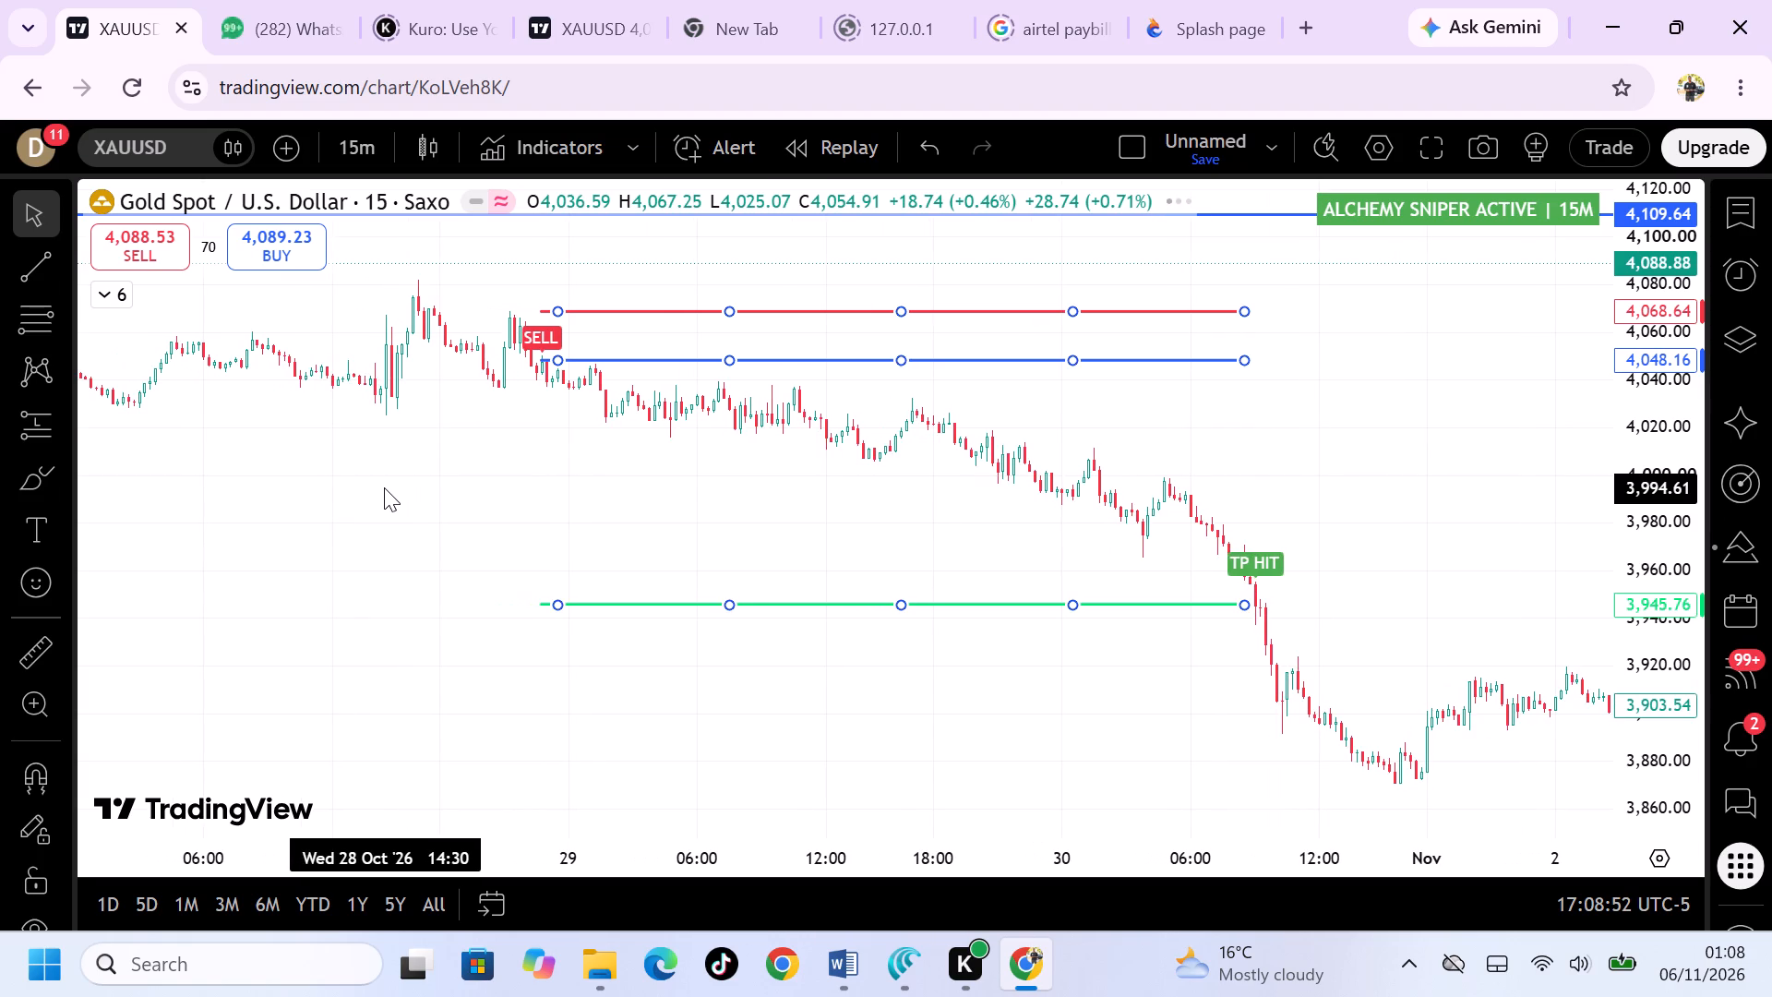
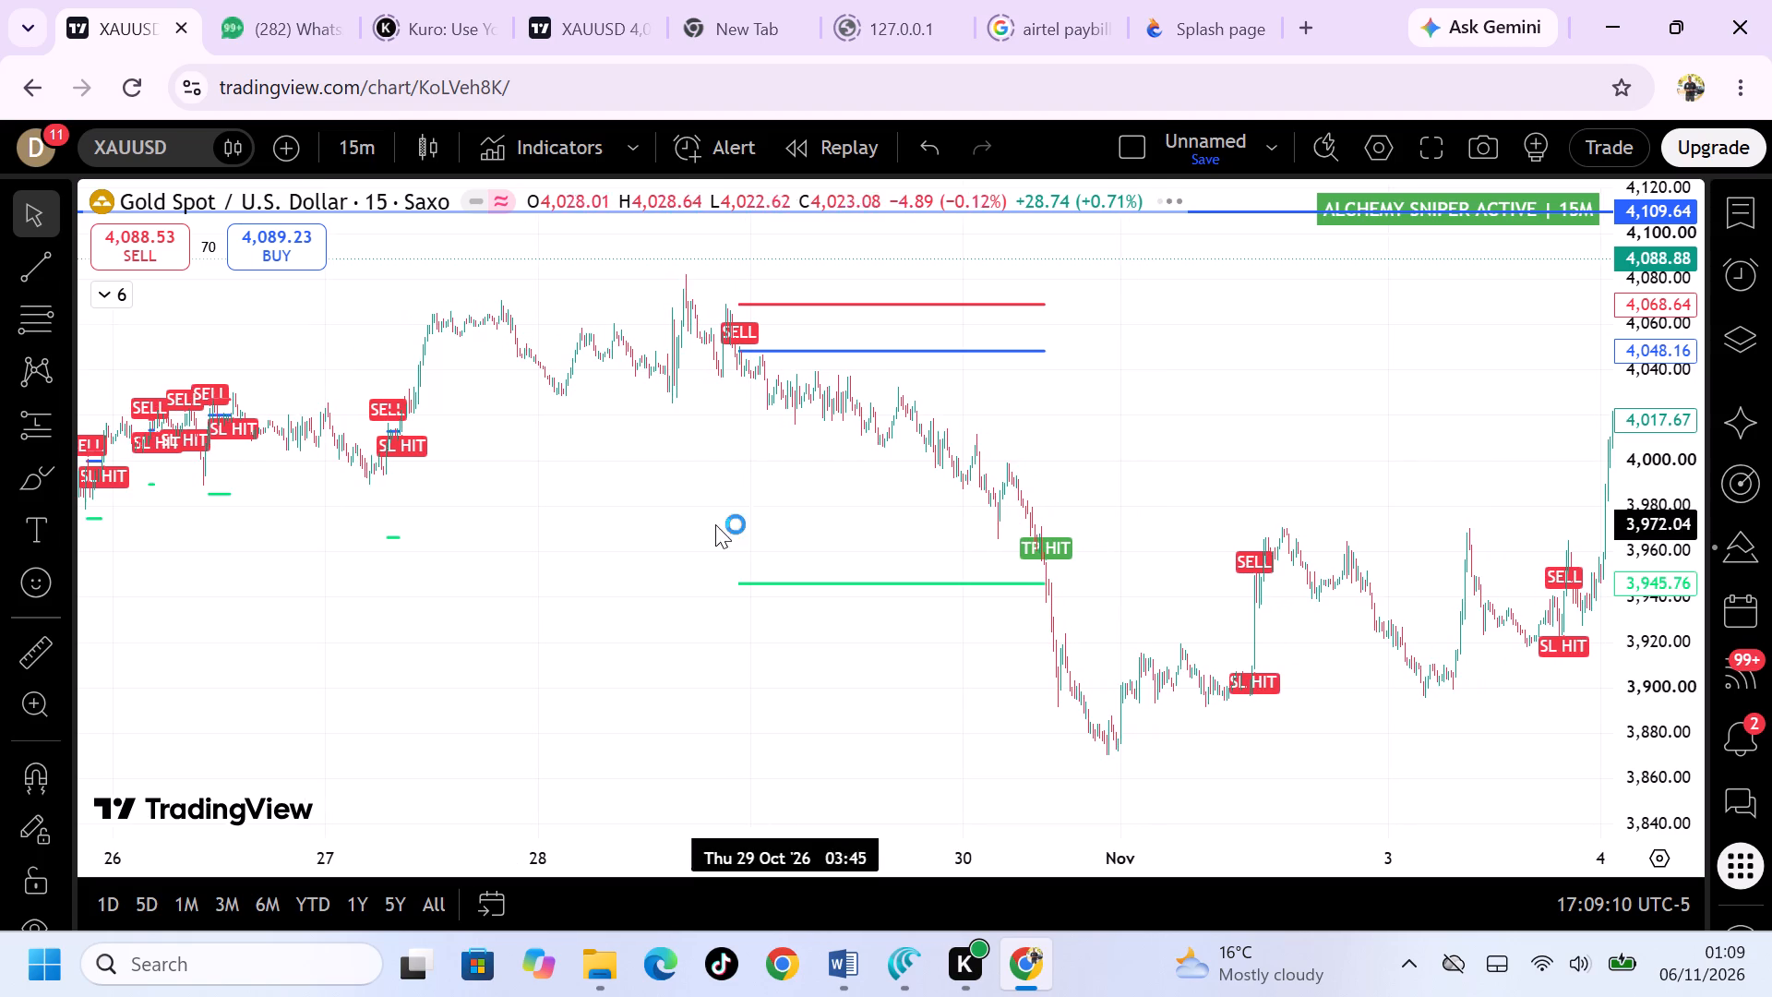
# Examine the past SELL signals and their TP and SL outcomes from about 20 October to the latest candles.
pyautogui.hscroll(7, 744, 505)
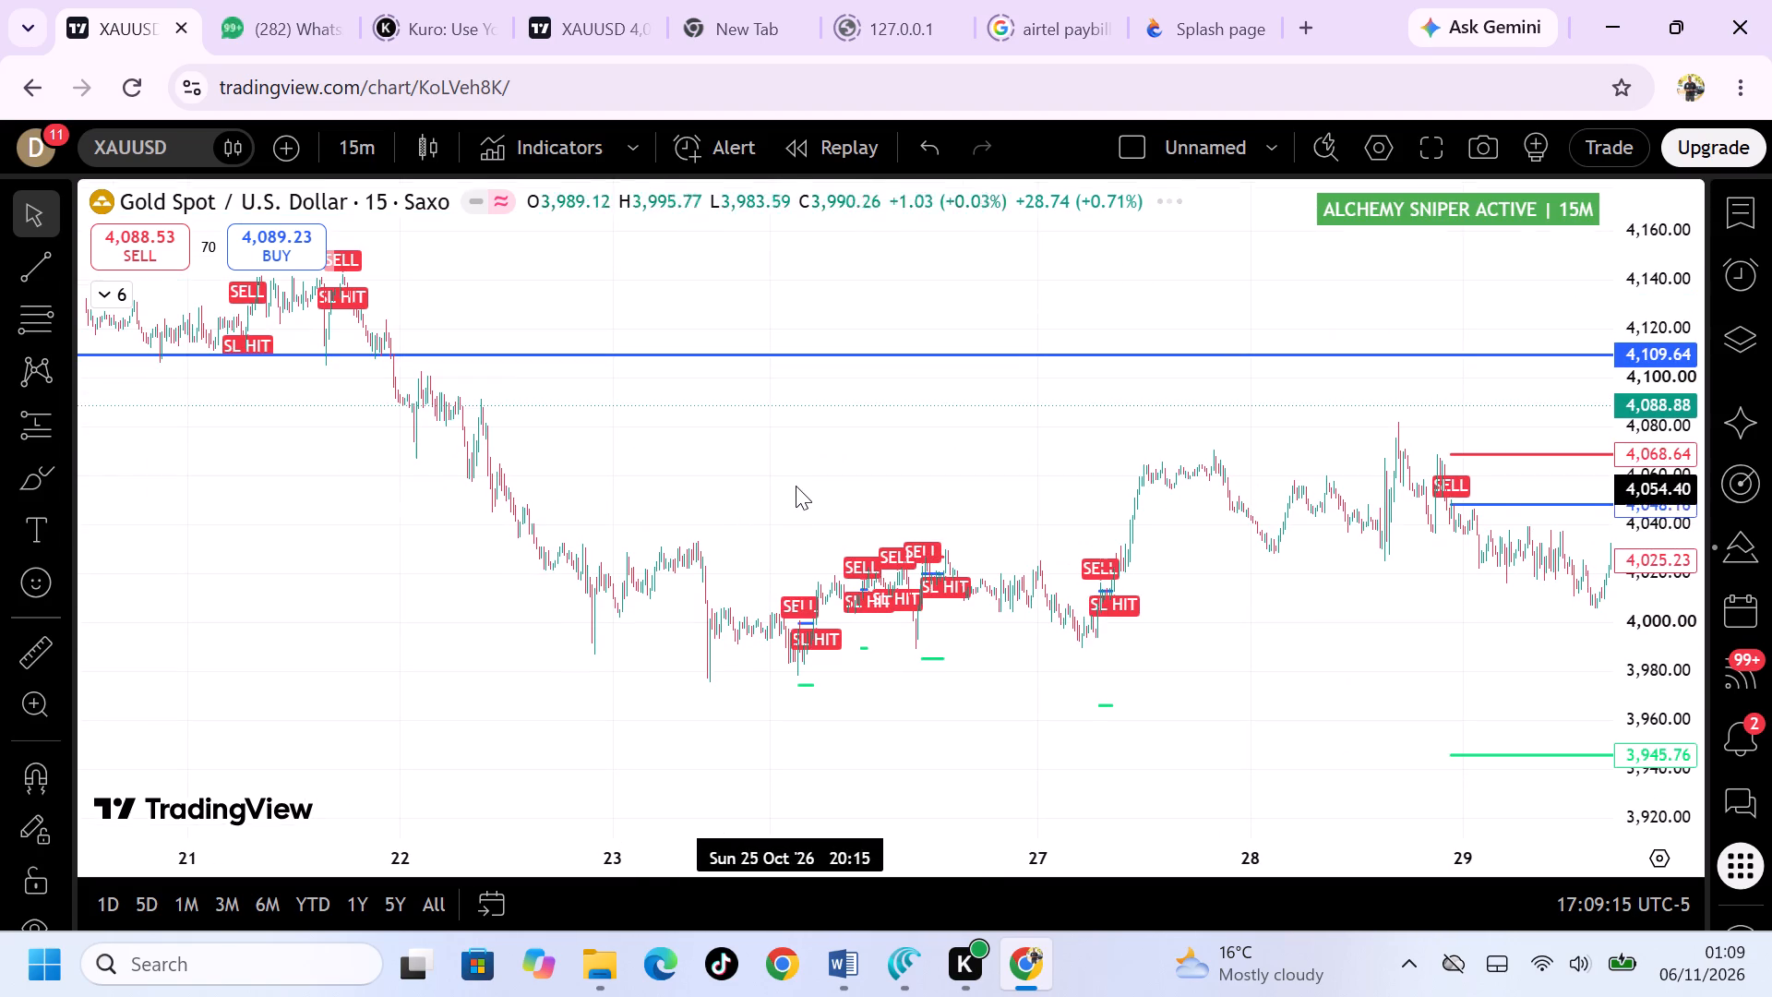
pyautogui.hscroll(1, 796, 486)
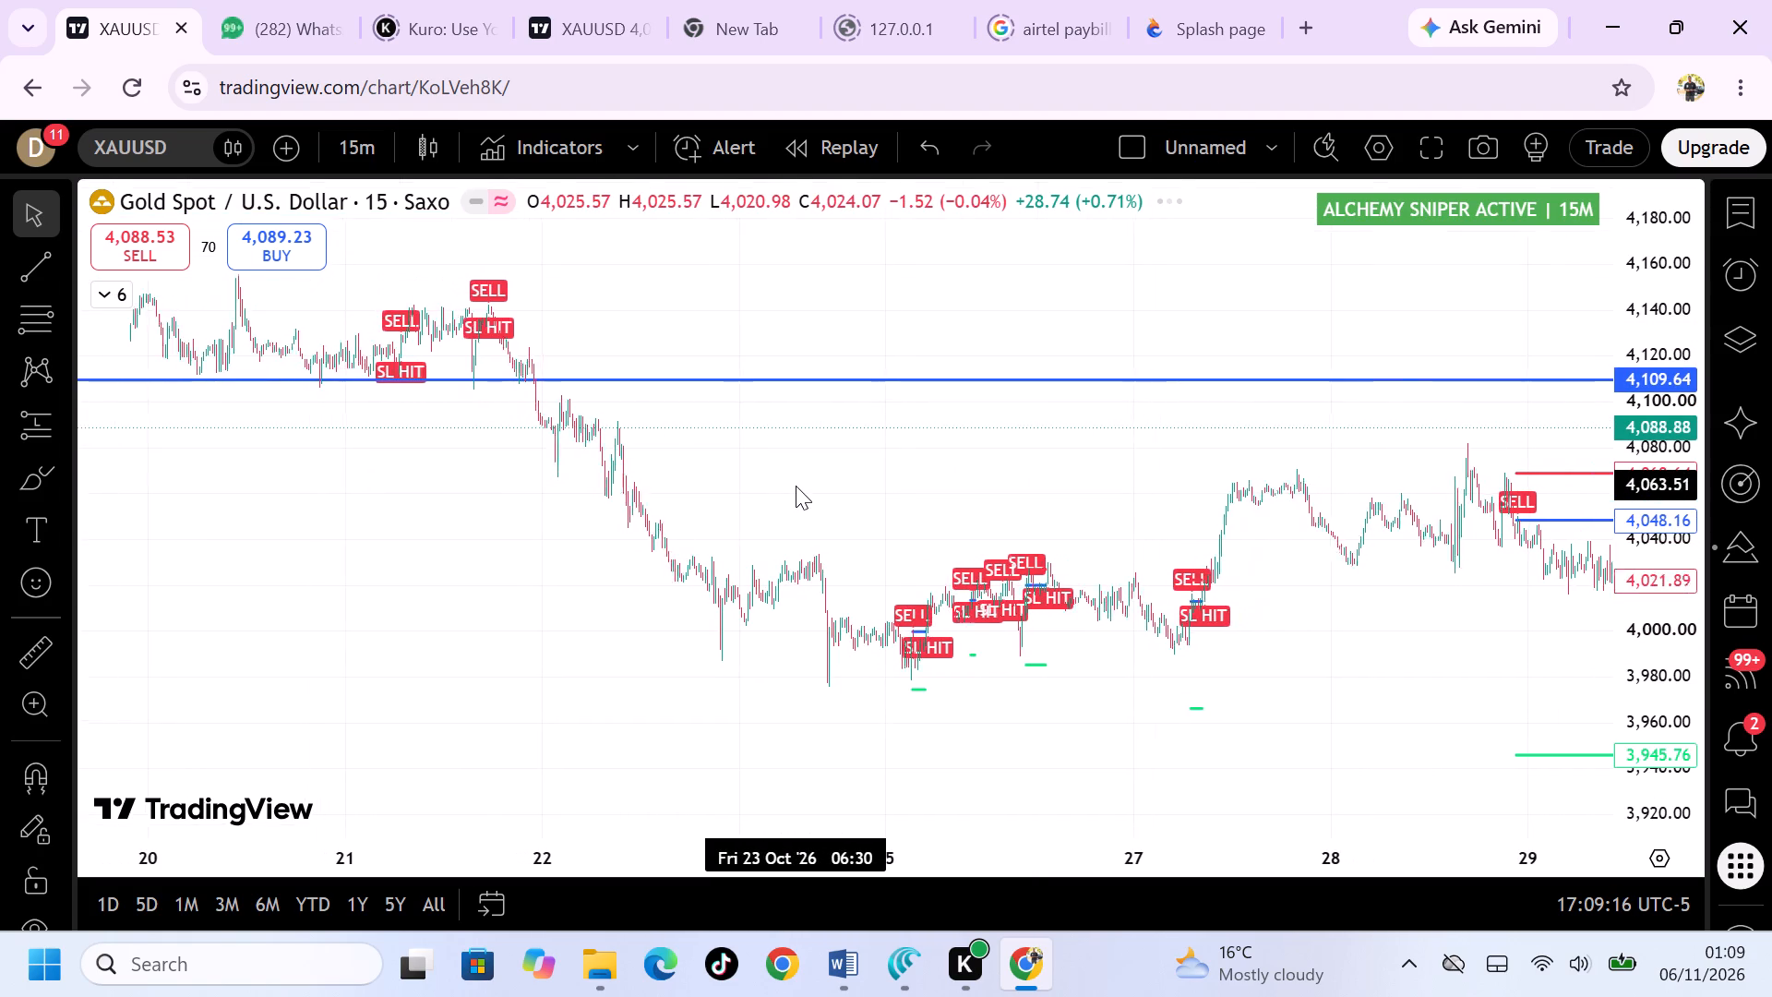
pyautogui.hscroll(-7, 796, 486)
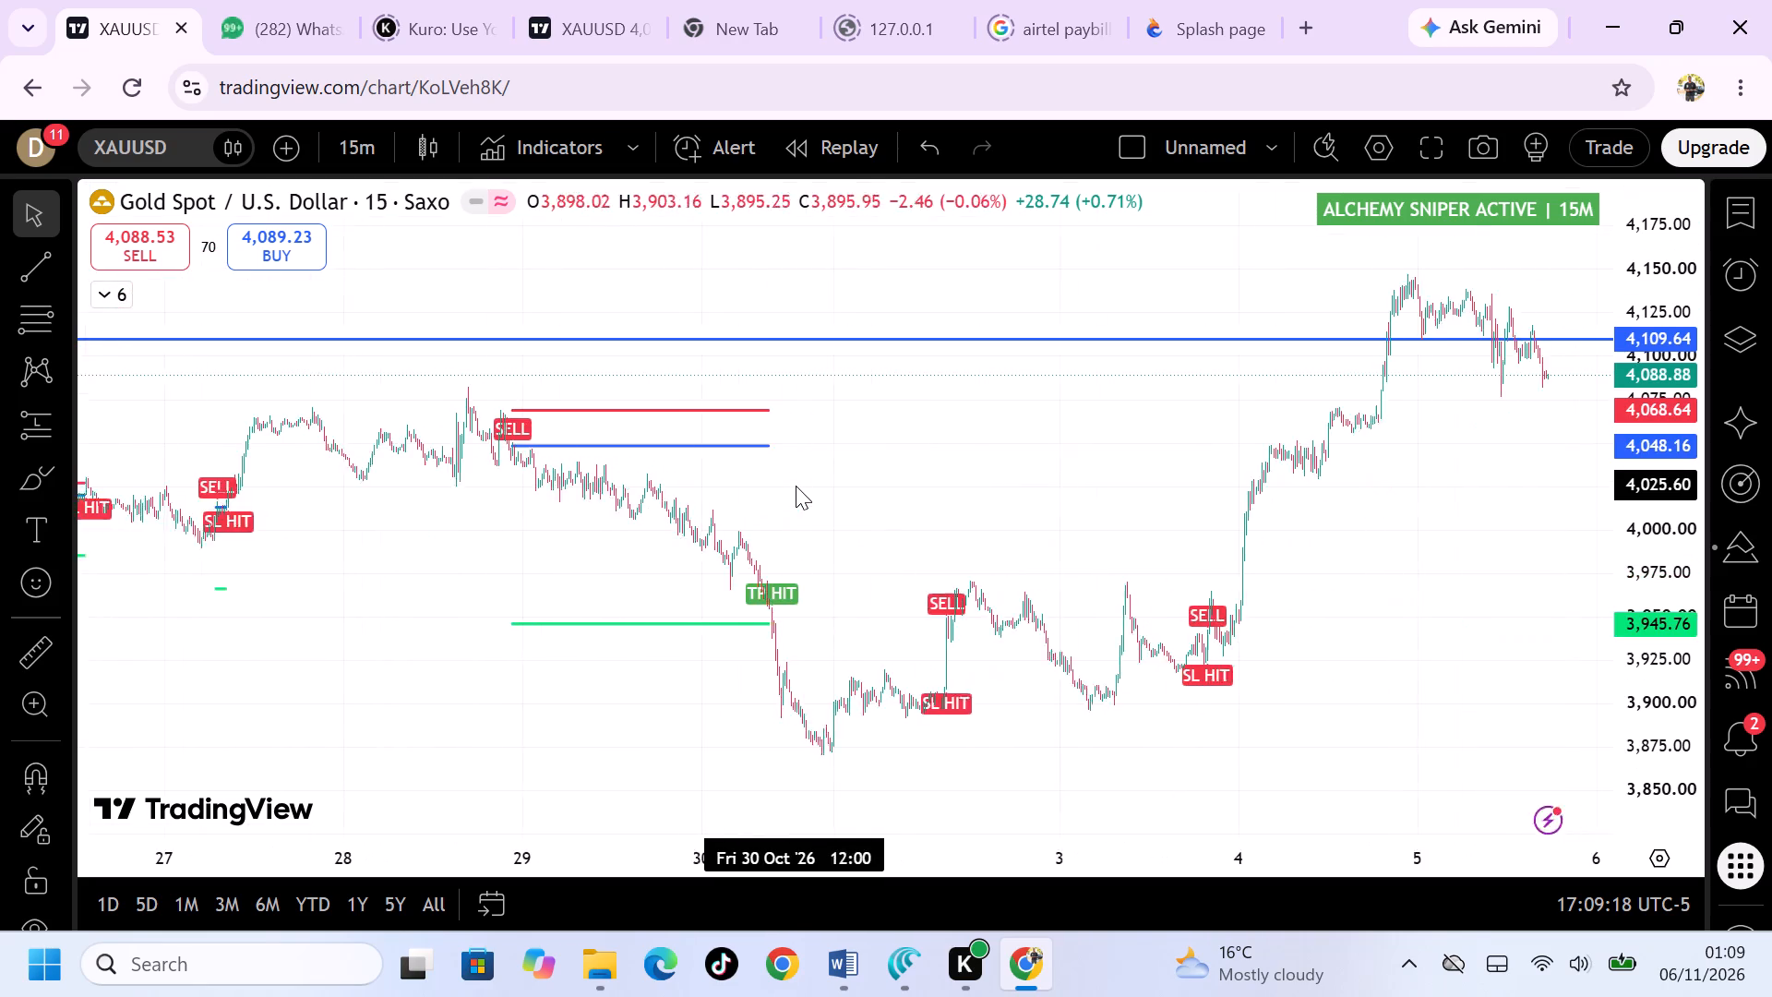
pyautogui.hscroll(-2, 796, 486)
pyautogui.hscroll(1, 796, 486)
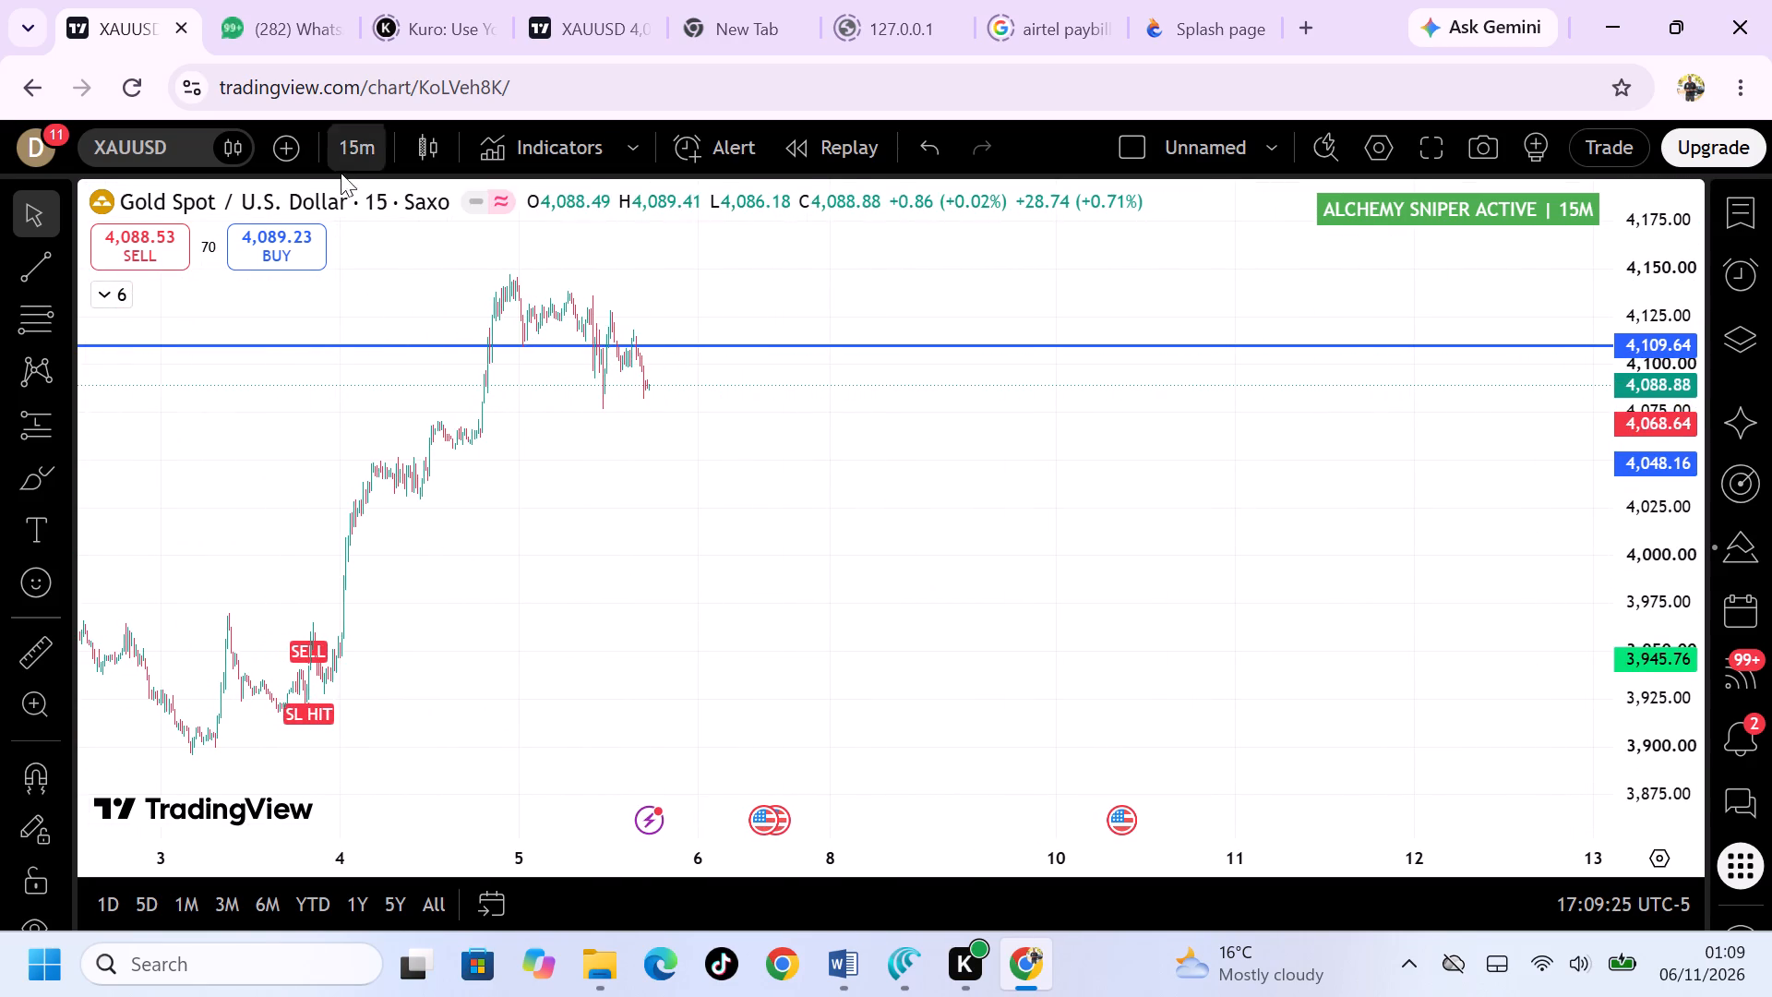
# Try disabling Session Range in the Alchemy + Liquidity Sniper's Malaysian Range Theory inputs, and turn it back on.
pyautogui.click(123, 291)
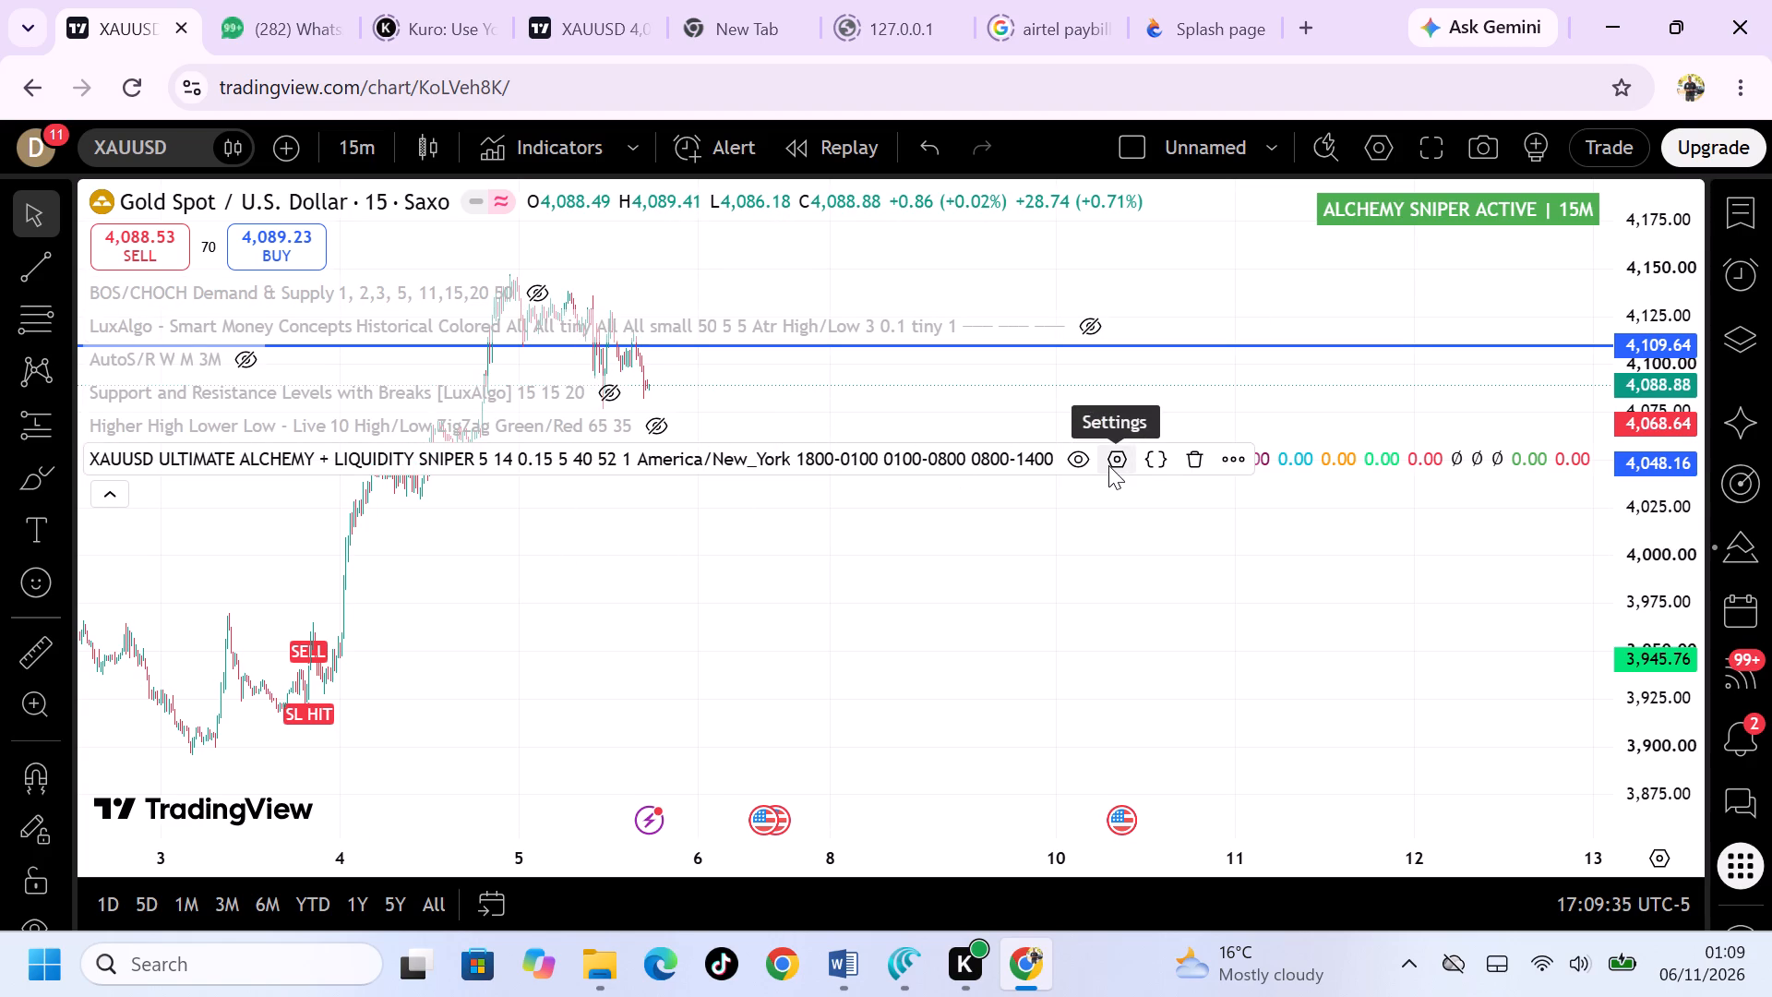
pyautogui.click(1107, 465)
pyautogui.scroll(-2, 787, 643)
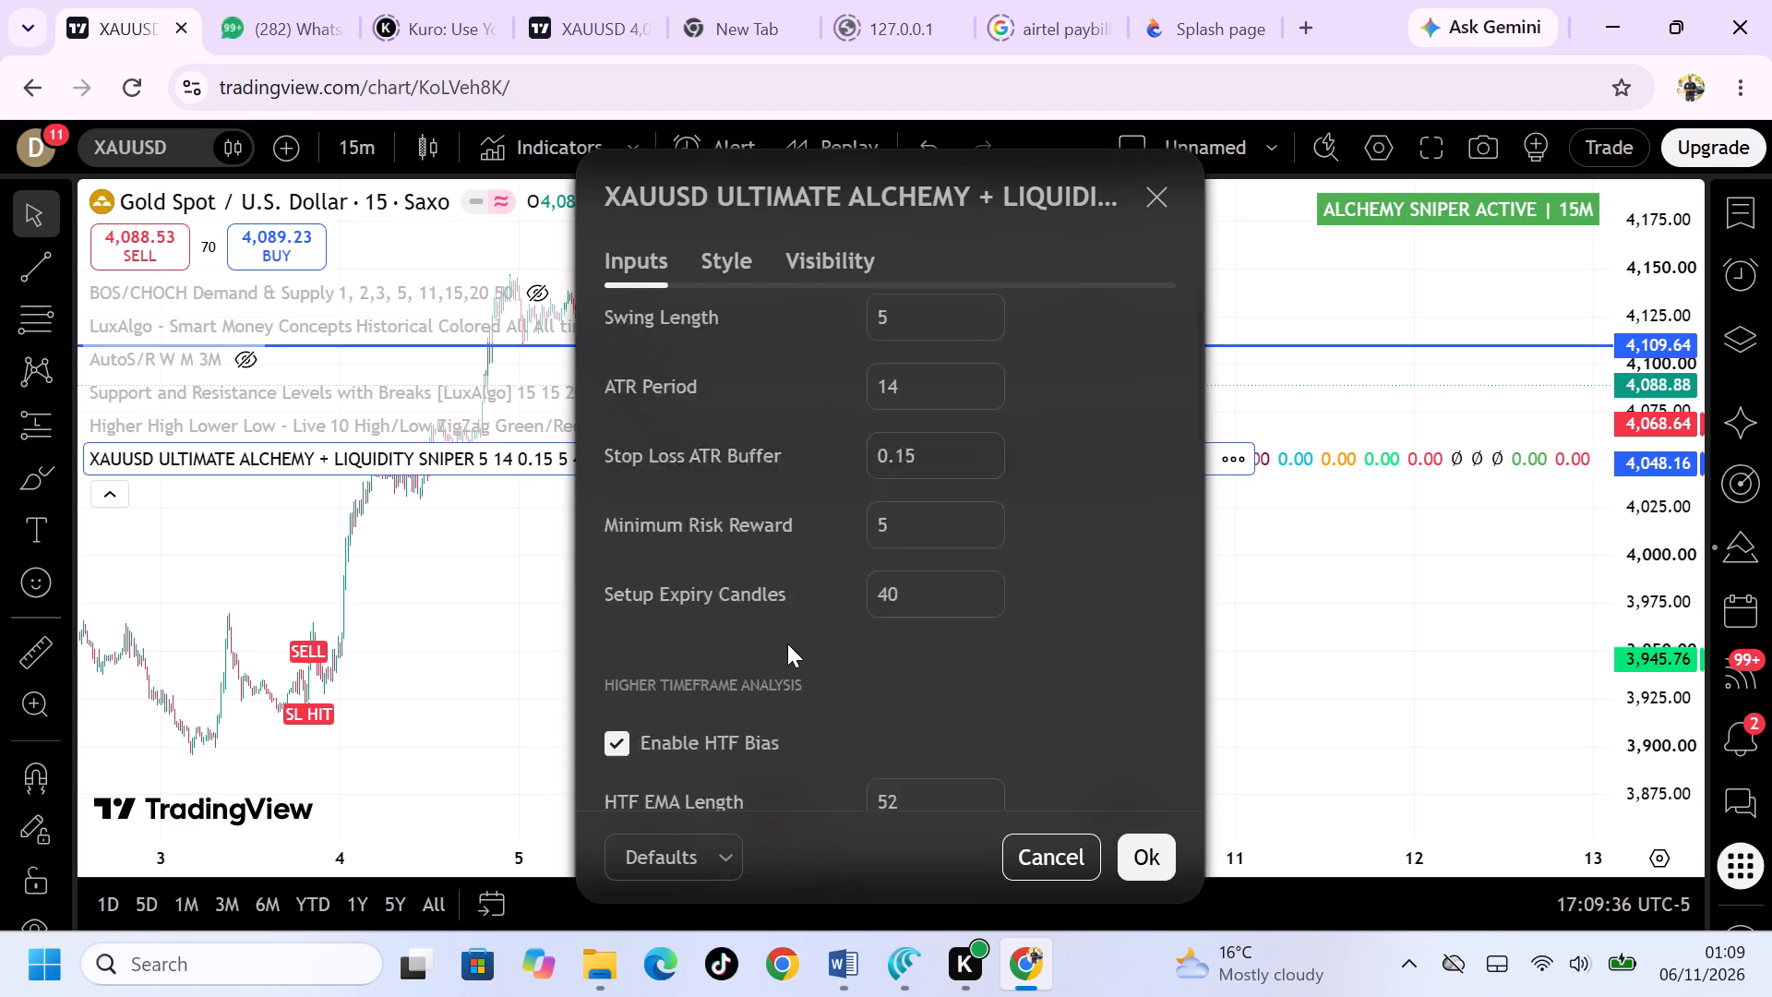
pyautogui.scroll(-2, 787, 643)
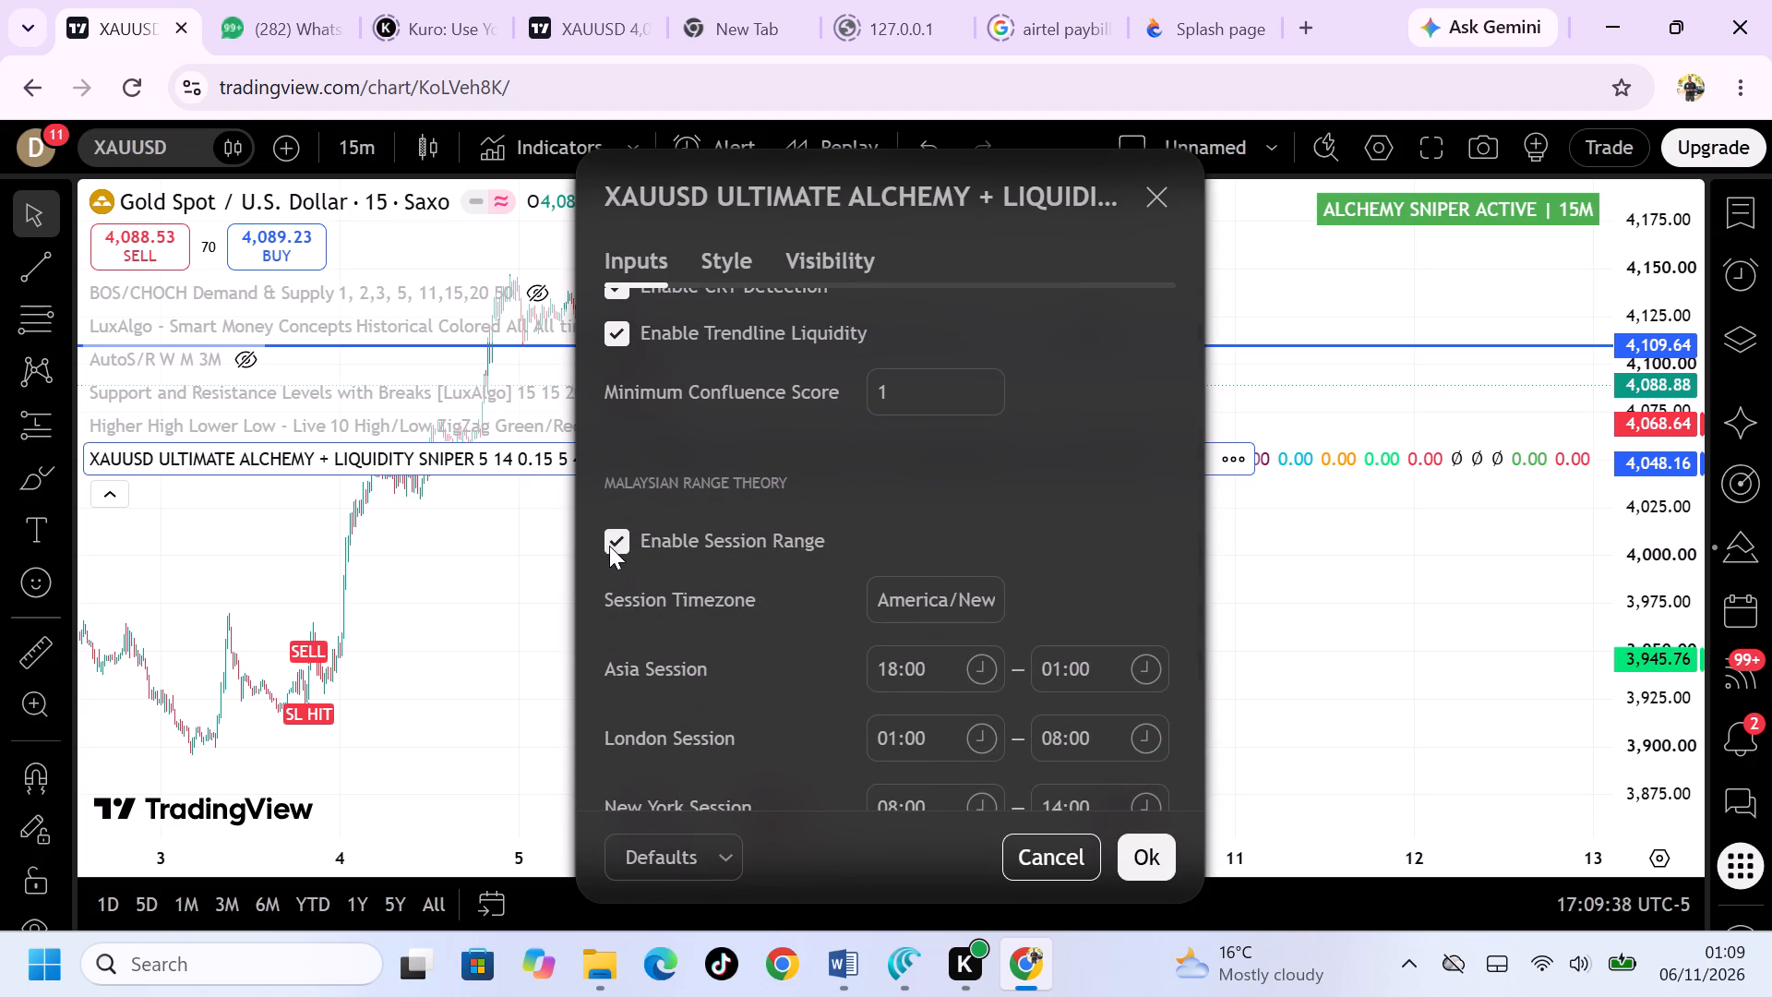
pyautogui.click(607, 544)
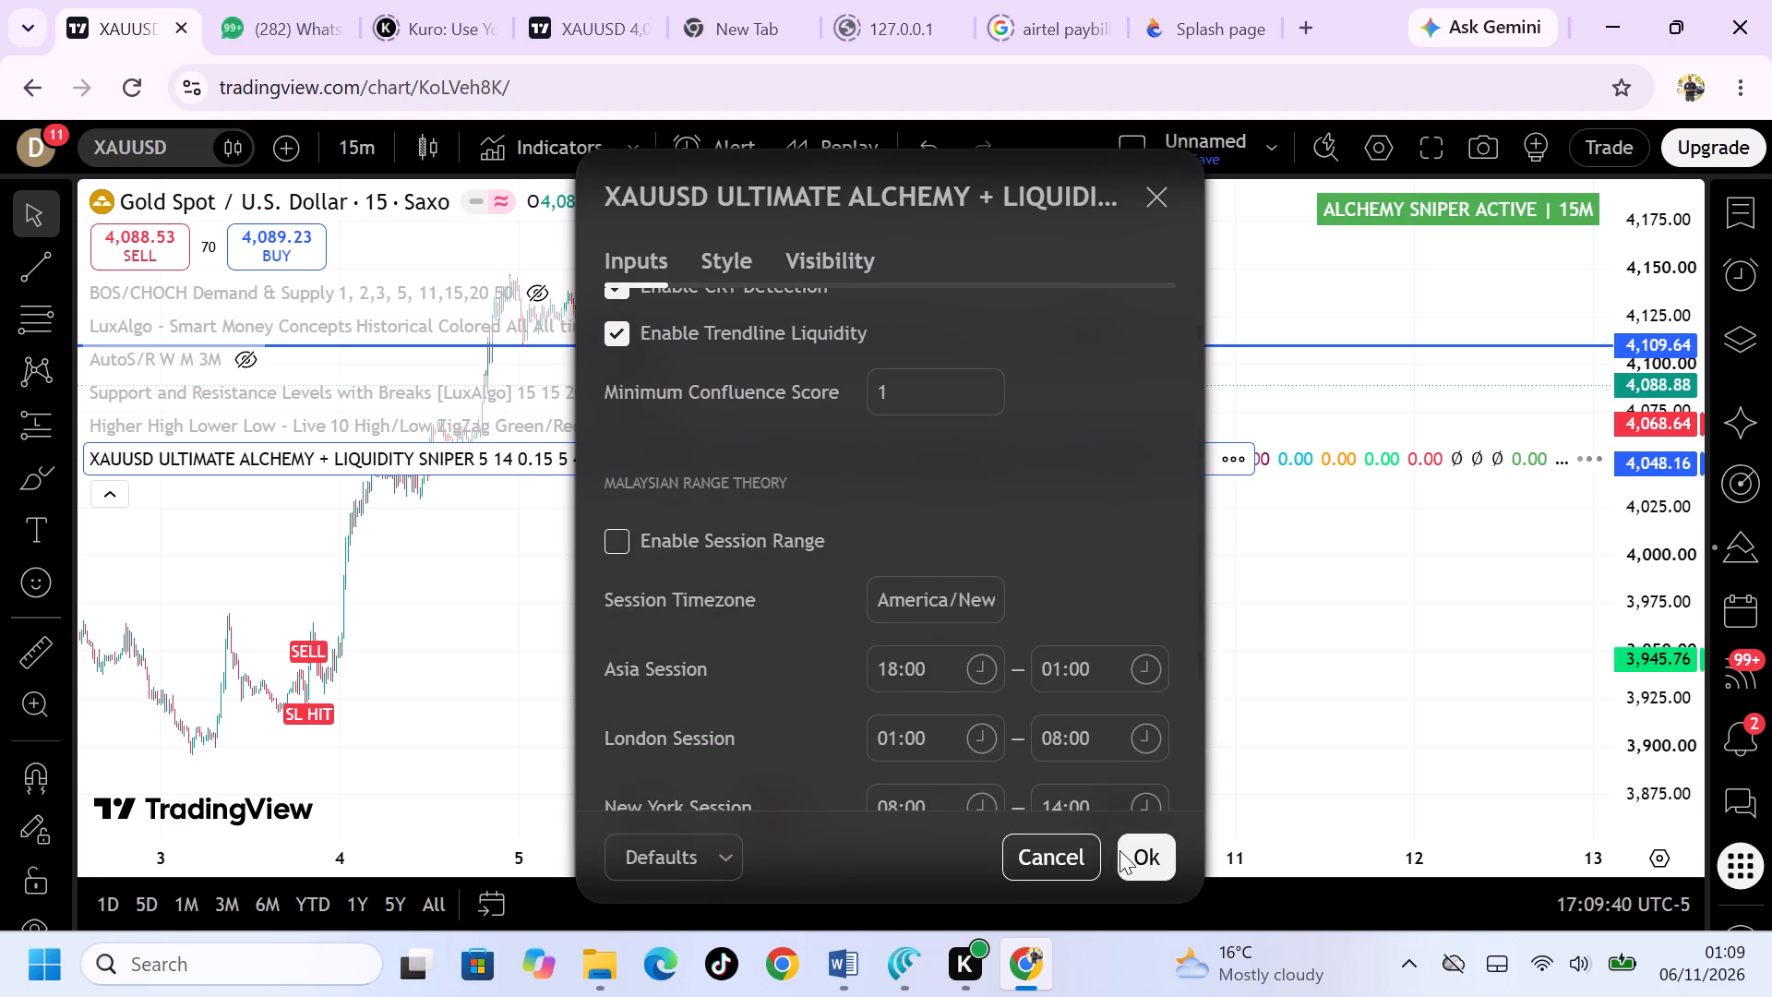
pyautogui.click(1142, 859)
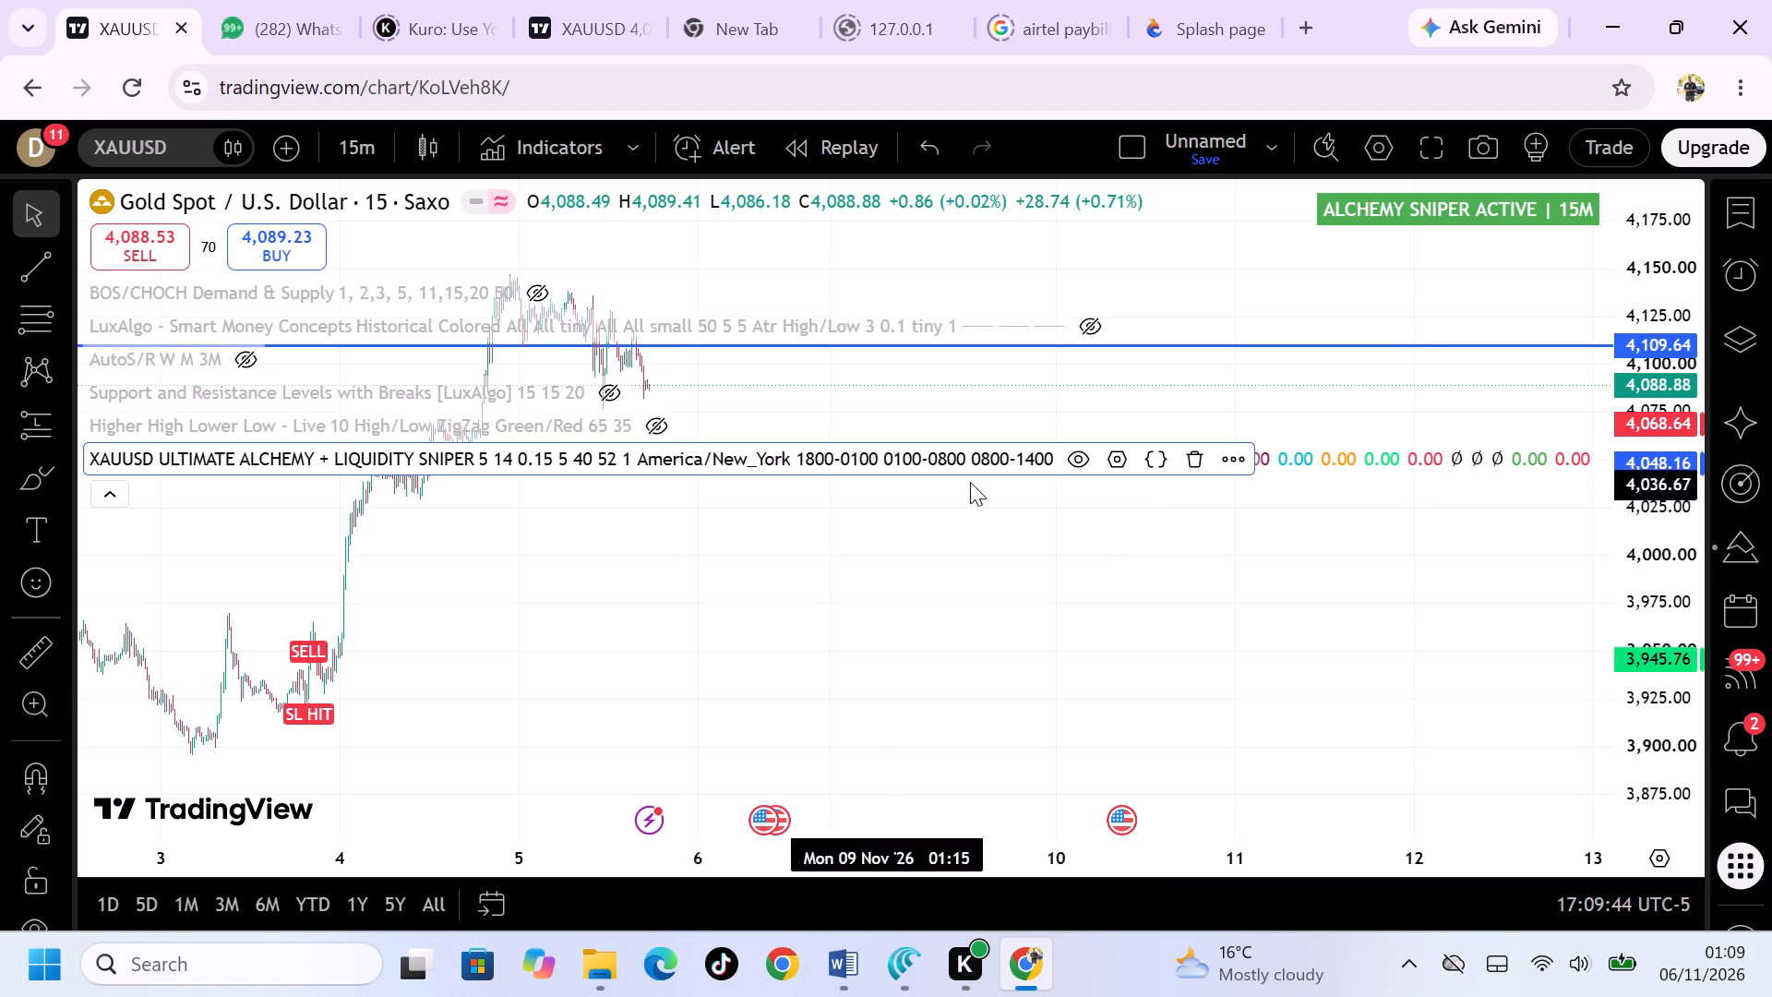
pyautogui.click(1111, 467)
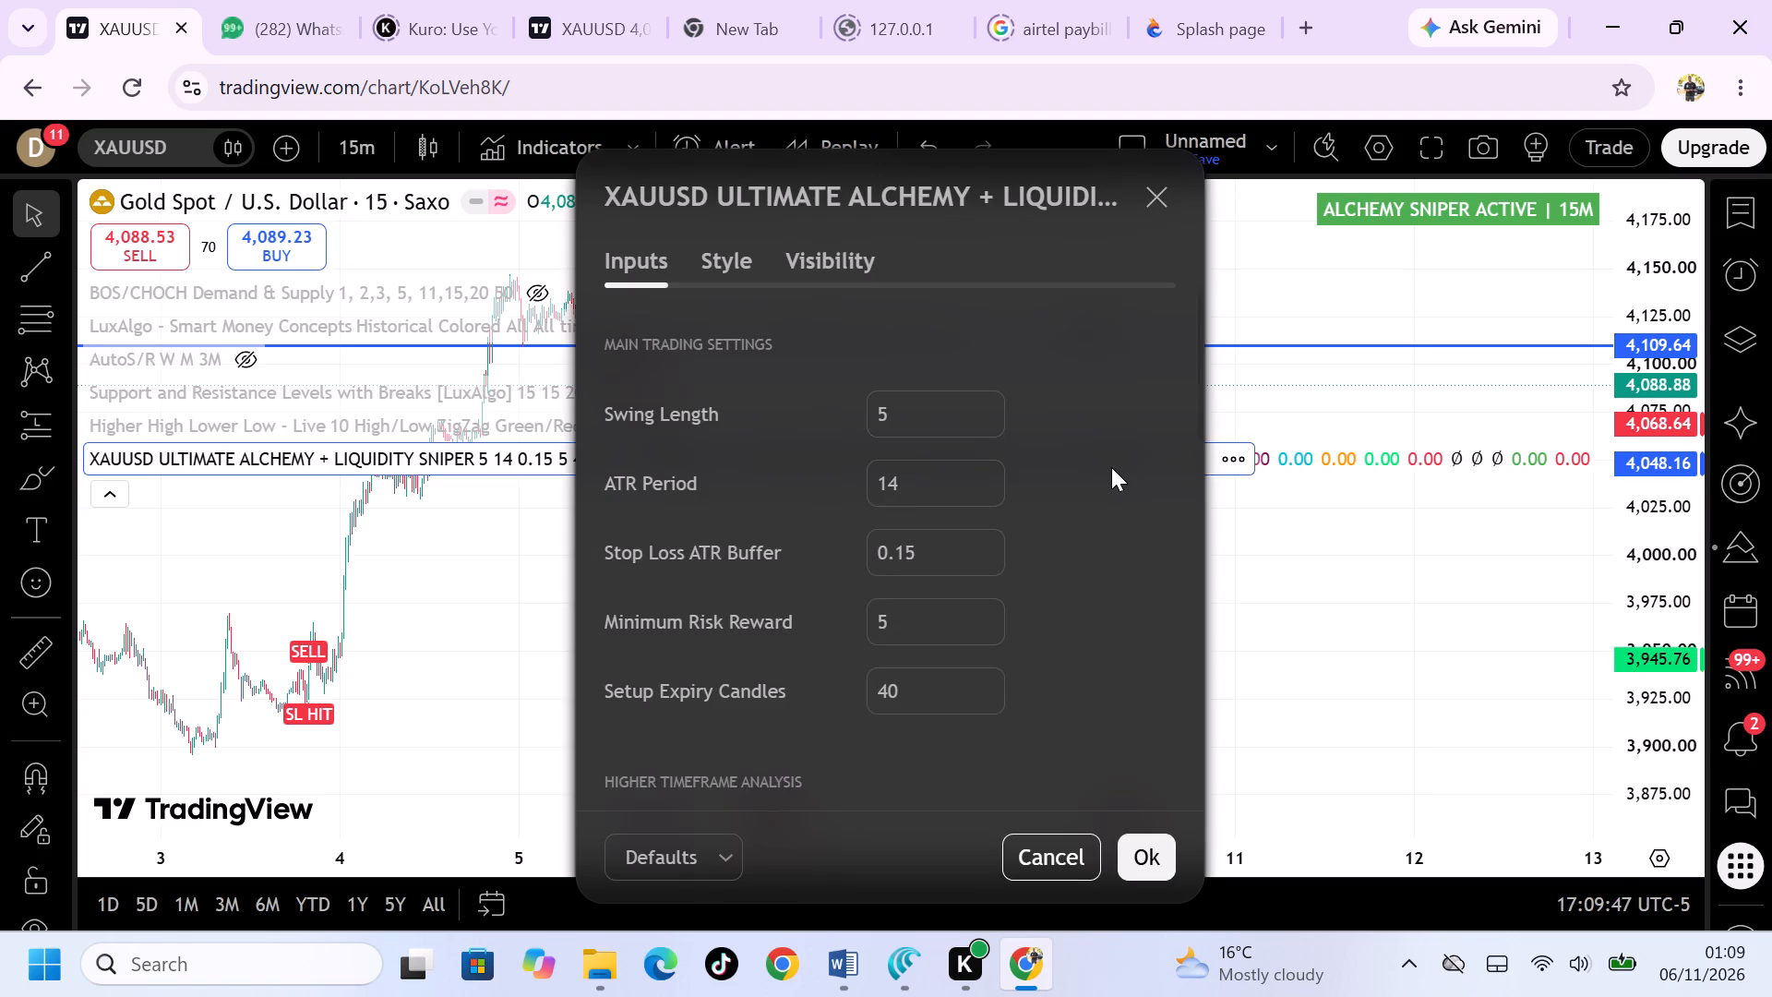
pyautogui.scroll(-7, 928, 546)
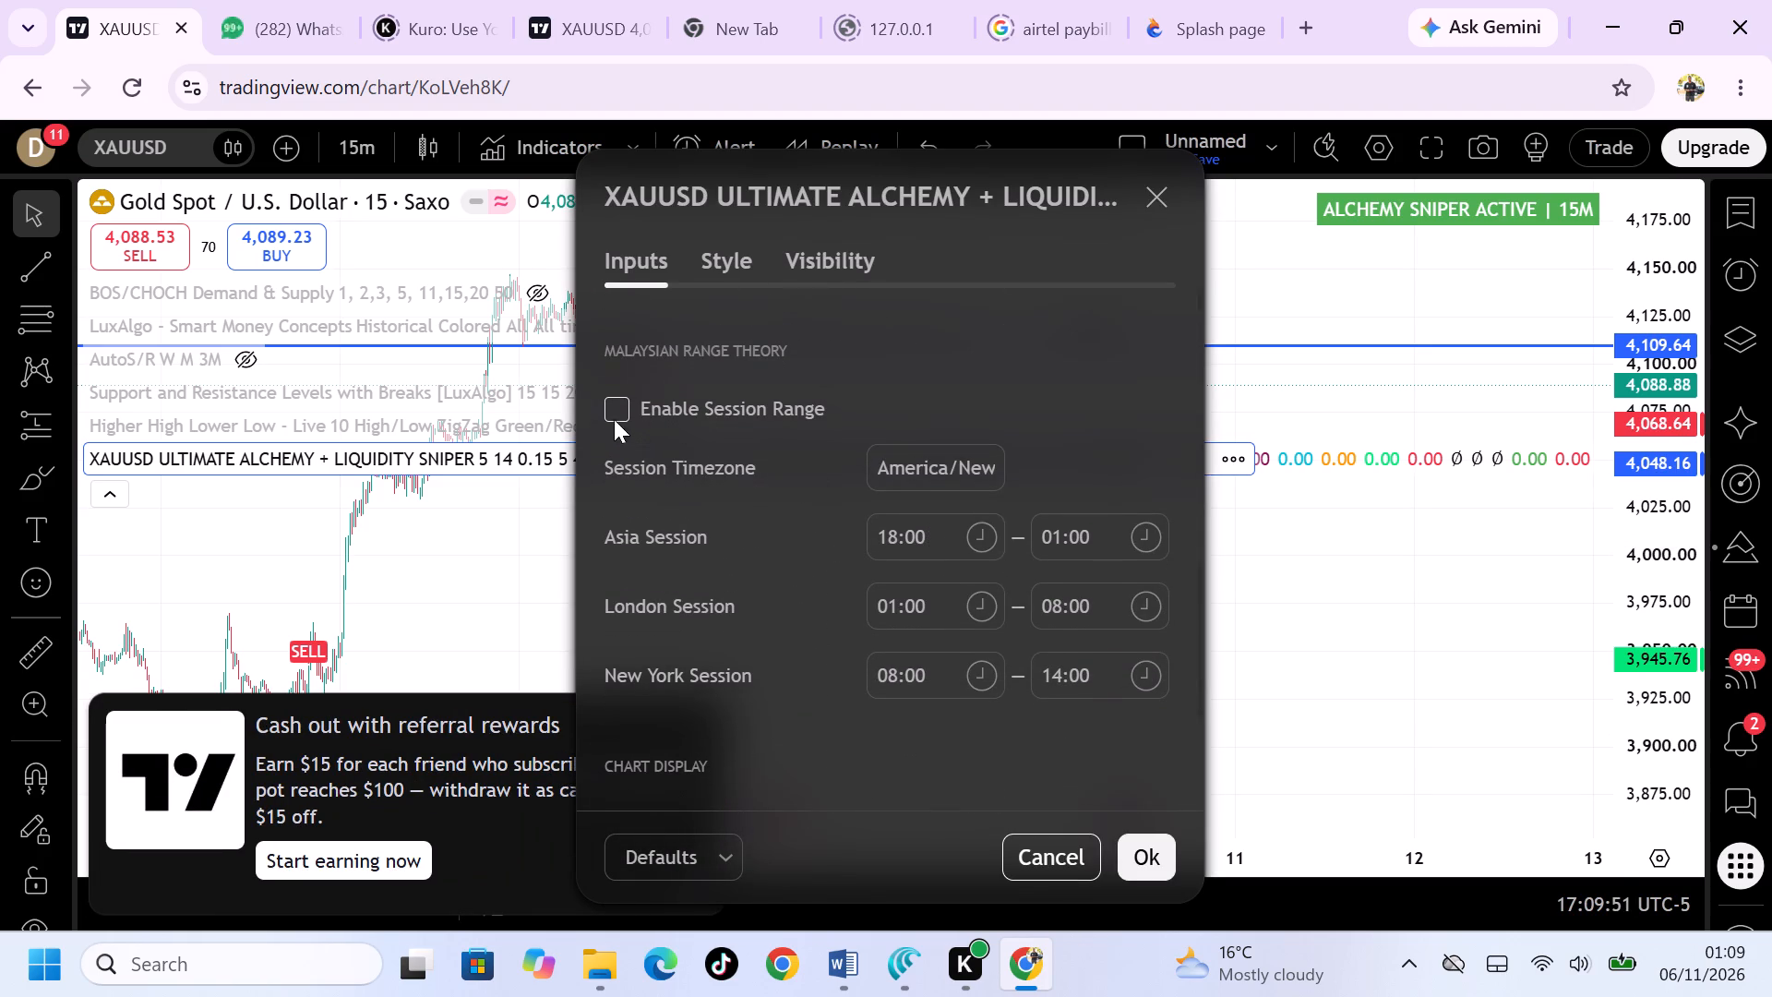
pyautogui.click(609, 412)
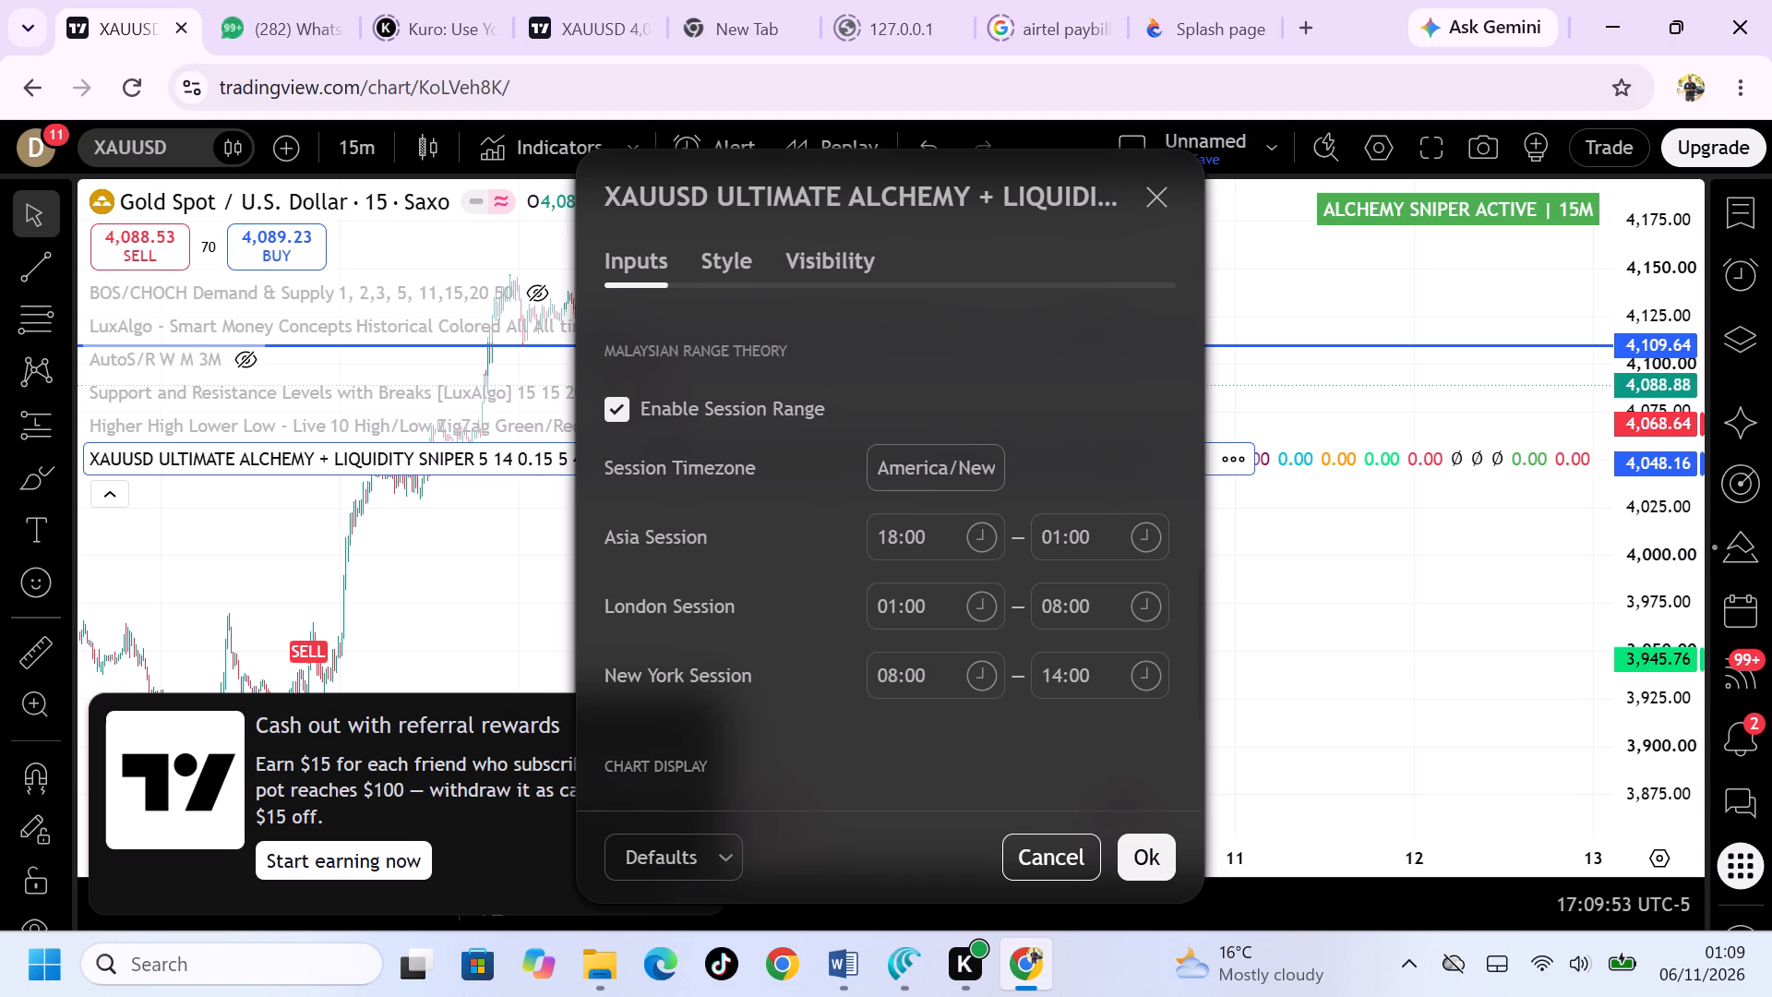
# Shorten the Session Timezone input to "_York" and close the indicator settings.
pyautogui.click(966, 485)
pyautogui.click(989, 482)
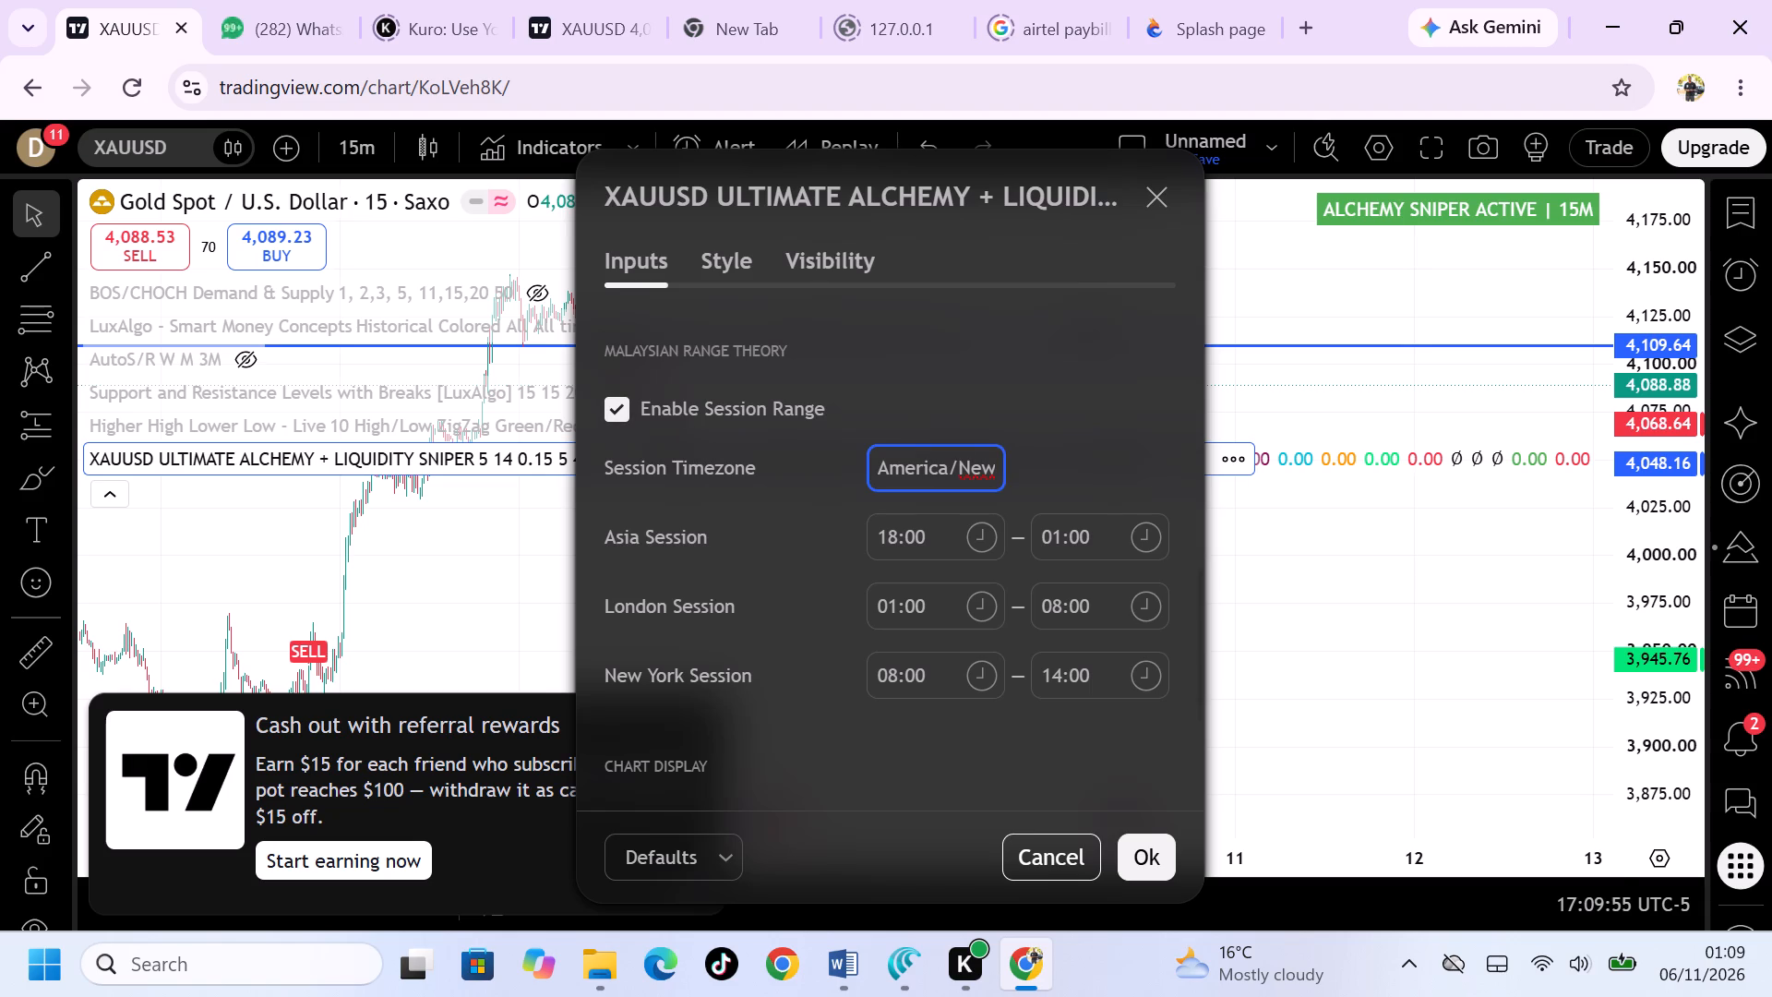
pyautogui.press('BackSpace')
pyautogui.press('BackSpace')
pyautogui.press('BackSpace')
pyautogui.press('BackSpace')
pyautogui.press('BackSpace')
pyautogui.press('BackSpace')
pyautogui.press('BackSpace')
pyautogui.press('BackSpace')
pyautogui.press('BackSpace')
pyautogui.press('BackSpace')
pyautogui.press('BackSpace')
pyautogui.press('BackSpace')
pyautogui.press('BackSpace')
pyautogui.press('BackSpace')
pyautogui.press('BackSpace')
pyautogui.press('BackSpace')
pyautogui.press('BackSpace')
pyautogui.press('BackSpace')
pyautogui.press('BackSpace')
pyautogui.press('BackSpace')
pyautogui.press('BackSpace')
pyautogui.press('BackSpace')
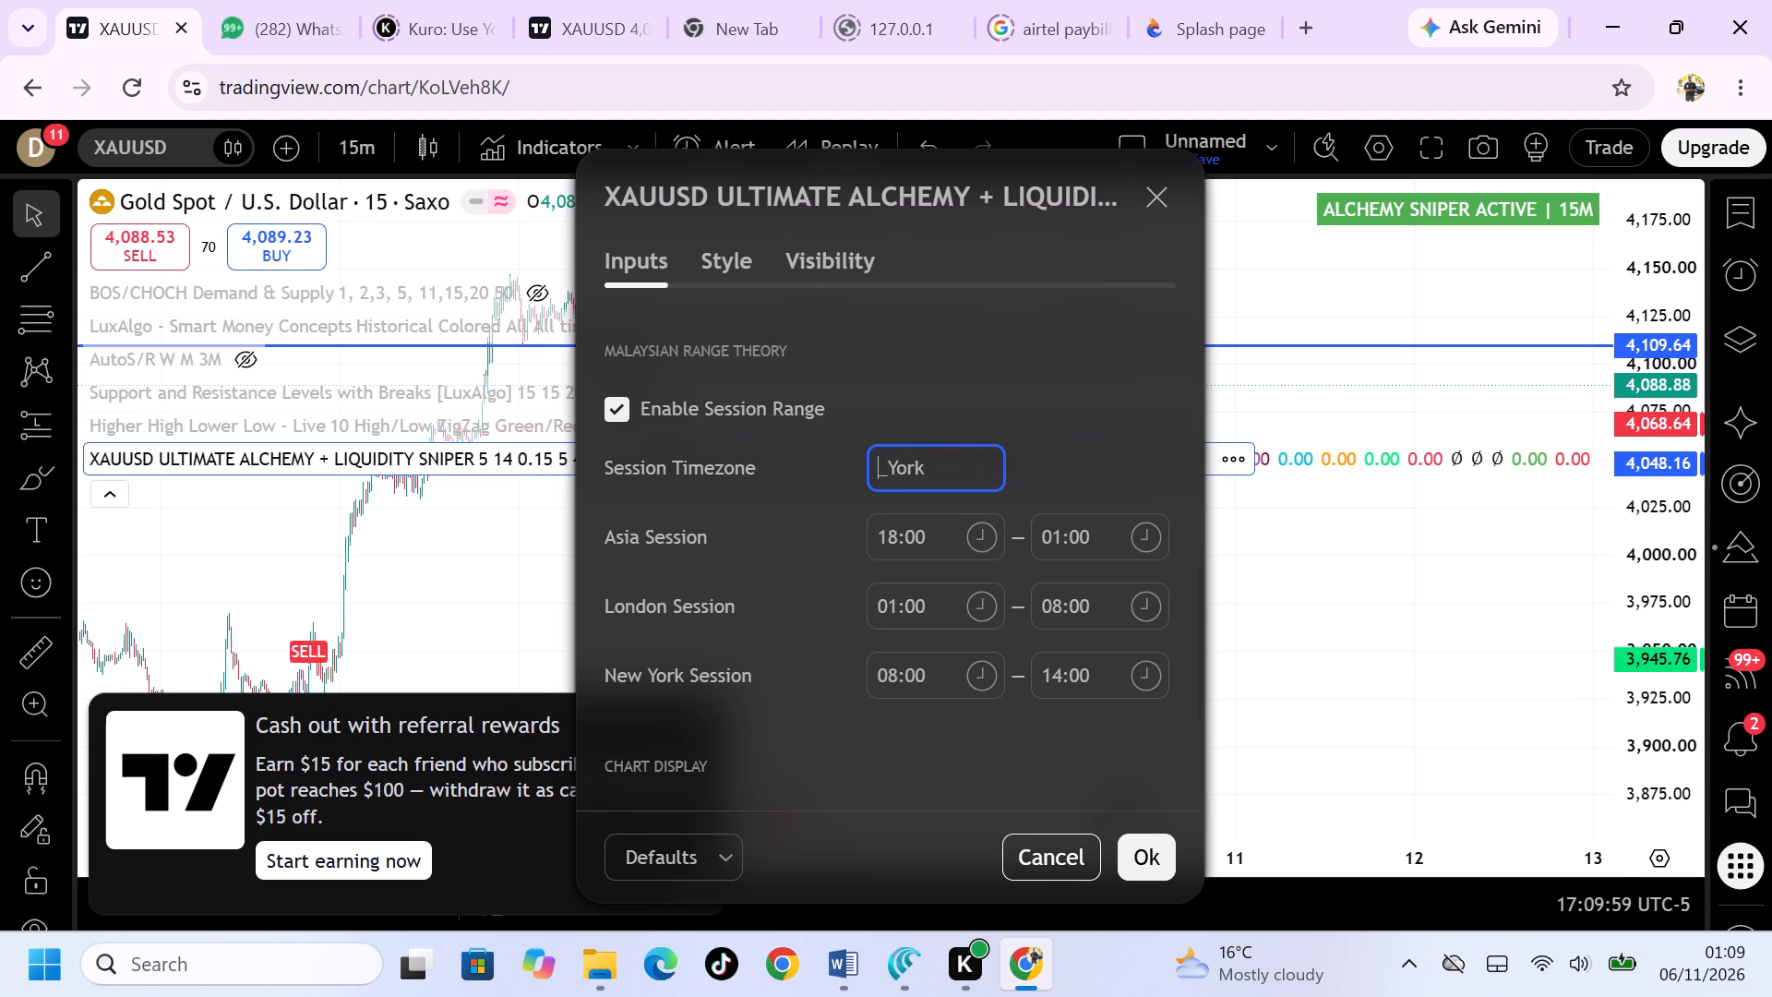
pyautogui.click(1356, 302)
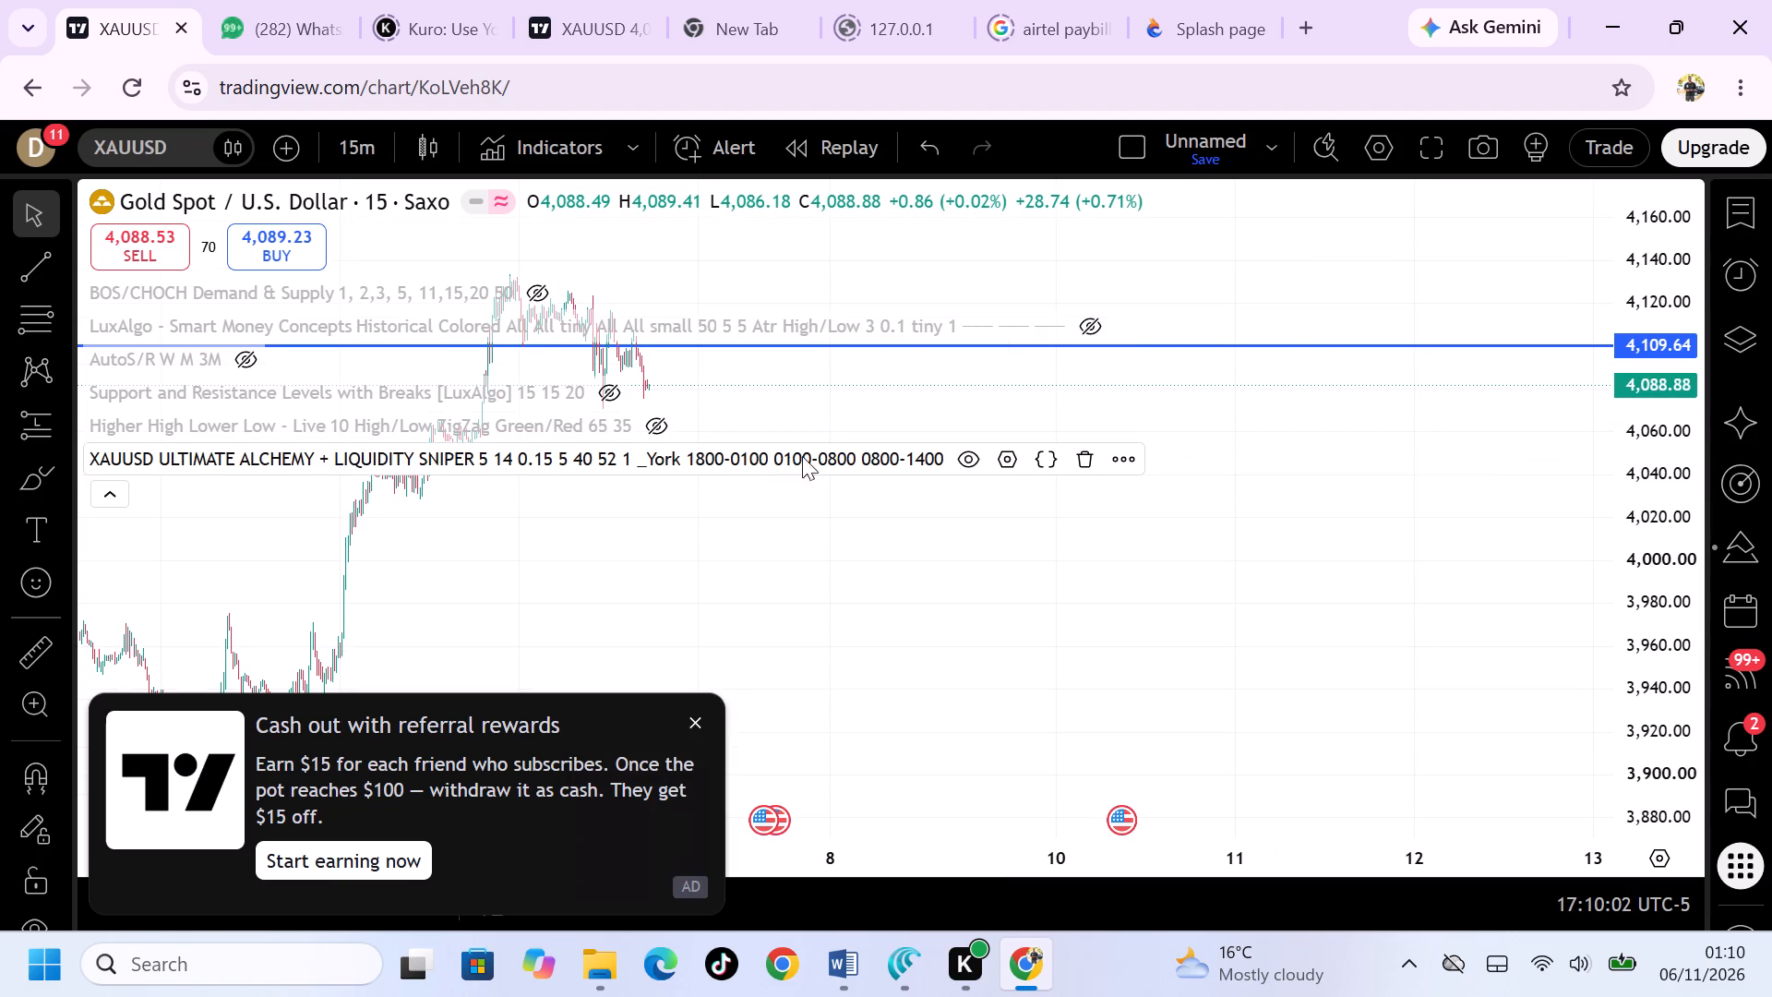
# Set the Alchemy + Liquidity Sniper's Session Timezone to New York in the Malaysian Range Theory inputs.
pyautogui.click(1008, 459)
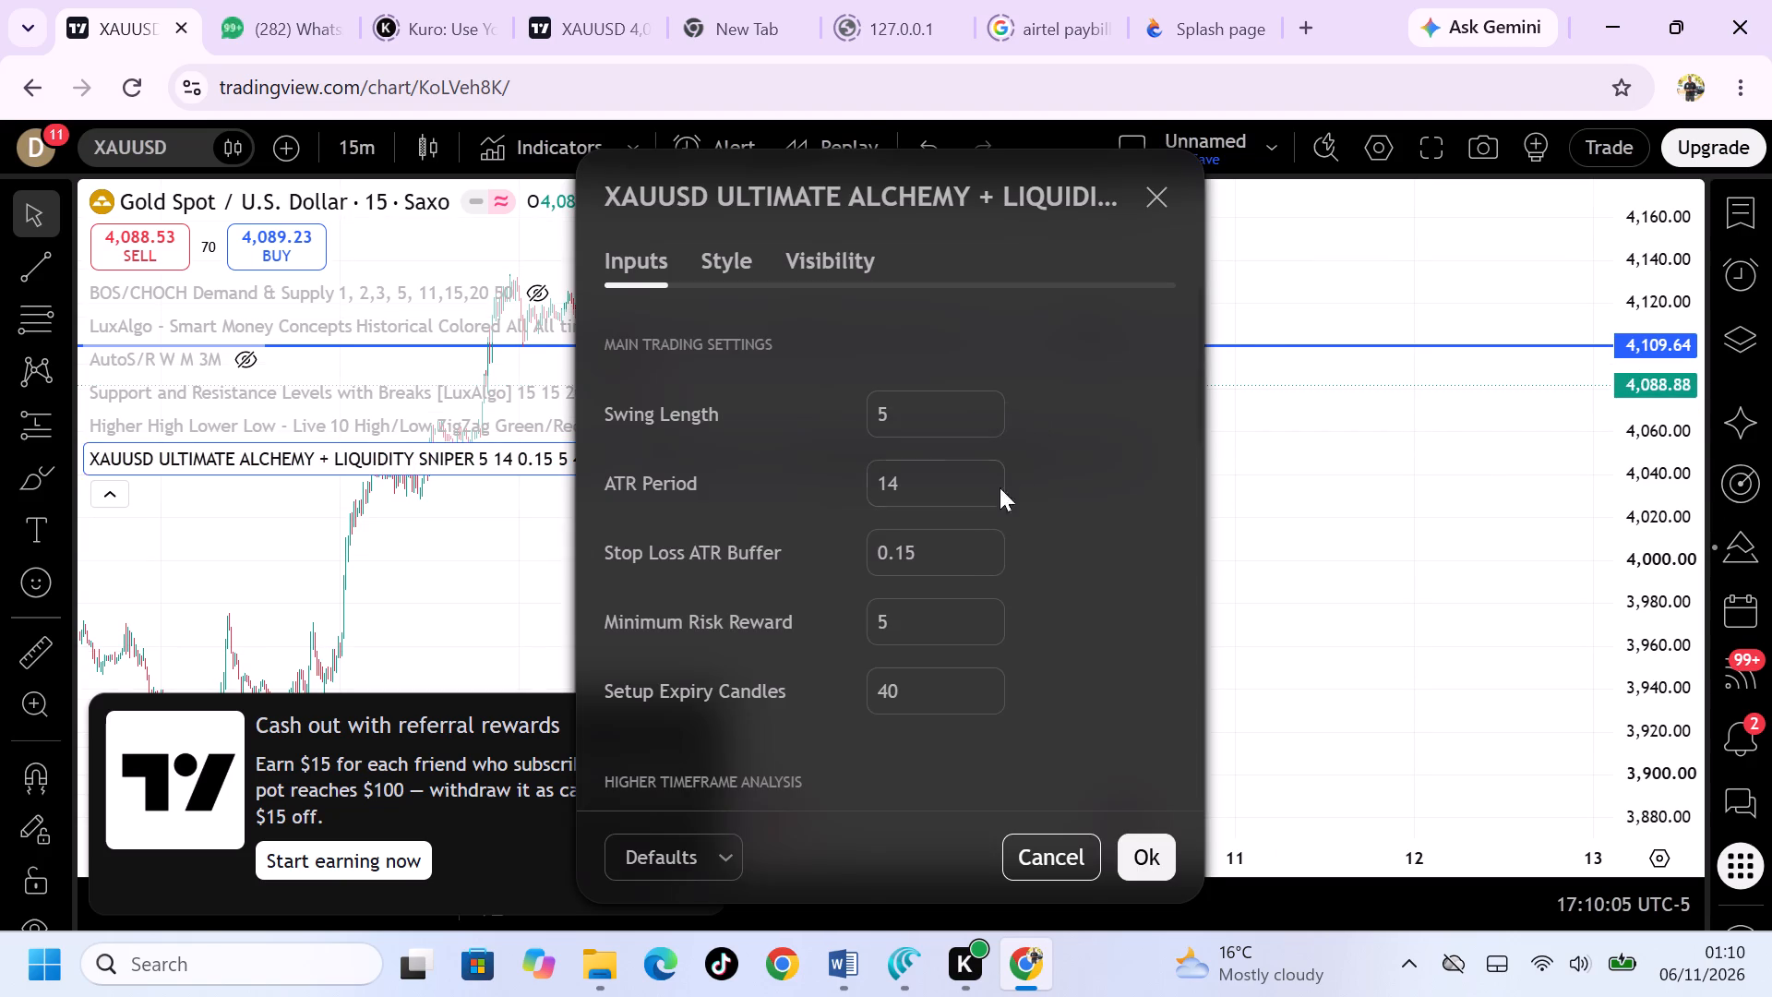
pyautogui.scroll(-5, 959, 570)
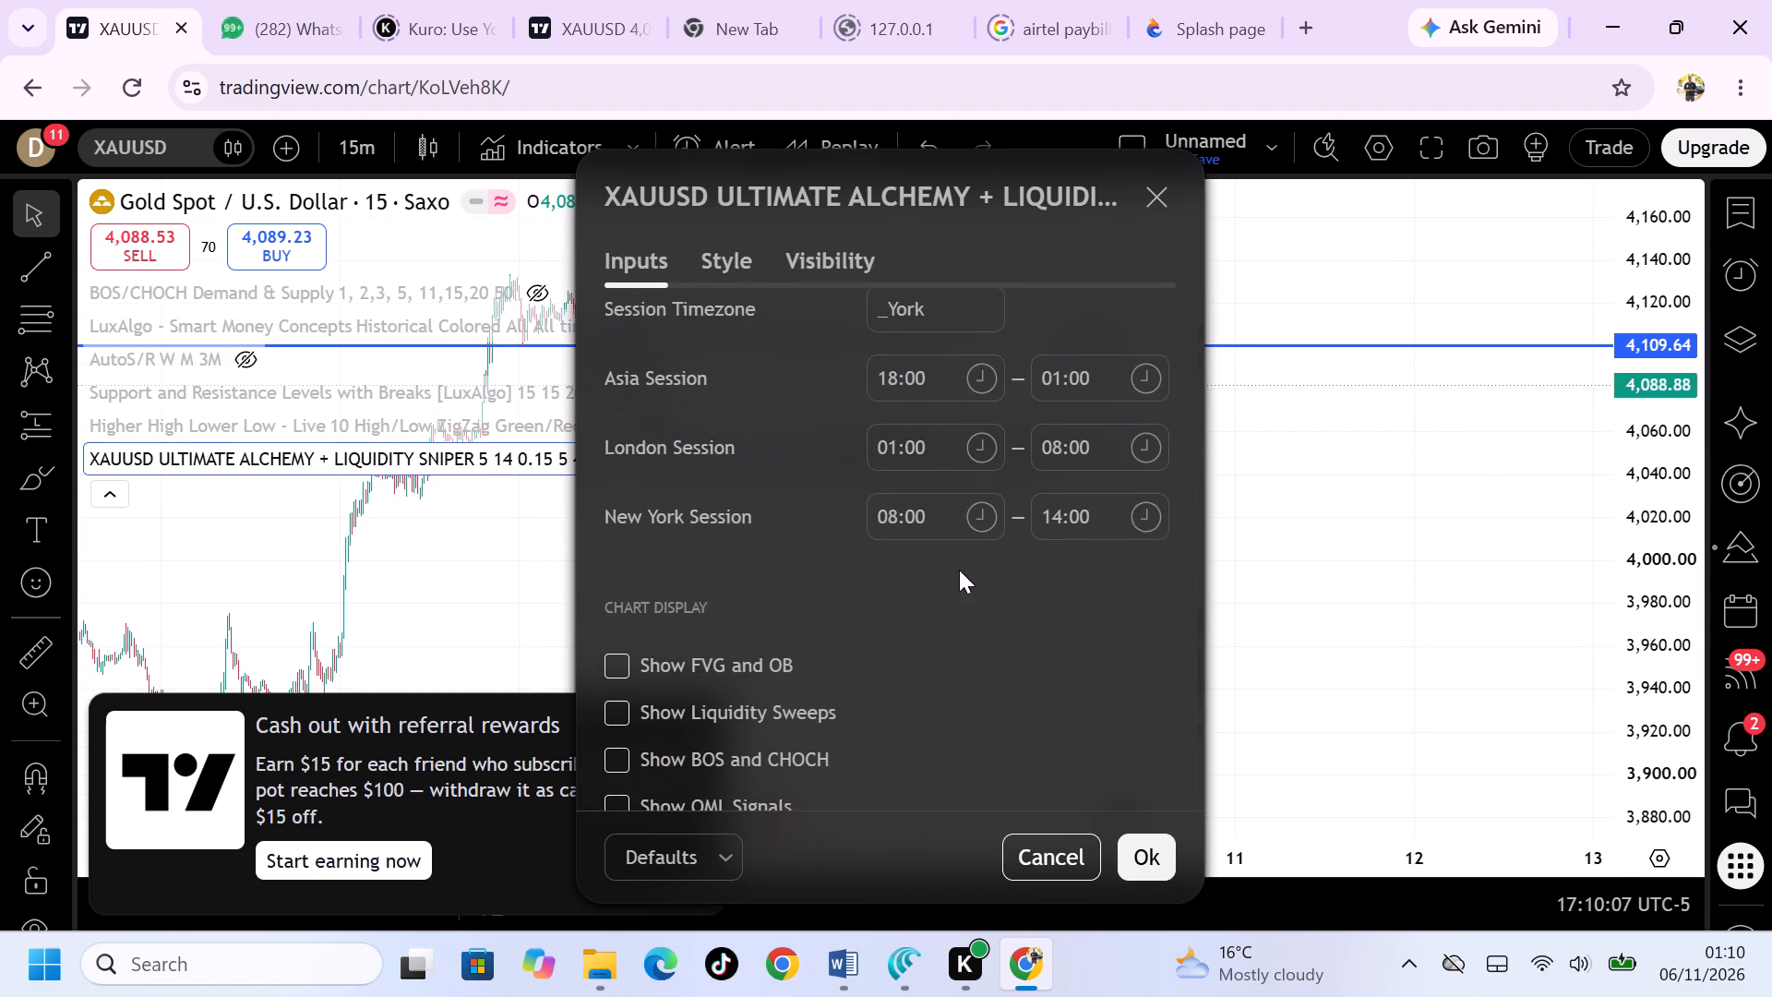
pyautogui.scroll(1, 952, 432)
pyautogui.click(950, 378)
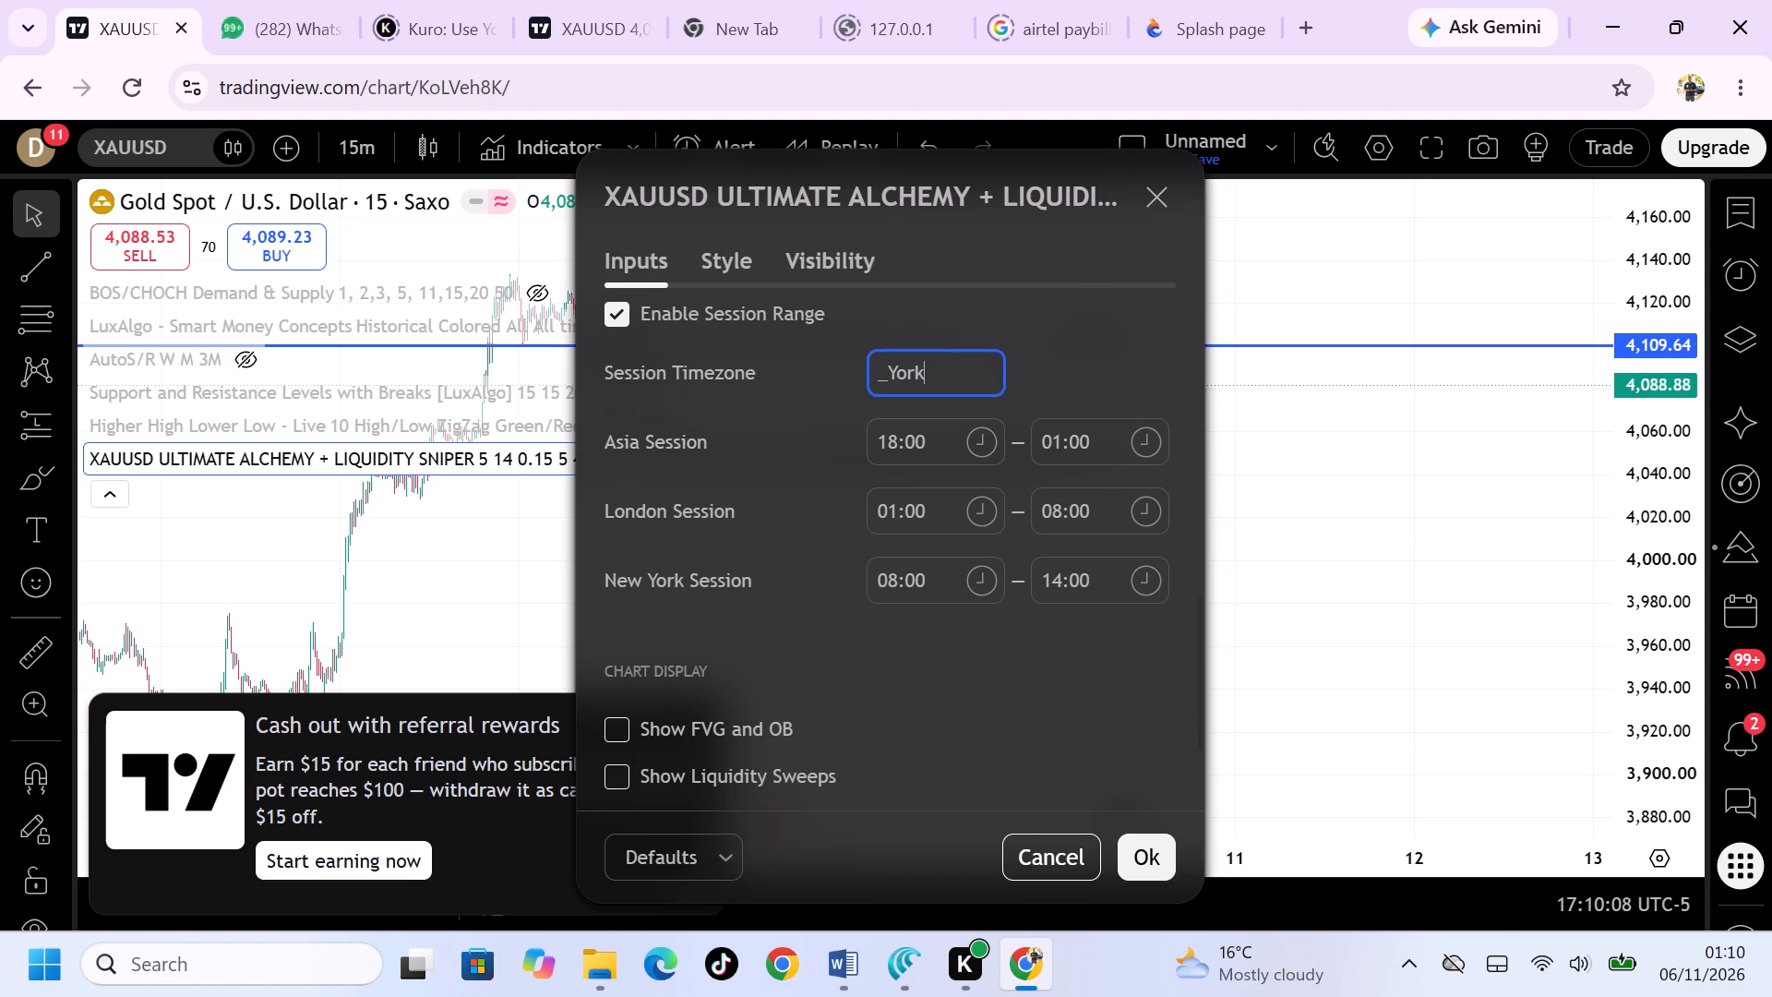
pyautogui.press('BackSpace')
pyautogui.press('BackSpace')
pyautogui.press('BackSpace')
pyautogui.press('BackSpace')
pyautogui.press('BackSpace')
pyautogui.press('BackSpace')
pyautogui.press('BackSpace')
pyautogui.press('BackSpace')
pyautogui.press('BackSpace')
pyautogui.press('BackSpace')
pyautogui.press('BackSpace')
pyautogui.press('BackSpace')
pyautogui.press('BackSpace')
pyautogui.press('BackSpace')
pyautogui.press('BackSpace')
pyautogui.press('BackSpace')
pyautogui.press('BackSpace')
pyautogui.write('ney')
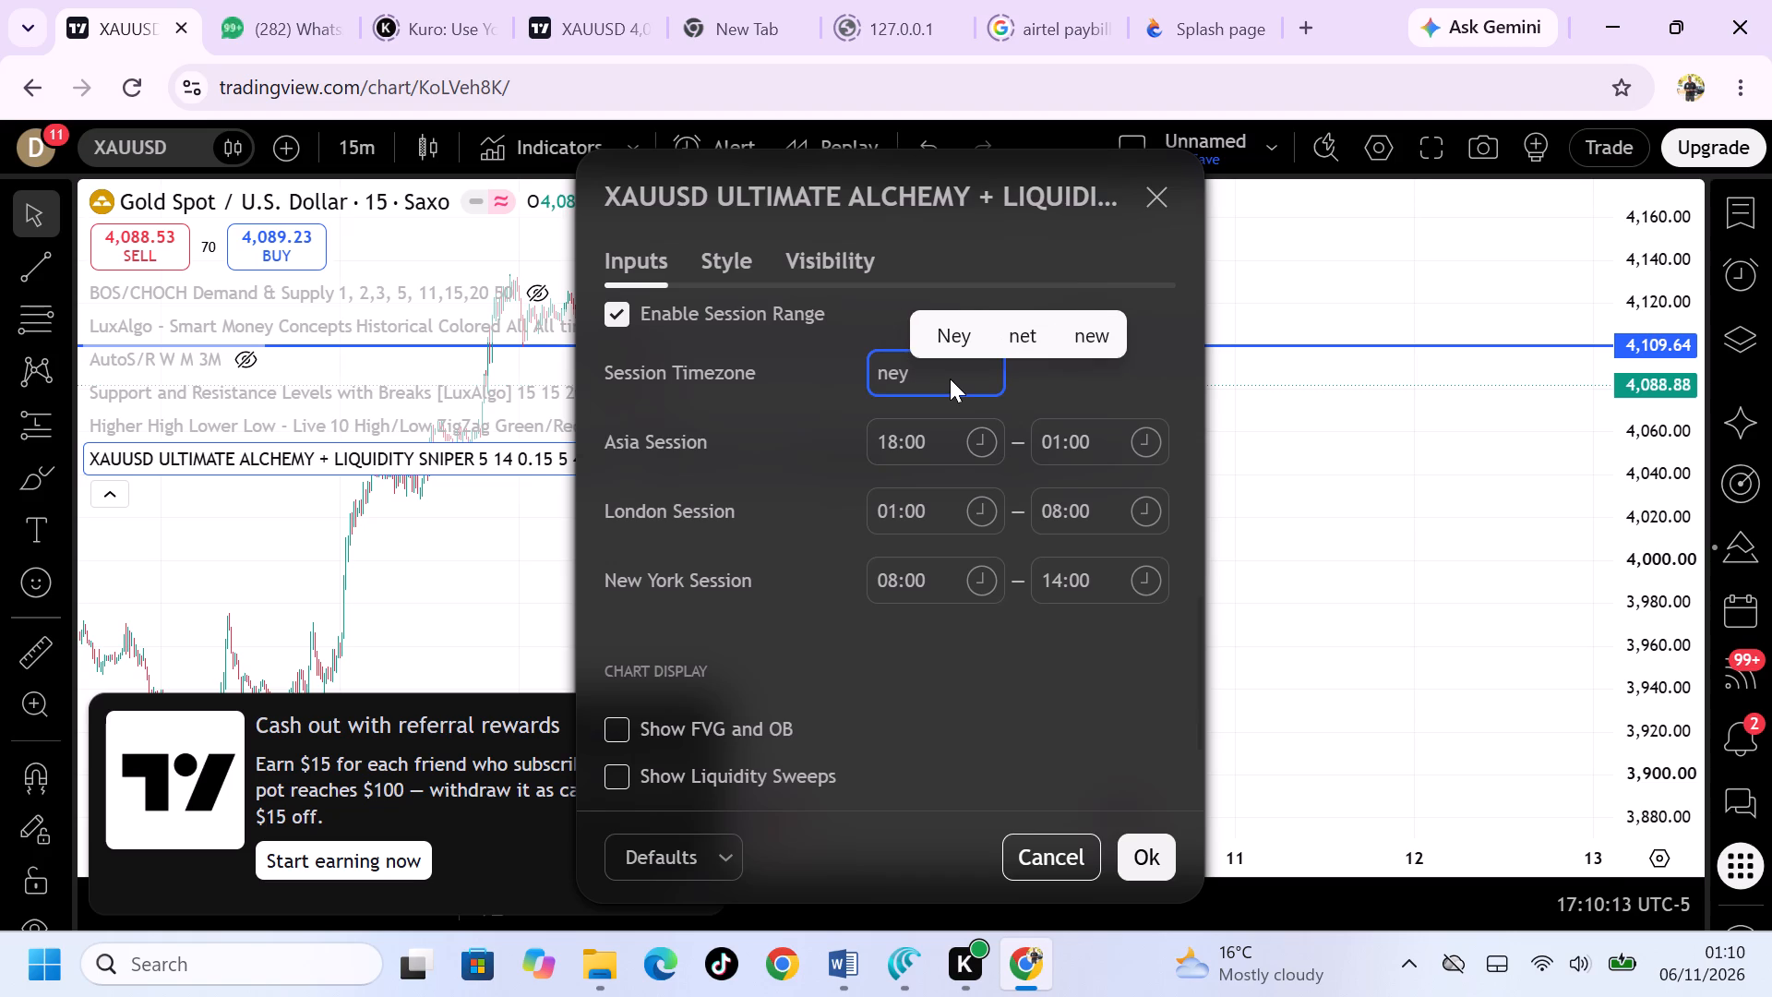
pyautogui.press('BackSpace')
pyautogui.press('w')
pyautogui.write('york')
pyautogui.click(1017, 332)
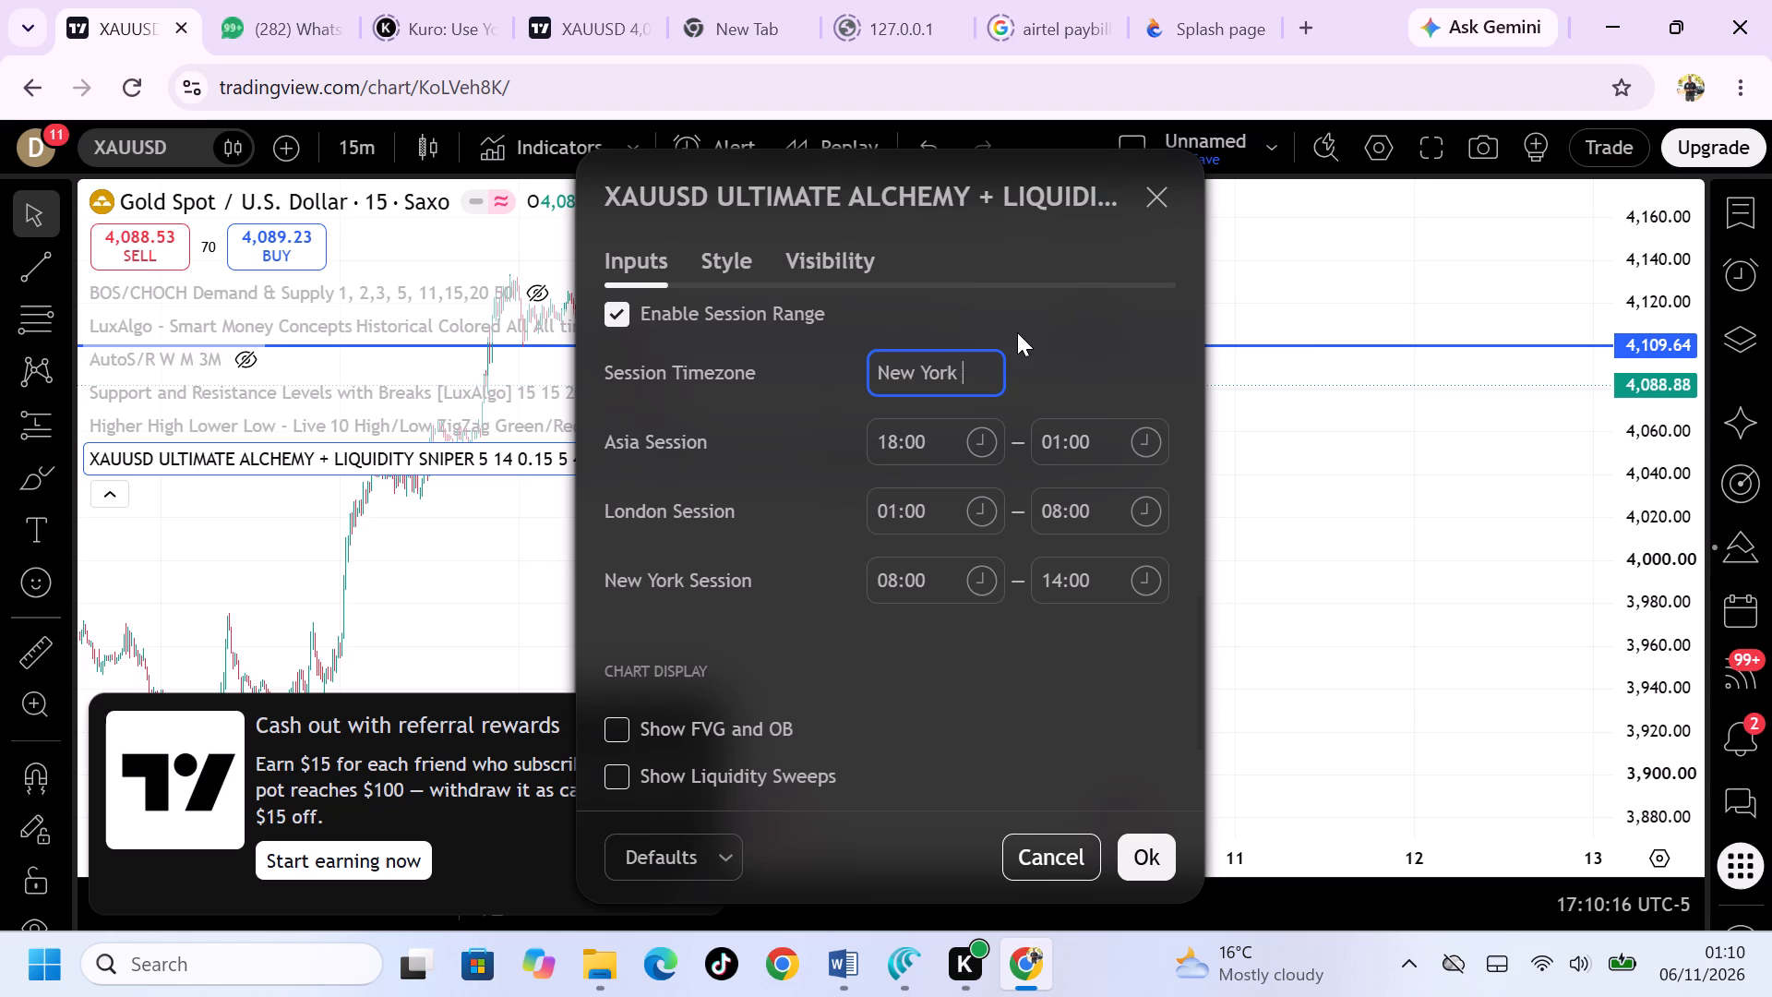
# Review the indicator's remaining inputs and its style settings for plots, signal labels and graphic objects.
pyautogui.scroll(-1, 999, 657)
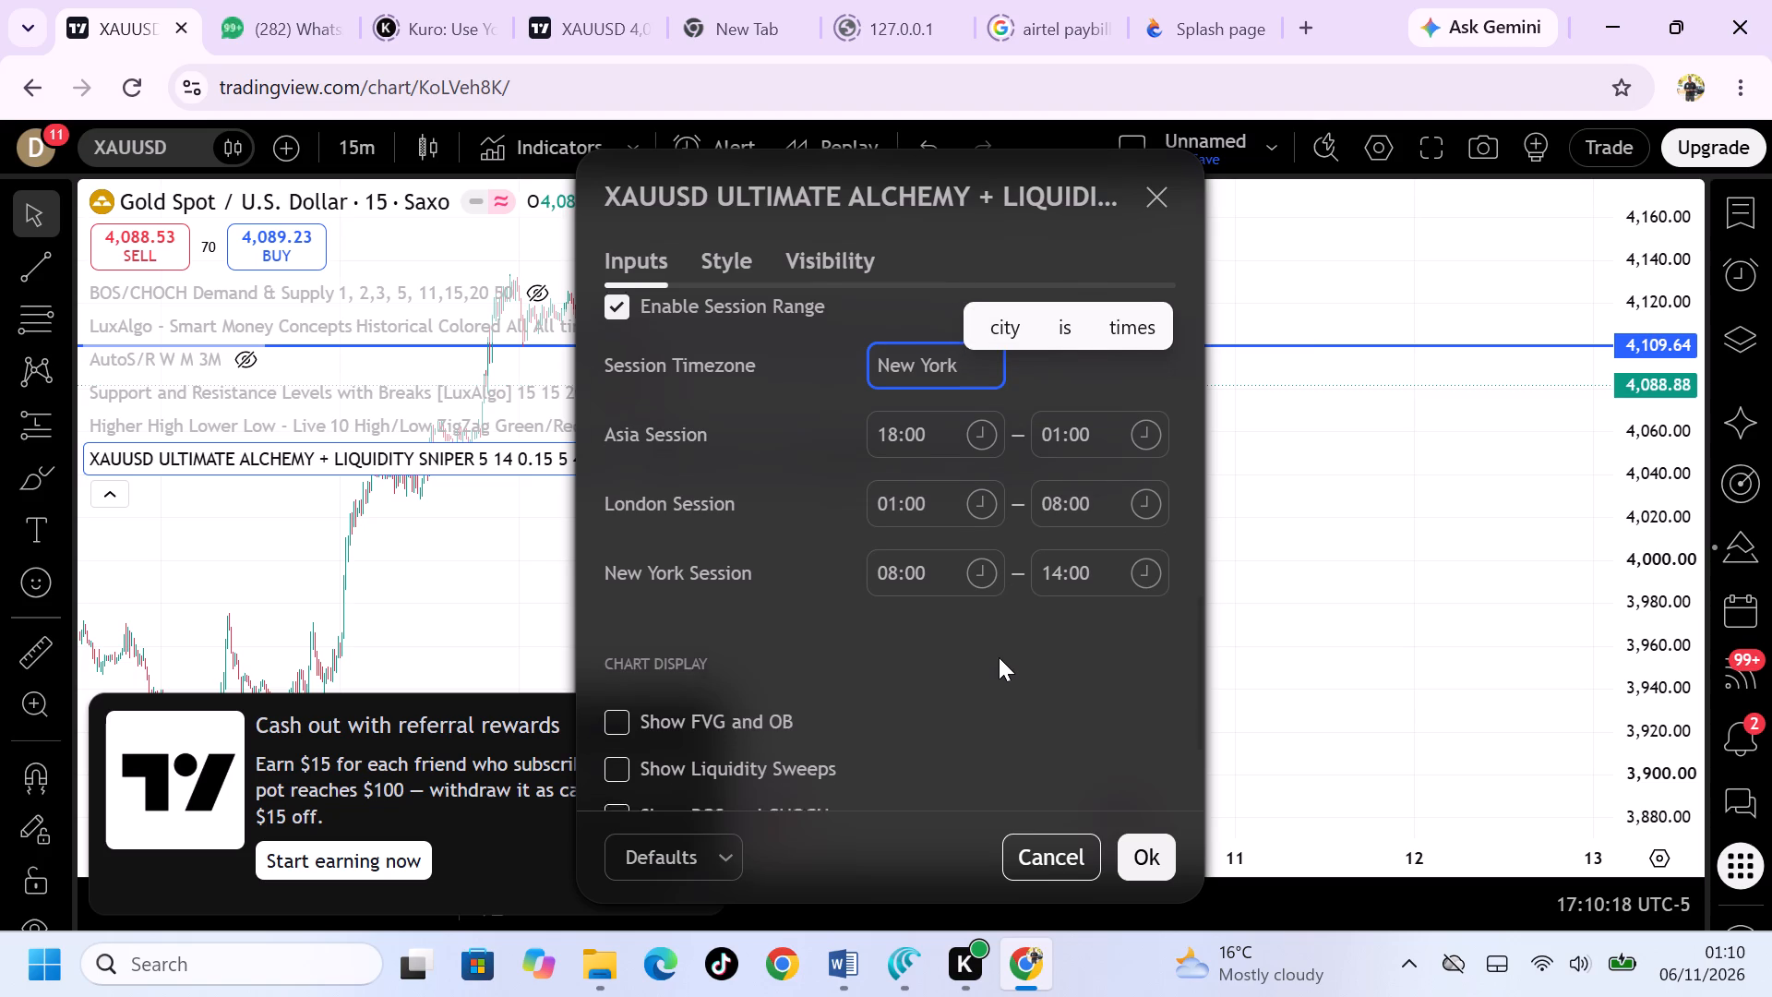
pyautogui.scroll(-2, 999, 657)
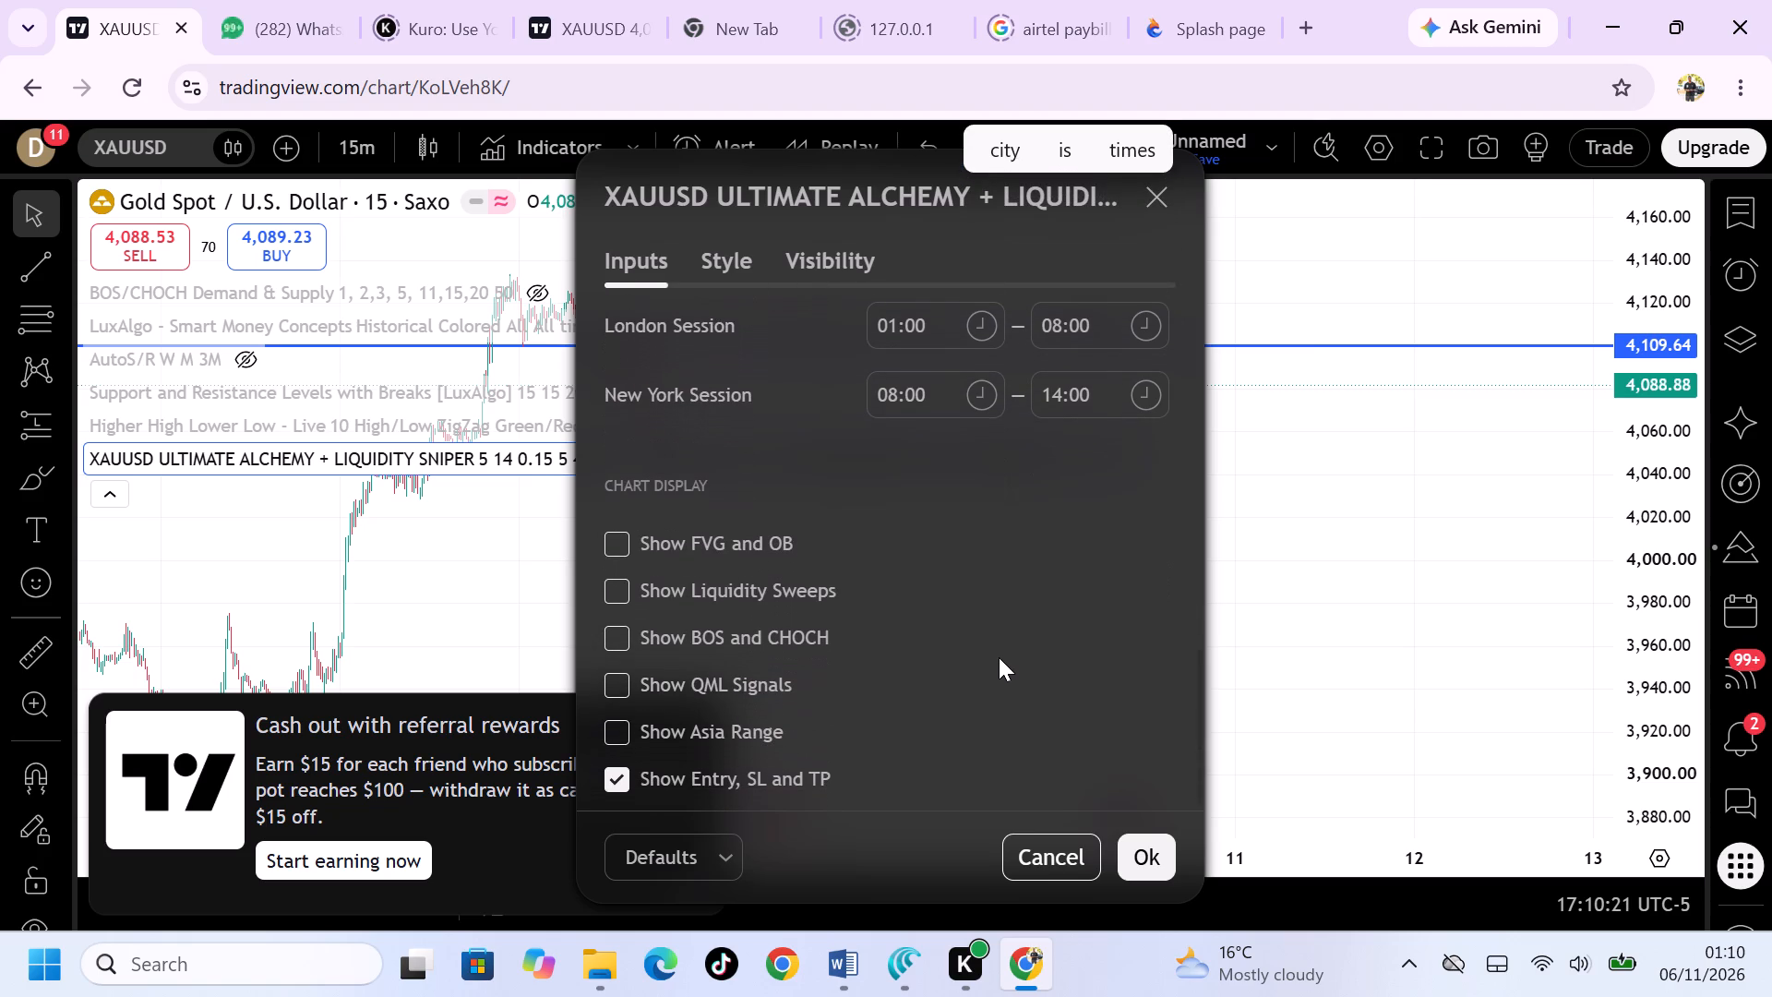
pyautogui.scroll(-3, 925, 605)
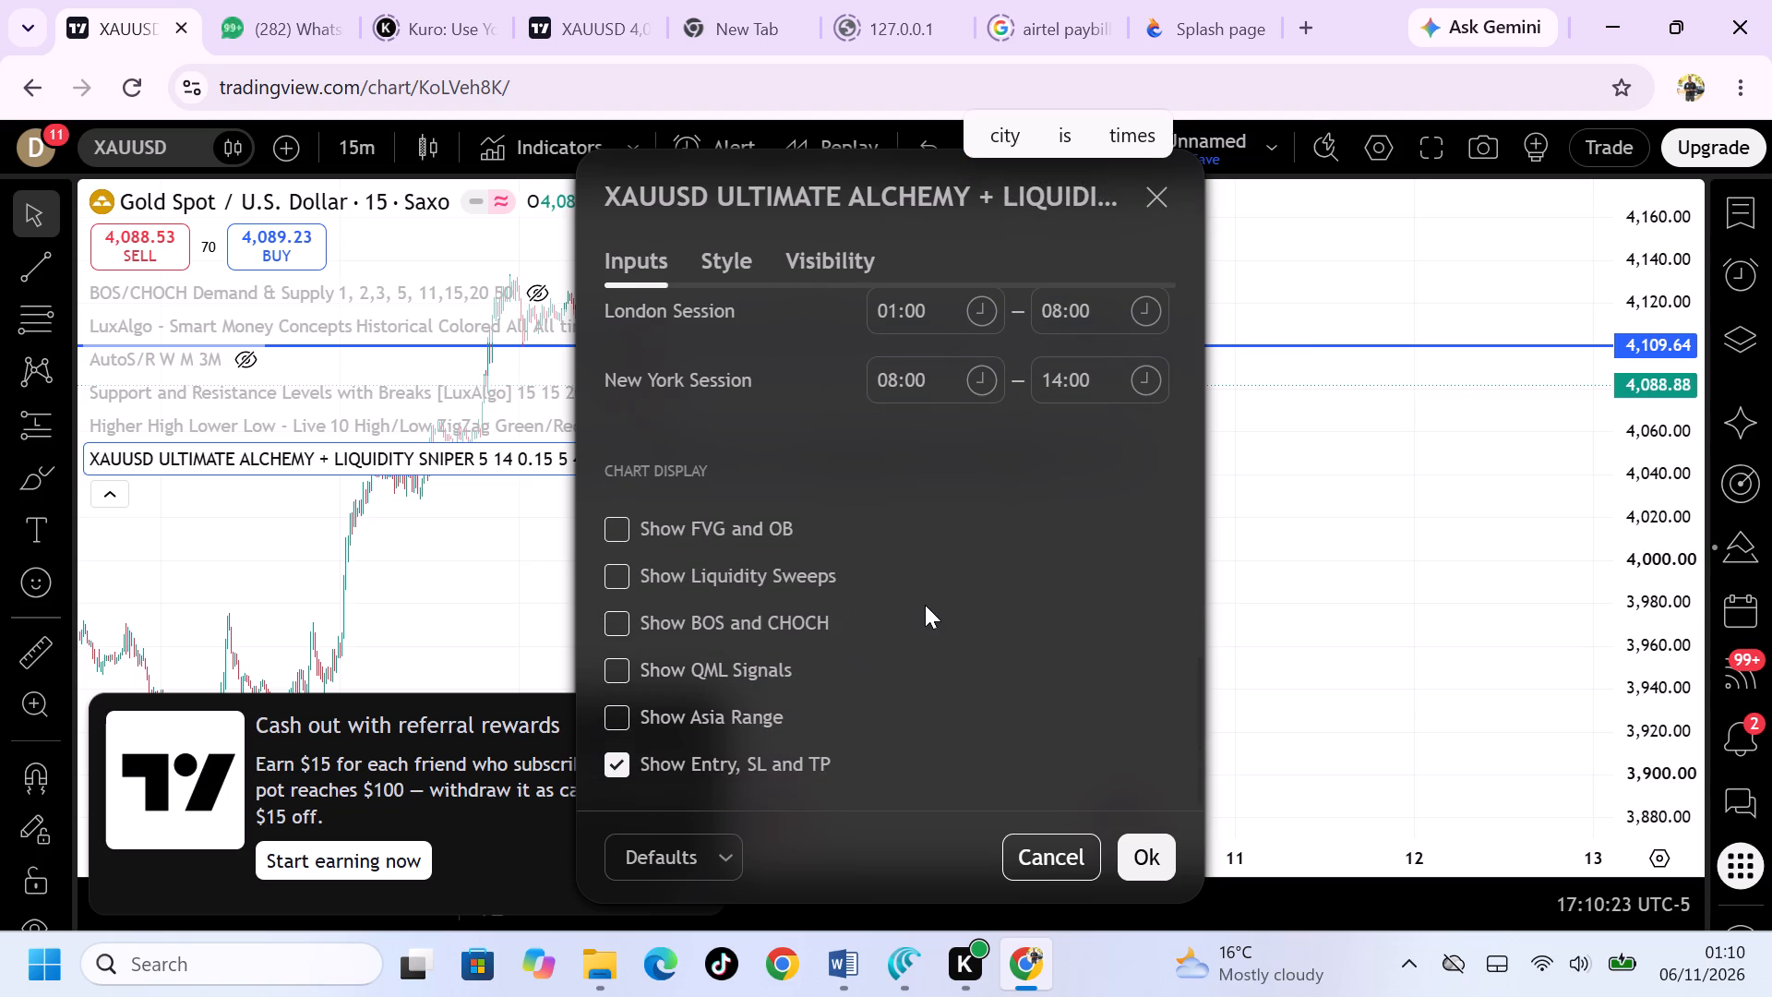
pyautogui.scroll(5, 932, 697)
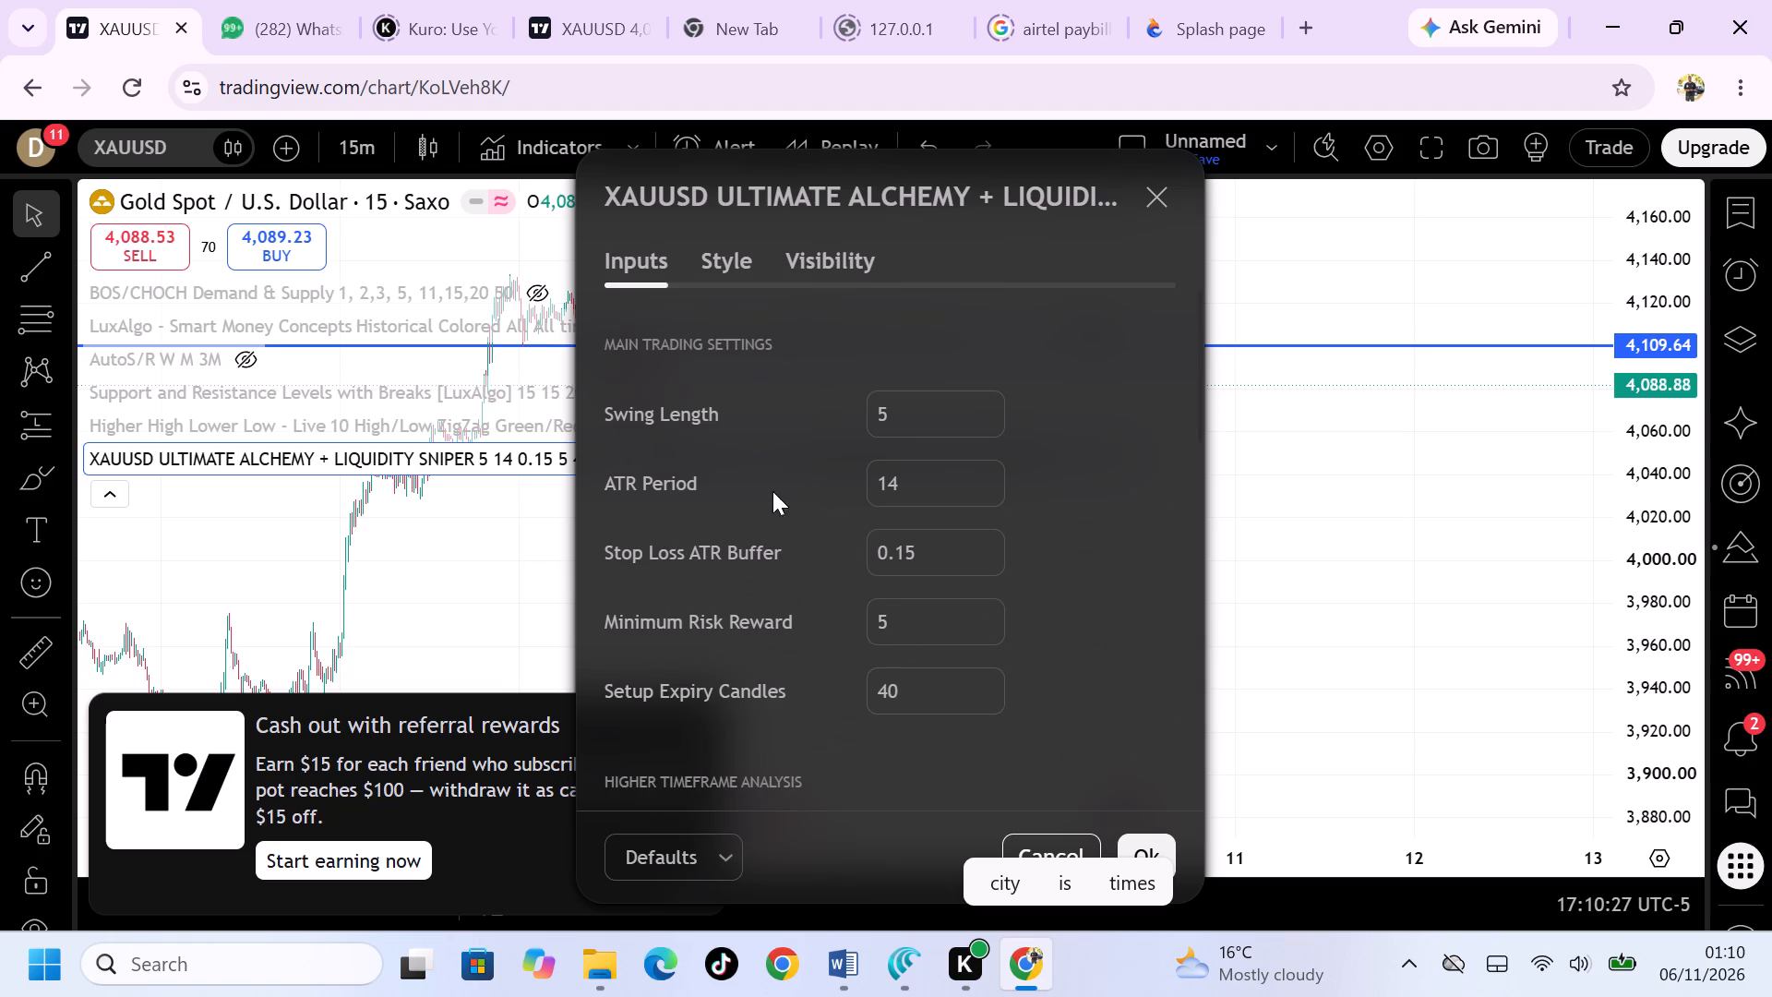
pyautogui.click(720, 270)
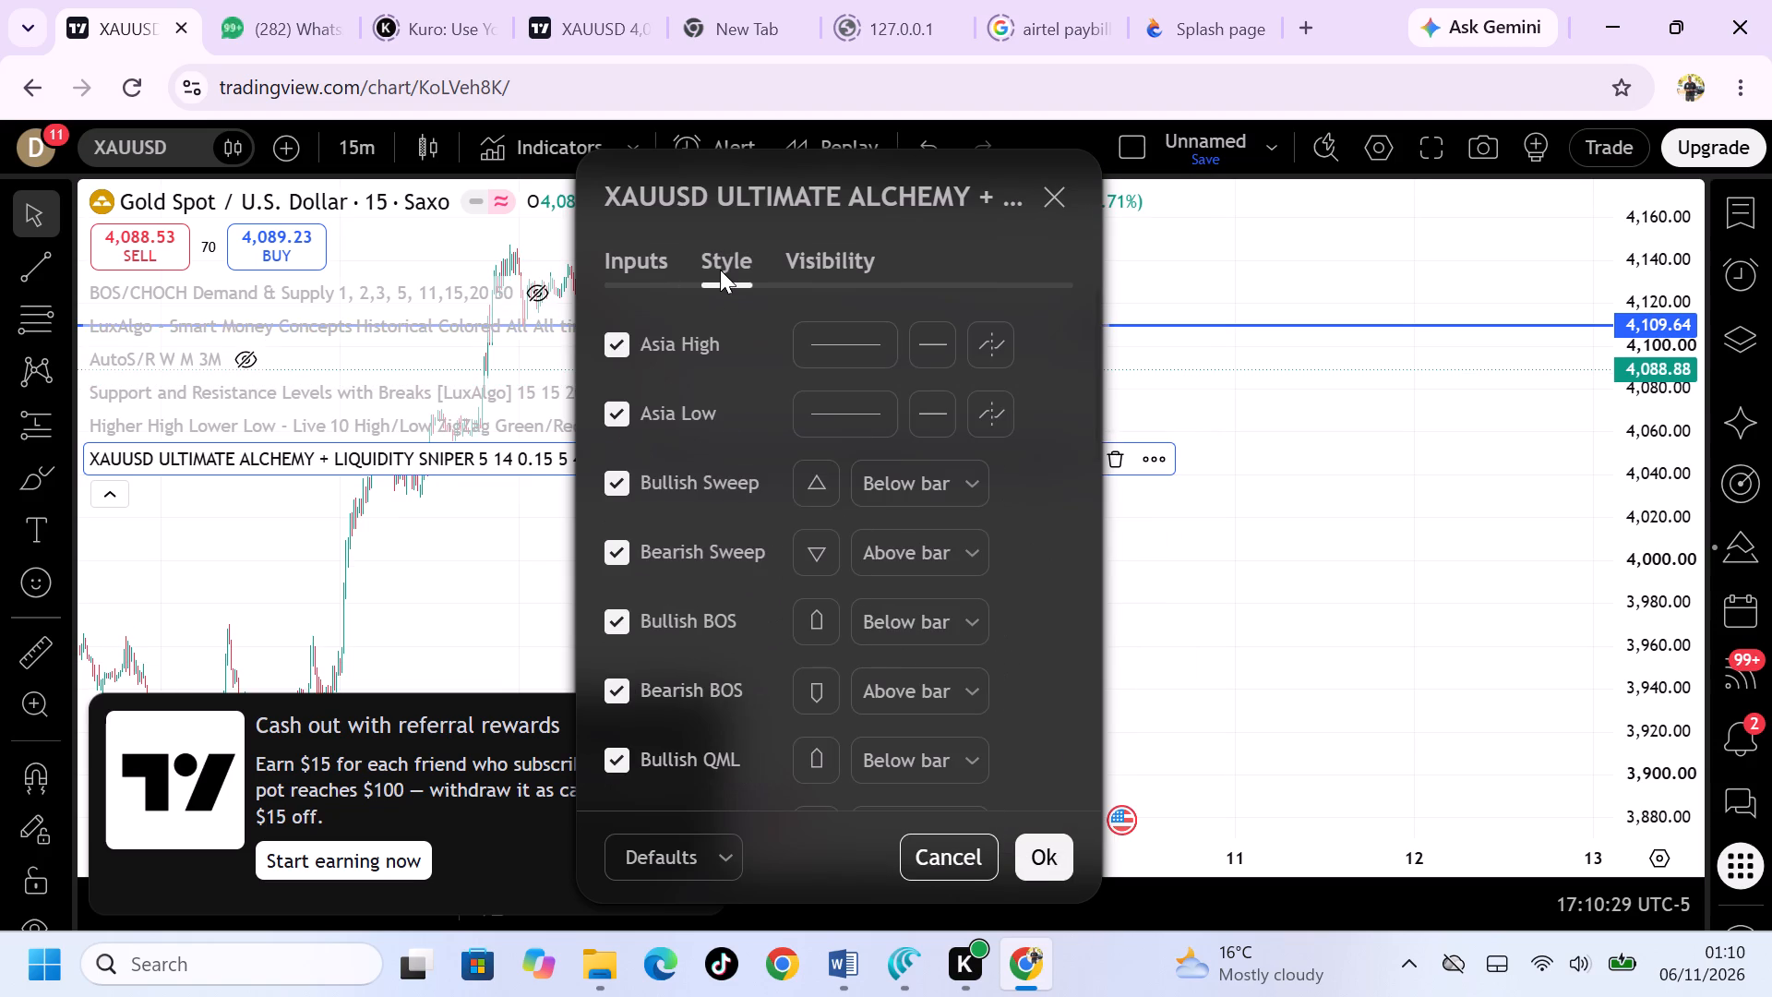
pyautogui.scroll(-1, 778, 374)
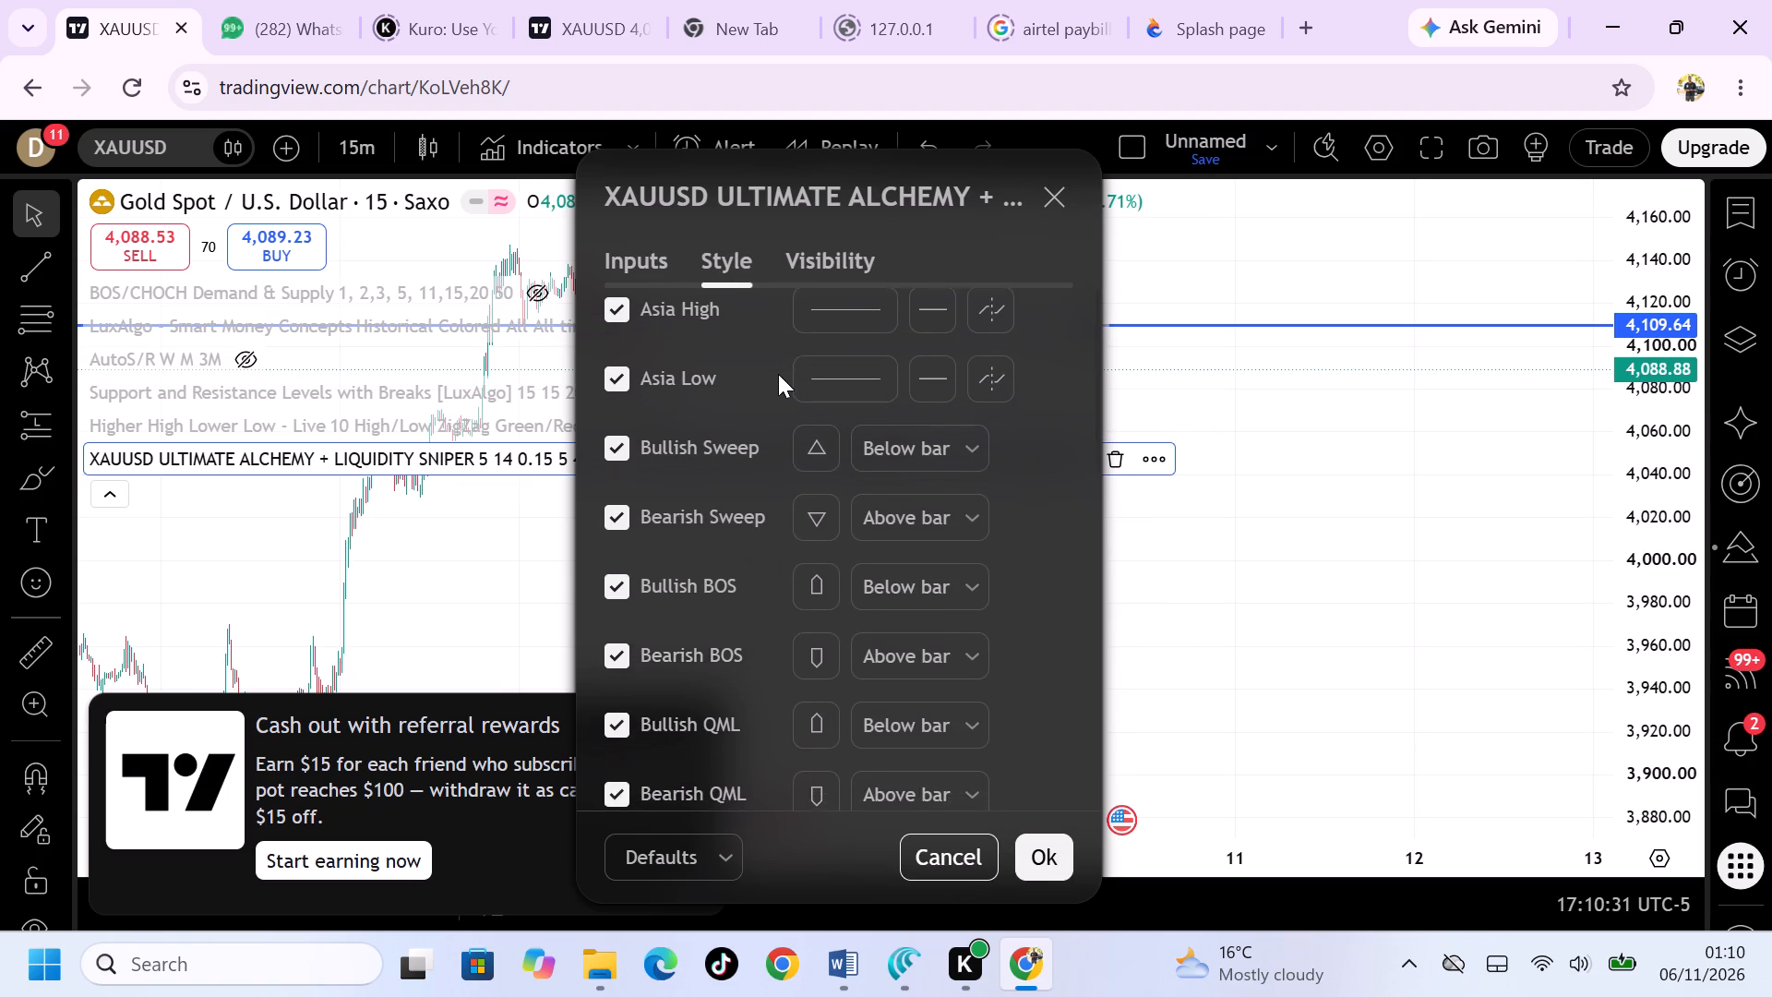
pyautogui.scroll(-3, 778, 374)
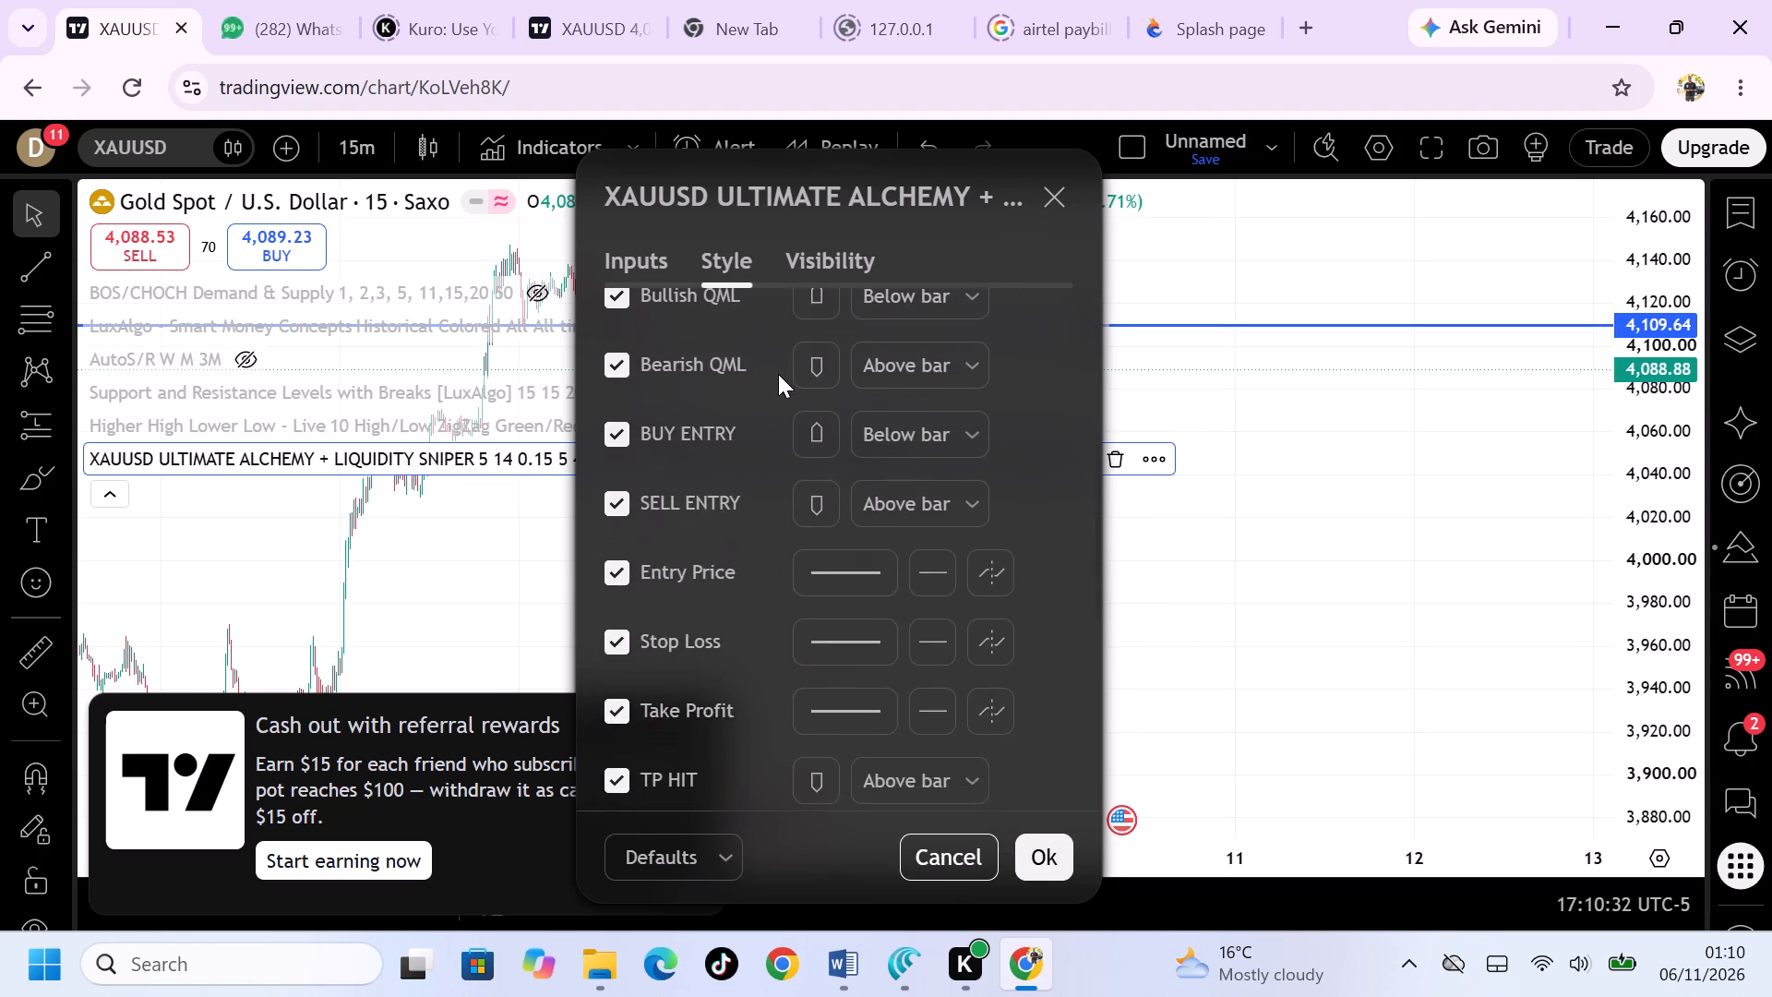
pyautogui.scroll(-1, 778, 374)
# Show Liquidity Sweeps in the chart display inputs and apply the indicator settings.
pyautogui.click(659, 261)
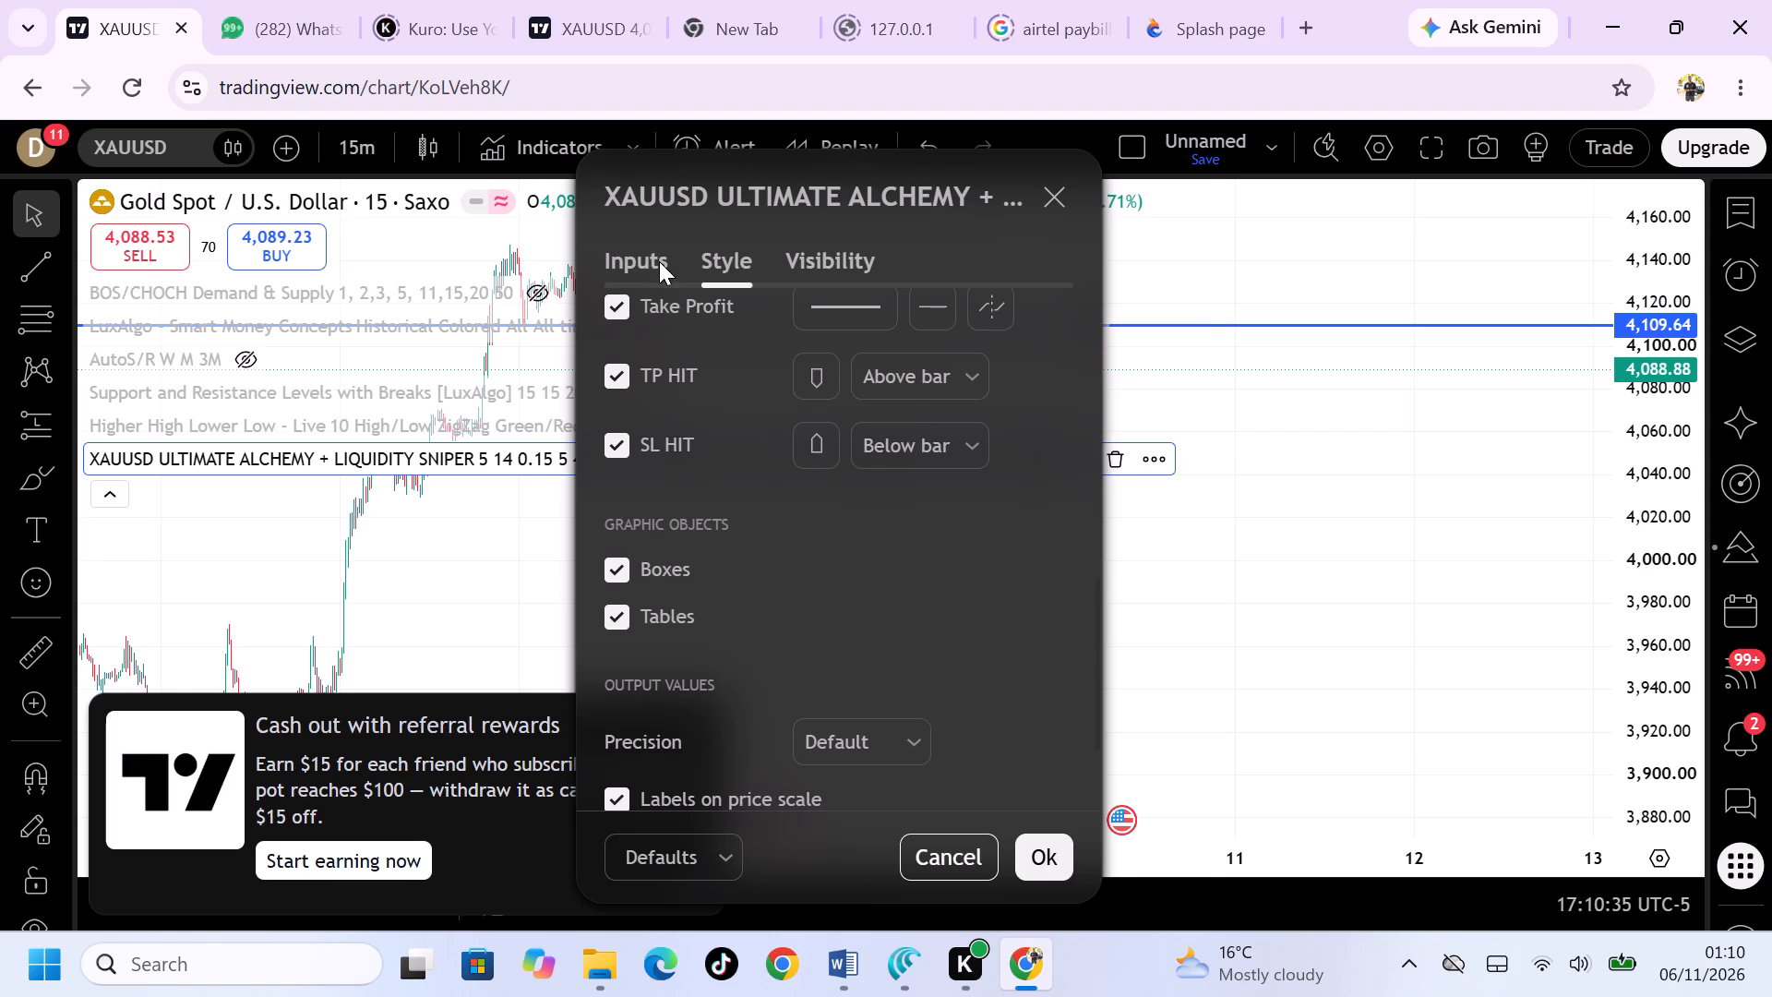
pyautogui.scroll(-3, 847, 601)
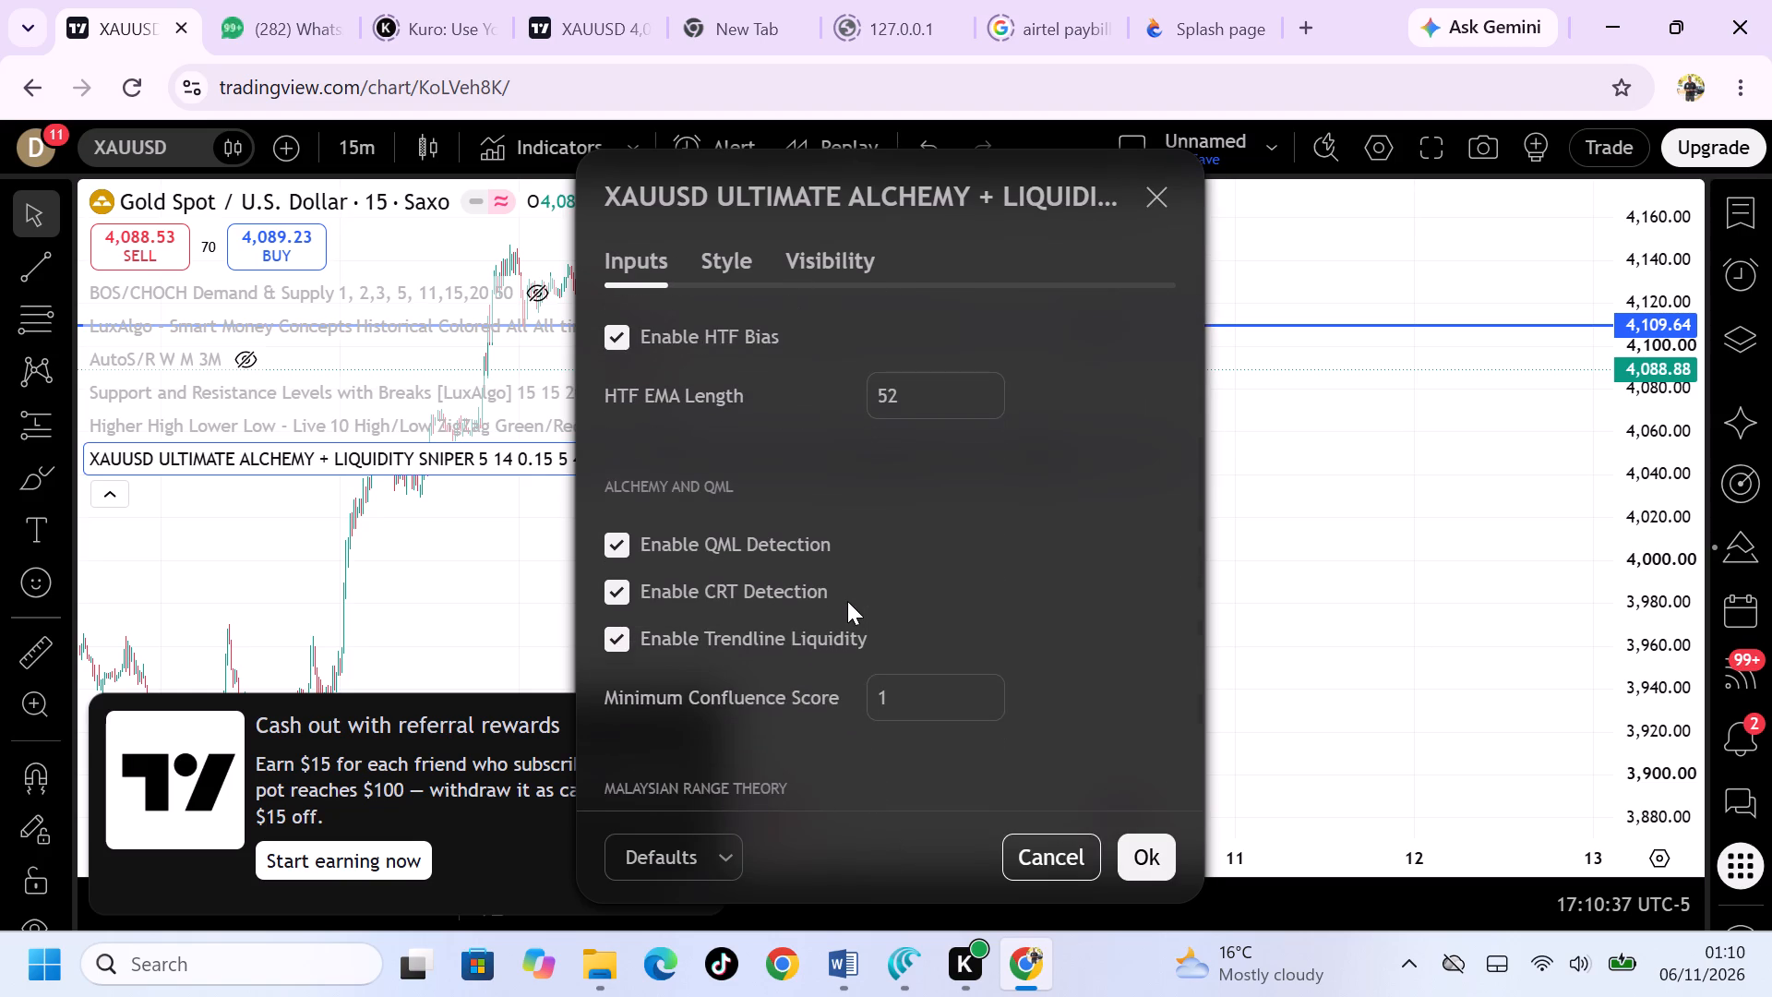
pyautogui.scroll(-4, 847, 601)
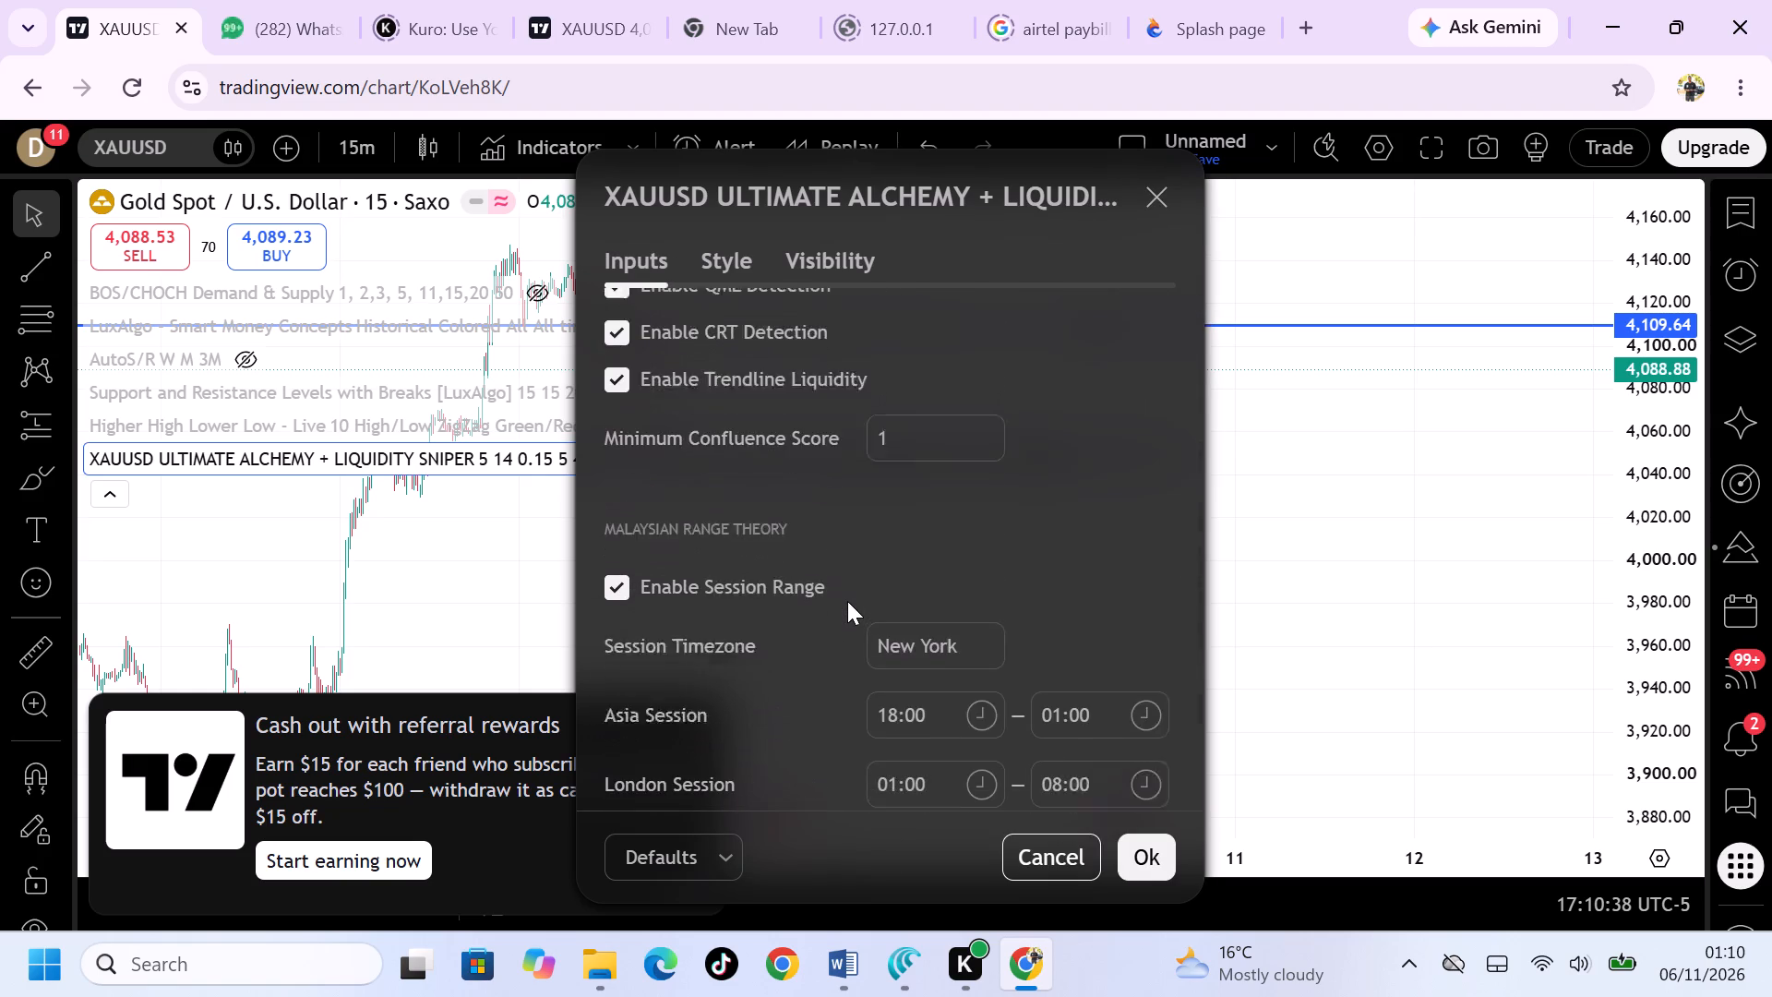
pyautogui.scroll(-3, 847, 601)
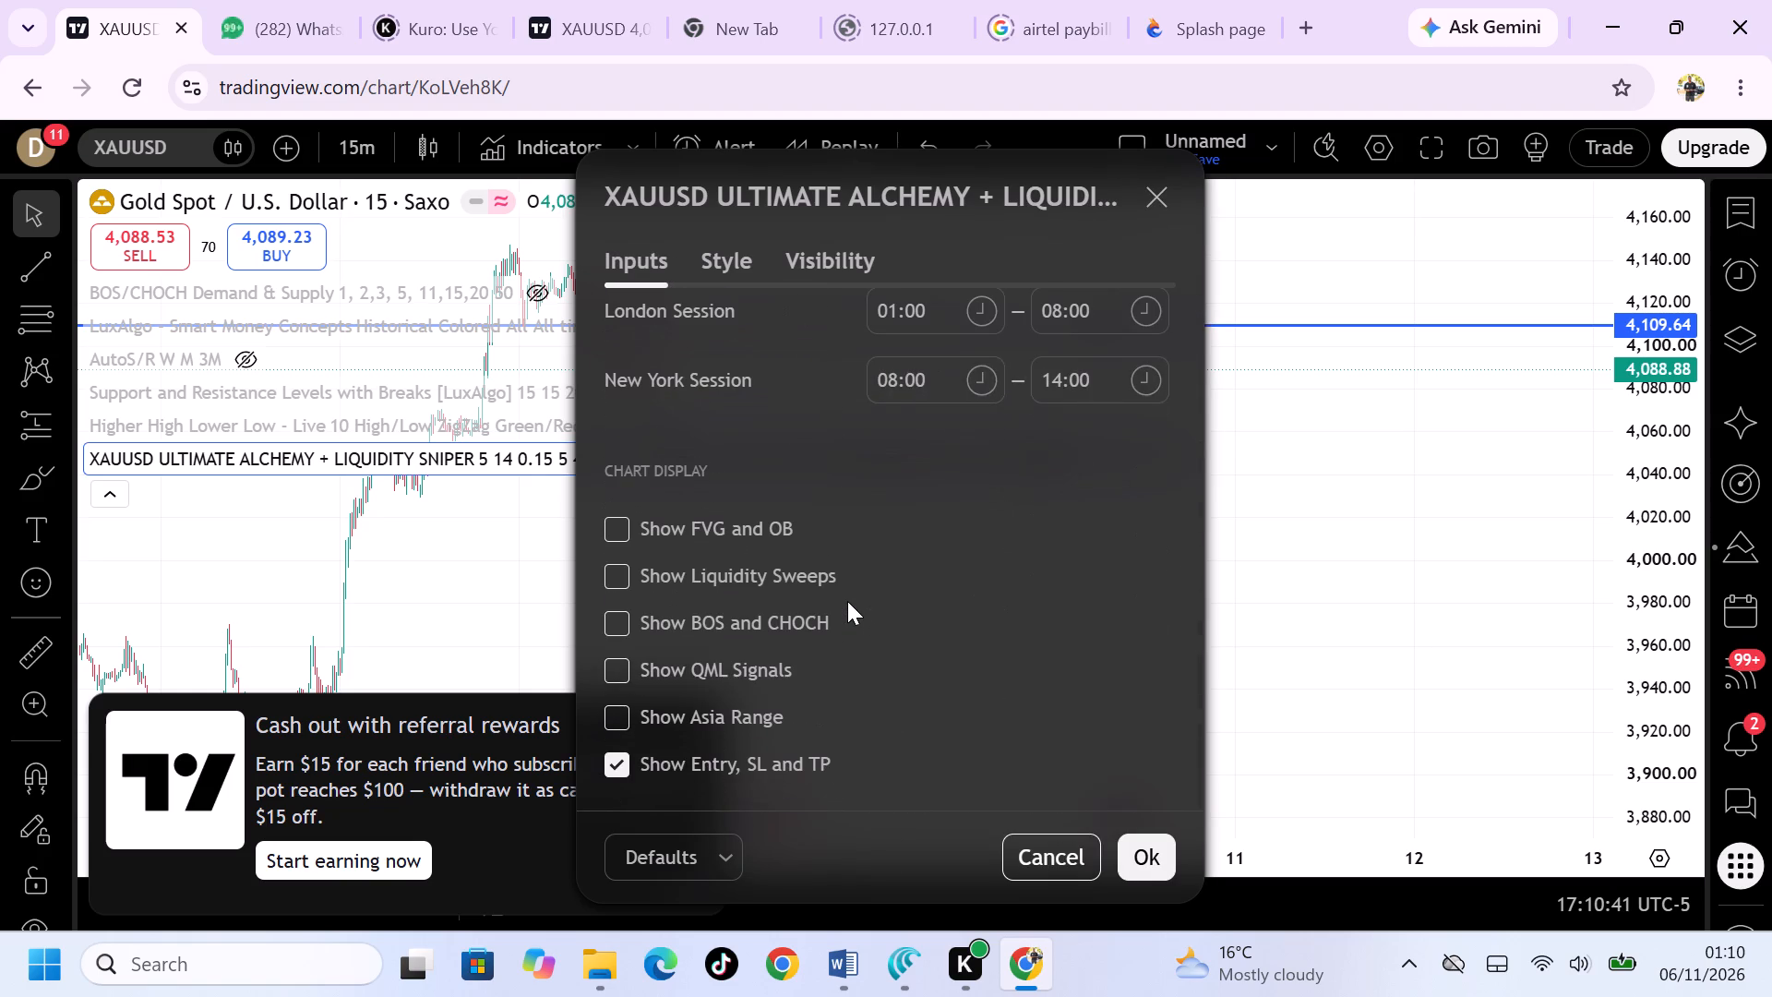
pyautogui.click(634, 581)
pyautogui.click(1143, 857)
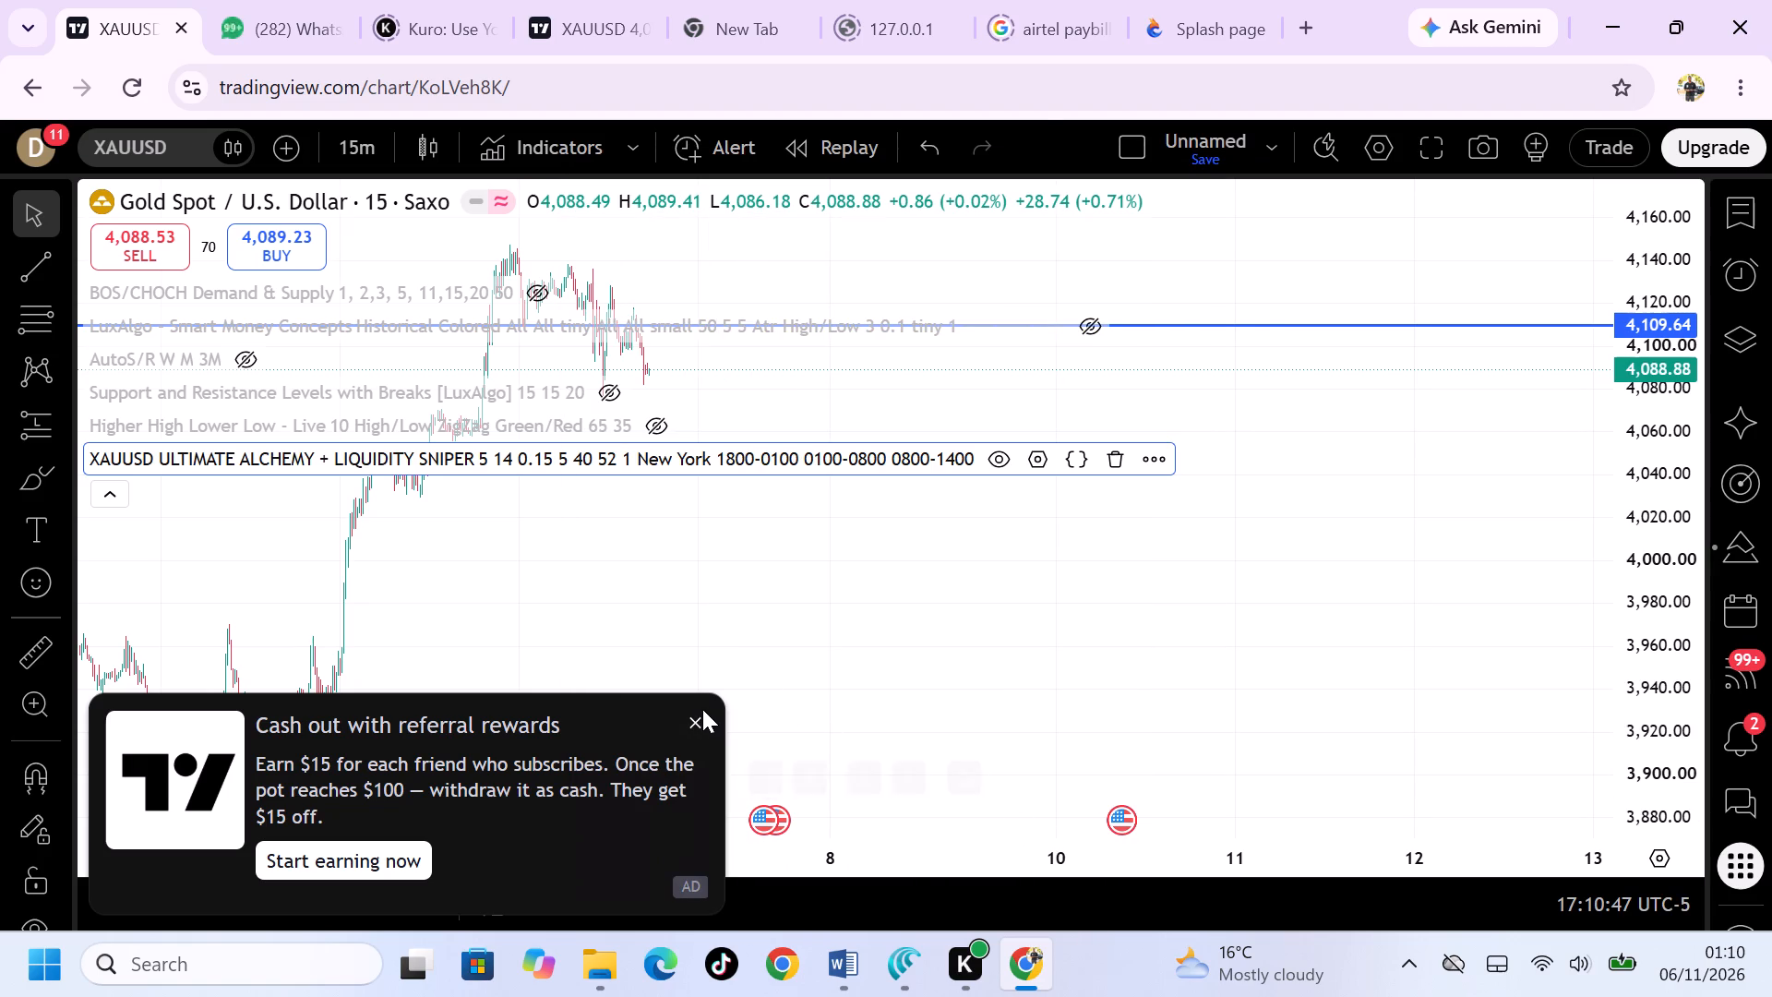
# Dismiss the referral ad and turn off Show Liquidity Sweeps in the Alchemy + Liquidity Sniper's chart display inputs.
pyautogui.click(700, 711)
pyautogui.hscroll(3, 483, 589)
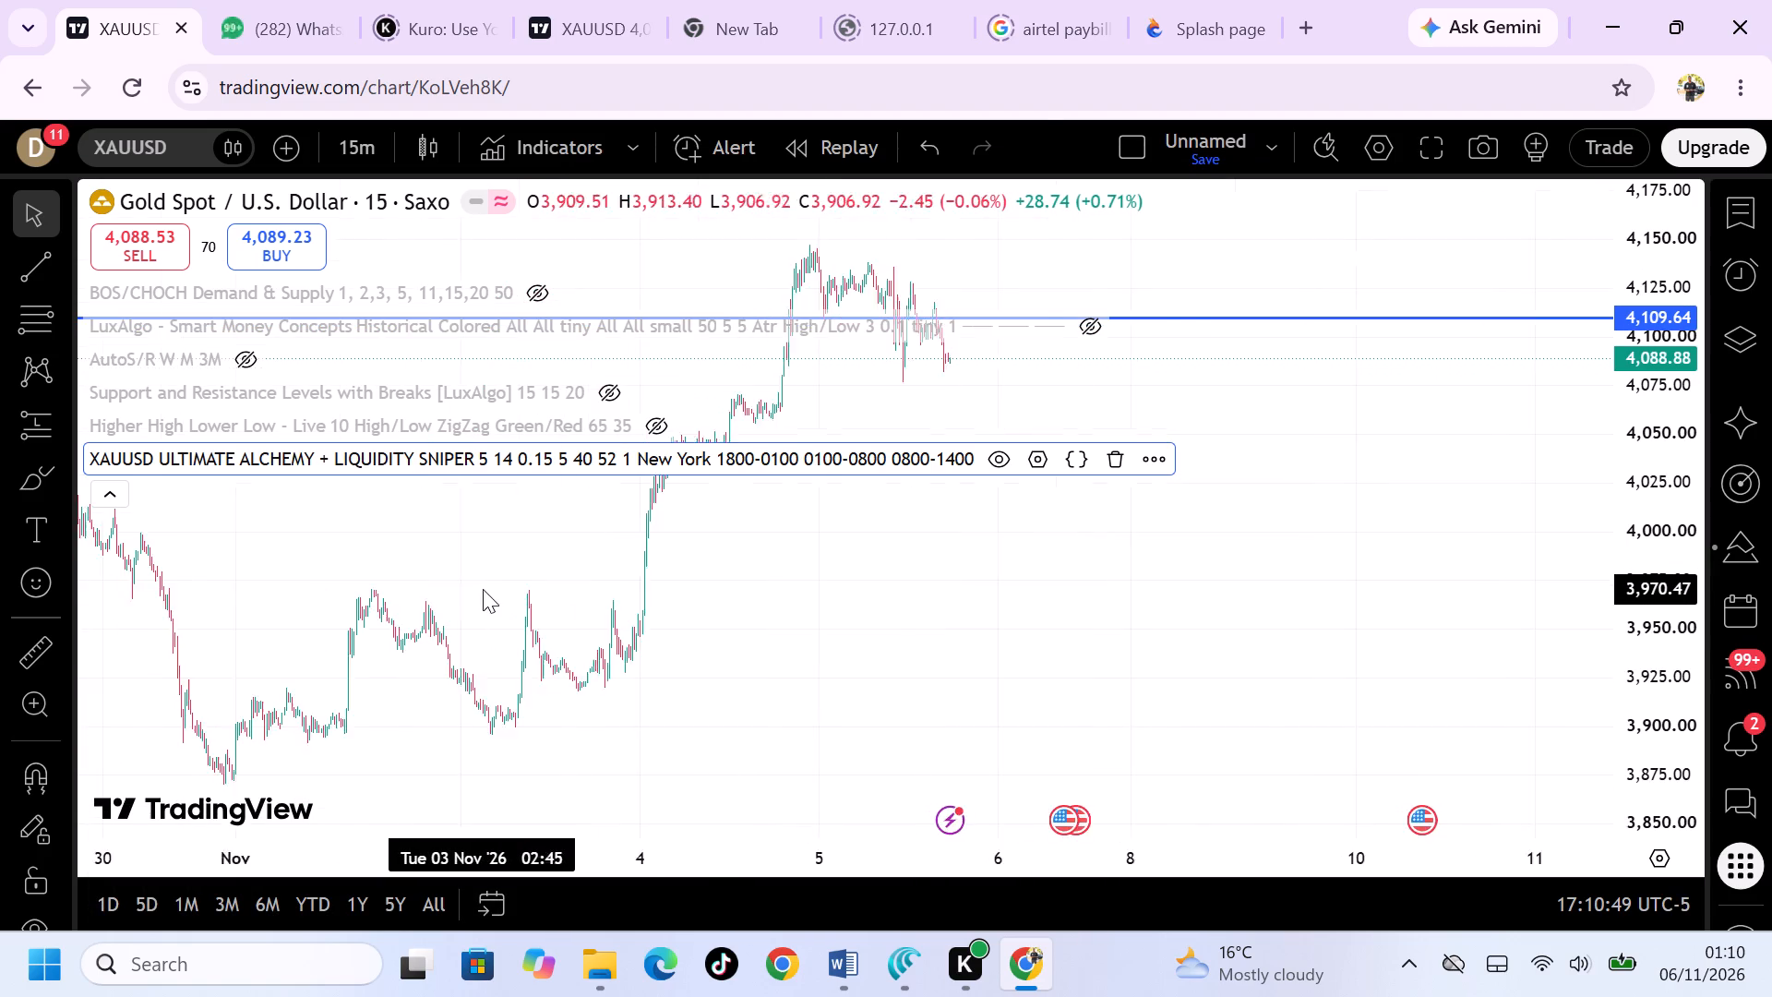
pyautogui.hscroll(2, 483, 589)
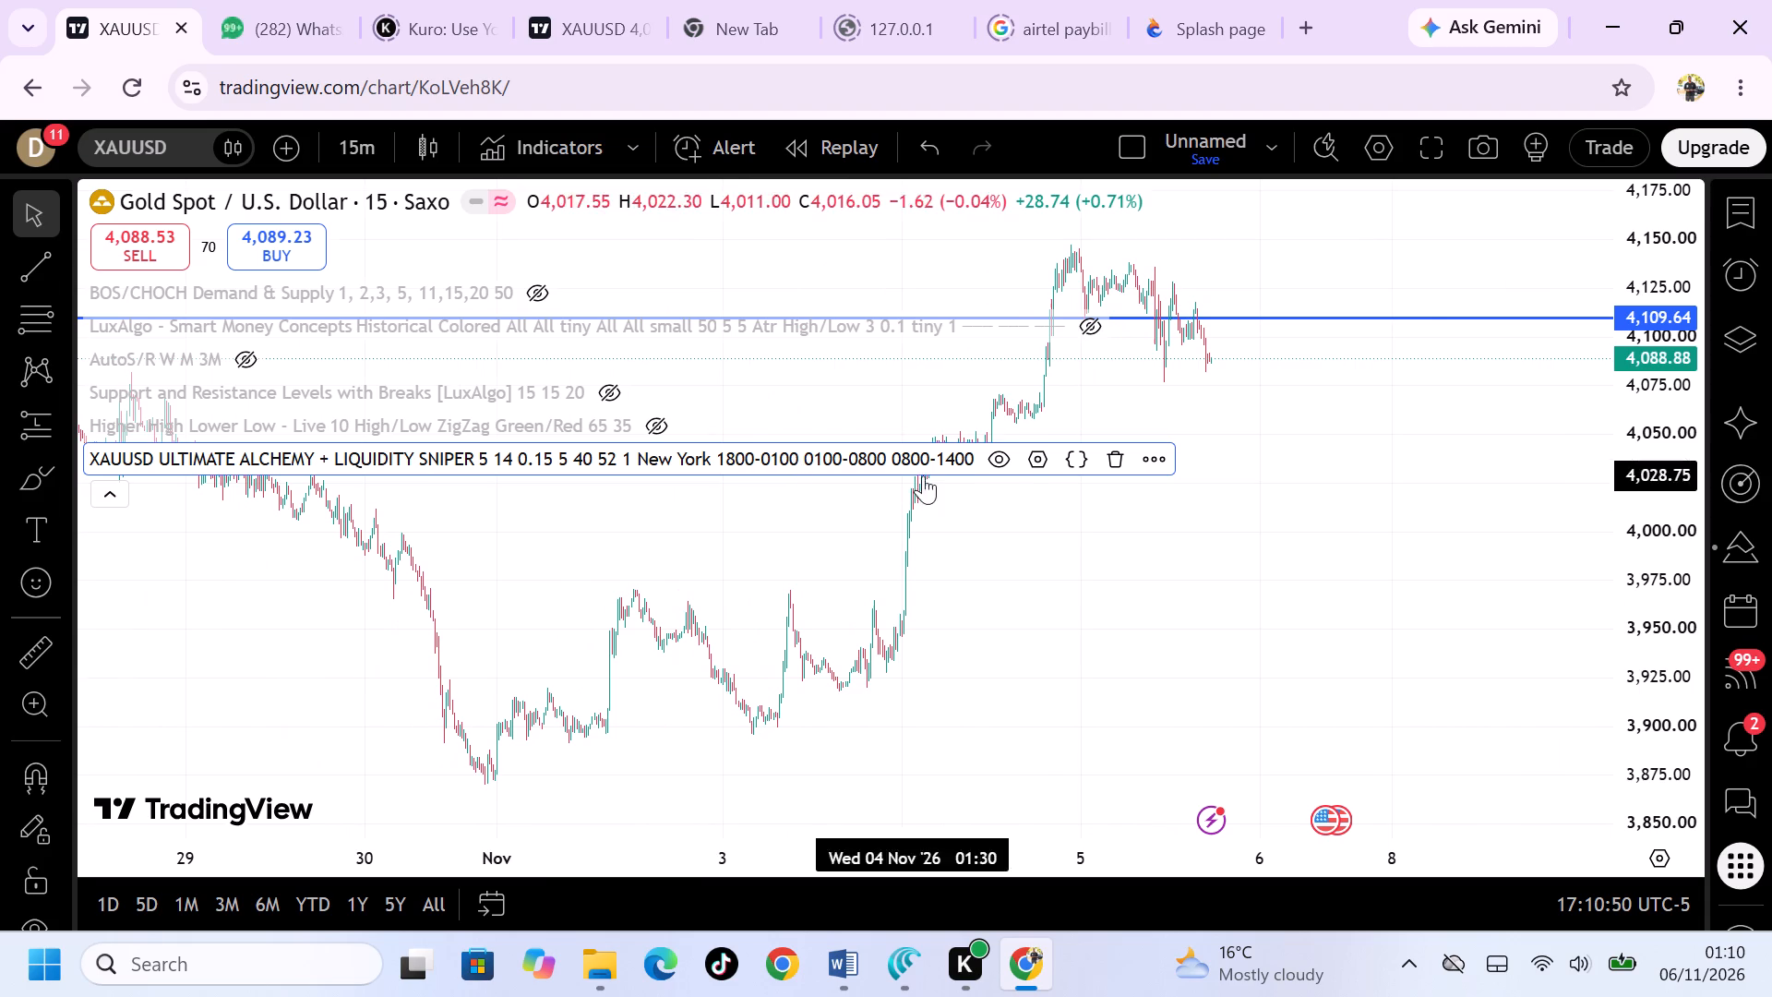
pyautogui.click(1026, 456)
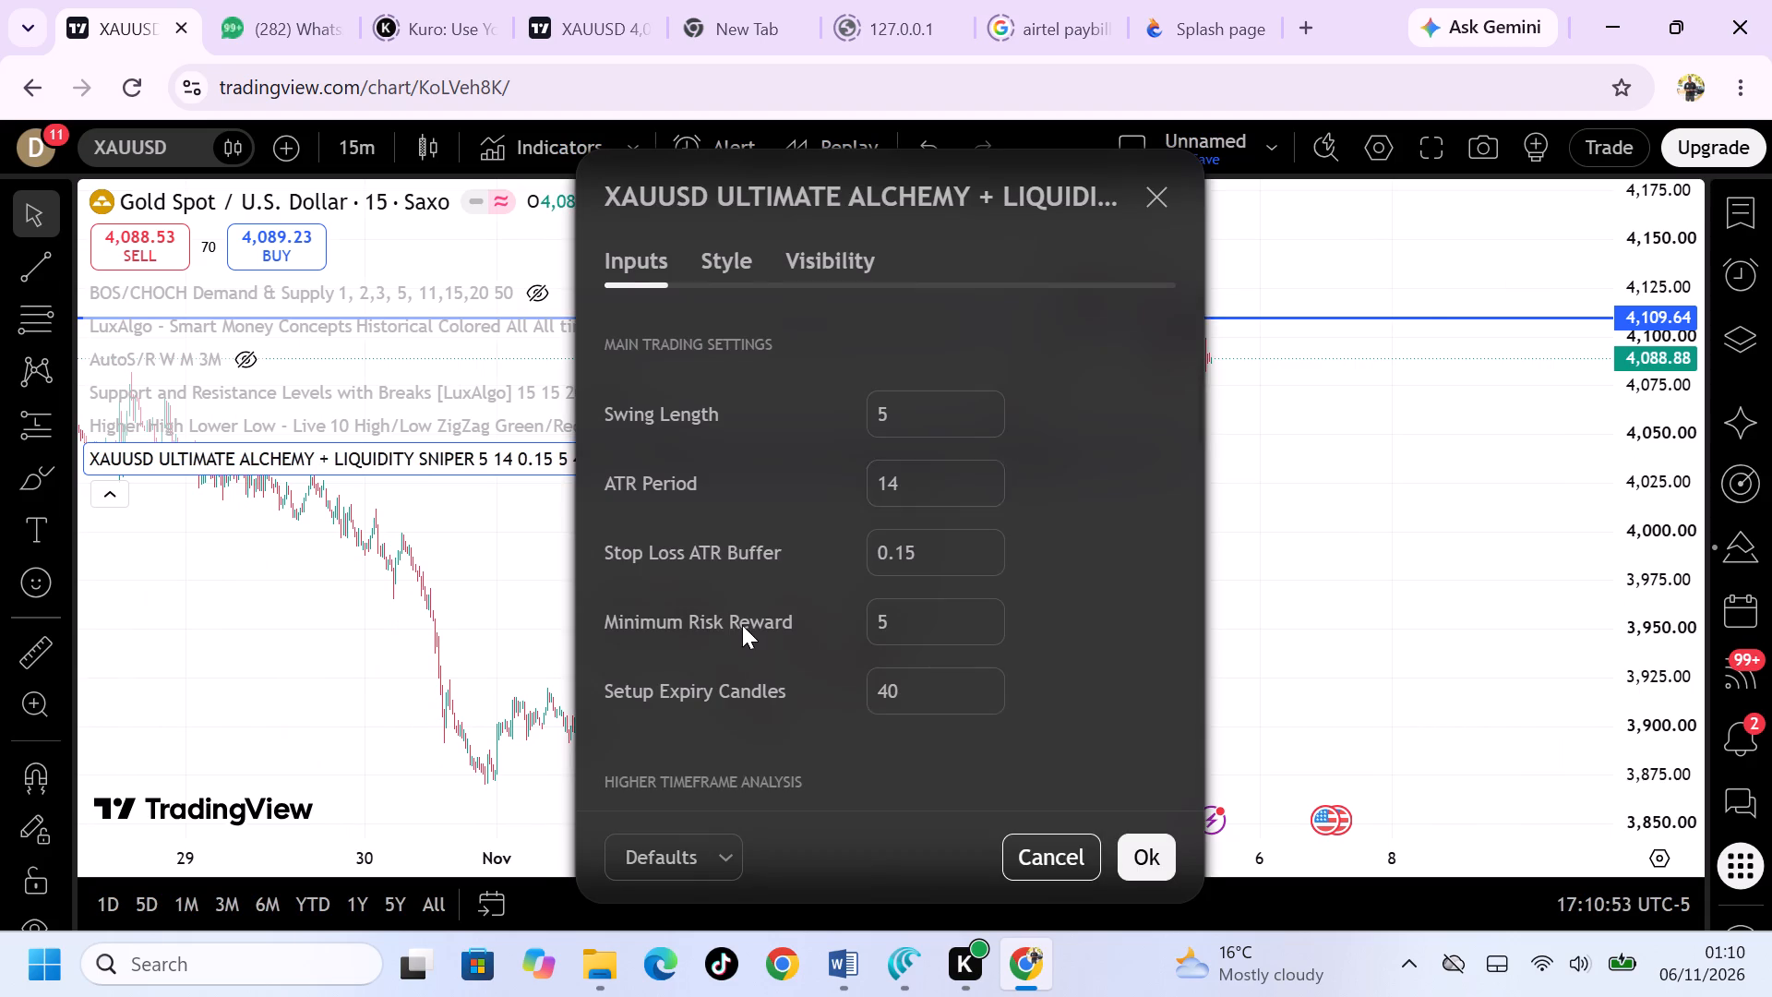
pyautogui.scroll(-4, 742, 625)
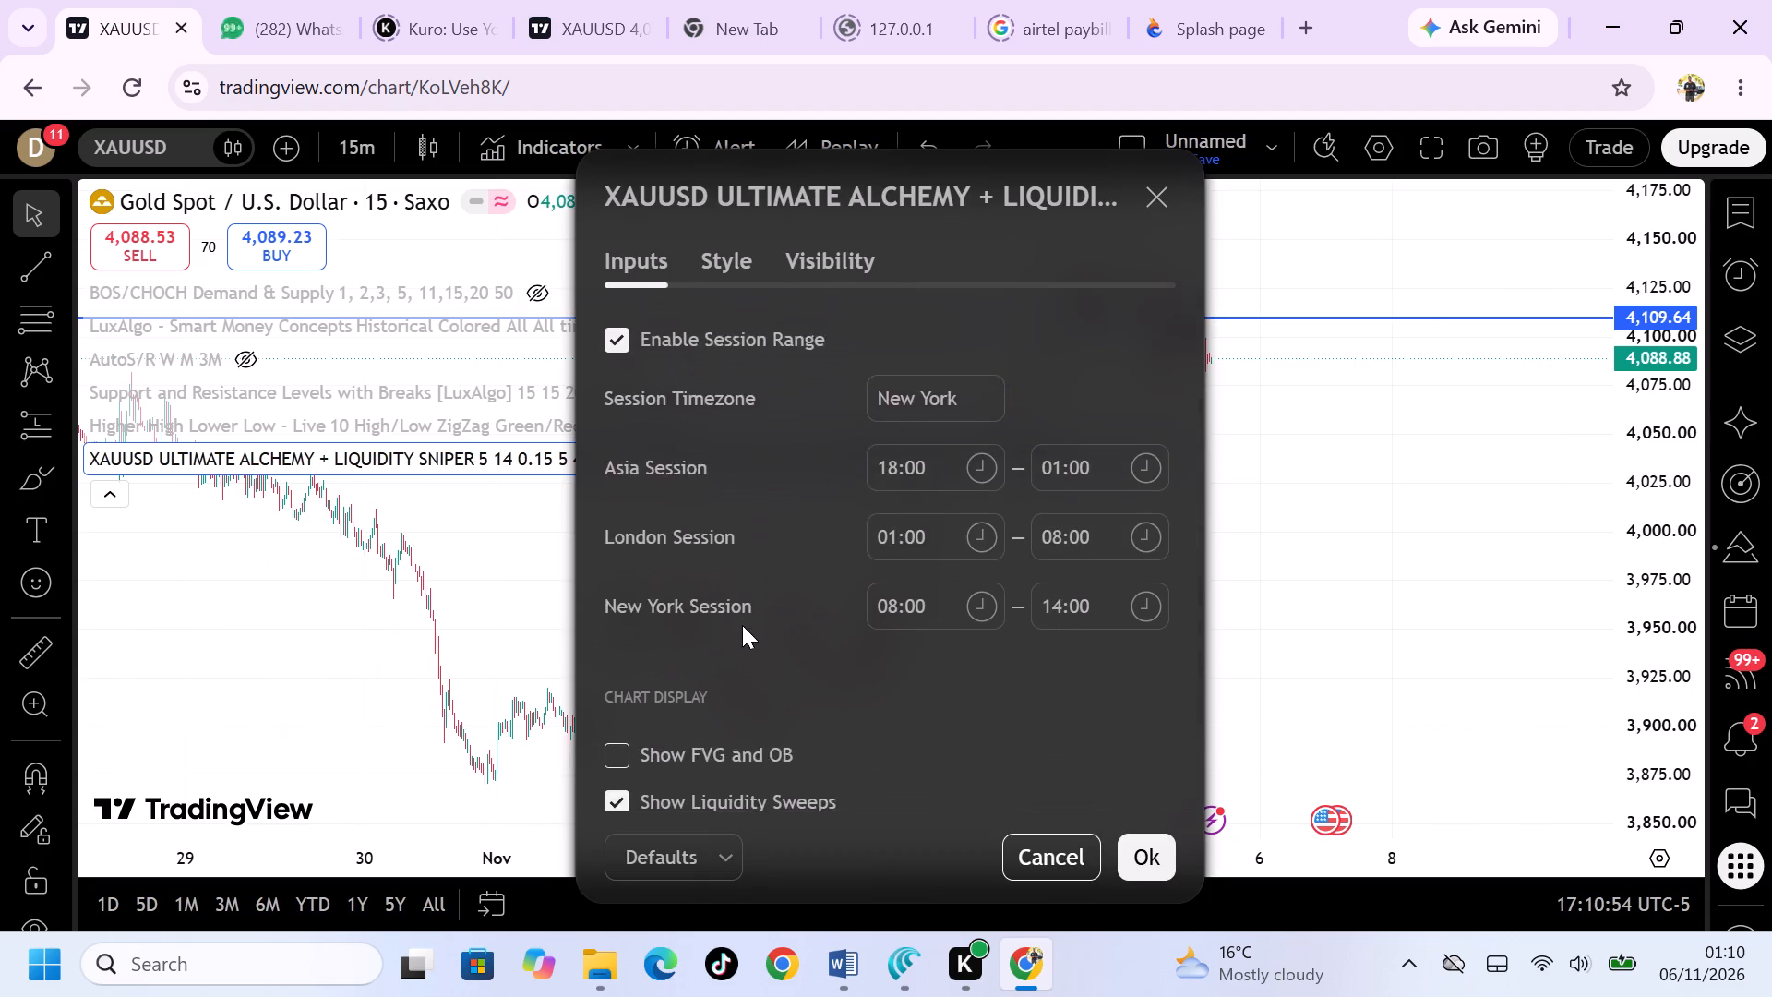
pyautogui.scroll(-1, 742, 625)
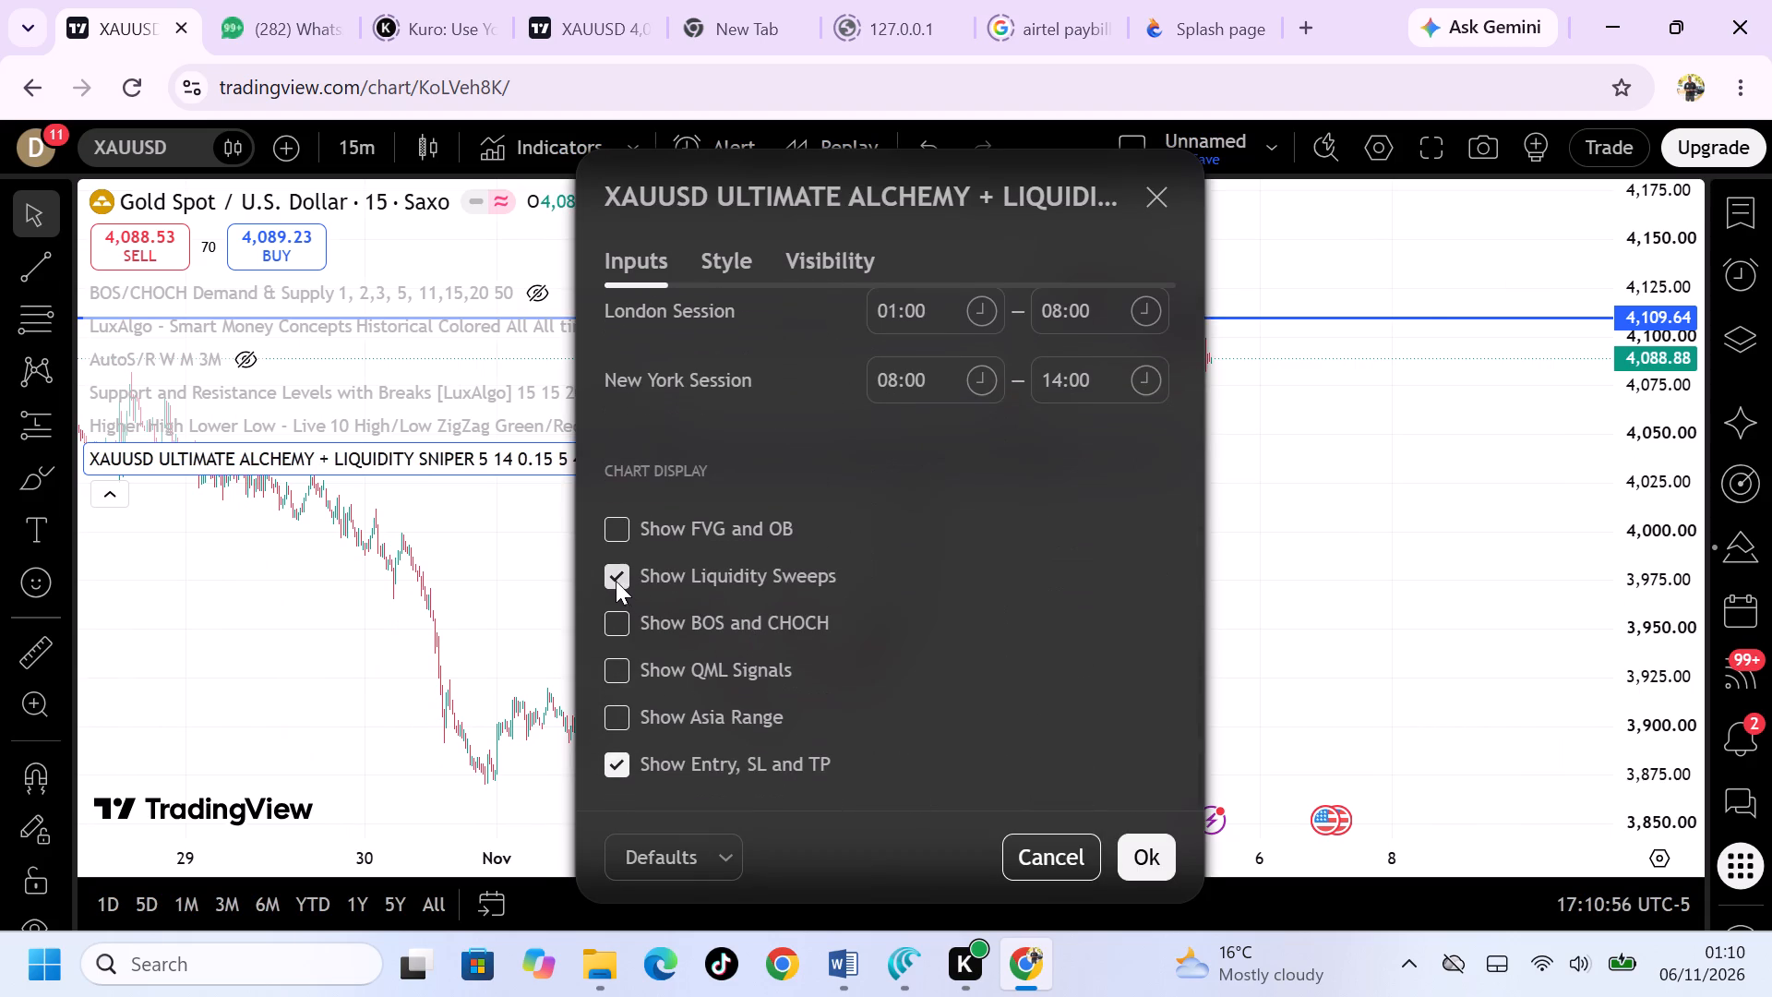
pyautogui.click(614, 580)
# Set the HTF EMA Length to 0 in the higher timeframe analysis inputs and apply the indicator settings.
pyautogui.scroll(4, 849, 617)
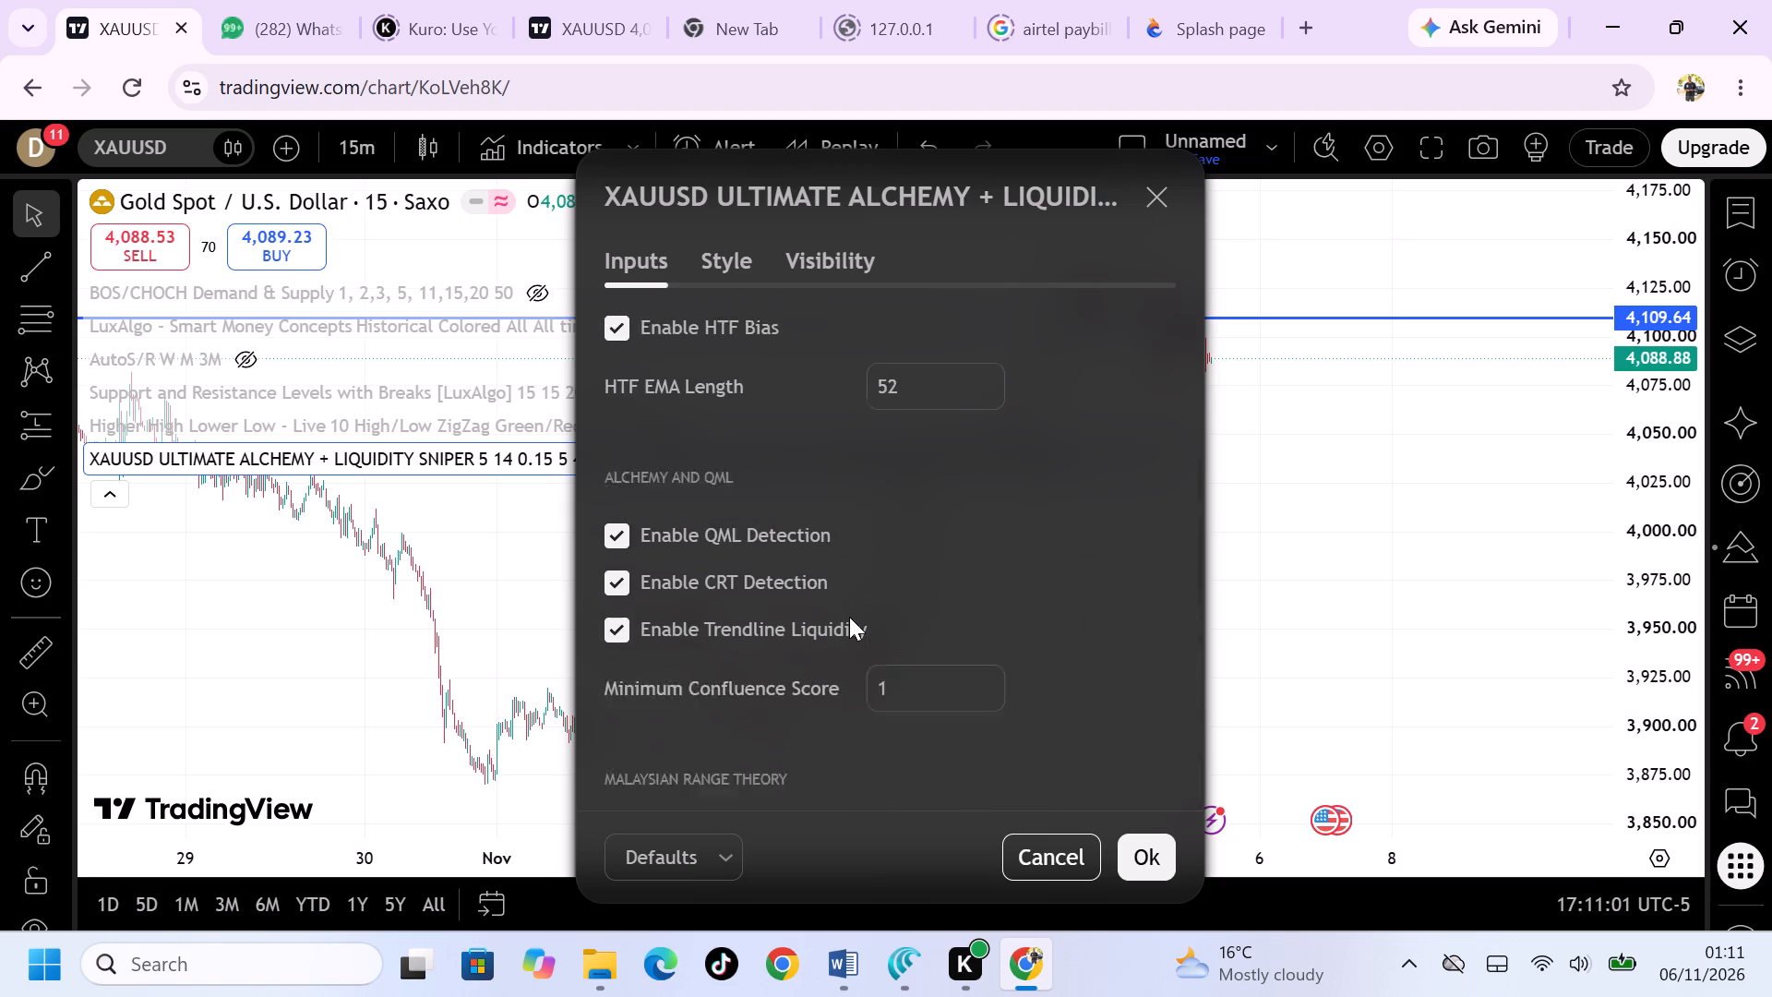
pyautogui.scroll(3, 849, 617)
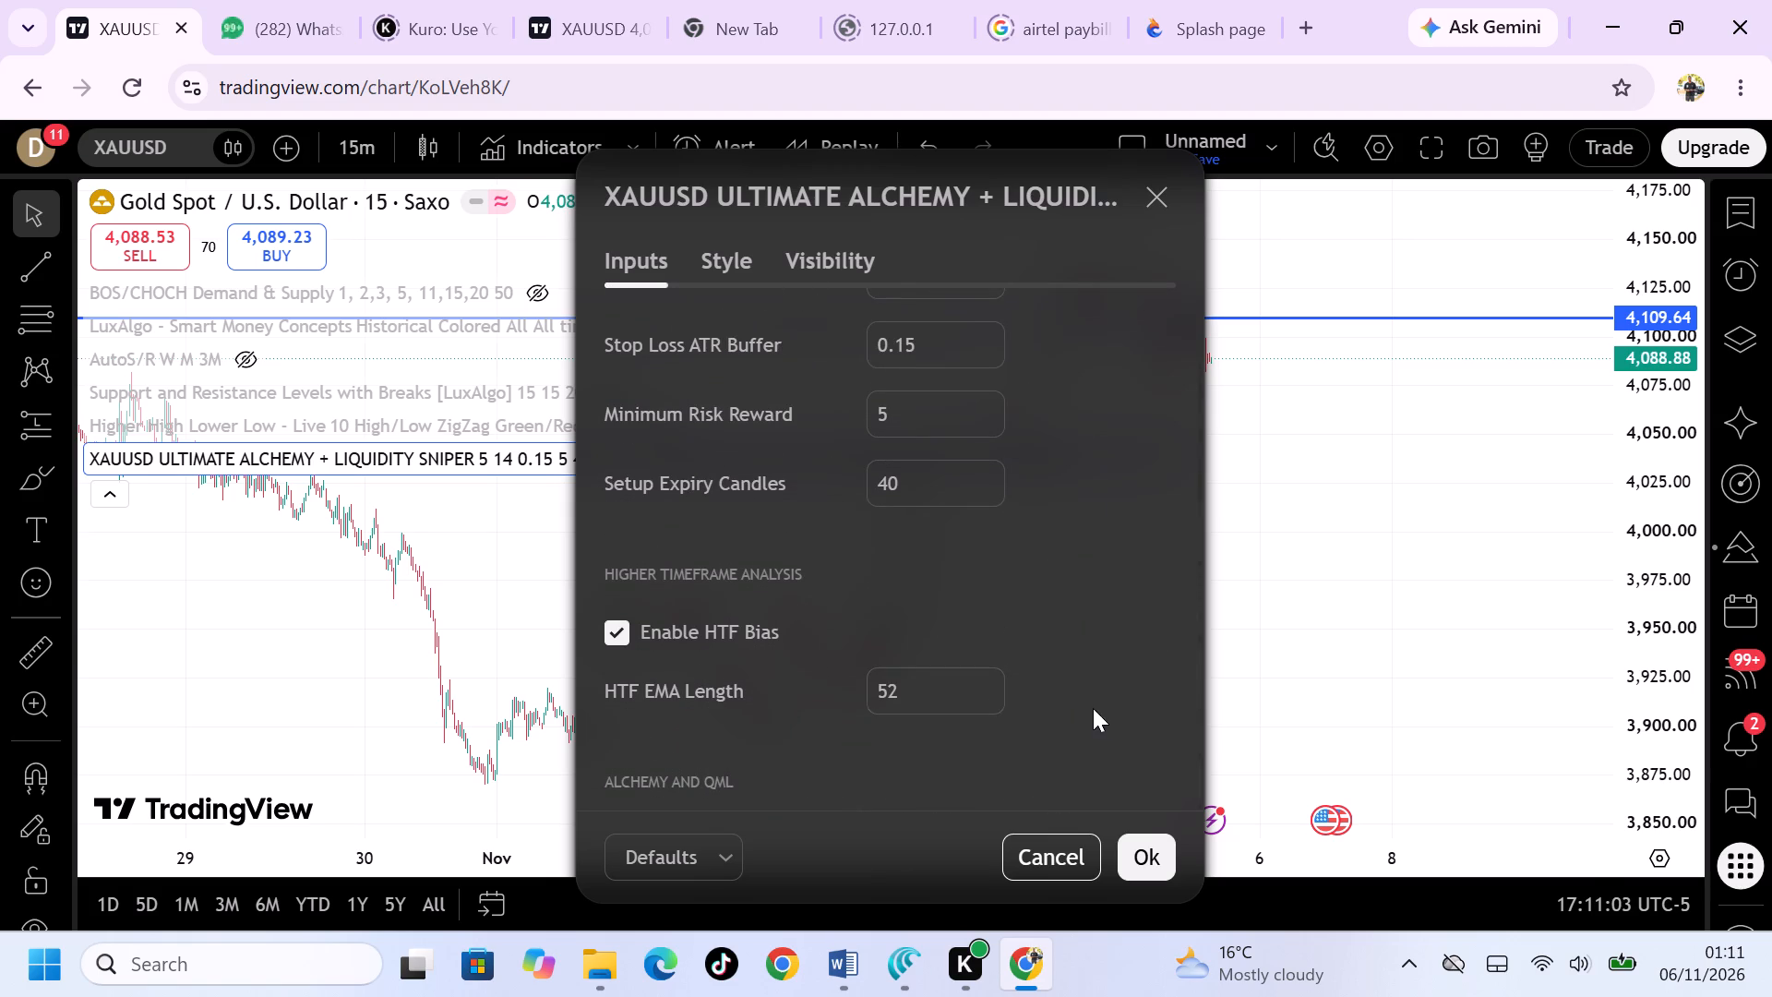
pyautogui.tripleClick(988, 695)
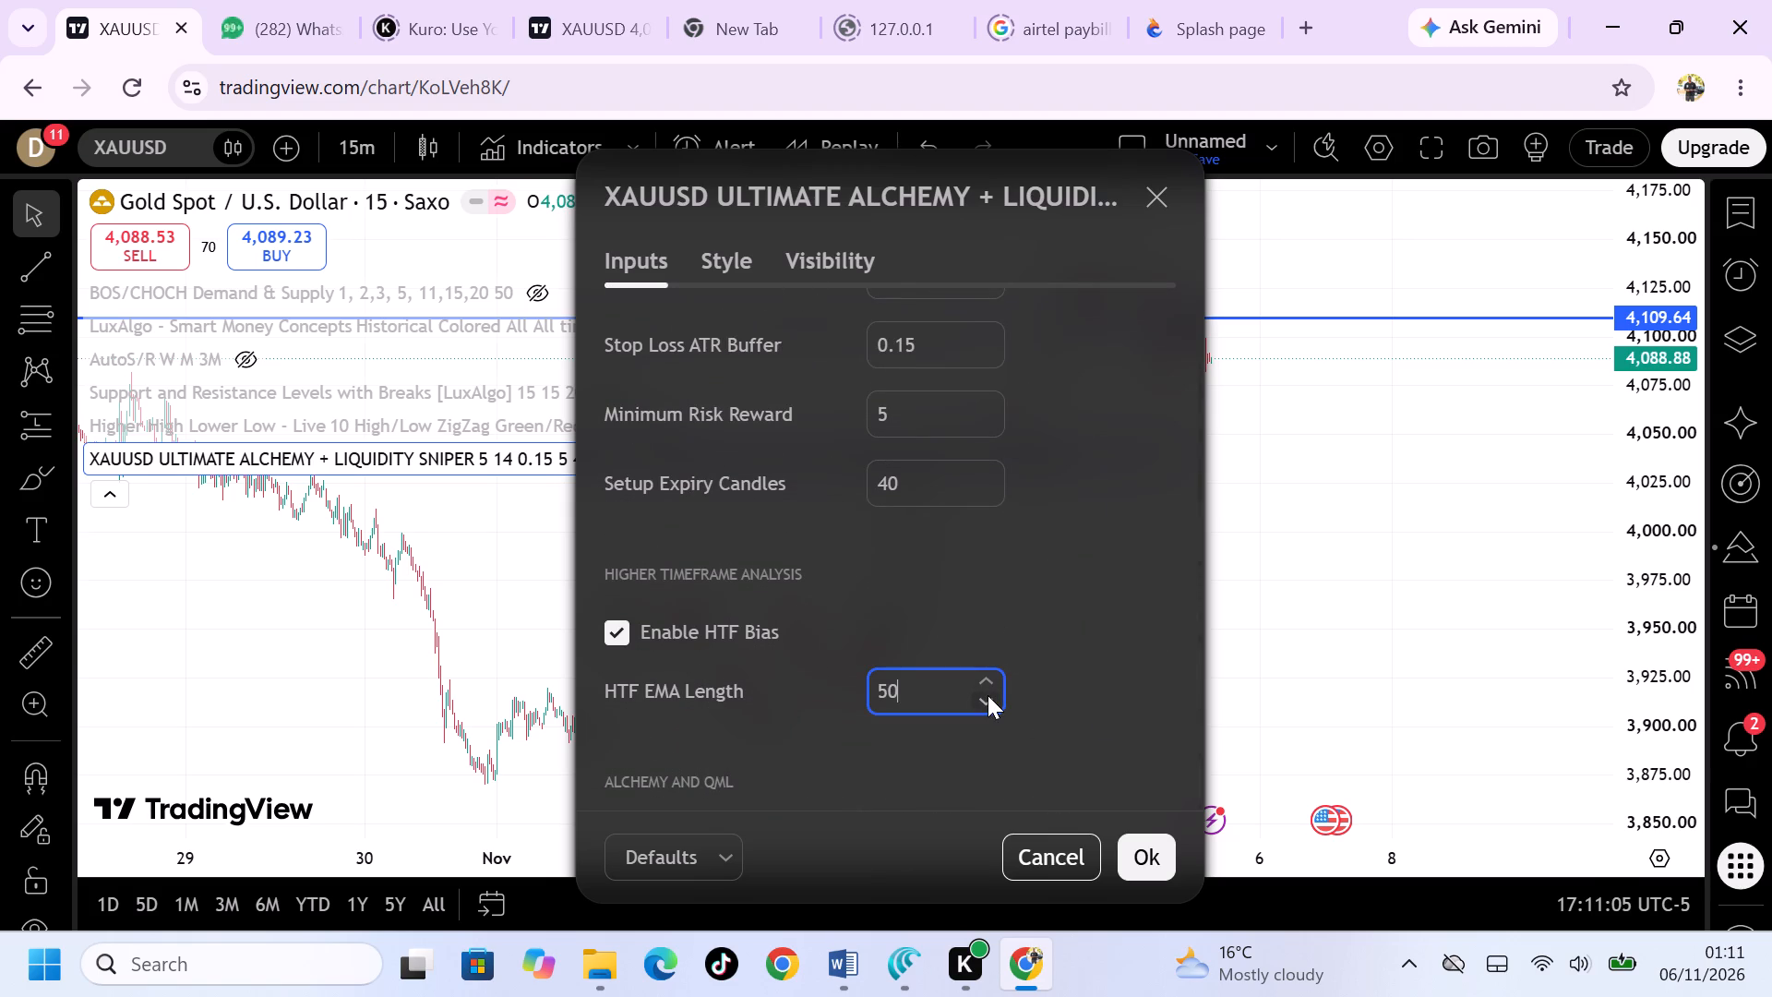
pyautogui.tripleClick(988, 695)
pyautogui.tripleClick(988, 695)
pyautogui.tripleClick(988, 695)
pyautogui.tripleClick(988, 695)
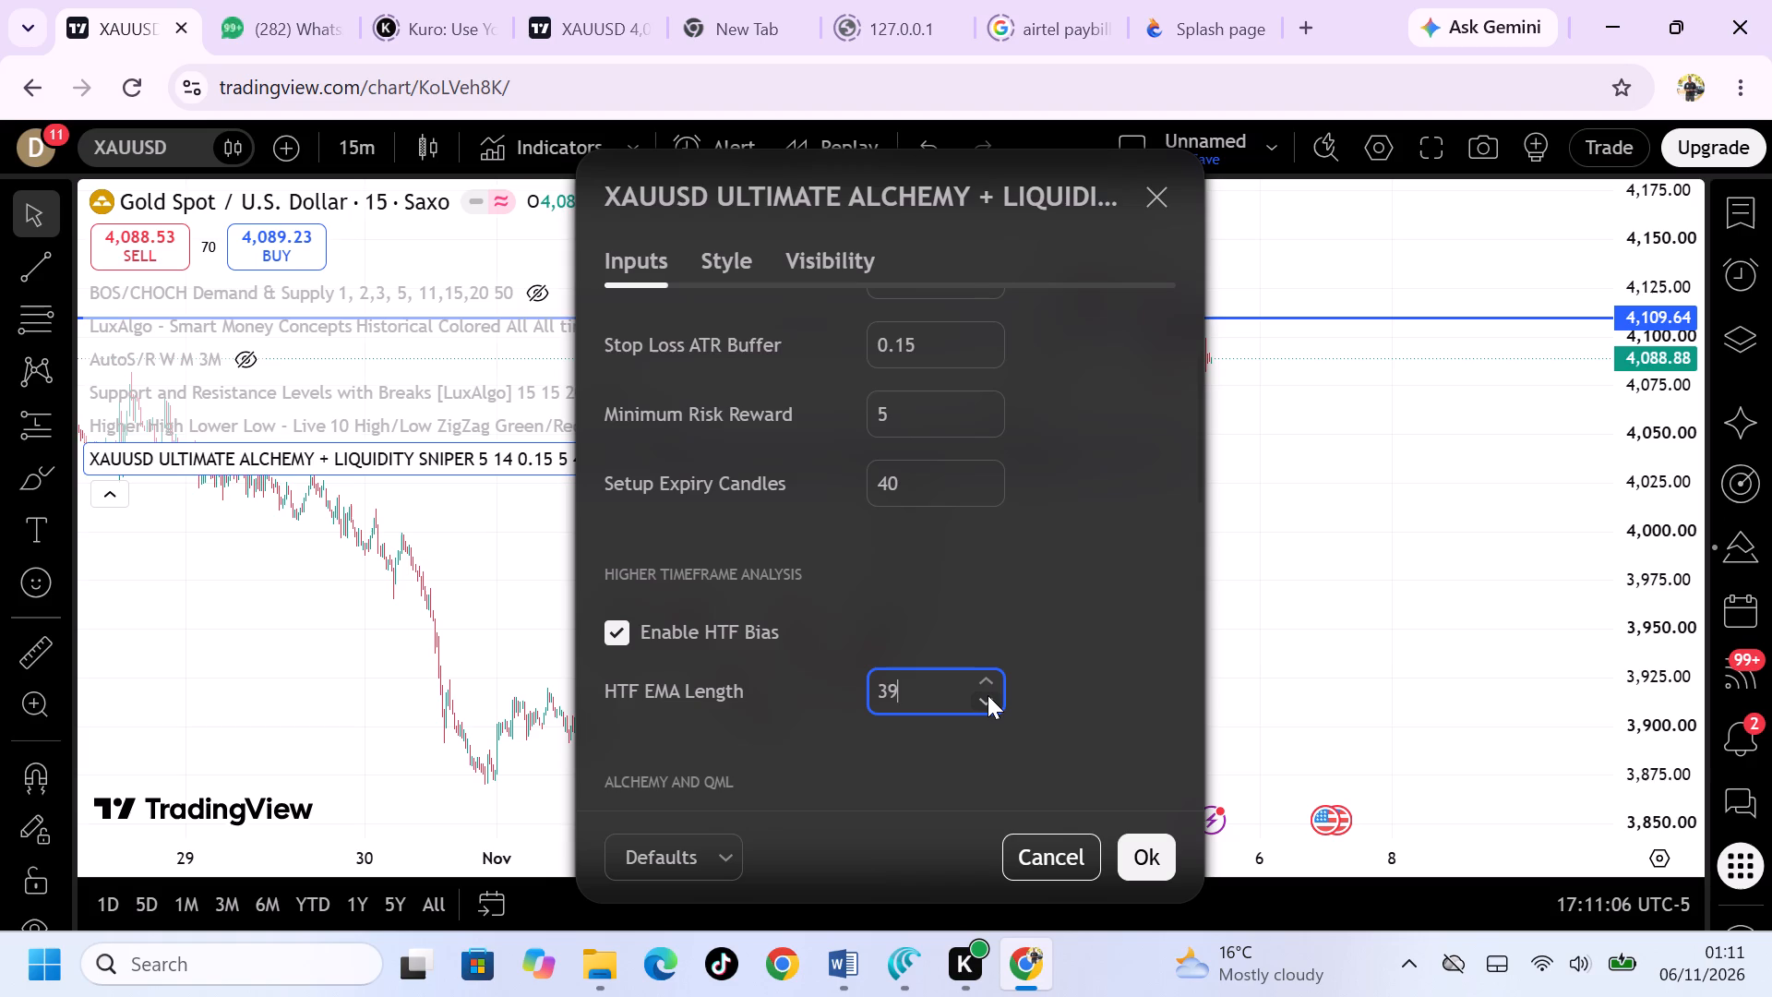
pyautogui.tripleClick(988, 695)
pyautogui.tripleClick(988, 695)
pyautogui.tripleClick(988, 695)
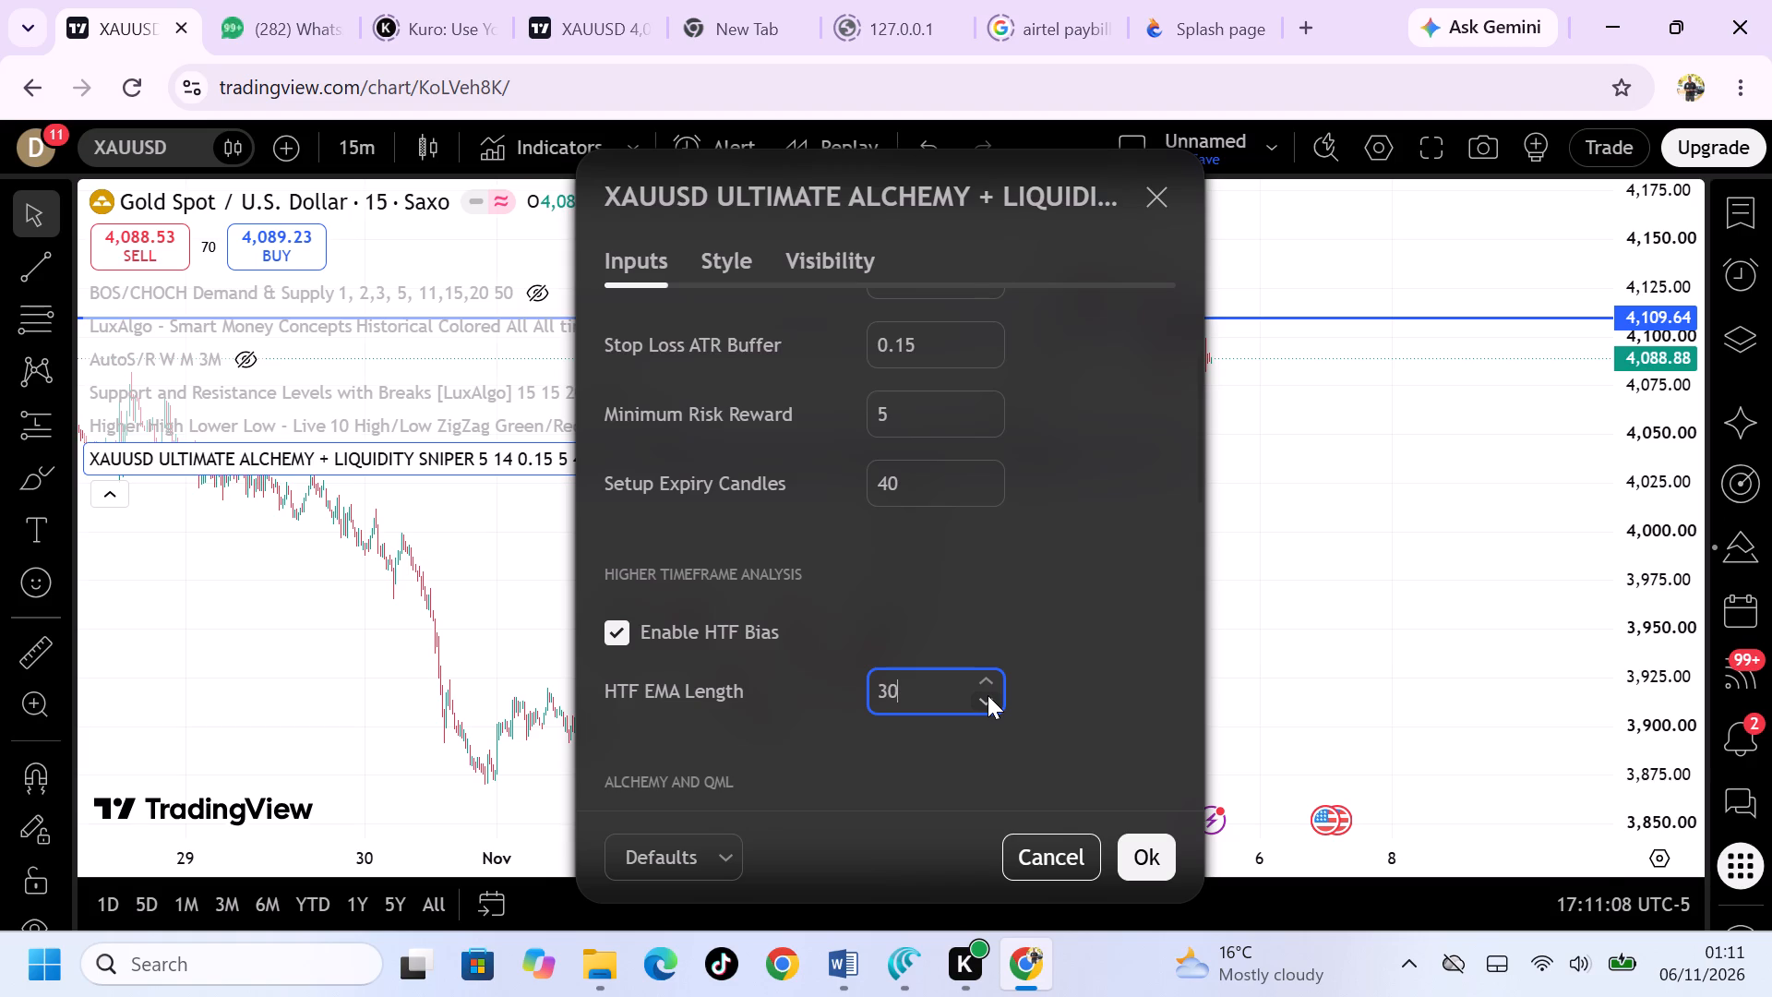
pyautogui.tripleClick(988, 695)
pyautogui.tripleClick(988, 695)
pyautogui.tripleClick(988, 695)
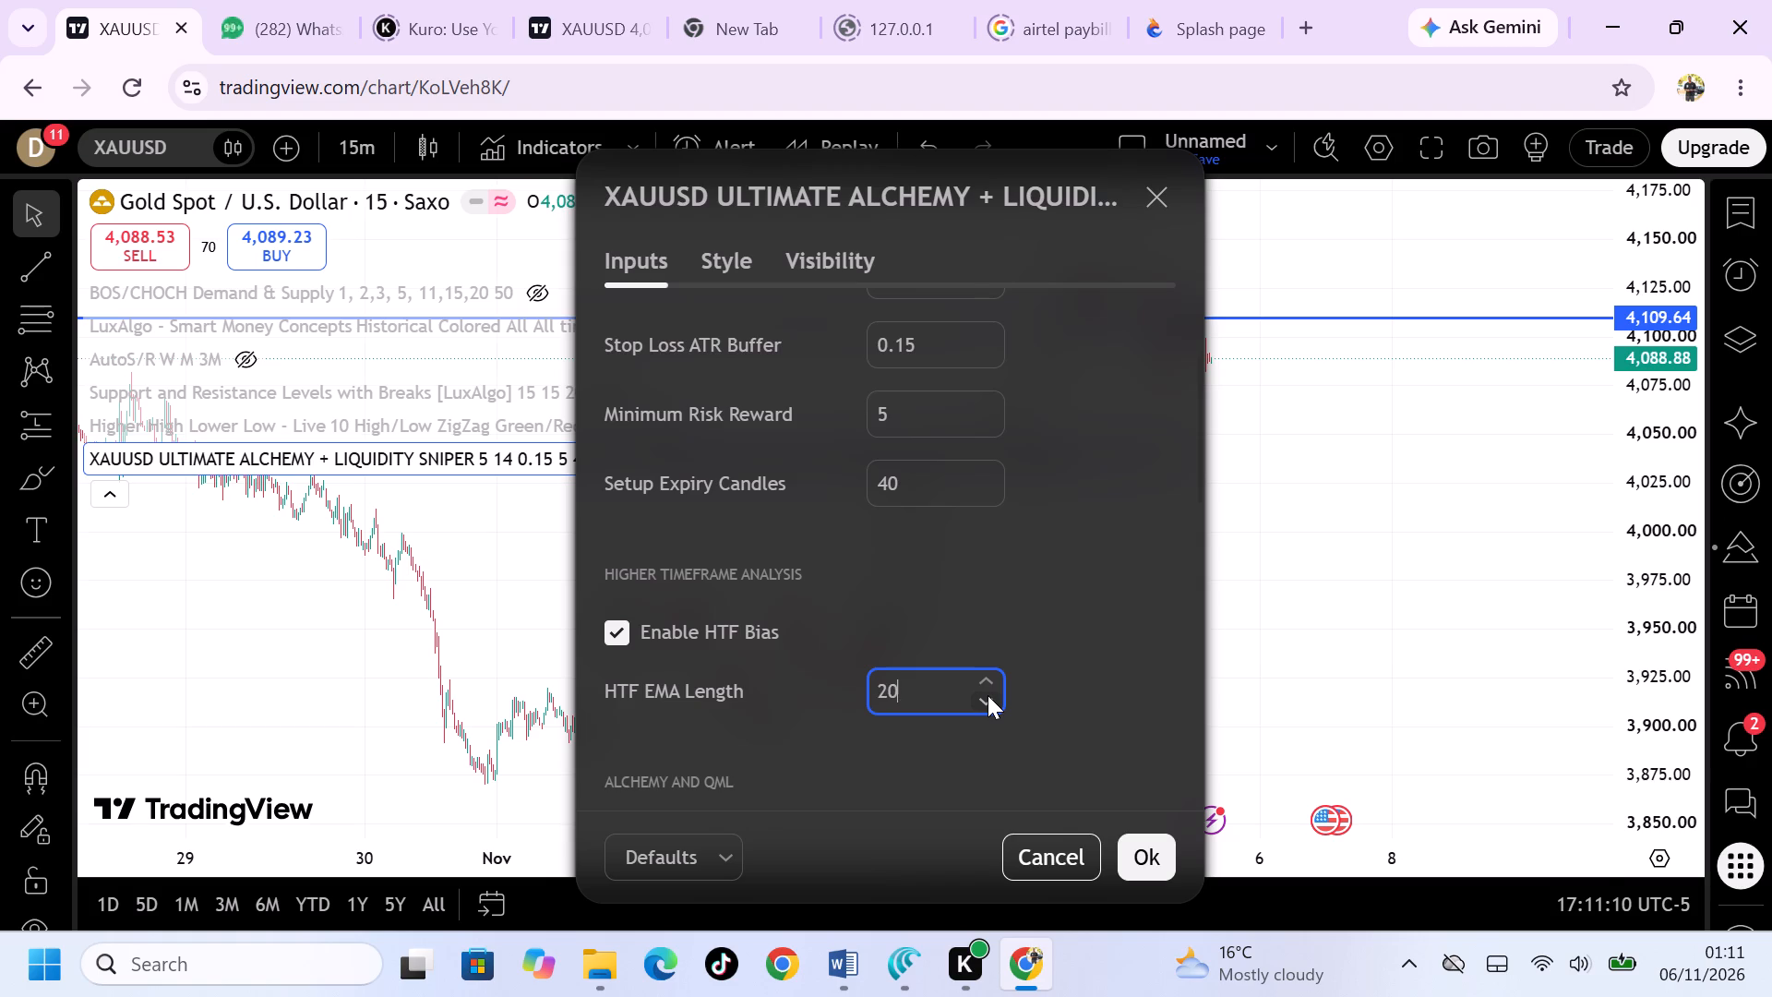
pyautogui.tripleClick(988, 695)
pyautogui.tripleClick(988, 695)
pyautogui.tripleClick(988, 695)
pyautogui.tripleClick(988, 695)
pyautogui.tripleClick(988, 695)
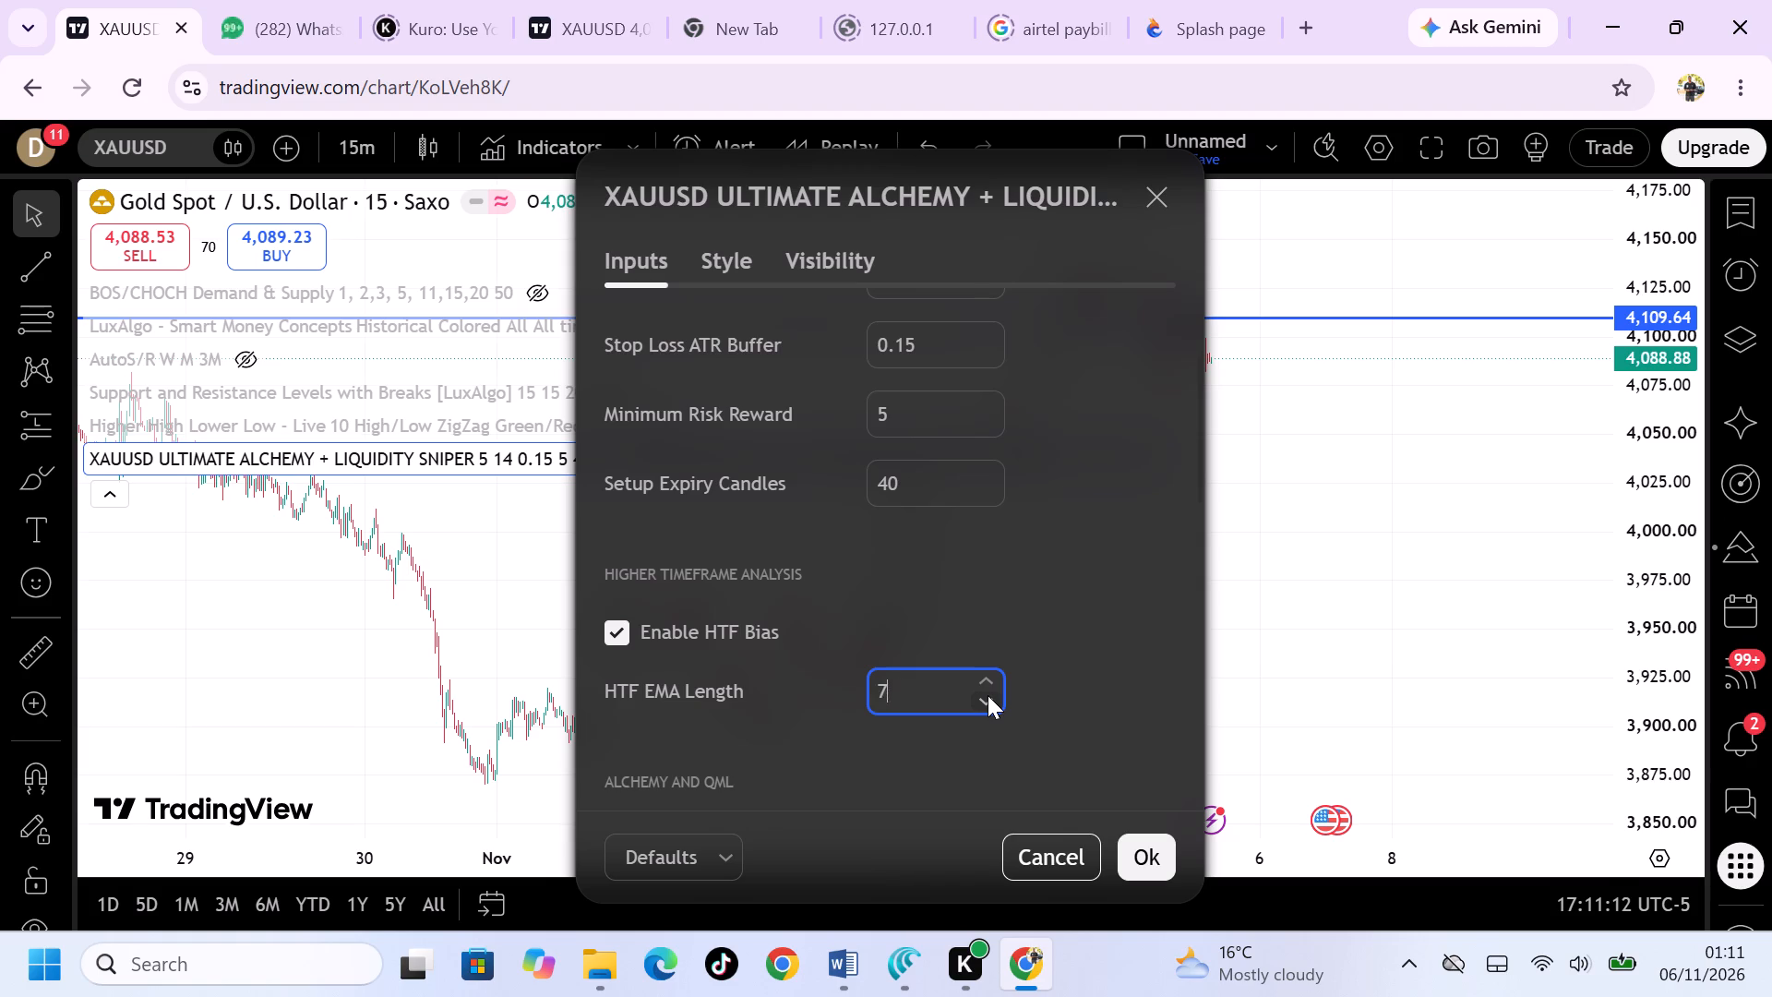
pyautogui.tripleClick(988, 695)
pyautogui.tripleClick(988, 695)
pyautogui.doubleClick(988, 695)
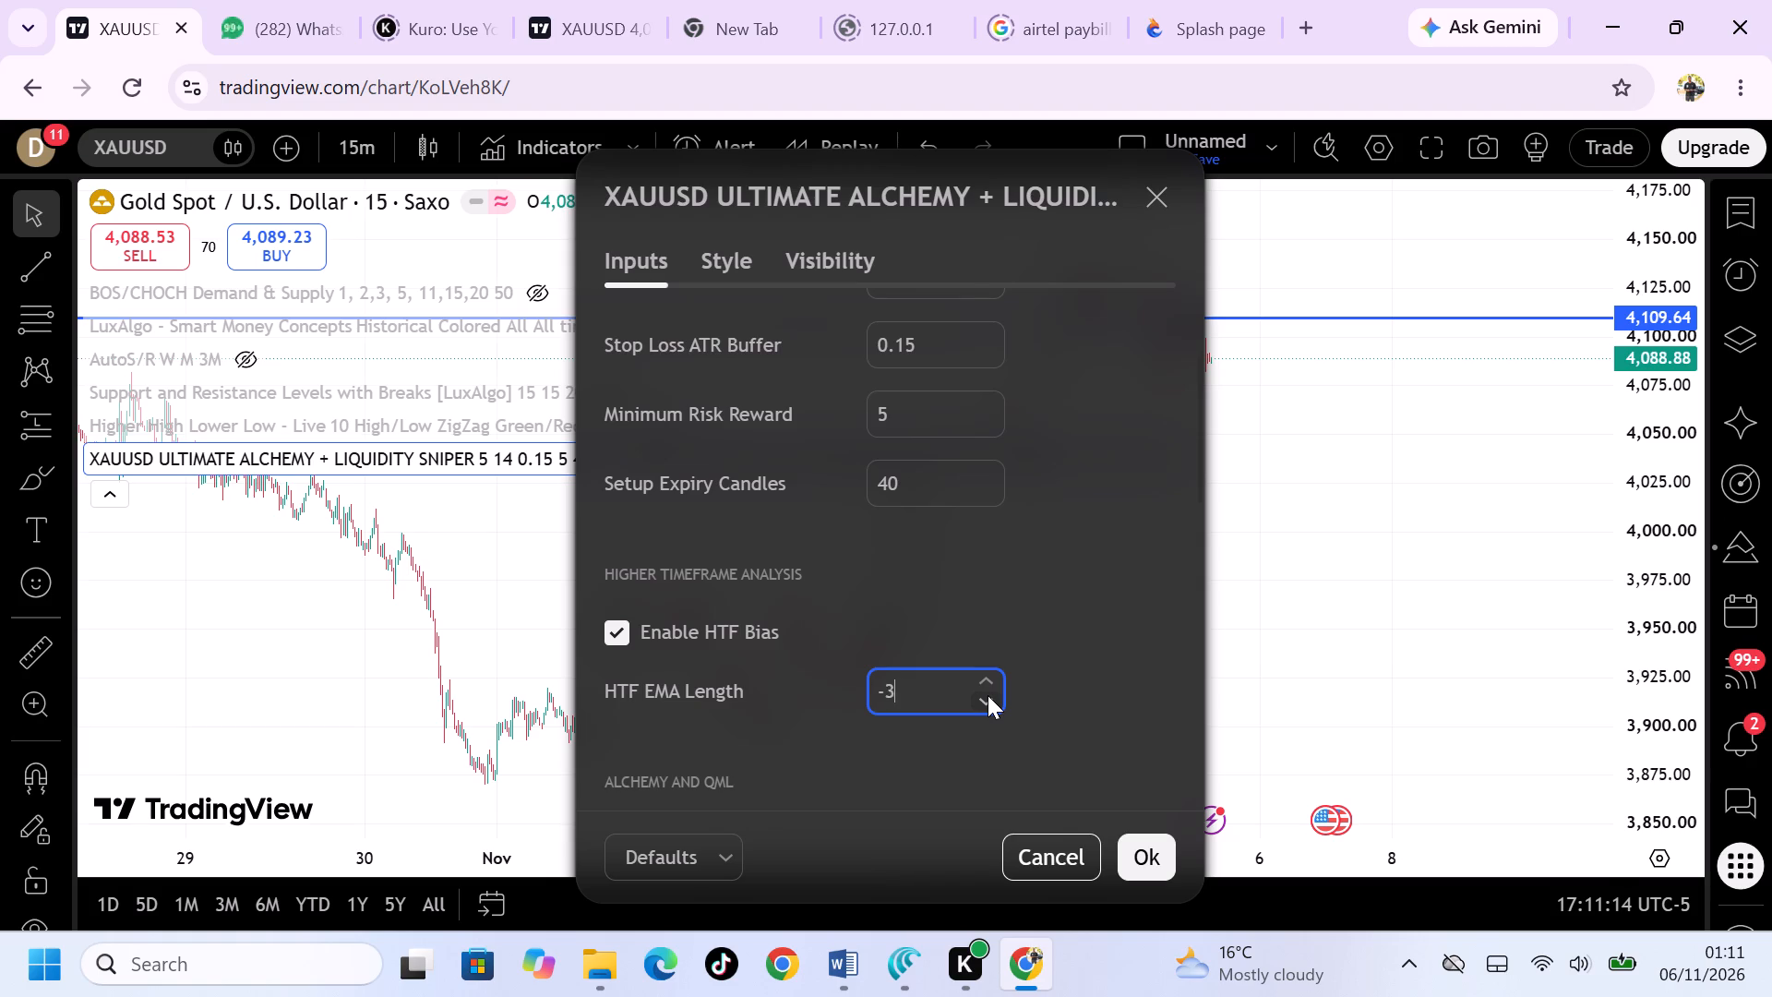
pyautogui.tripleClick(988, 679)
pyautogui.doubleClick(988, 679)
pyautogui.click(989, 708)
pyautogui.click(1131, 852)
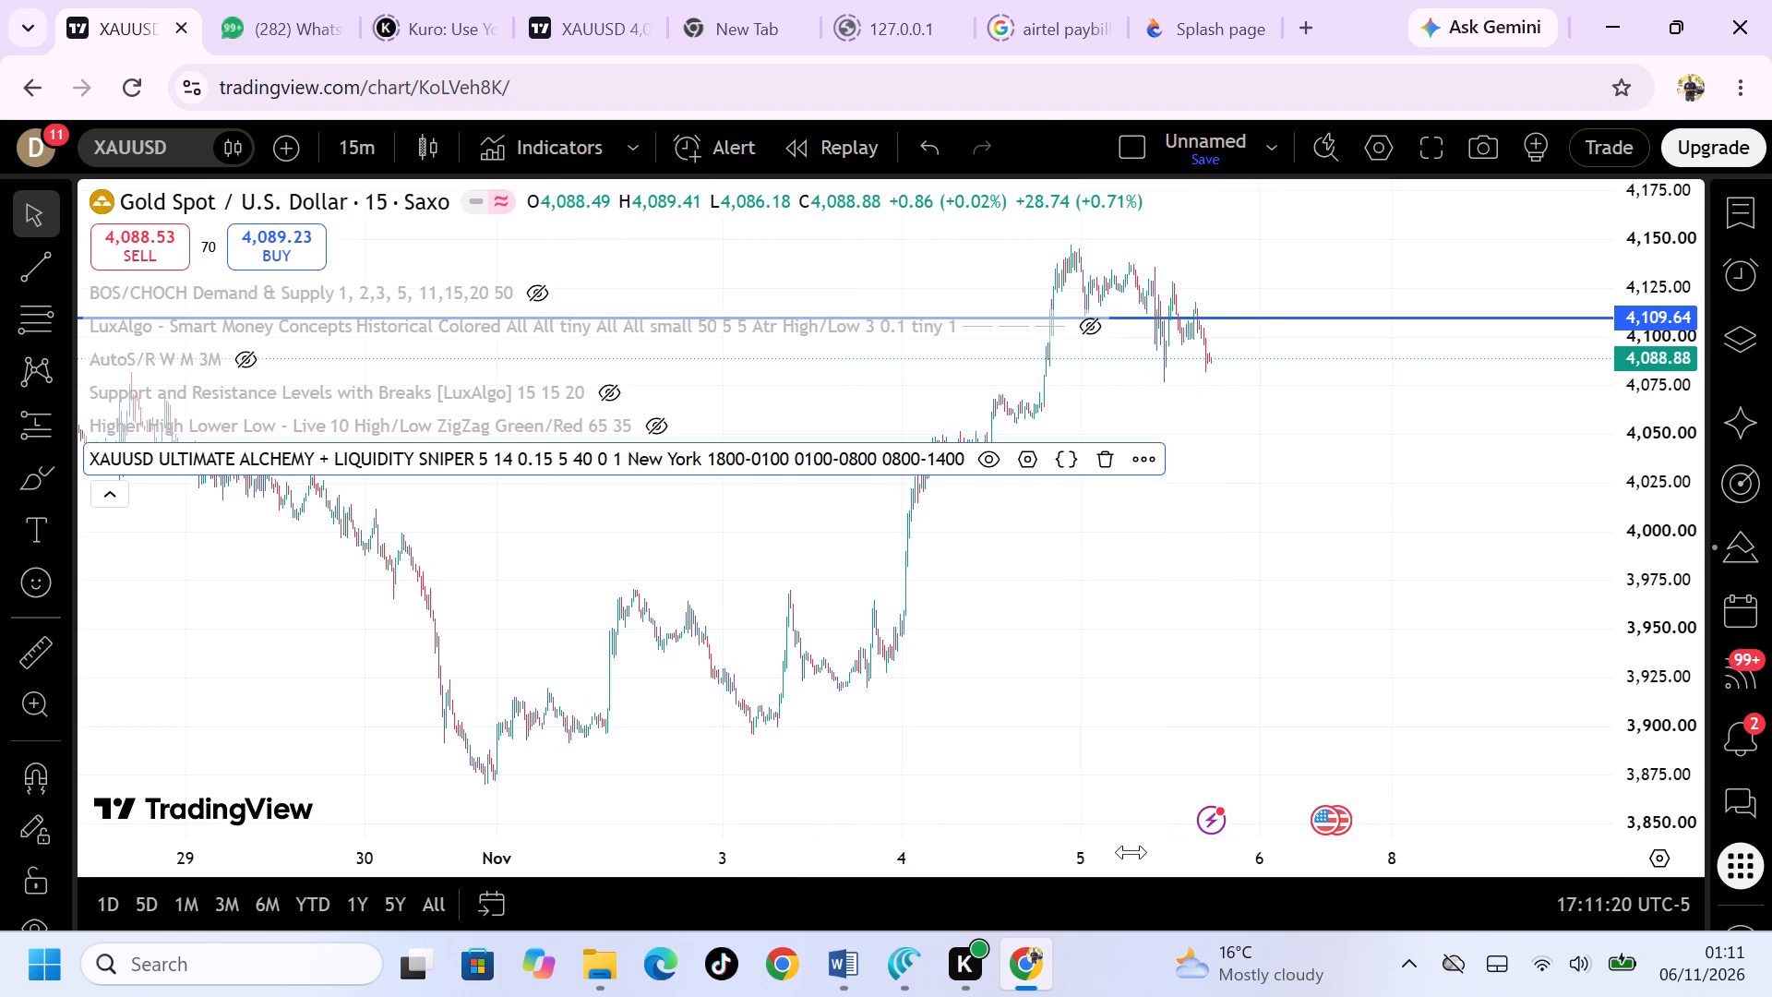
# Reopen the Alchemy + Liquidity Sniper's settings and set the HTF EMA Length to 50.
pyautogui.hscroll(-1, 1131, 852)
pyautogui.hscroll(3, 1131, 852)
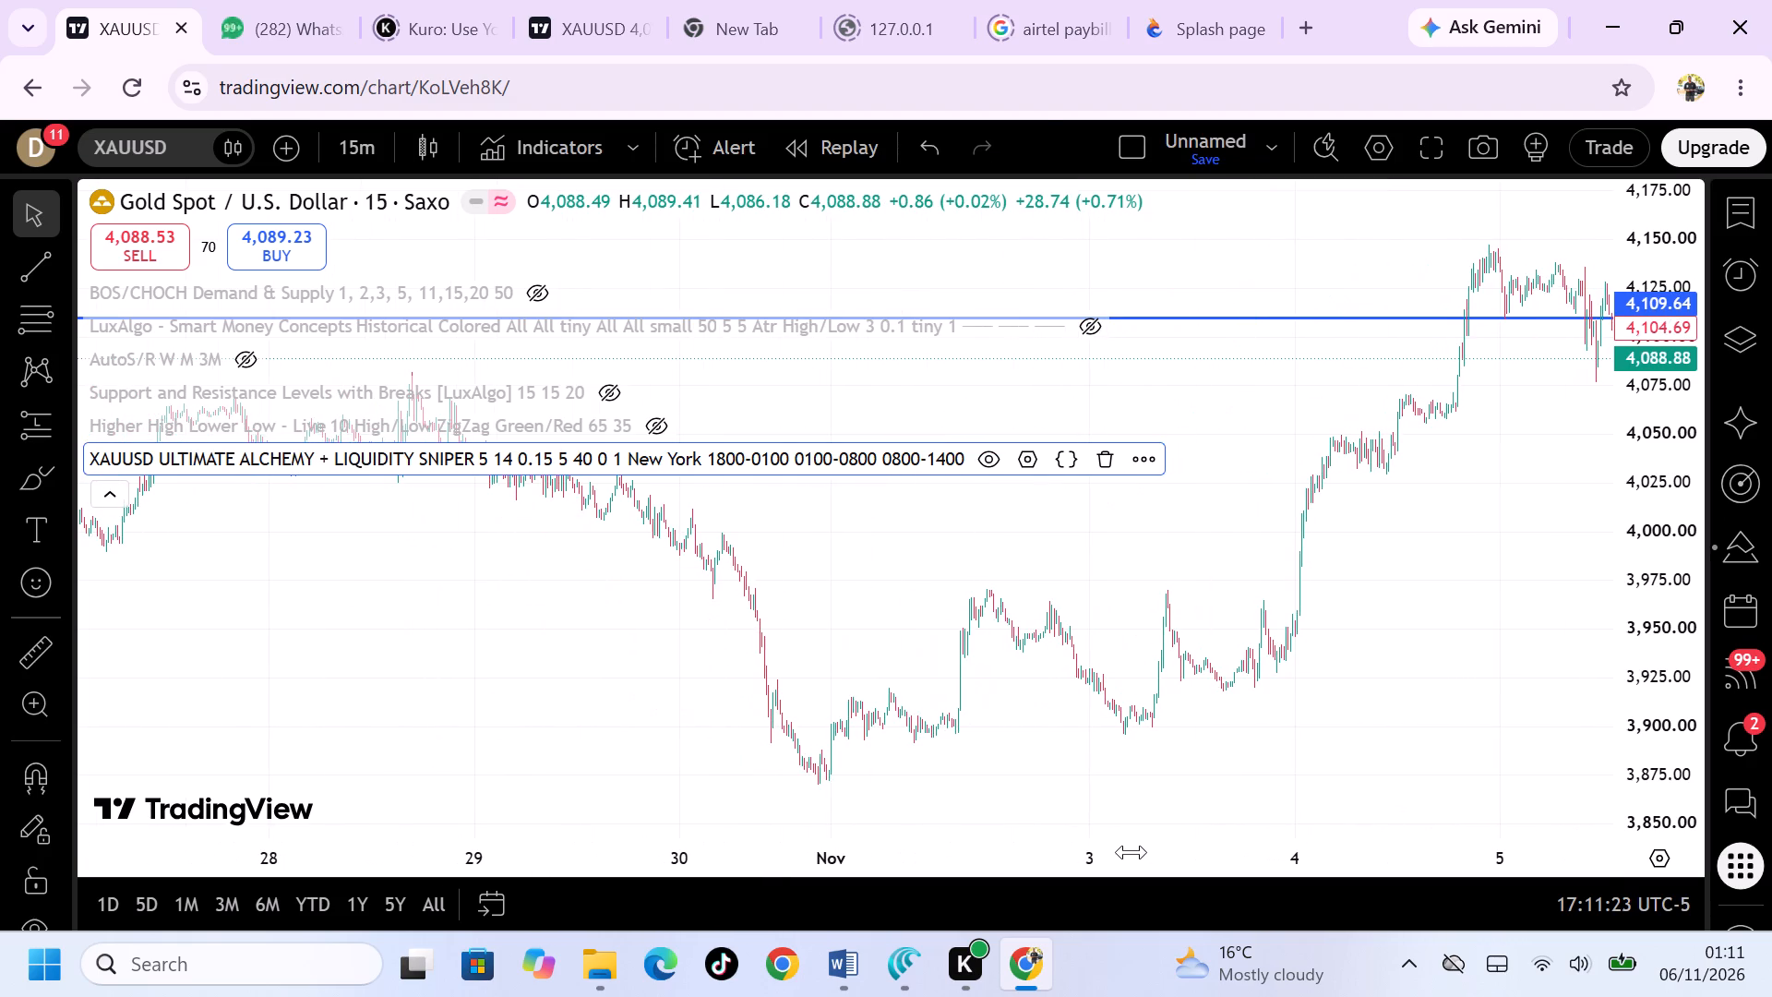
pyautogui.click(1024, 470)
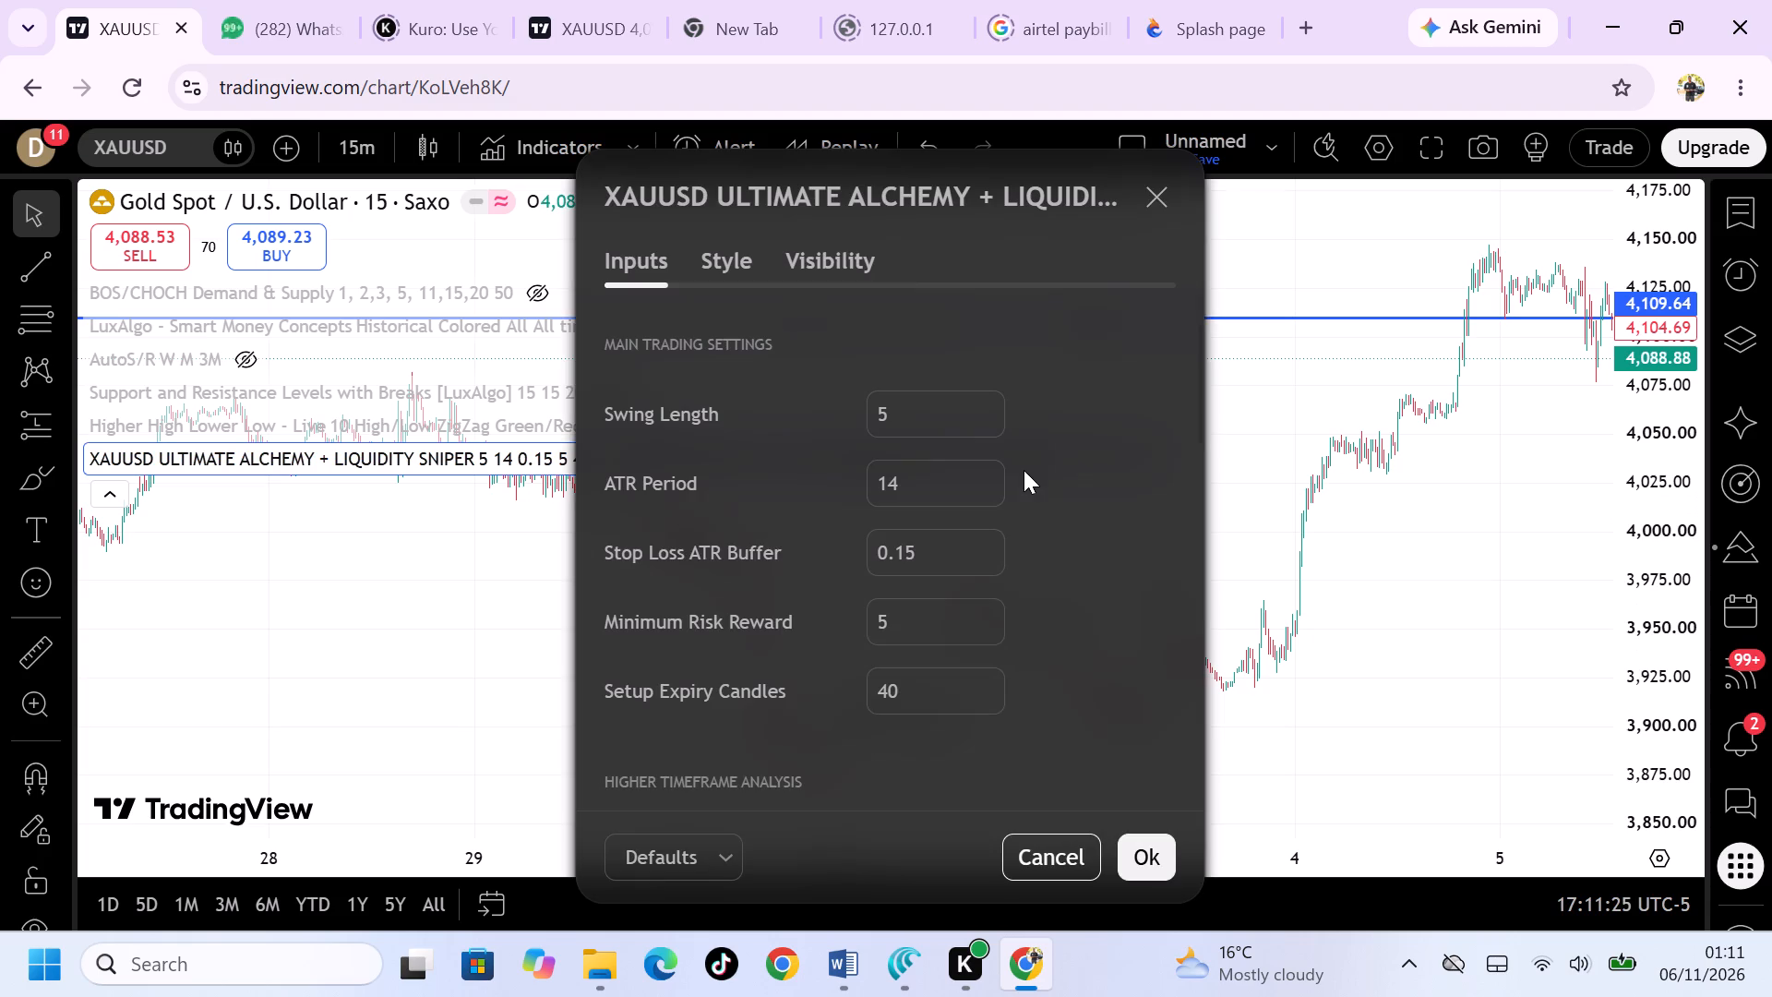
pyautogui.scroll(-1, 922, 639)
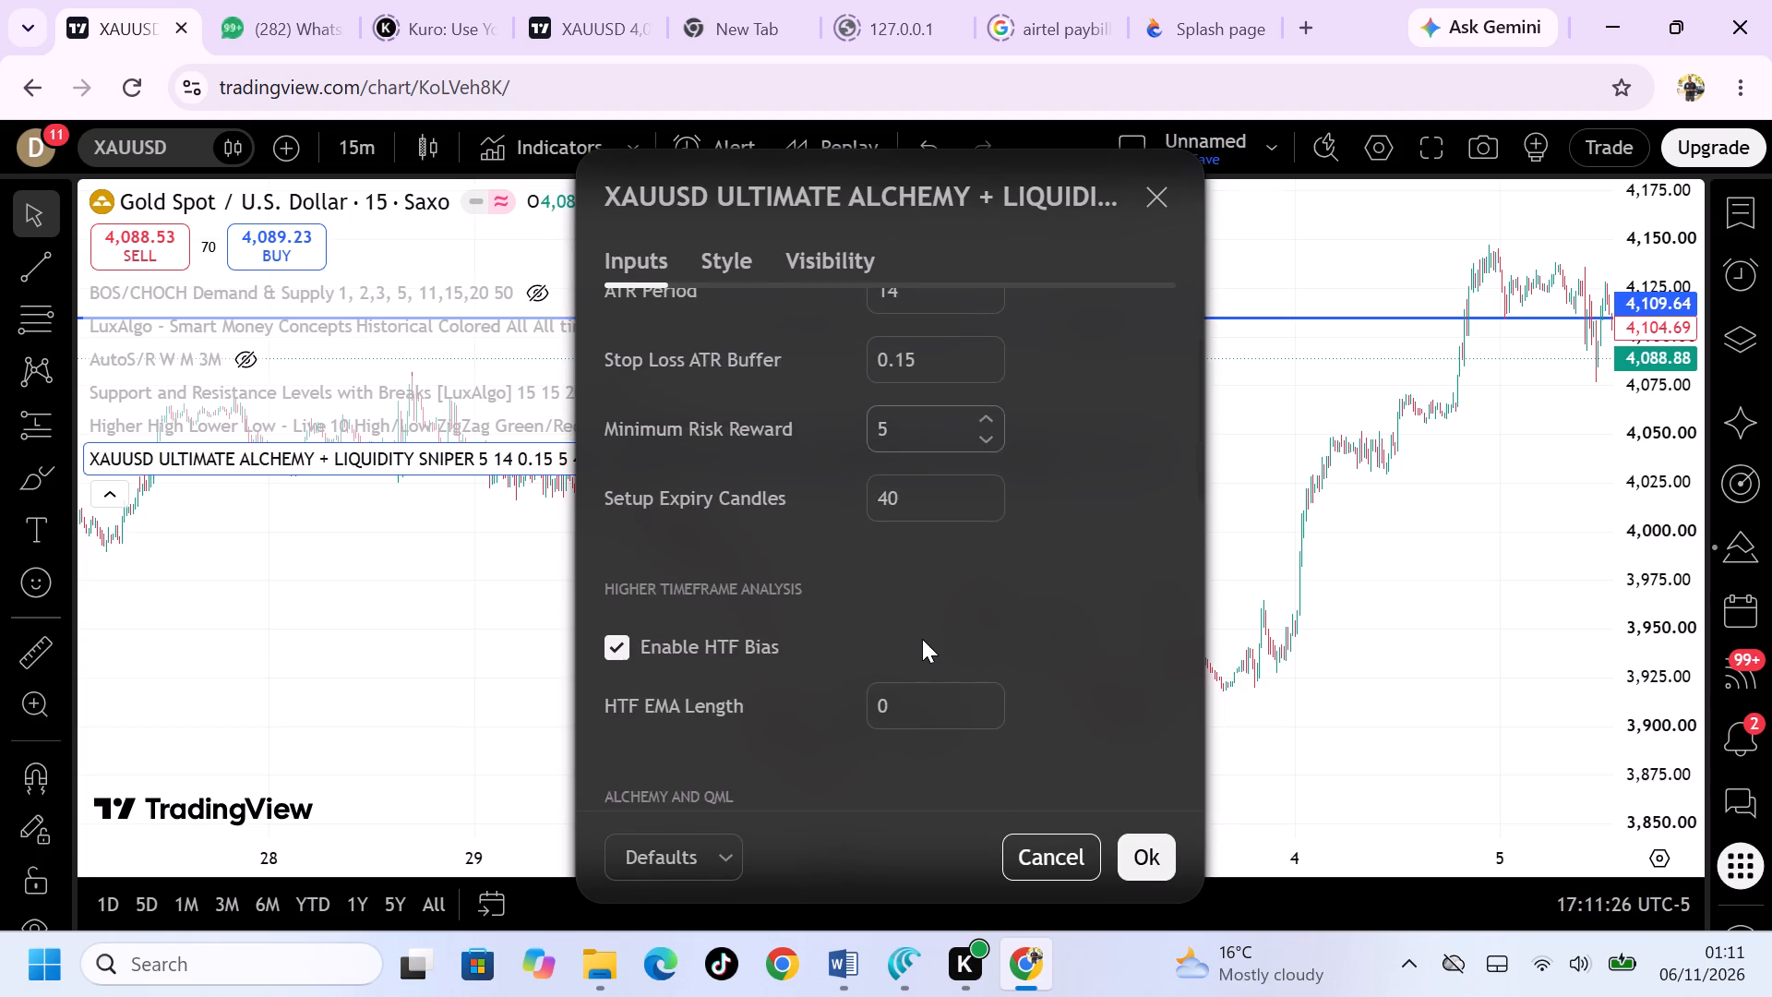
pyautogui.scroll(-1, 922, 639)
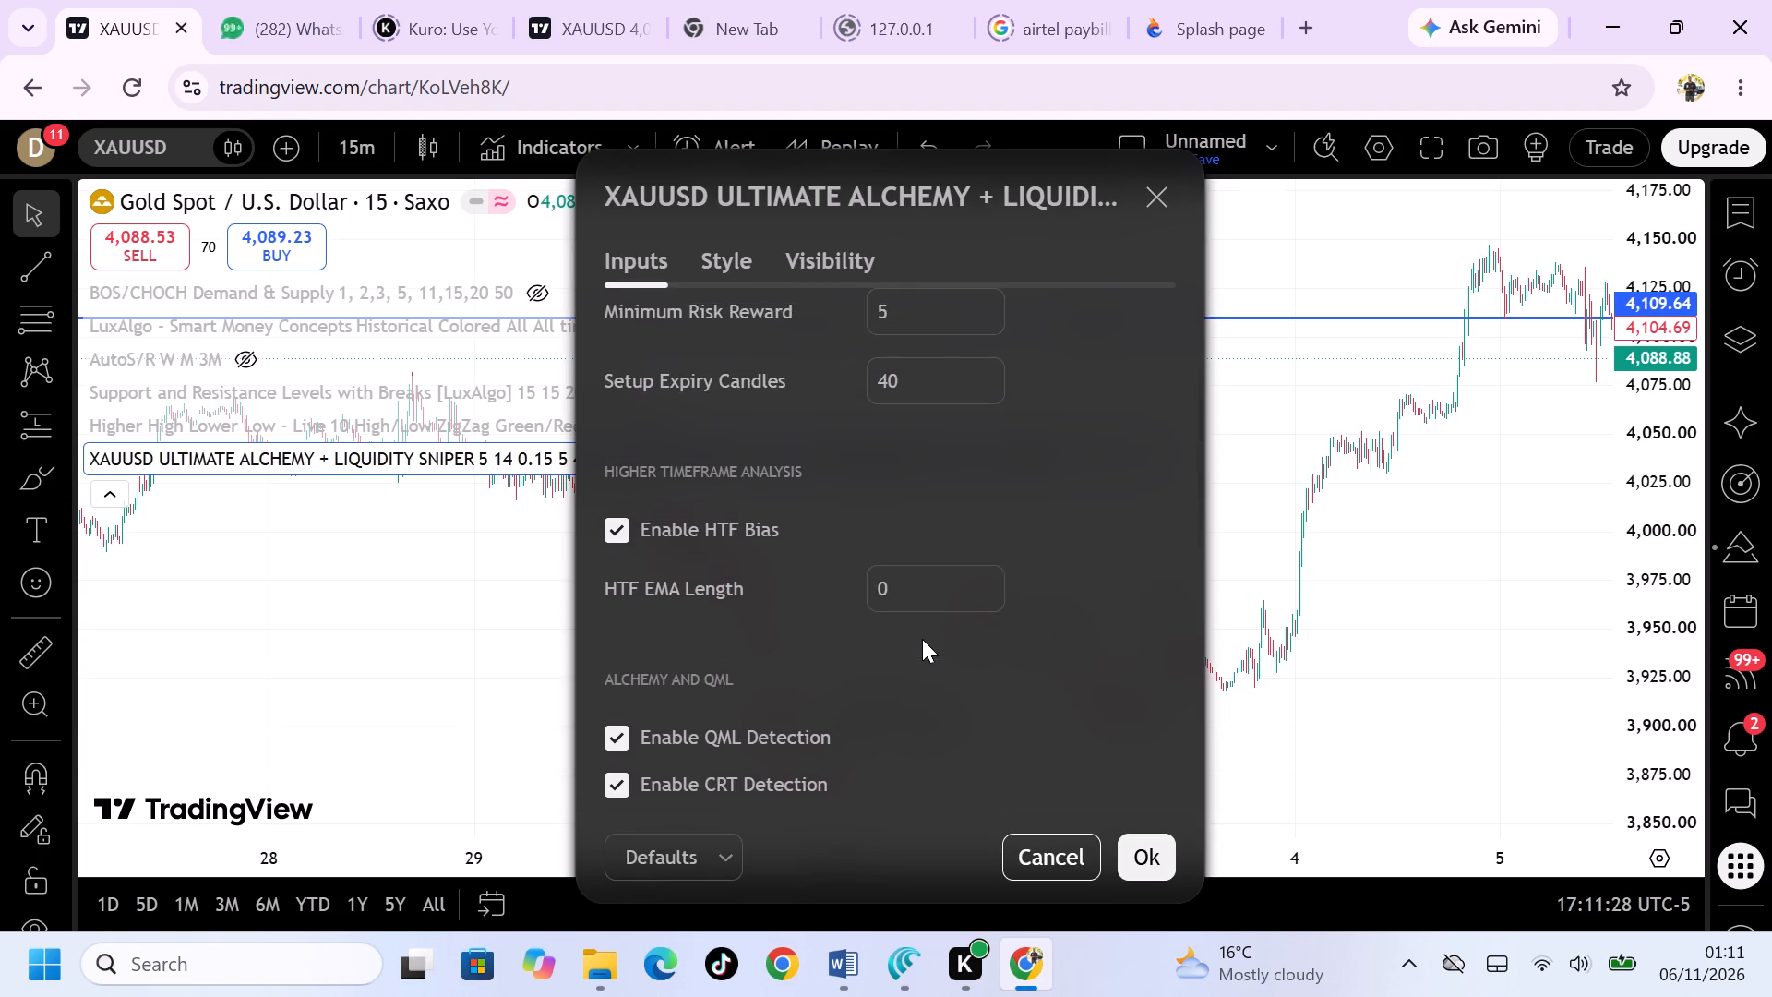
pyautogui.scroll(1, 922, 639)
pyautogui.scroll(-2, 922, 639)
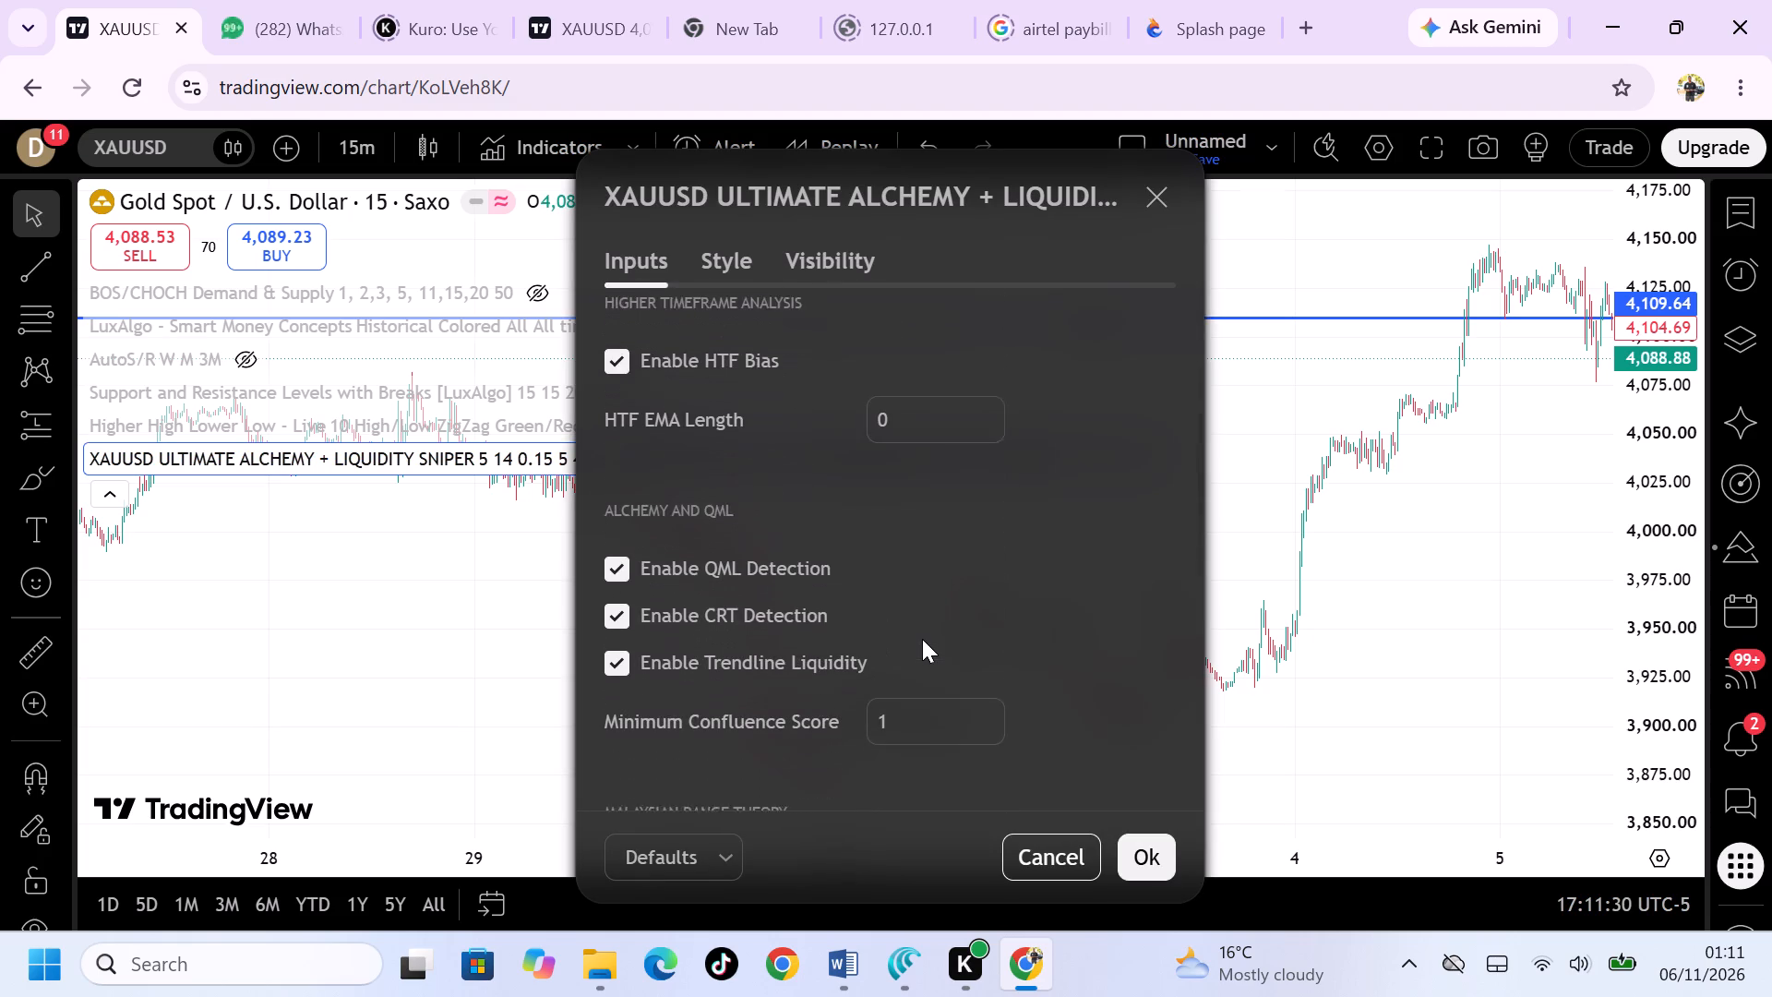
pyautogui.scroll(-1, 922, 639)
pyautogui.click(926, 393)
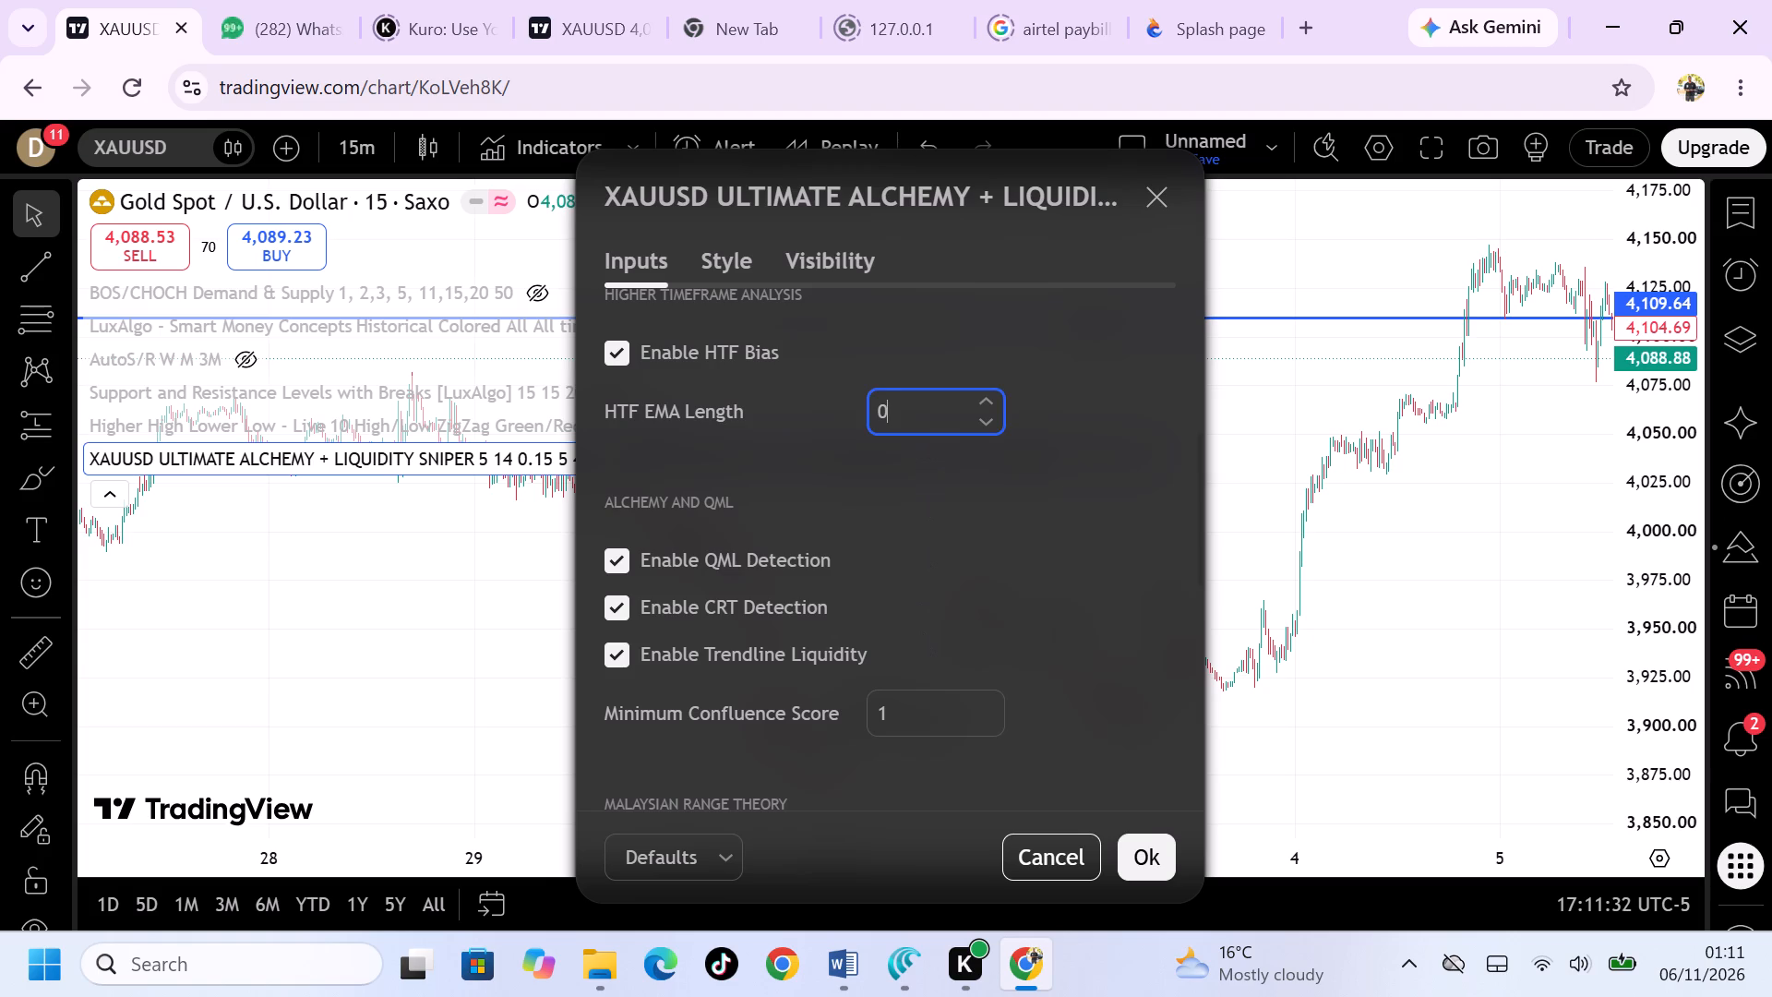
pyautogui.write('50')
# Reset the Alchemy + Liquidity Sniper's settings to their defaults.
pyautogui.scroll(-2, 1003, 647)
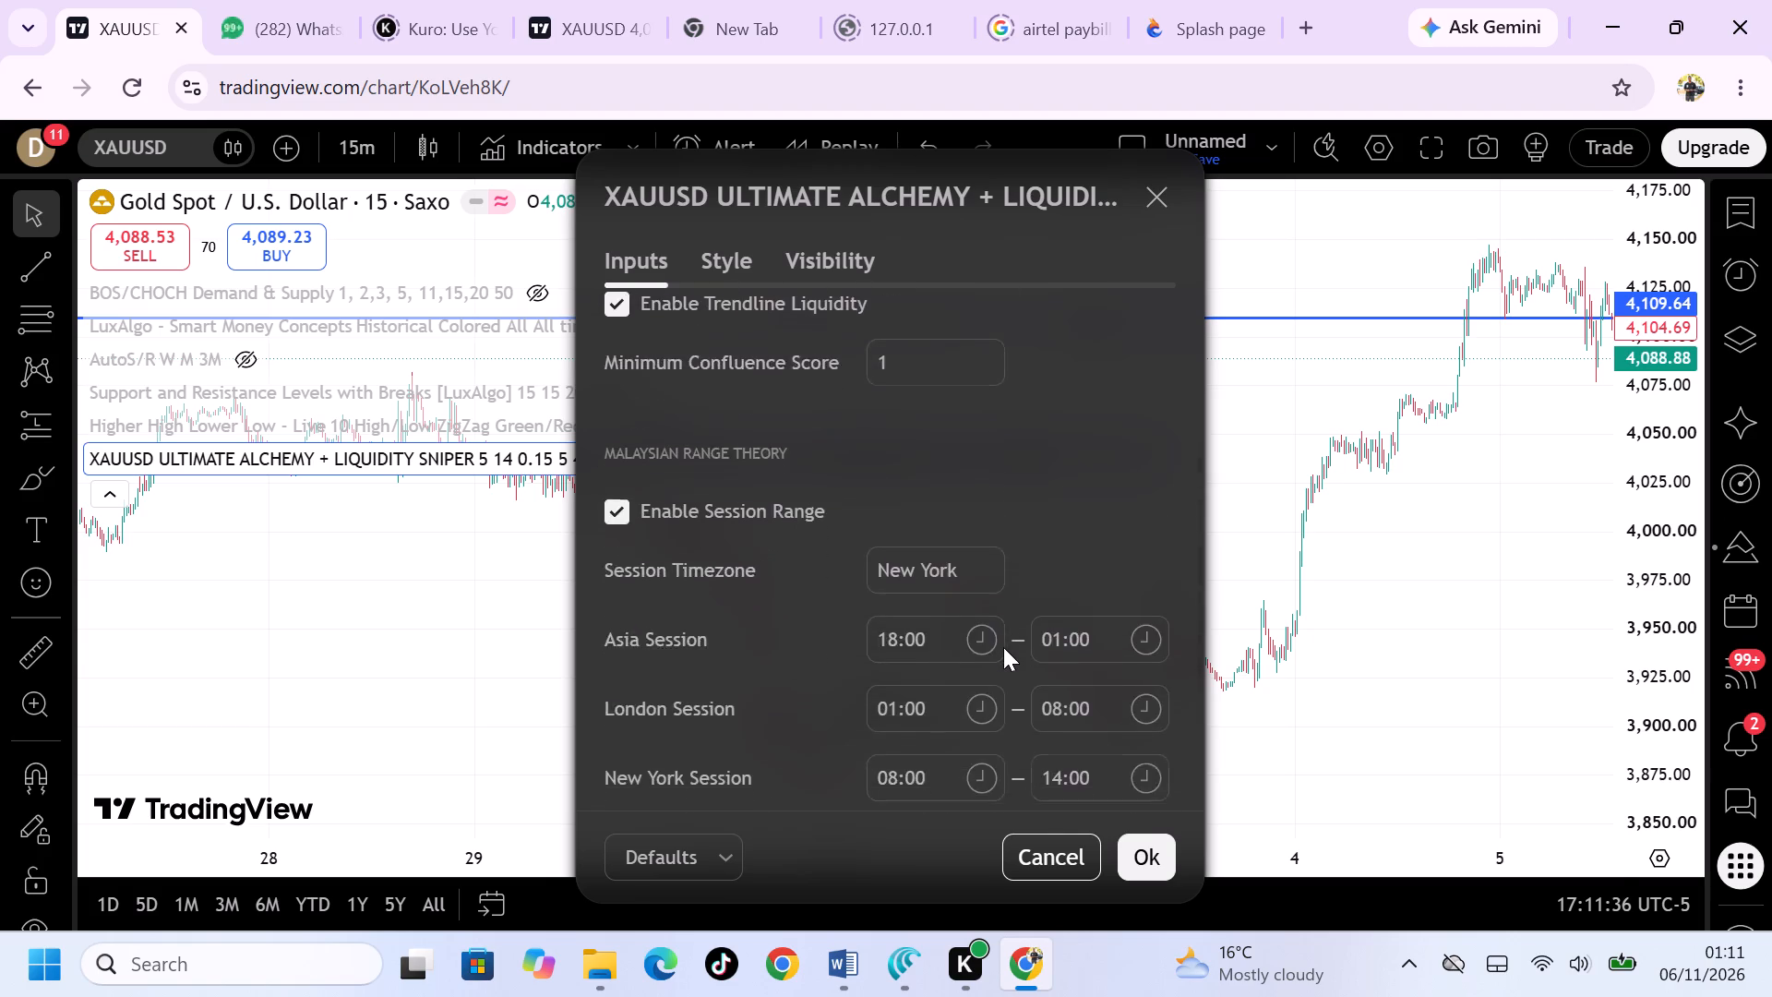
pyautogui.scroll(-2, 1003, 647)
pyautogui.scroll(1, 1001, 466)
pyautogui.scroll(2, 881, 515)
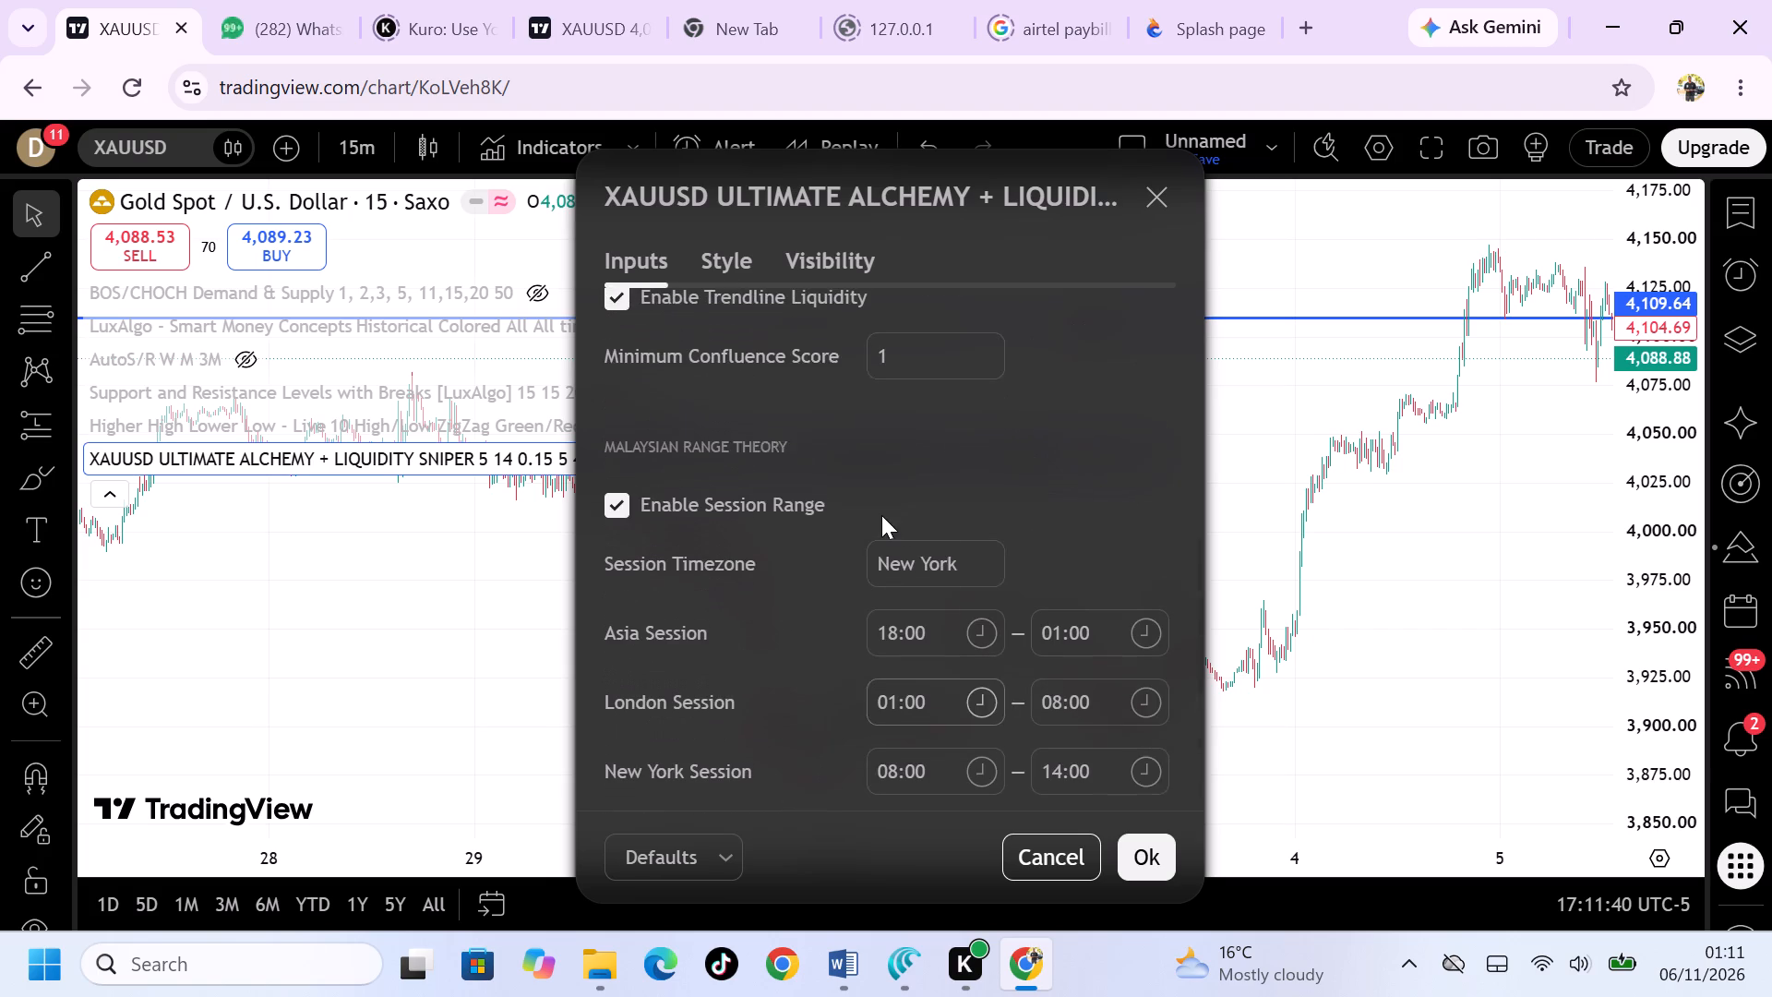
pyautogui.scroll(-2, 979, 337)
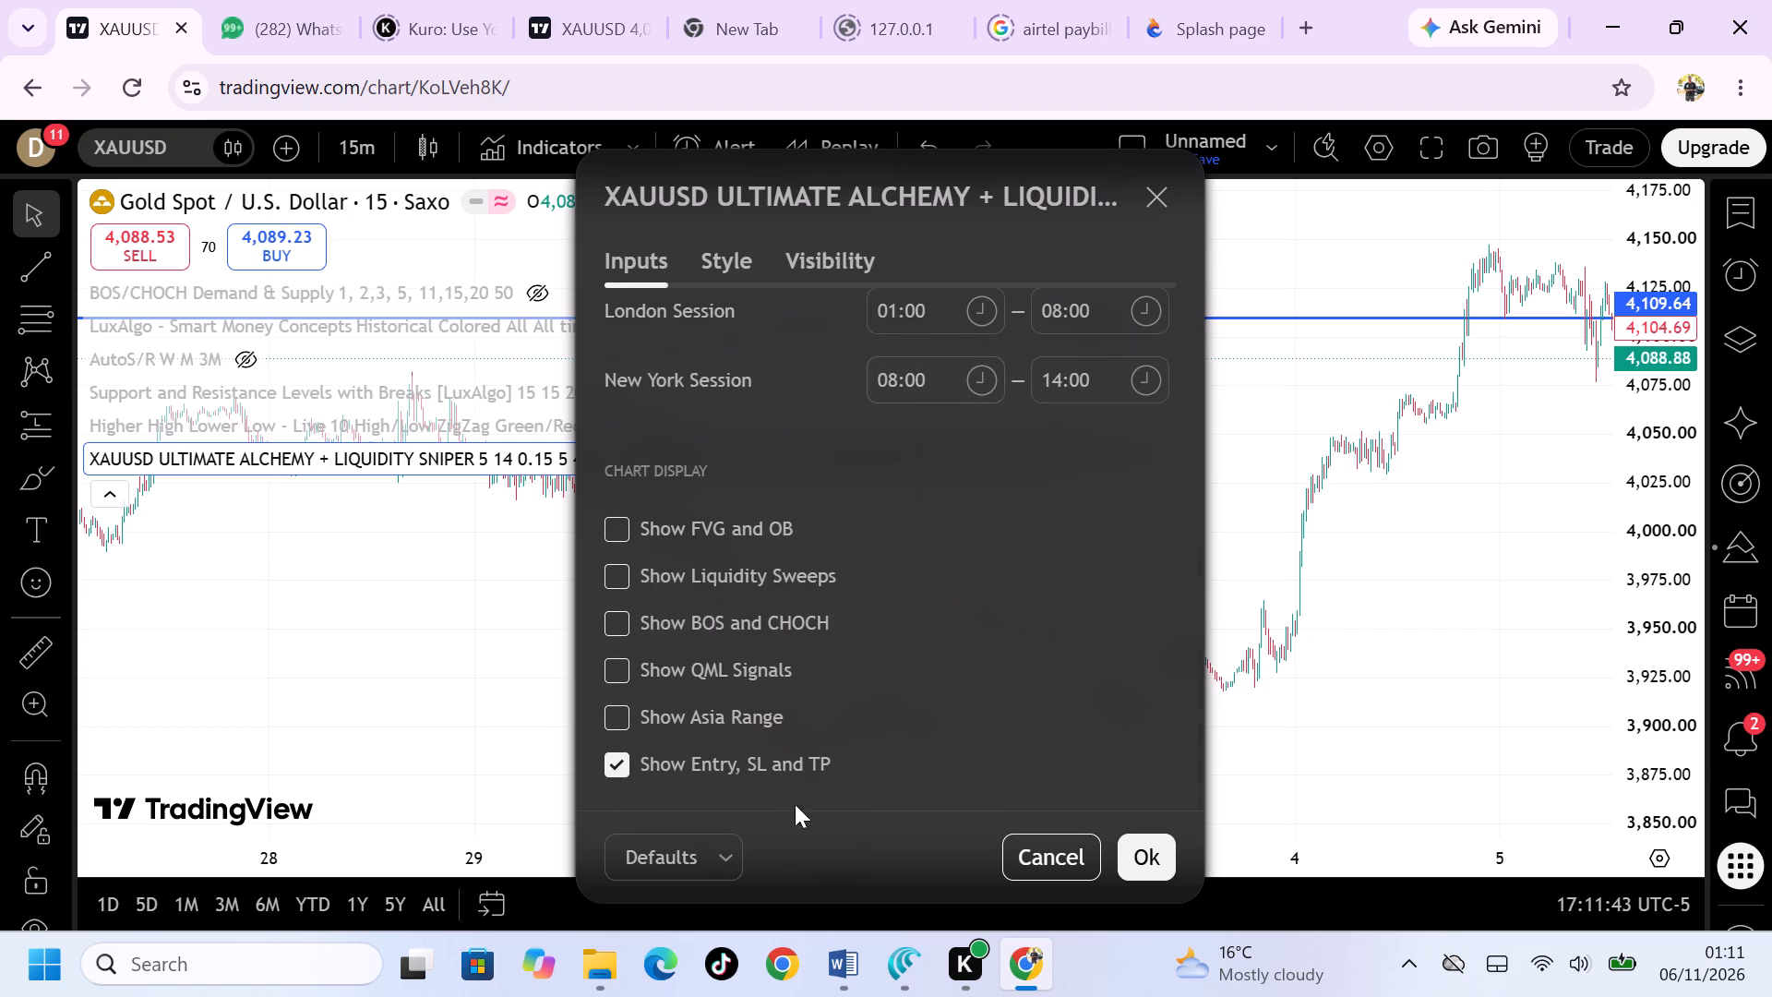
pyautogui.click(678, 854)
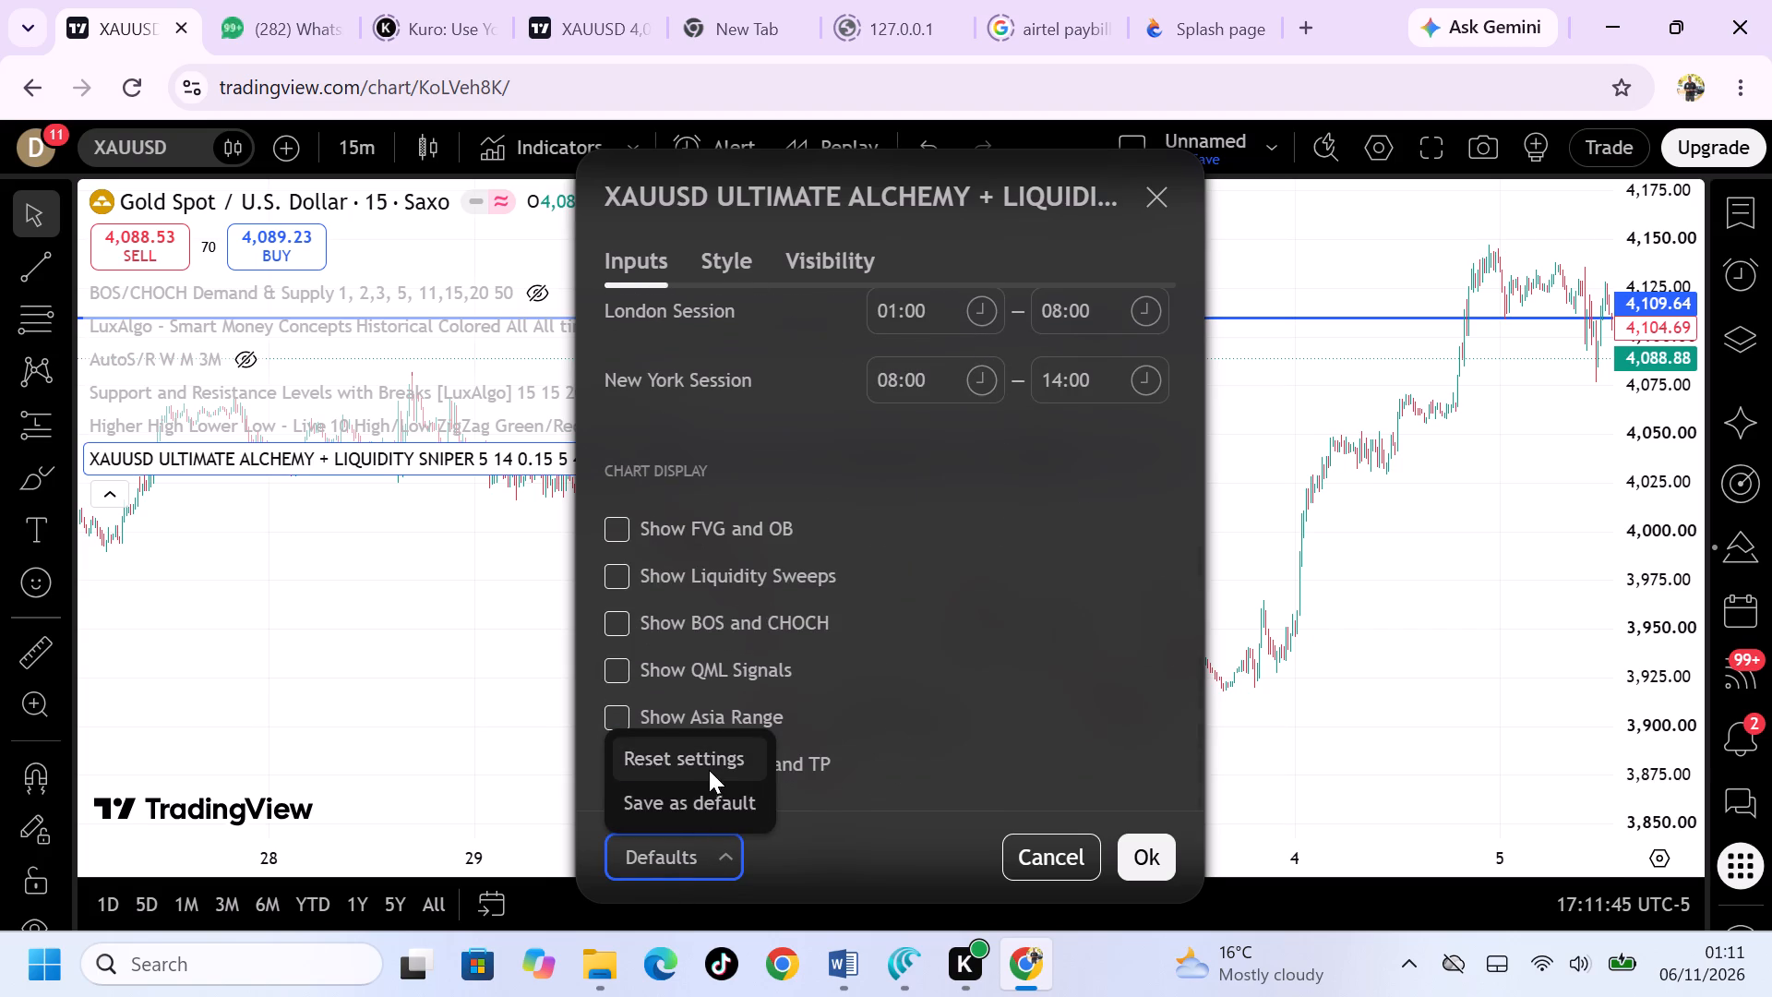
pyautogui.click(712, 763)
# Hide Asia Range, QML Signals, BOS and CHOCH, Liquidity Sweeps, and FVG and OB, keeping Entry, SL and TP, and apply the settings.
pyautogui.scroll(1, 887, 668)
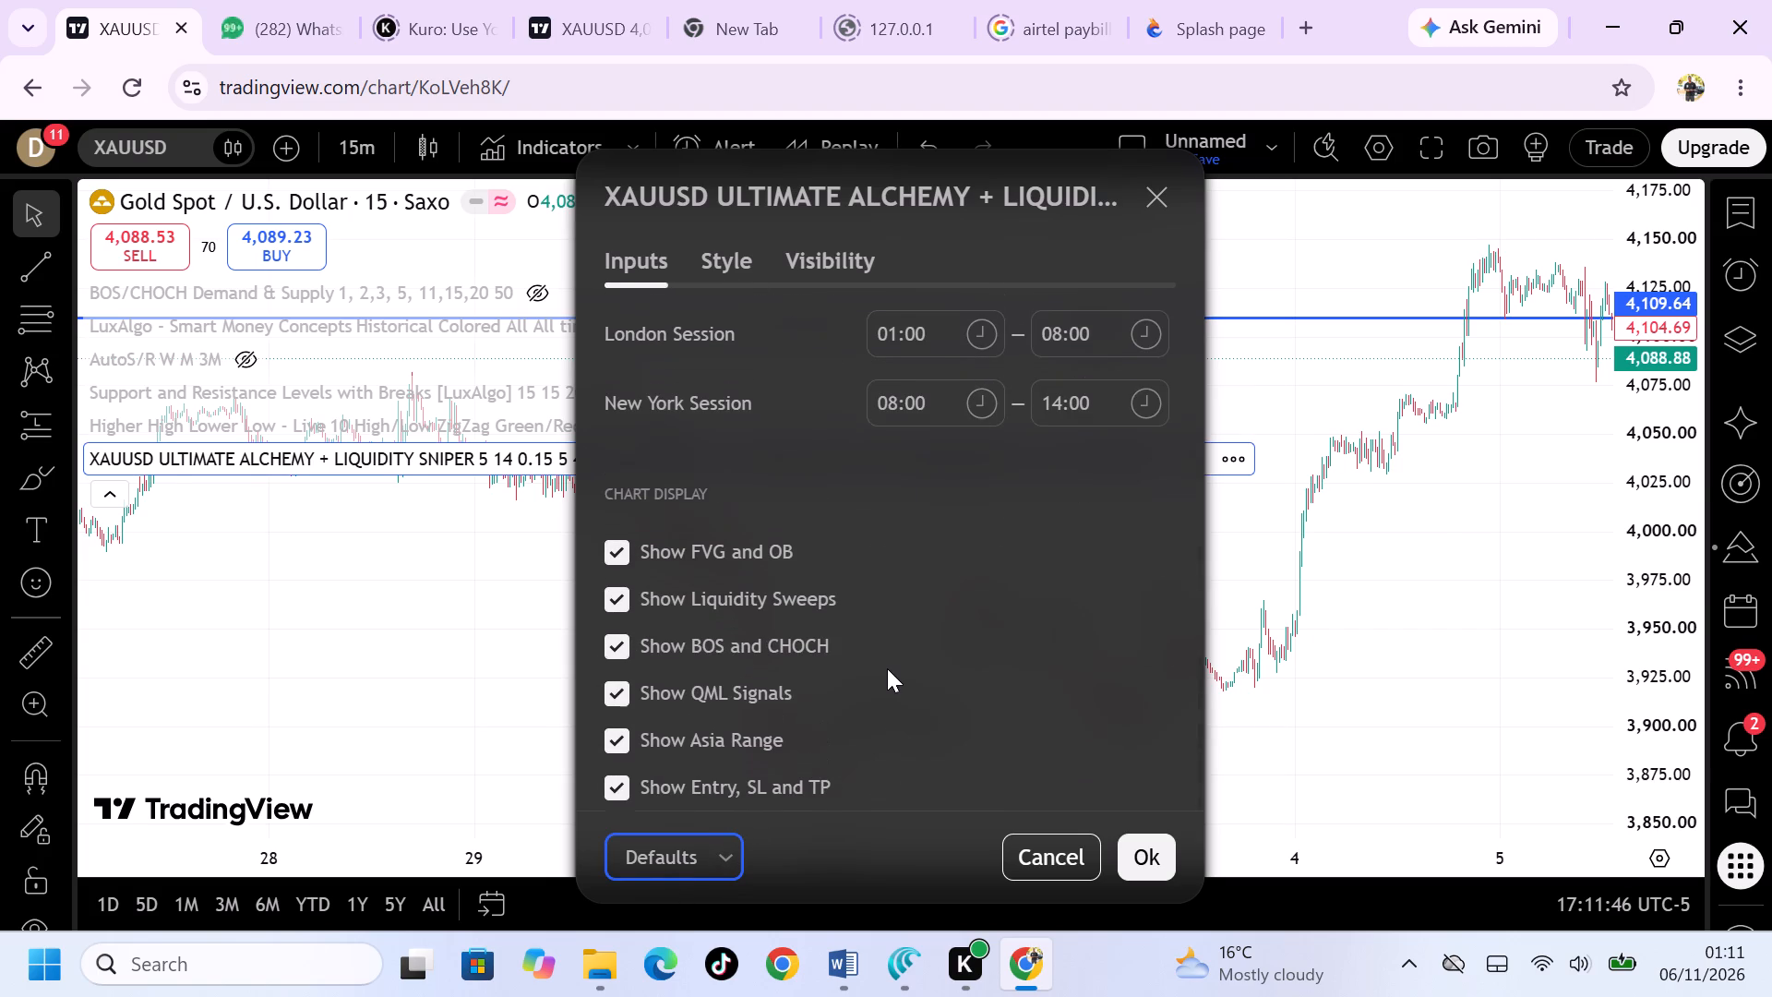
pyautogui.scroll(1, 887, 668)
pyautogui.scroll(-1, 887, 668)
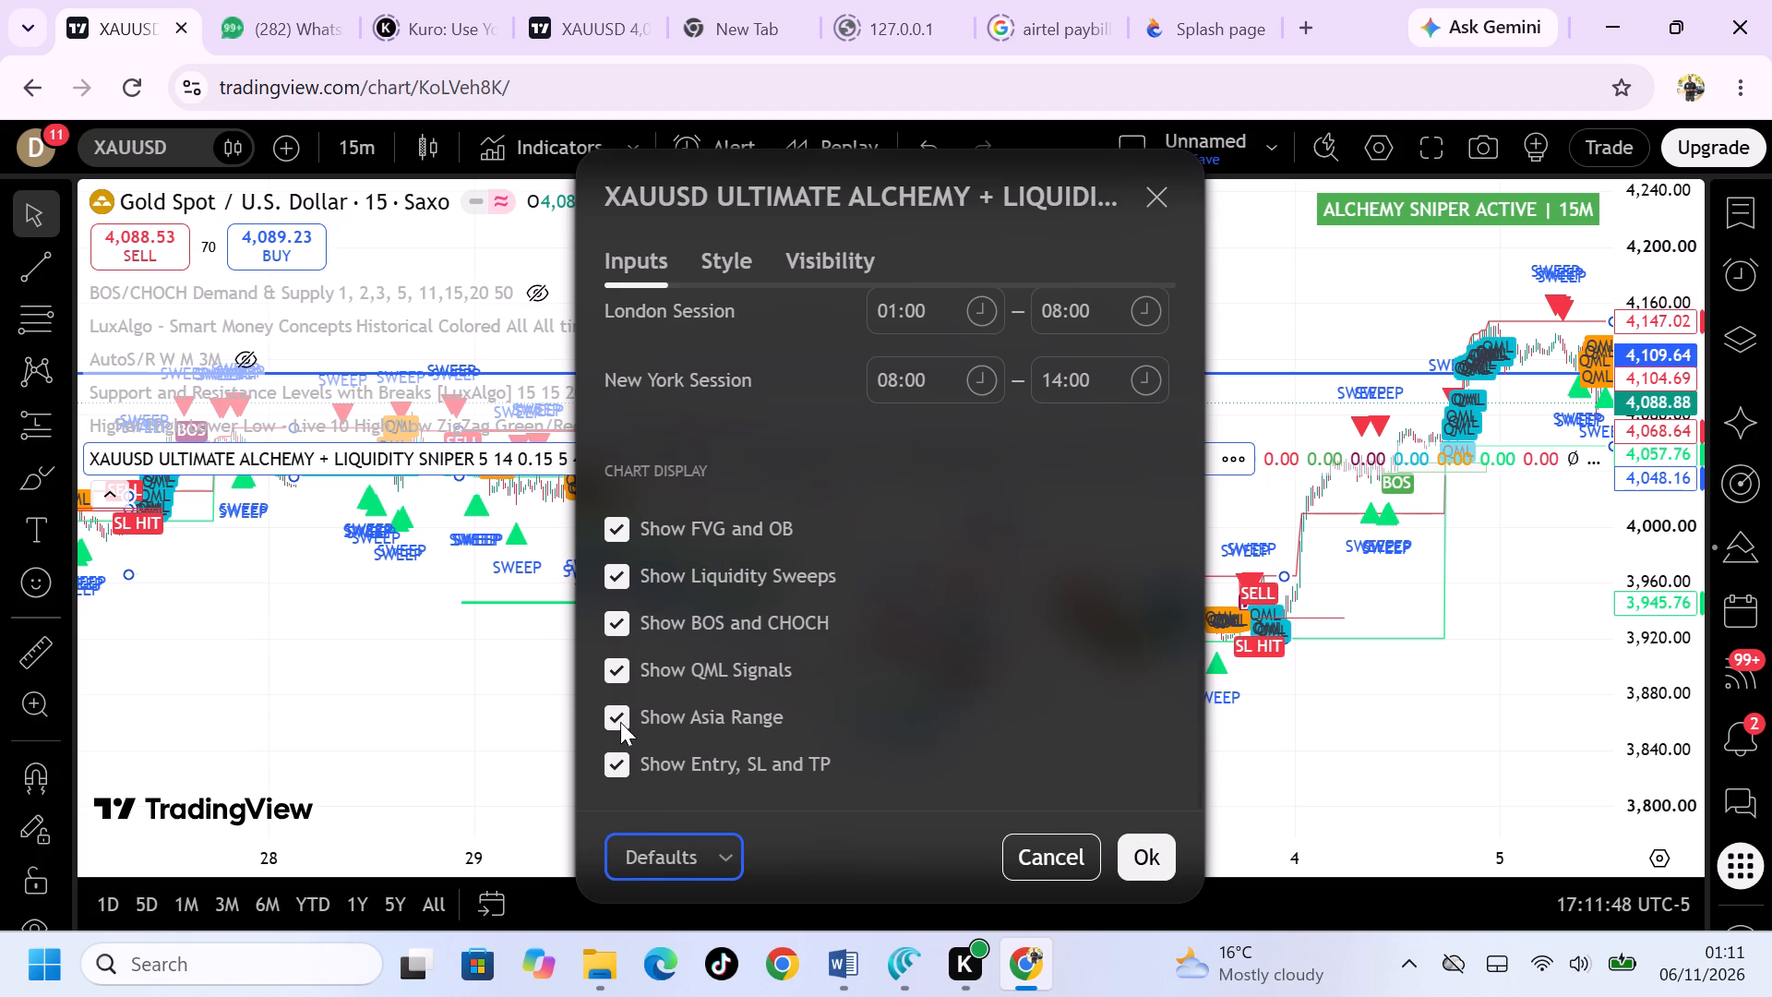
pyautogui.click(612, 725)
pyautogui.click(617, 669)
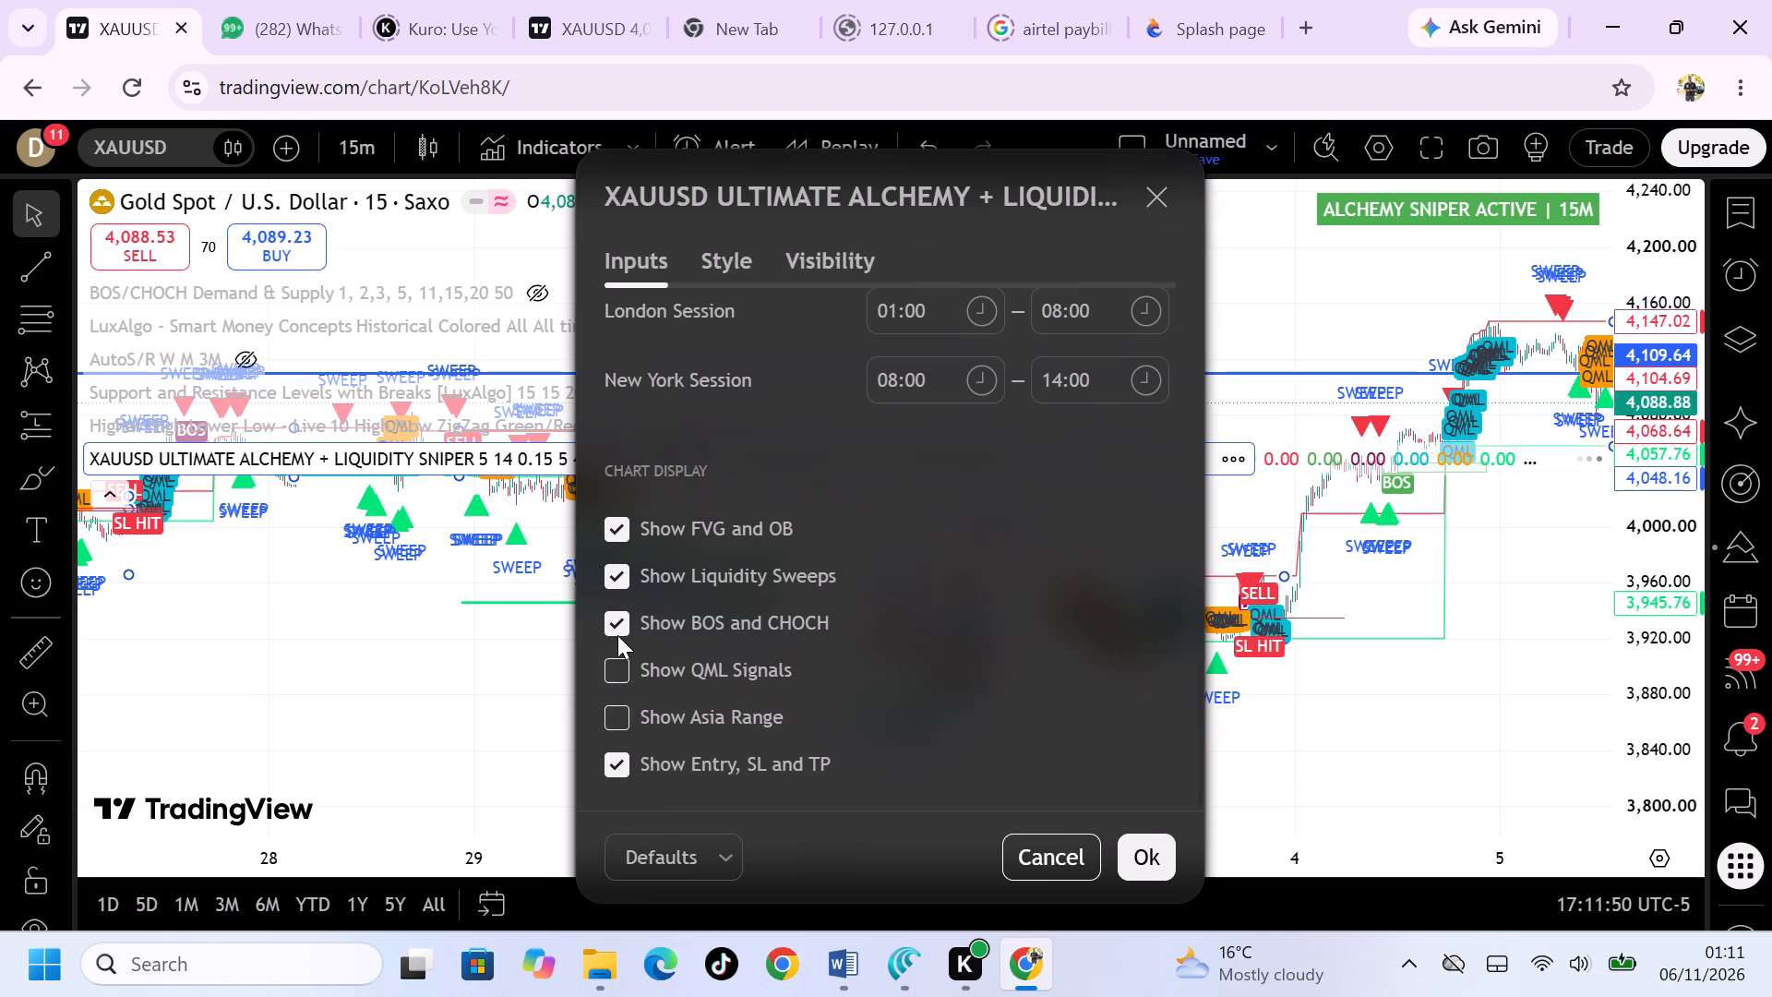
pyautogui.click(617, 625)
pyautogui.click(618, 578)
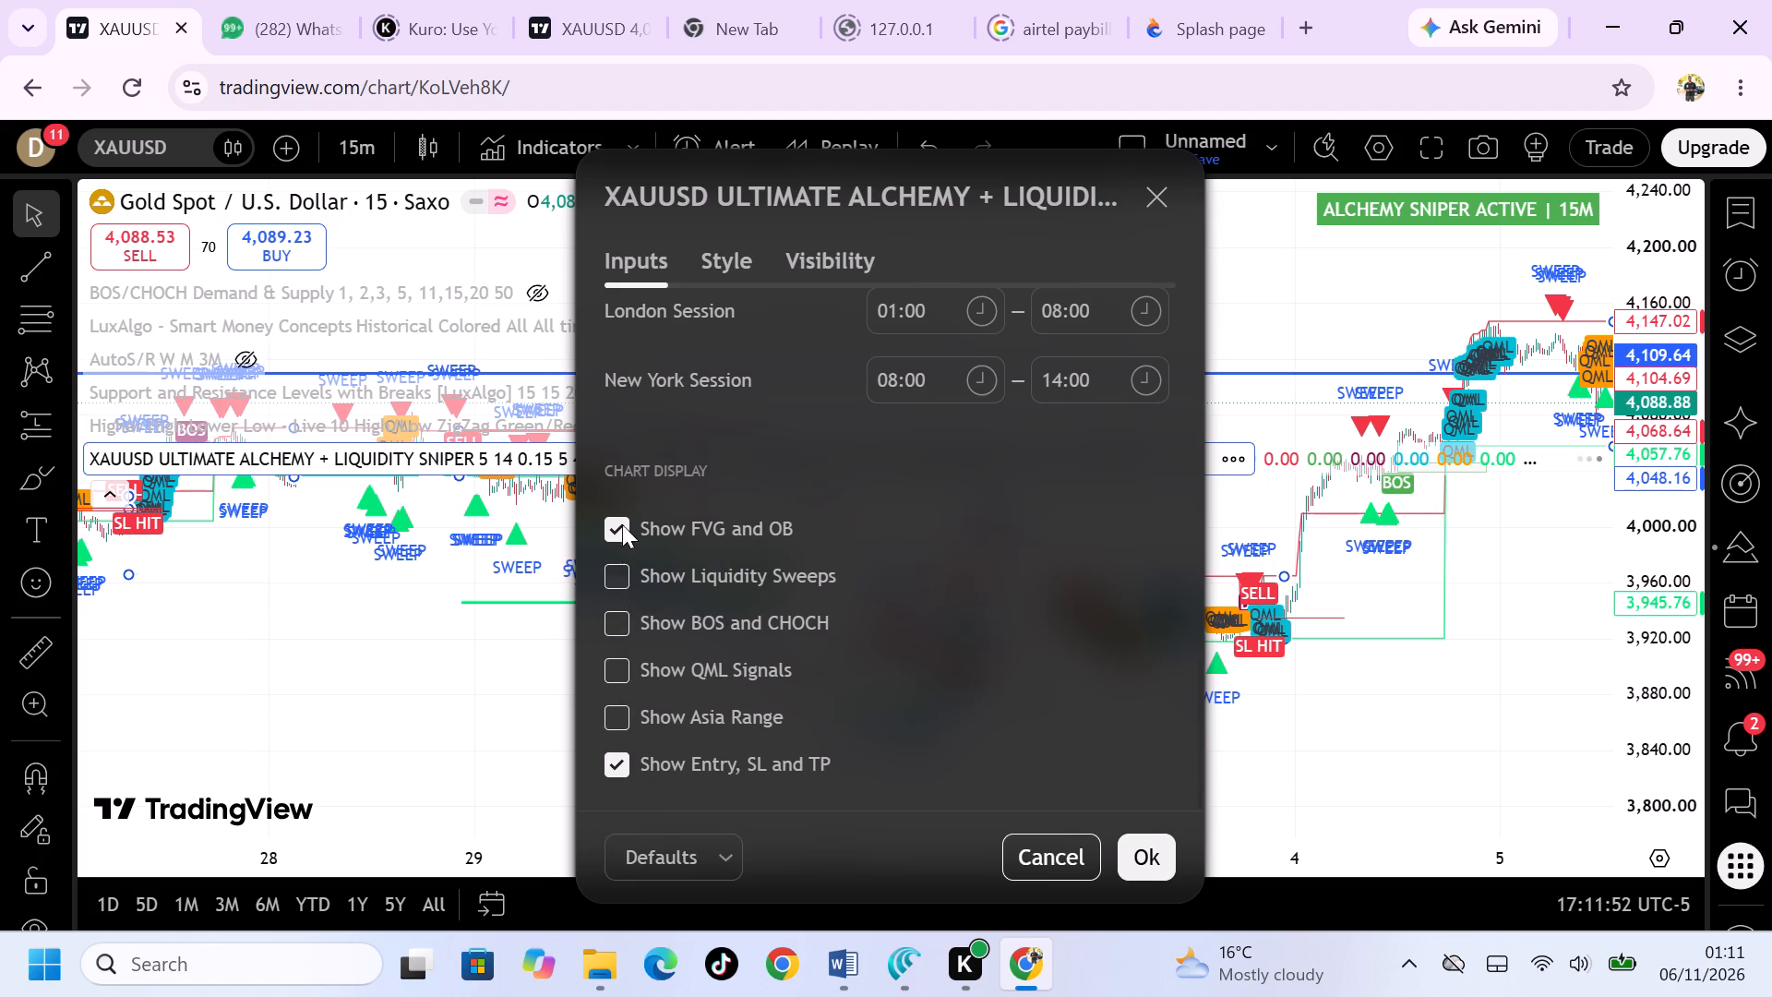
pyautogui.click(622, 520)
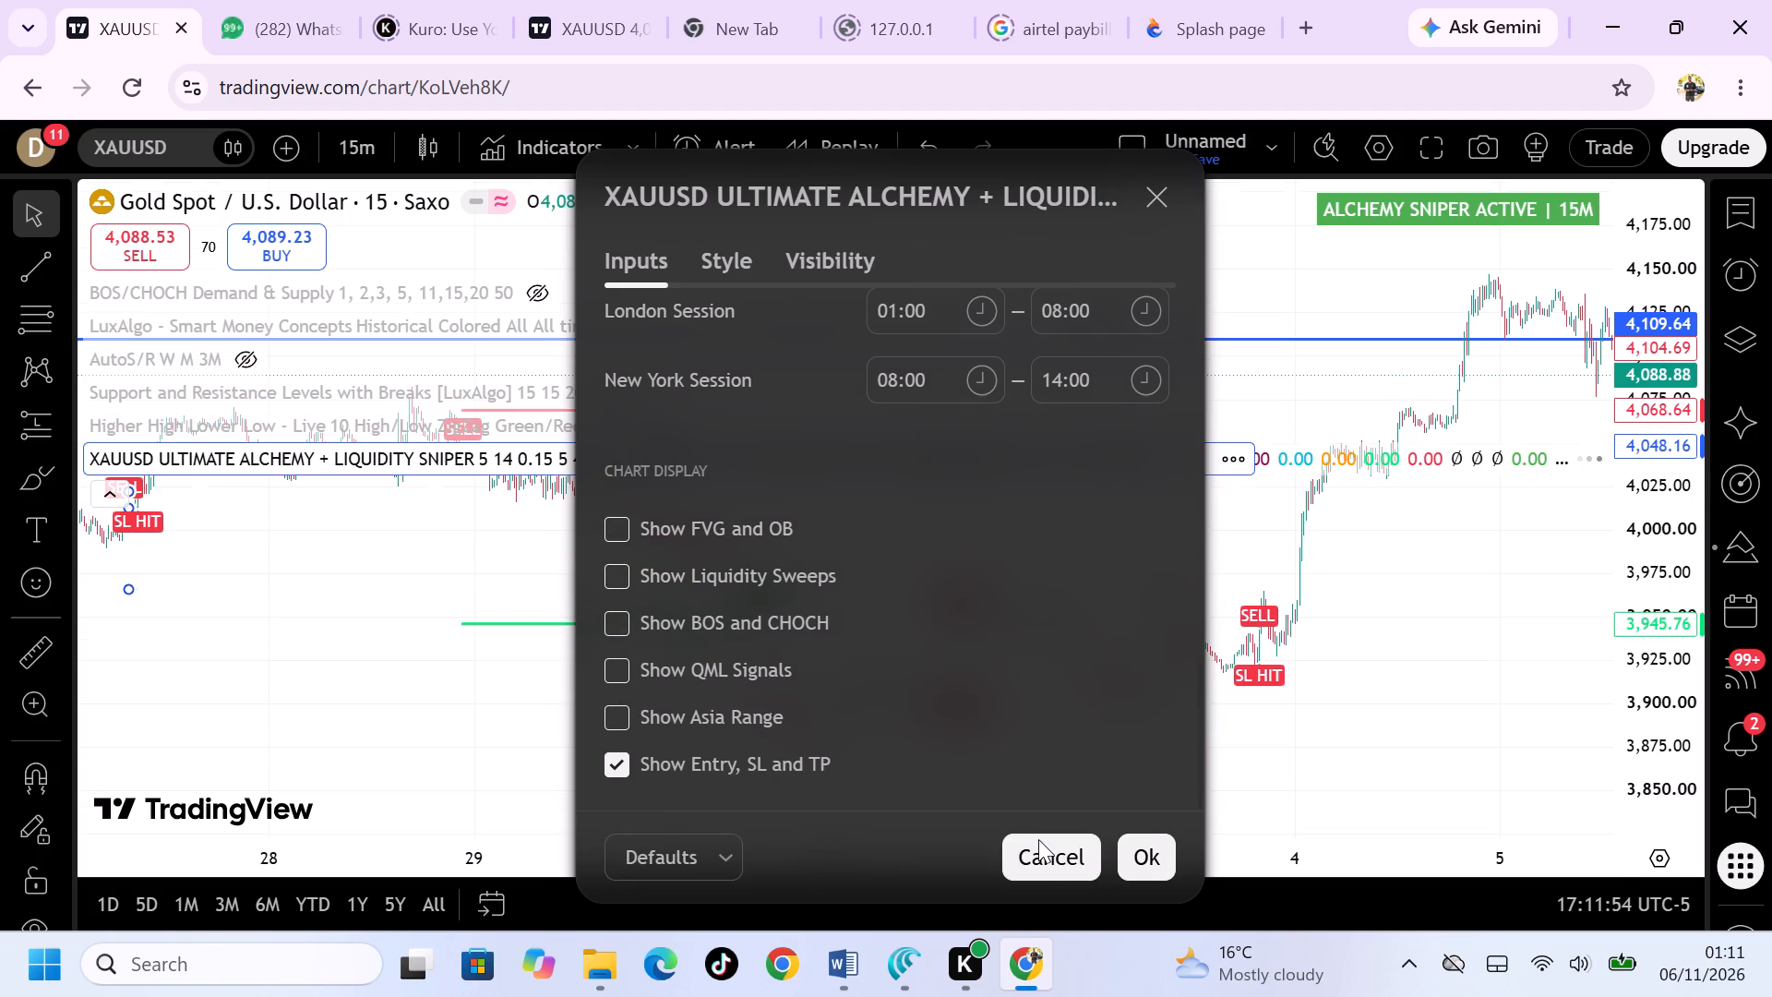
pyautogui.scroll(2, 1032, 691)
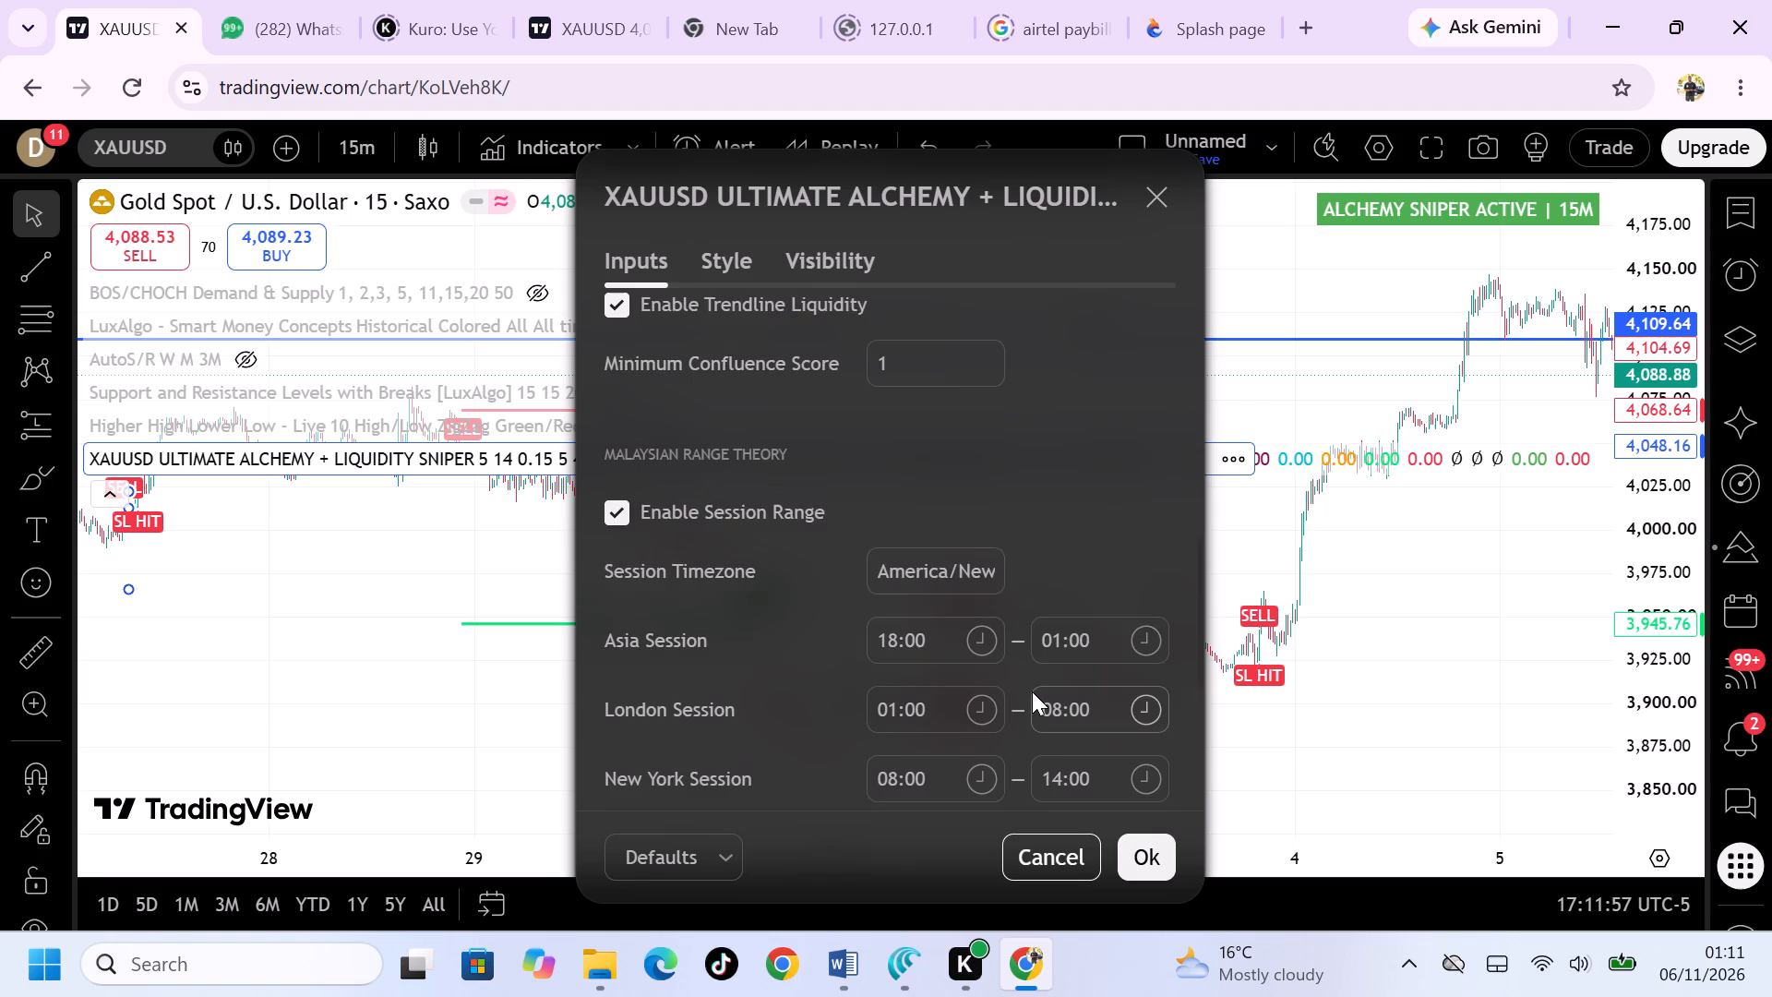
pyautogui.scroll(3, 1032, 691)
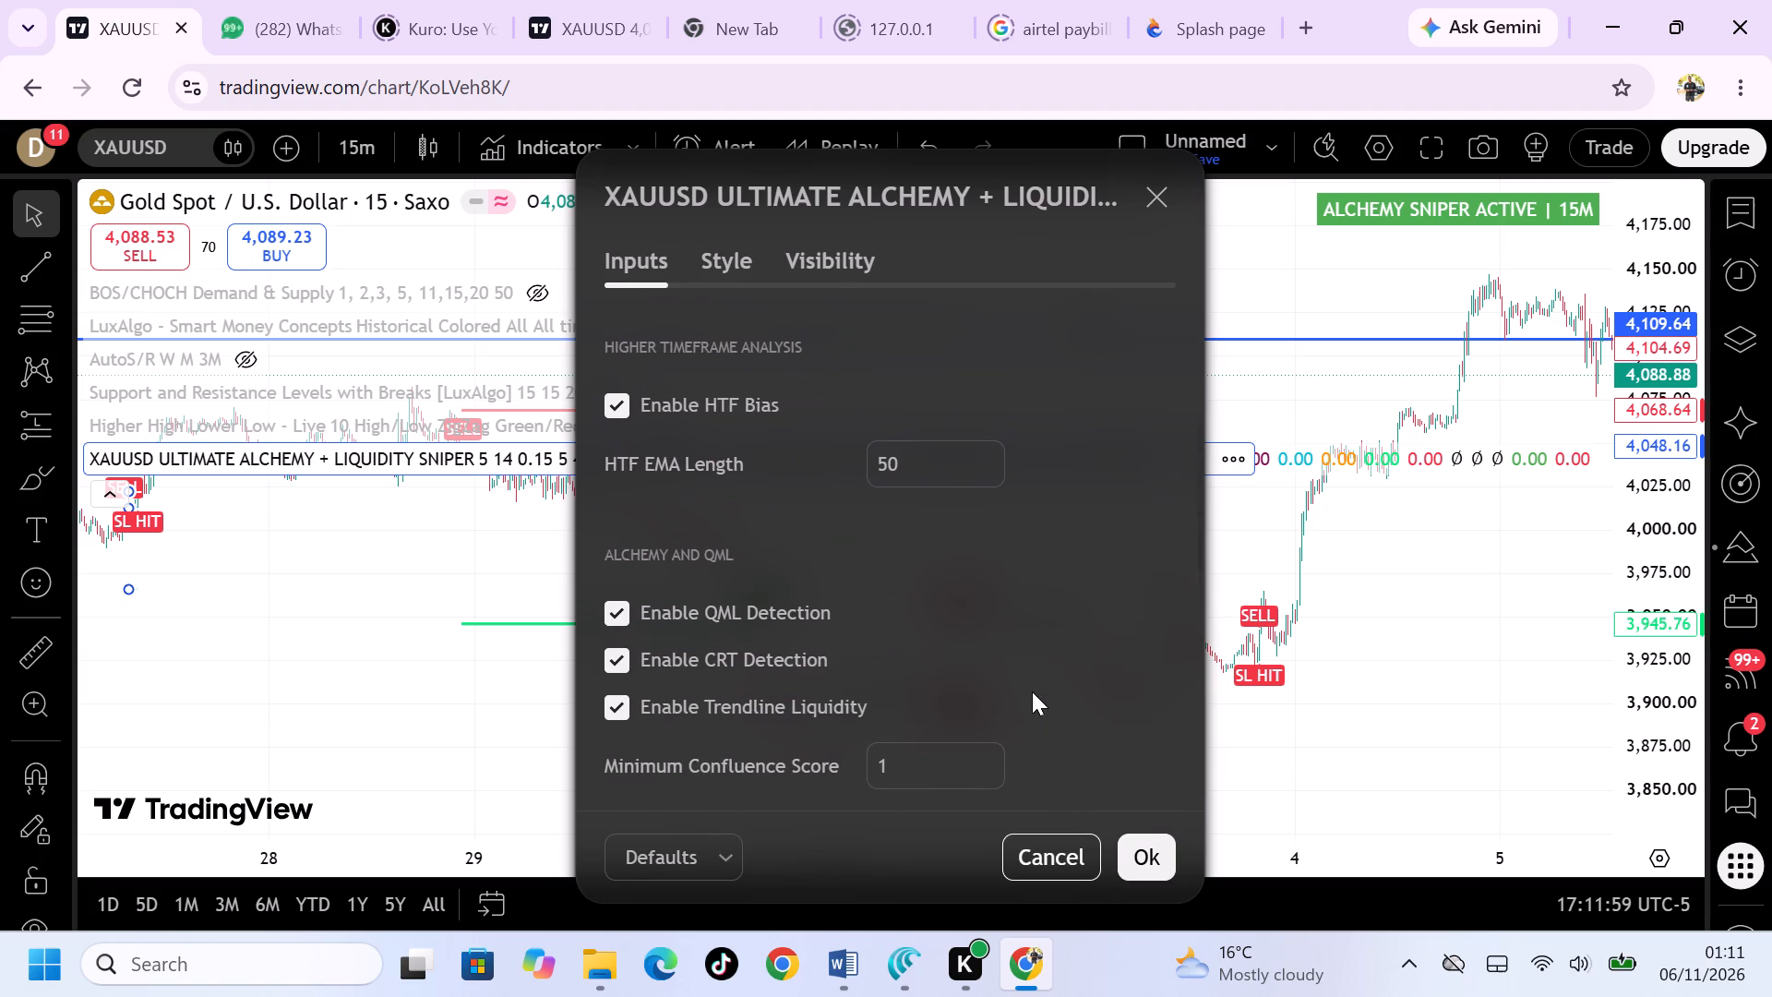
pyautogui.click(1165, 869)
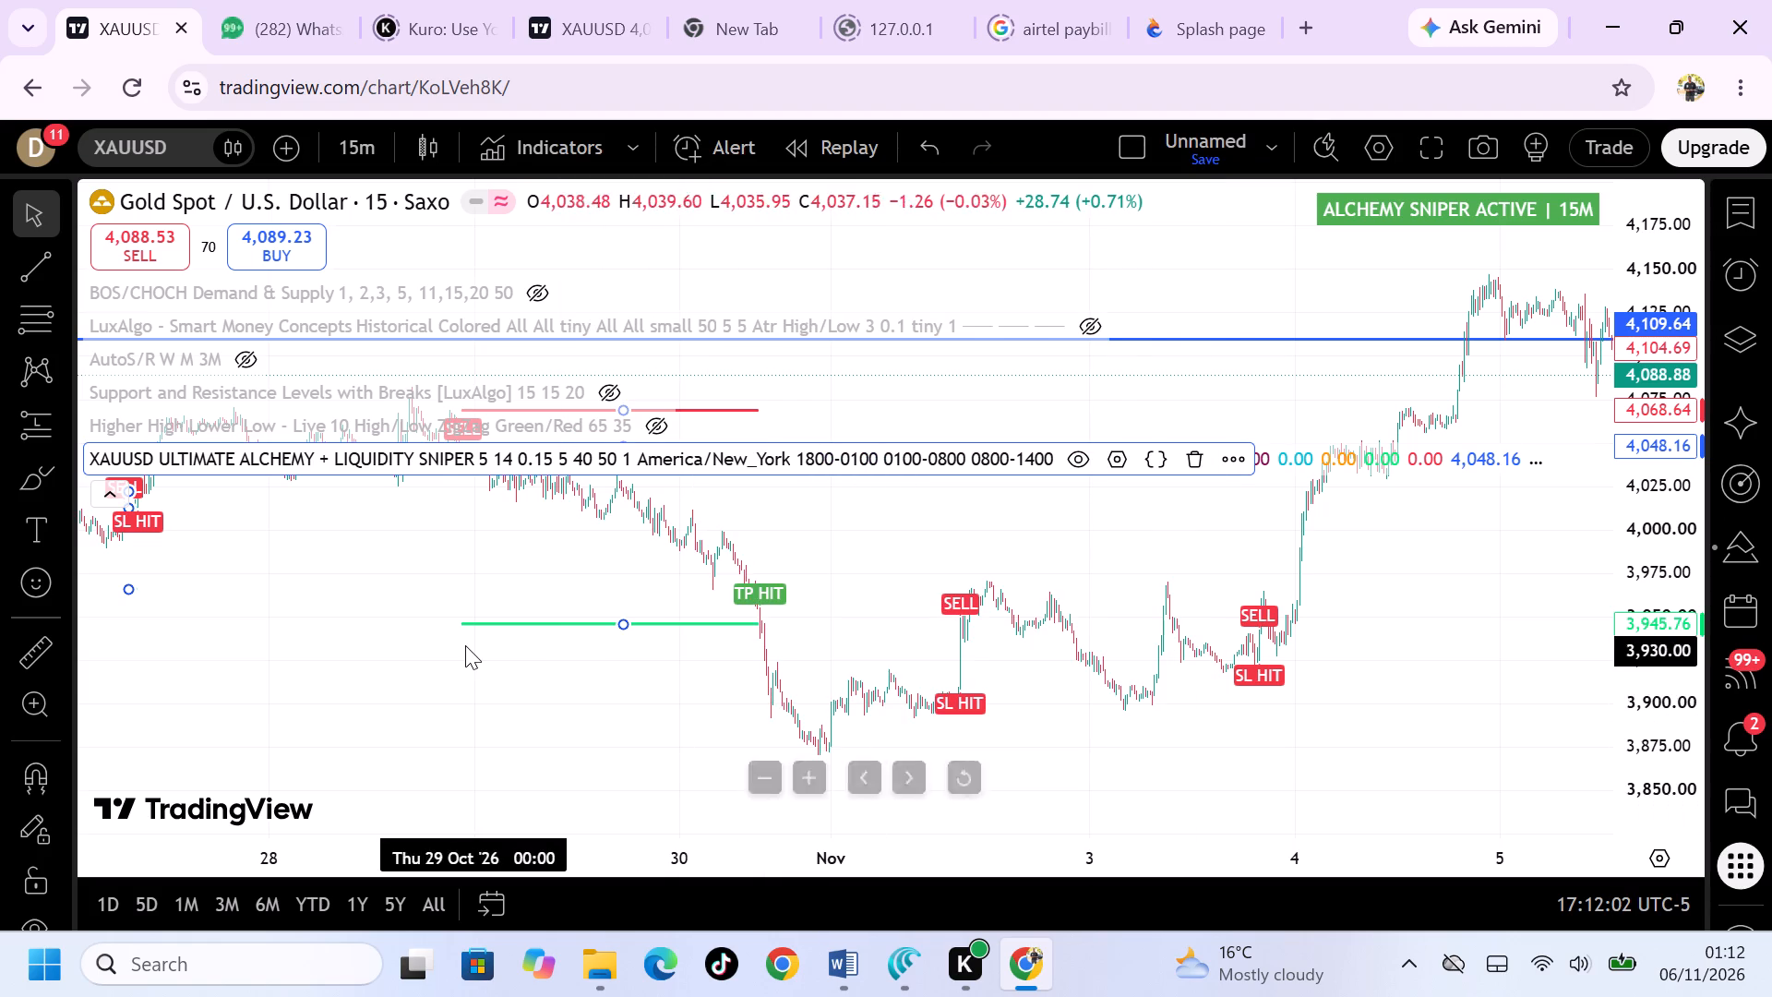
# Deselect the Alchemy + Liquidity Sniper indicator and collapse the indicator legend on the XAUUSD chart.
pyautogui.click(114, 498)
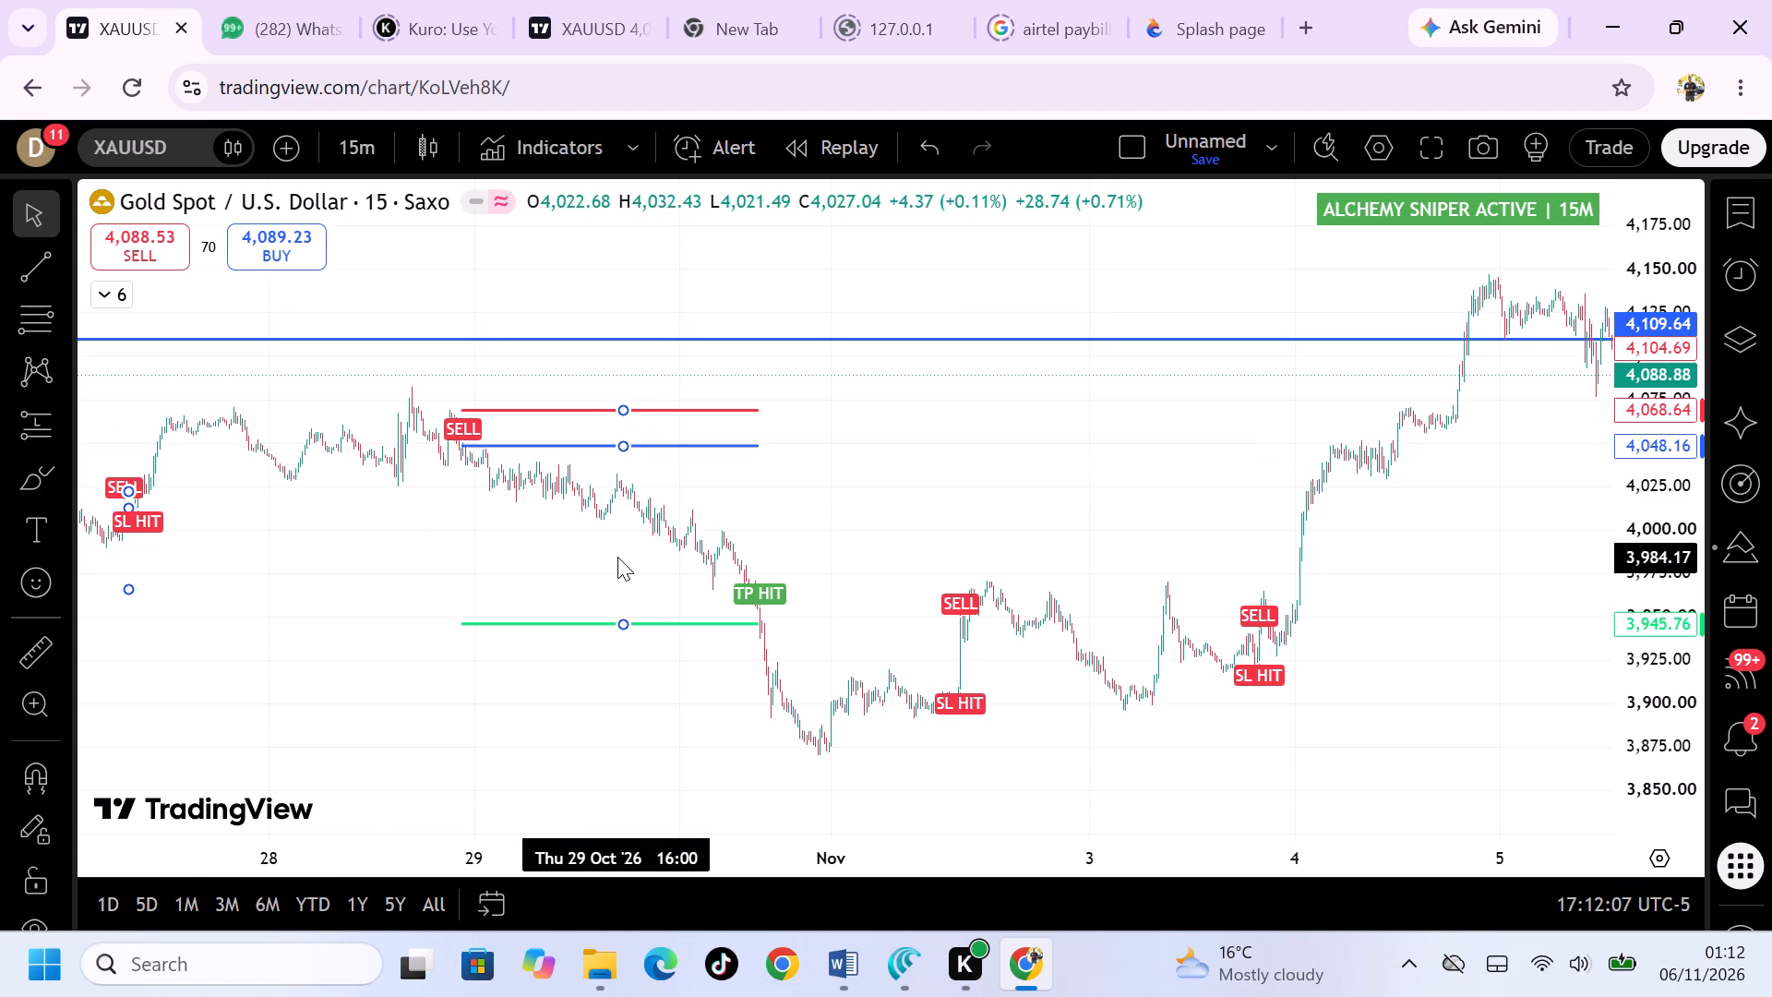
pyautogui.hscroll(4, 617, 557)
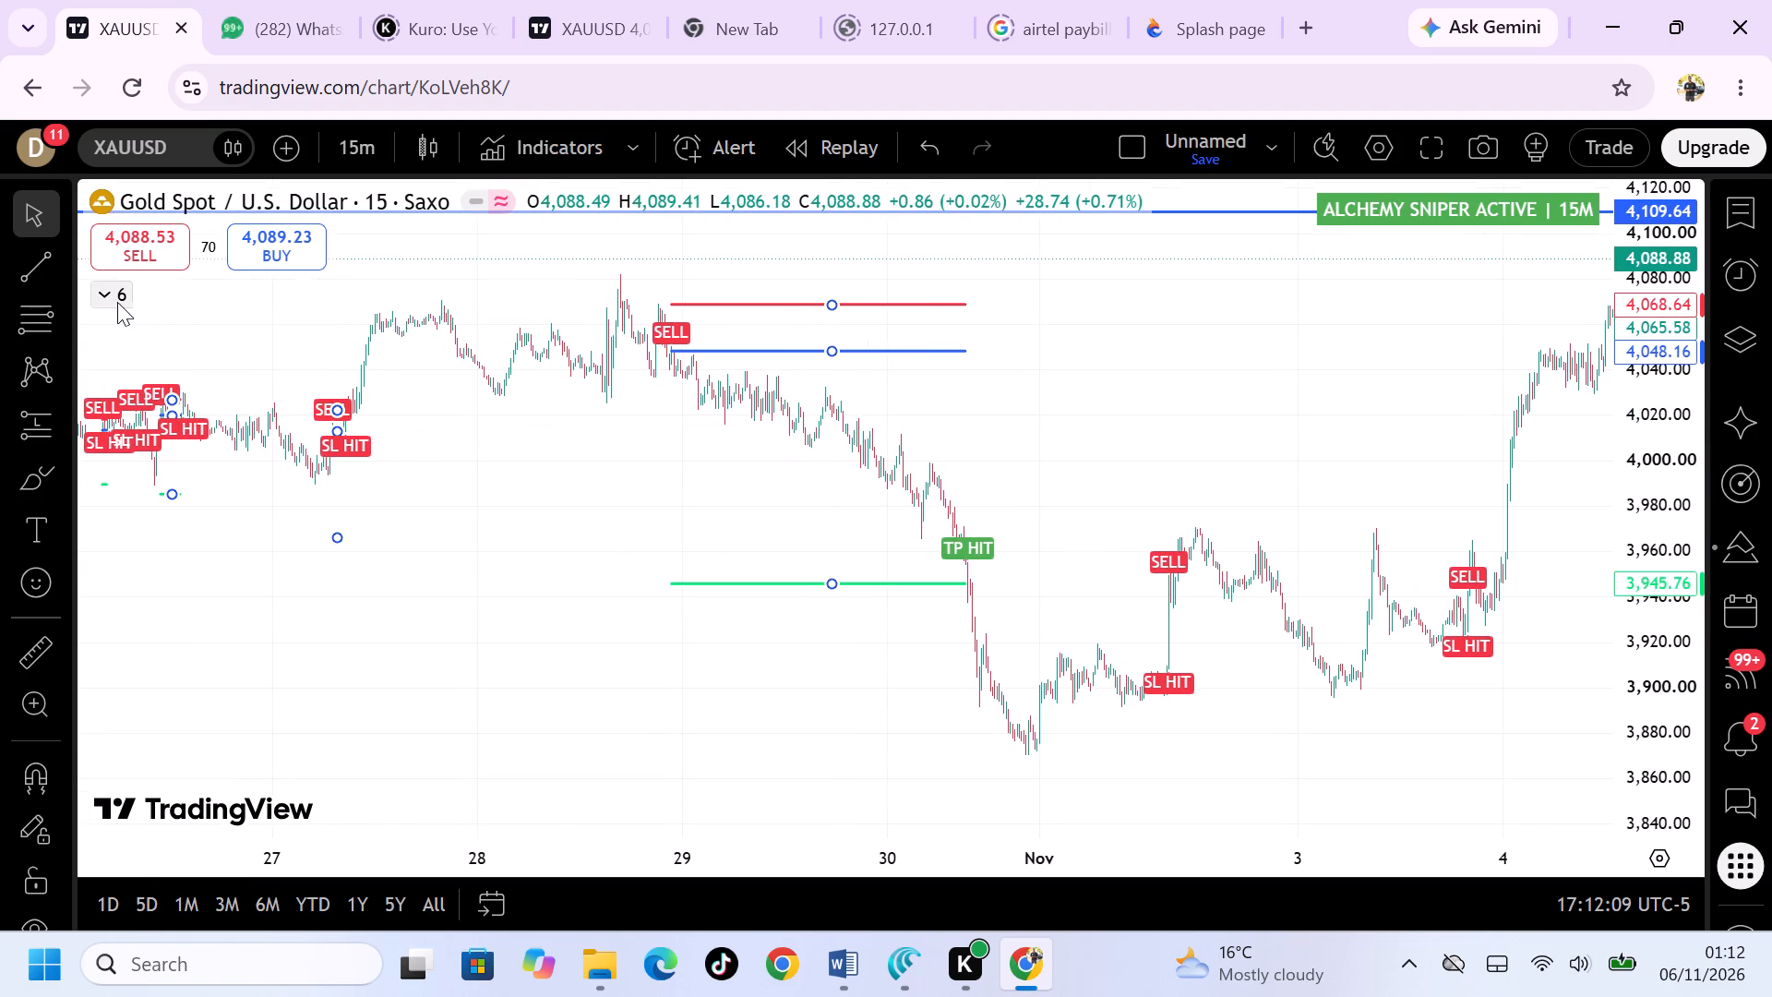
pyautogui.click(111, 302)
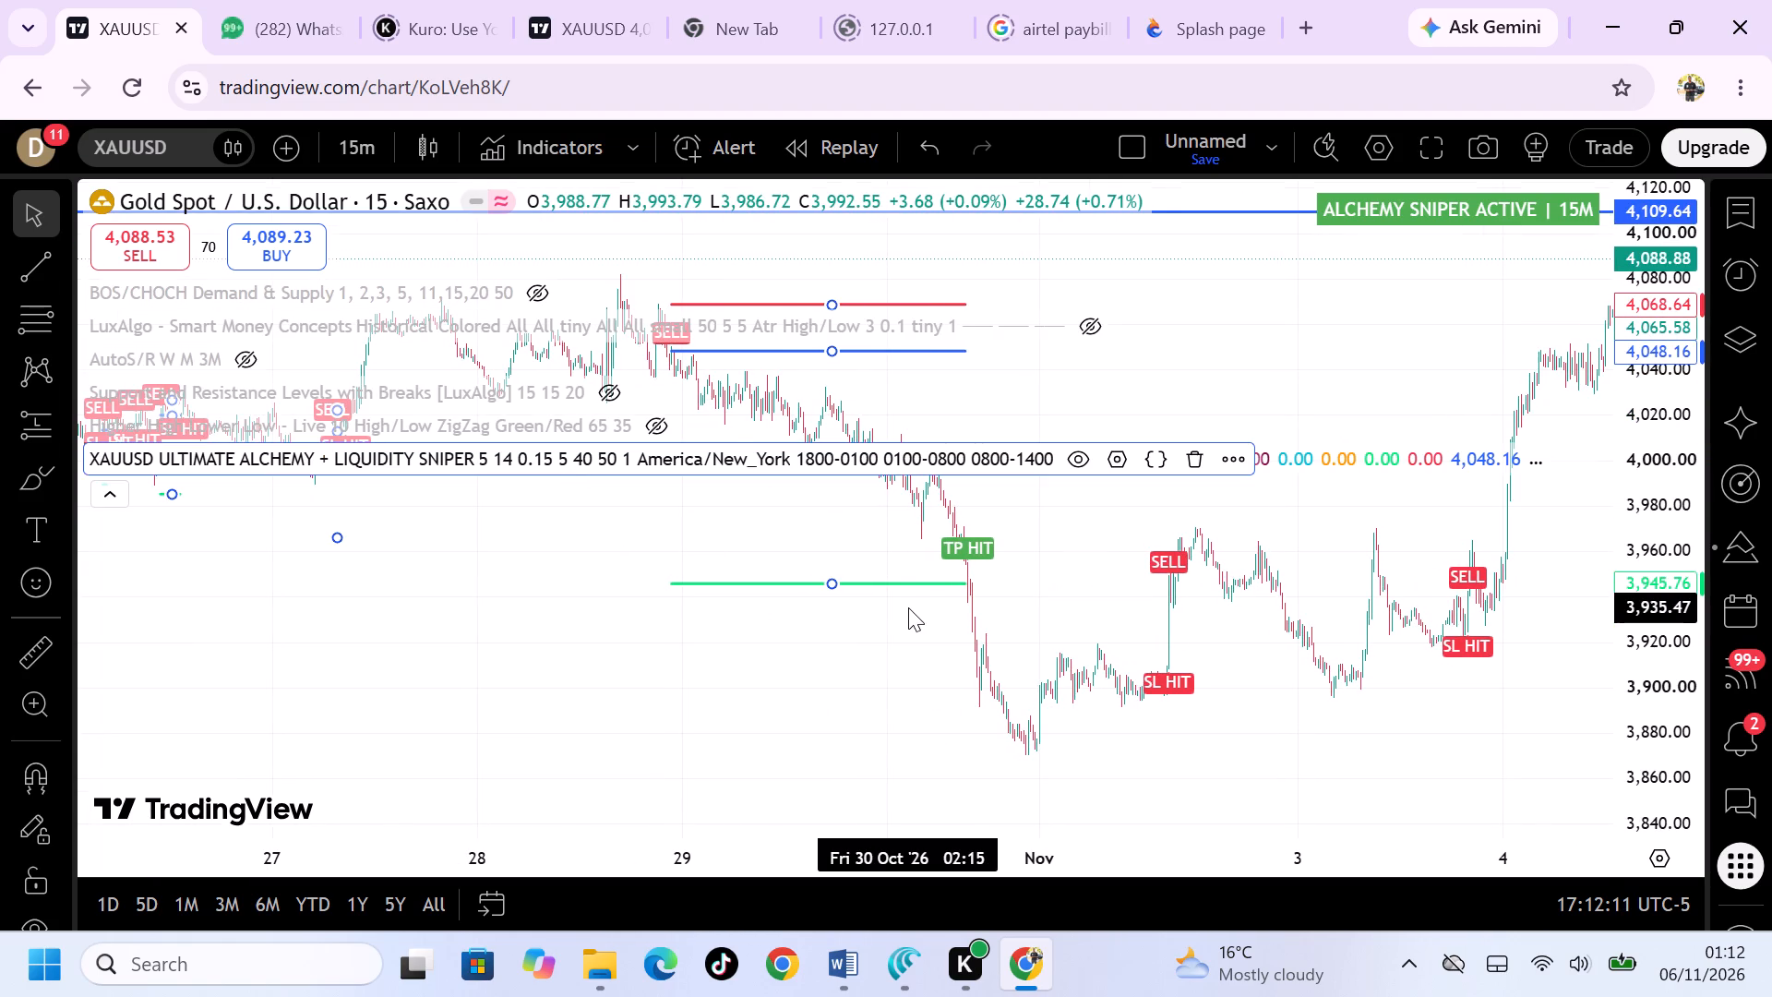
pyautogui.click(908, 607)
pyautogui.click(116, 489)
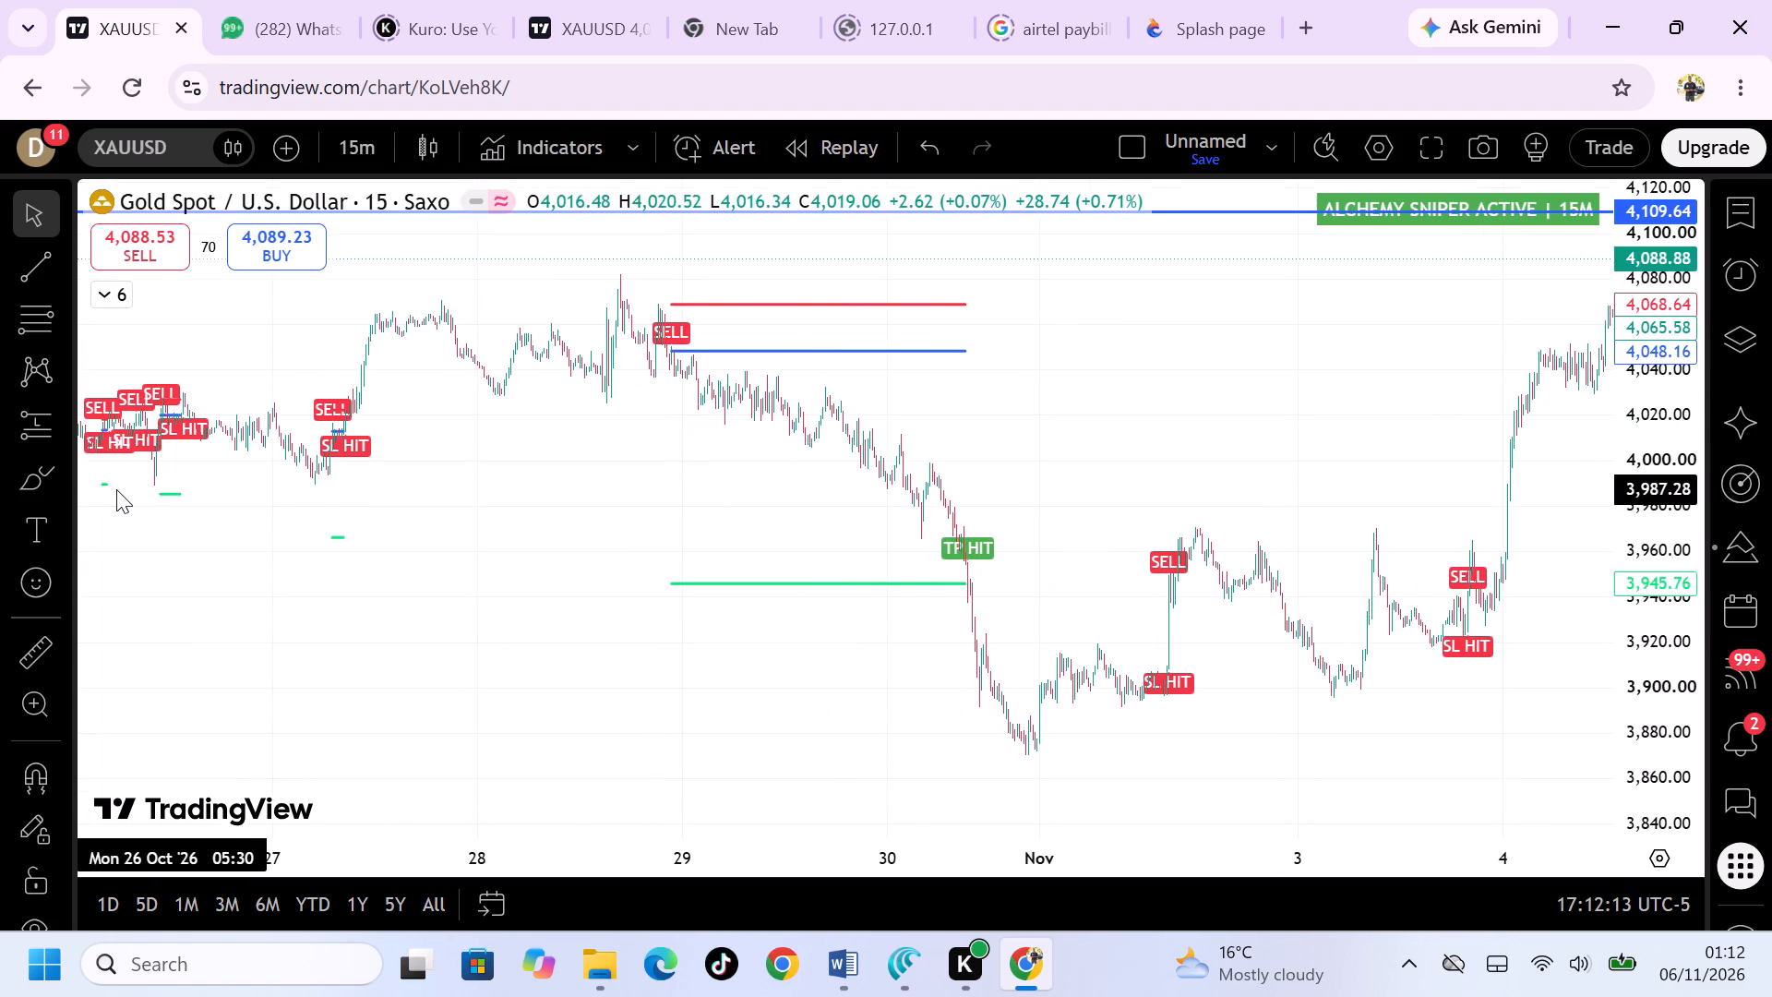
# Examine the indicator's past BUY, SELL, SL and TP signals across the 15-minute XAUUSD history, back to the latest candles.
pyautogui.hscroll(9, 268, 485)
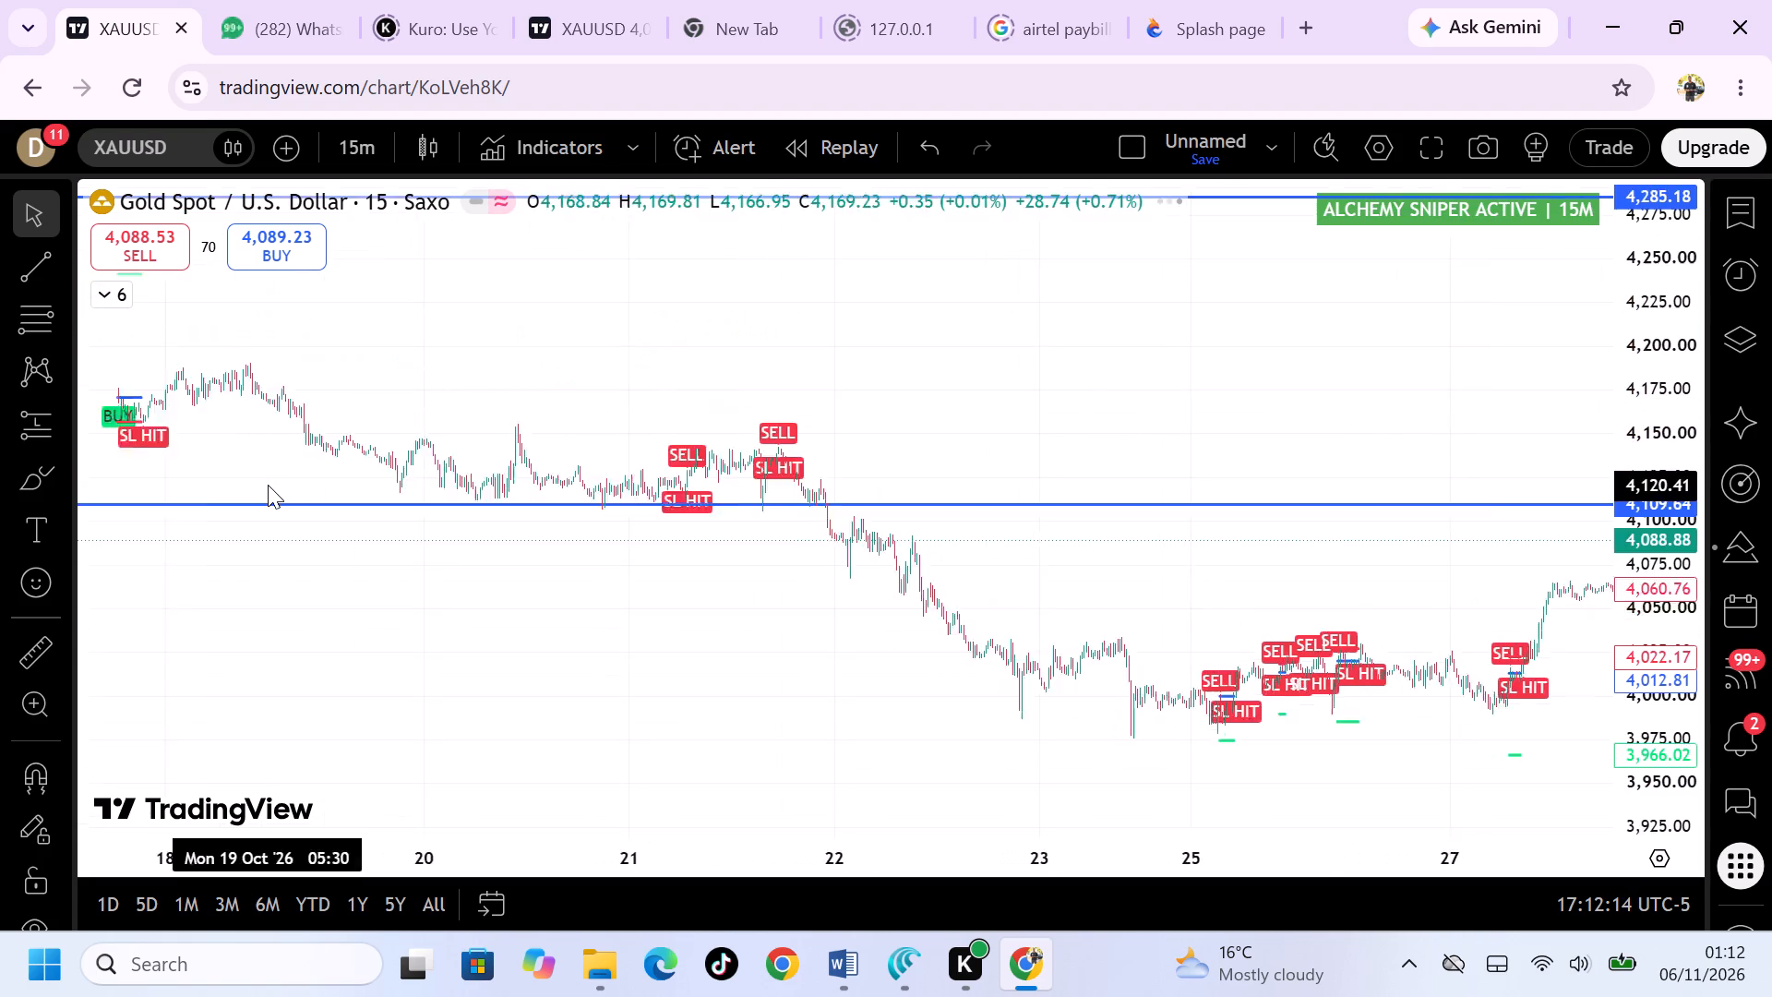
pyautogui.hscroll(3, 268, 485)
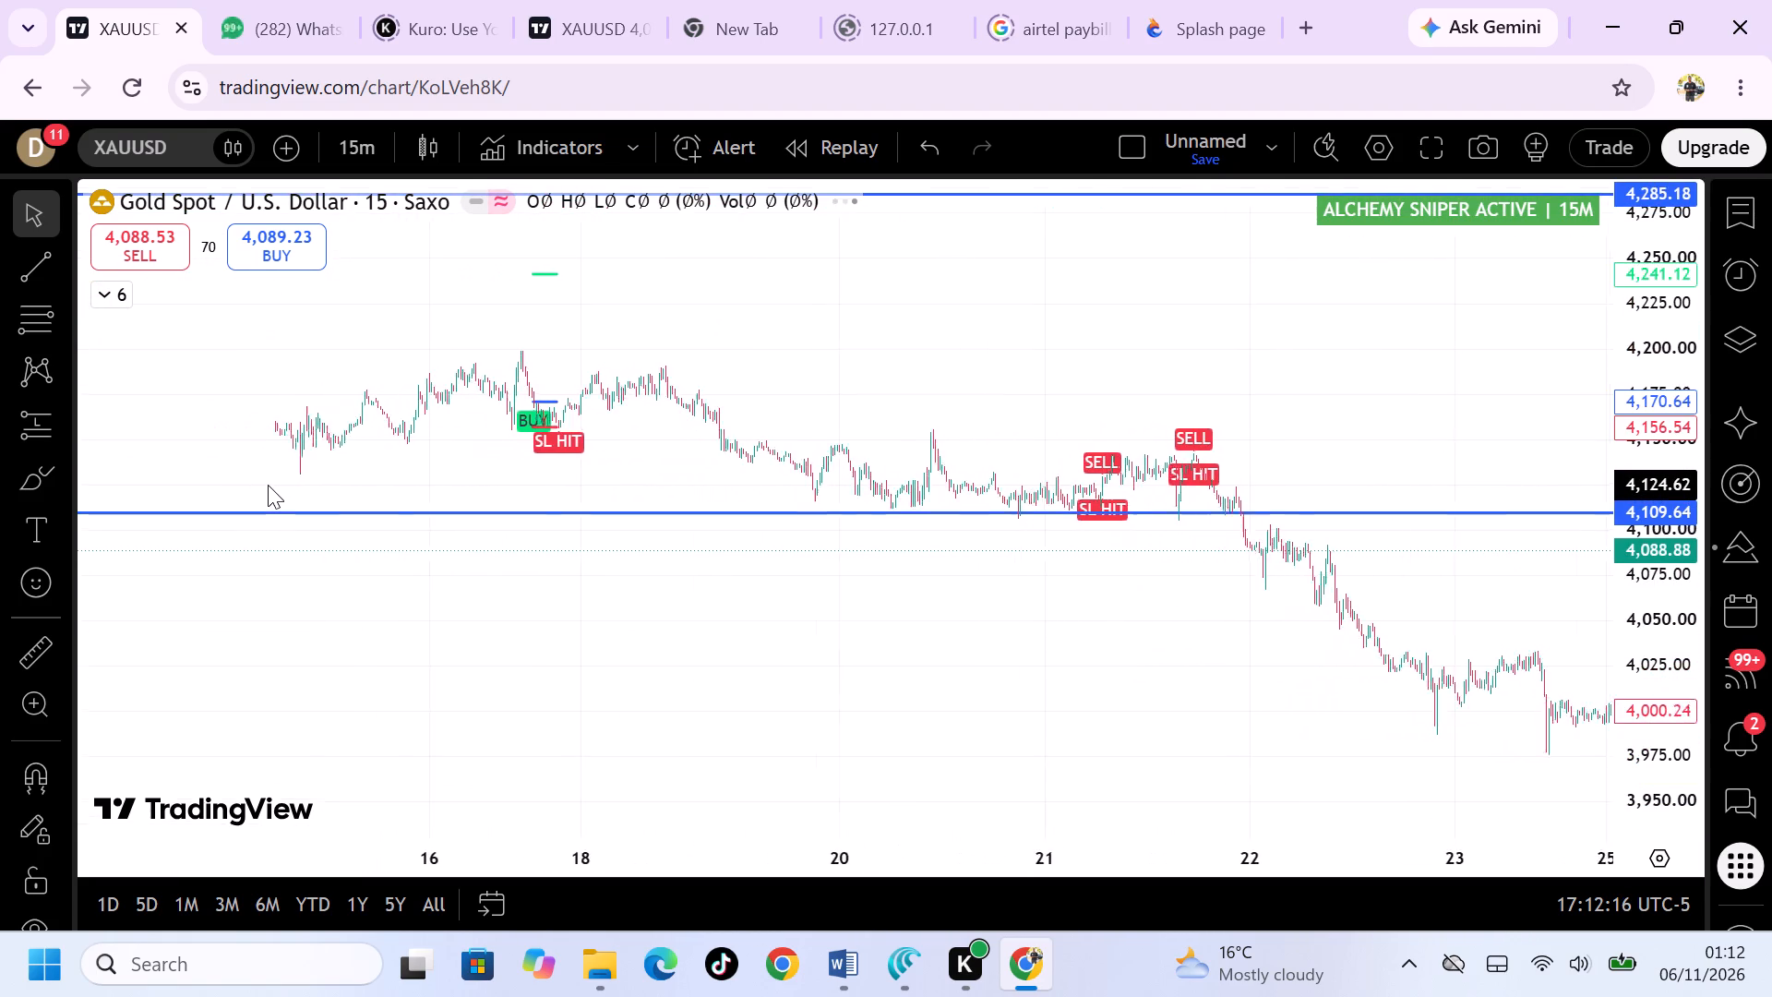
pyautogui.hscroll(4, 268, 485)
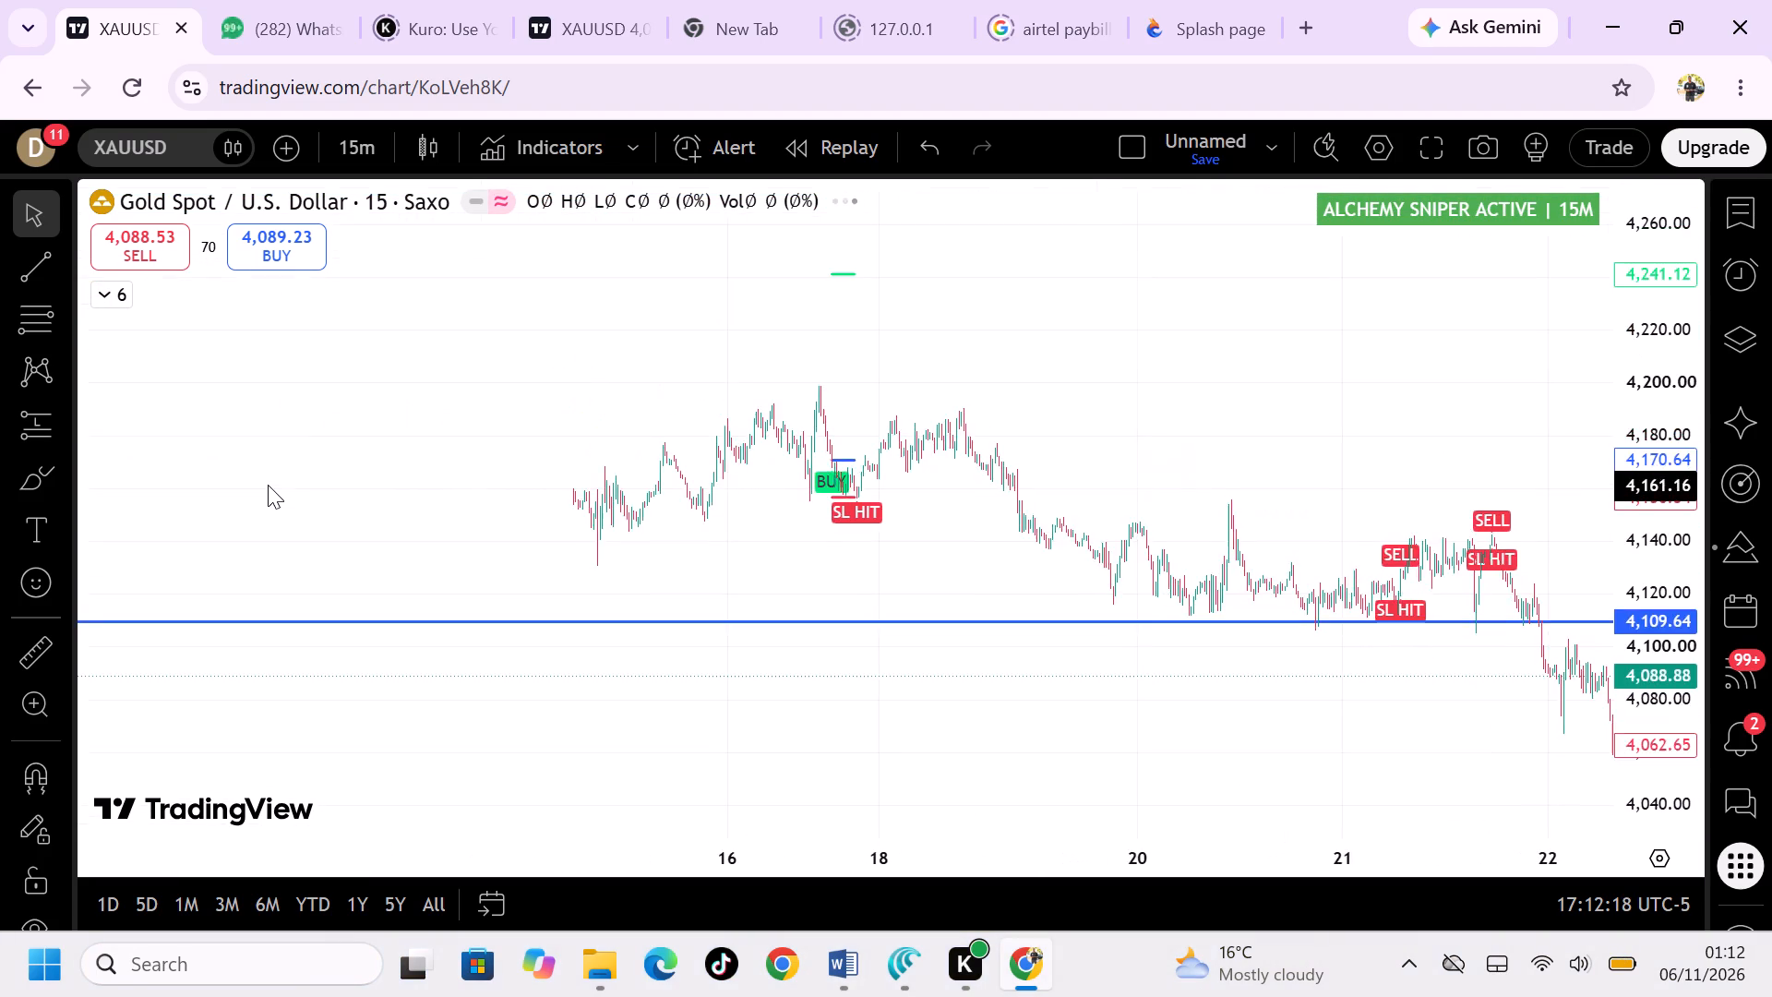
pyautogui.hscroll(7, 268, 485)
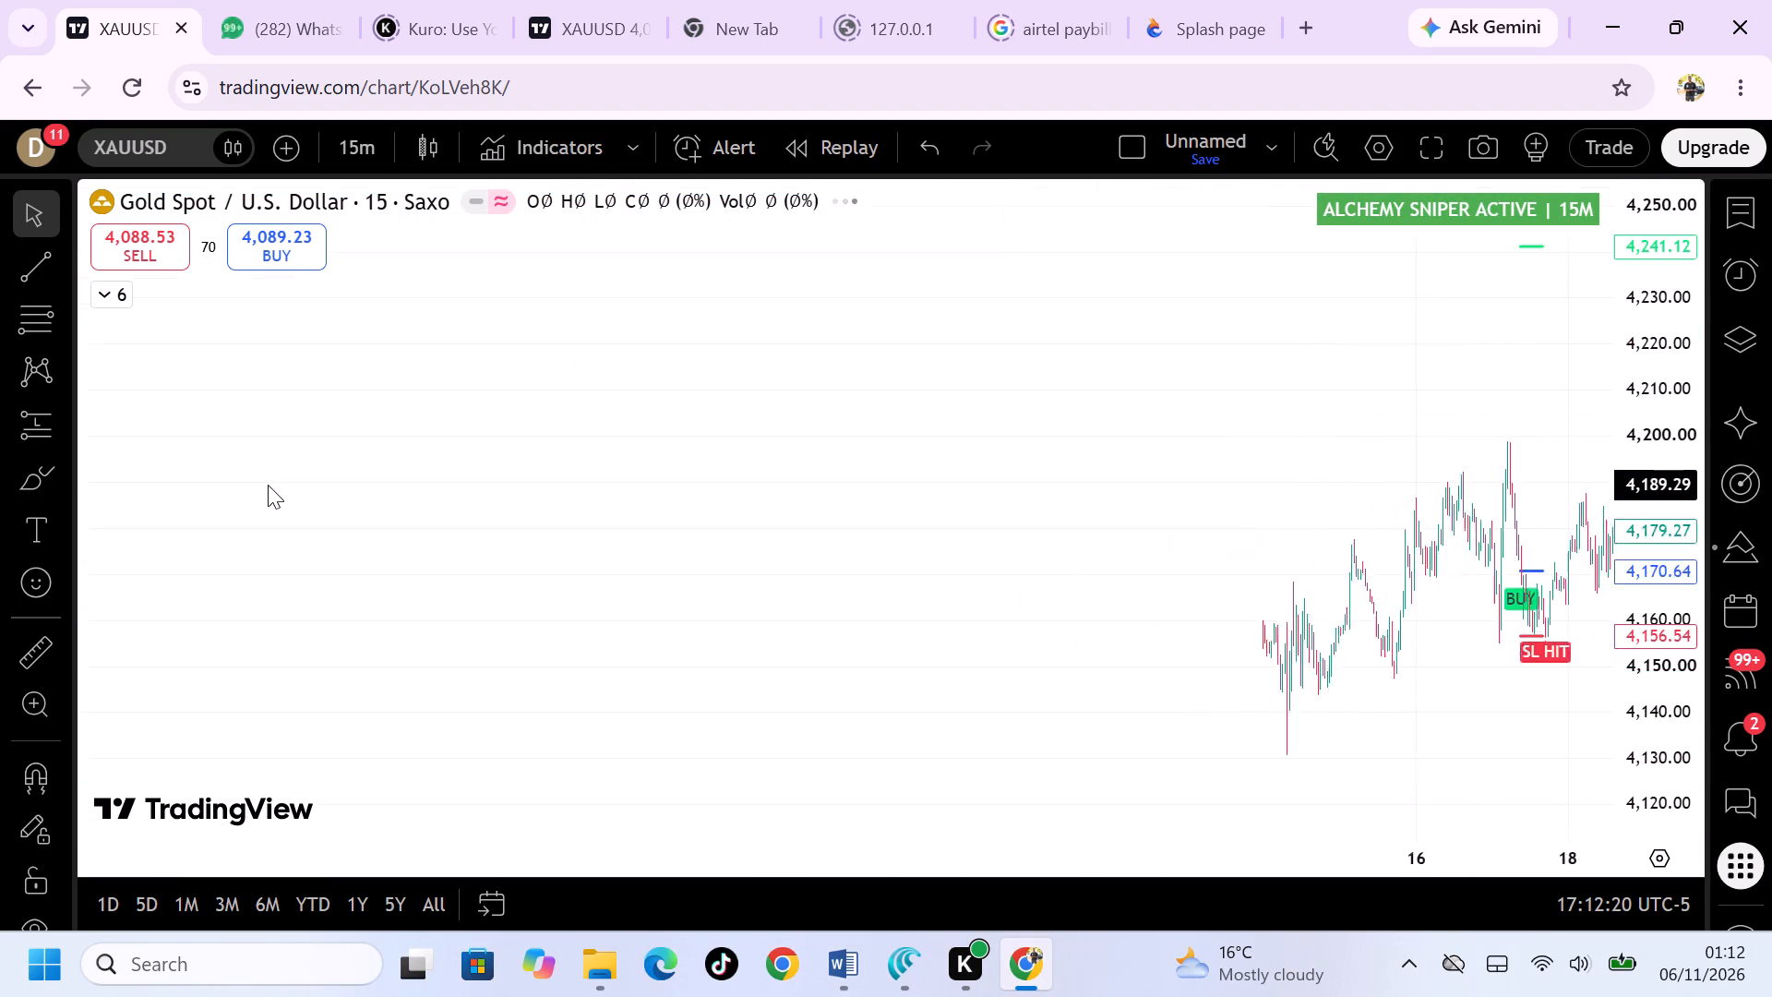
pyautogui.hscroll(1, 268, 485)
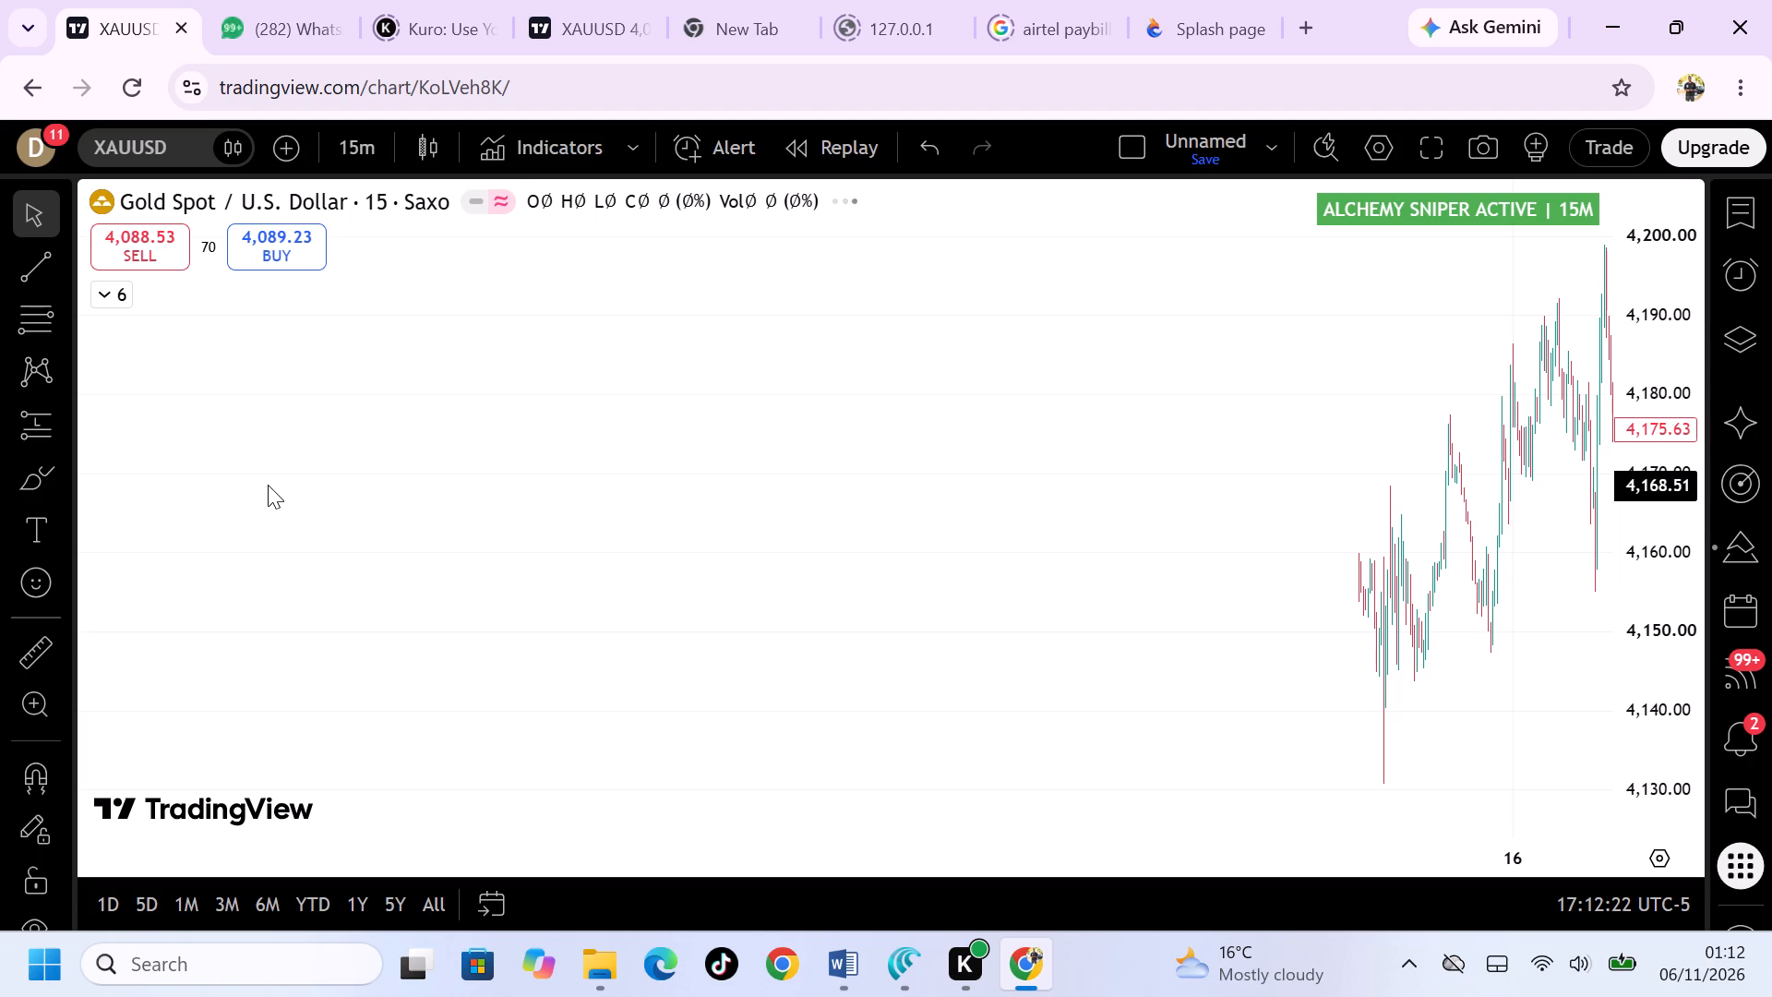
pyautogui.hscroll(-13, 268, 485)
pyautogui.scroll(1, 268, 485)
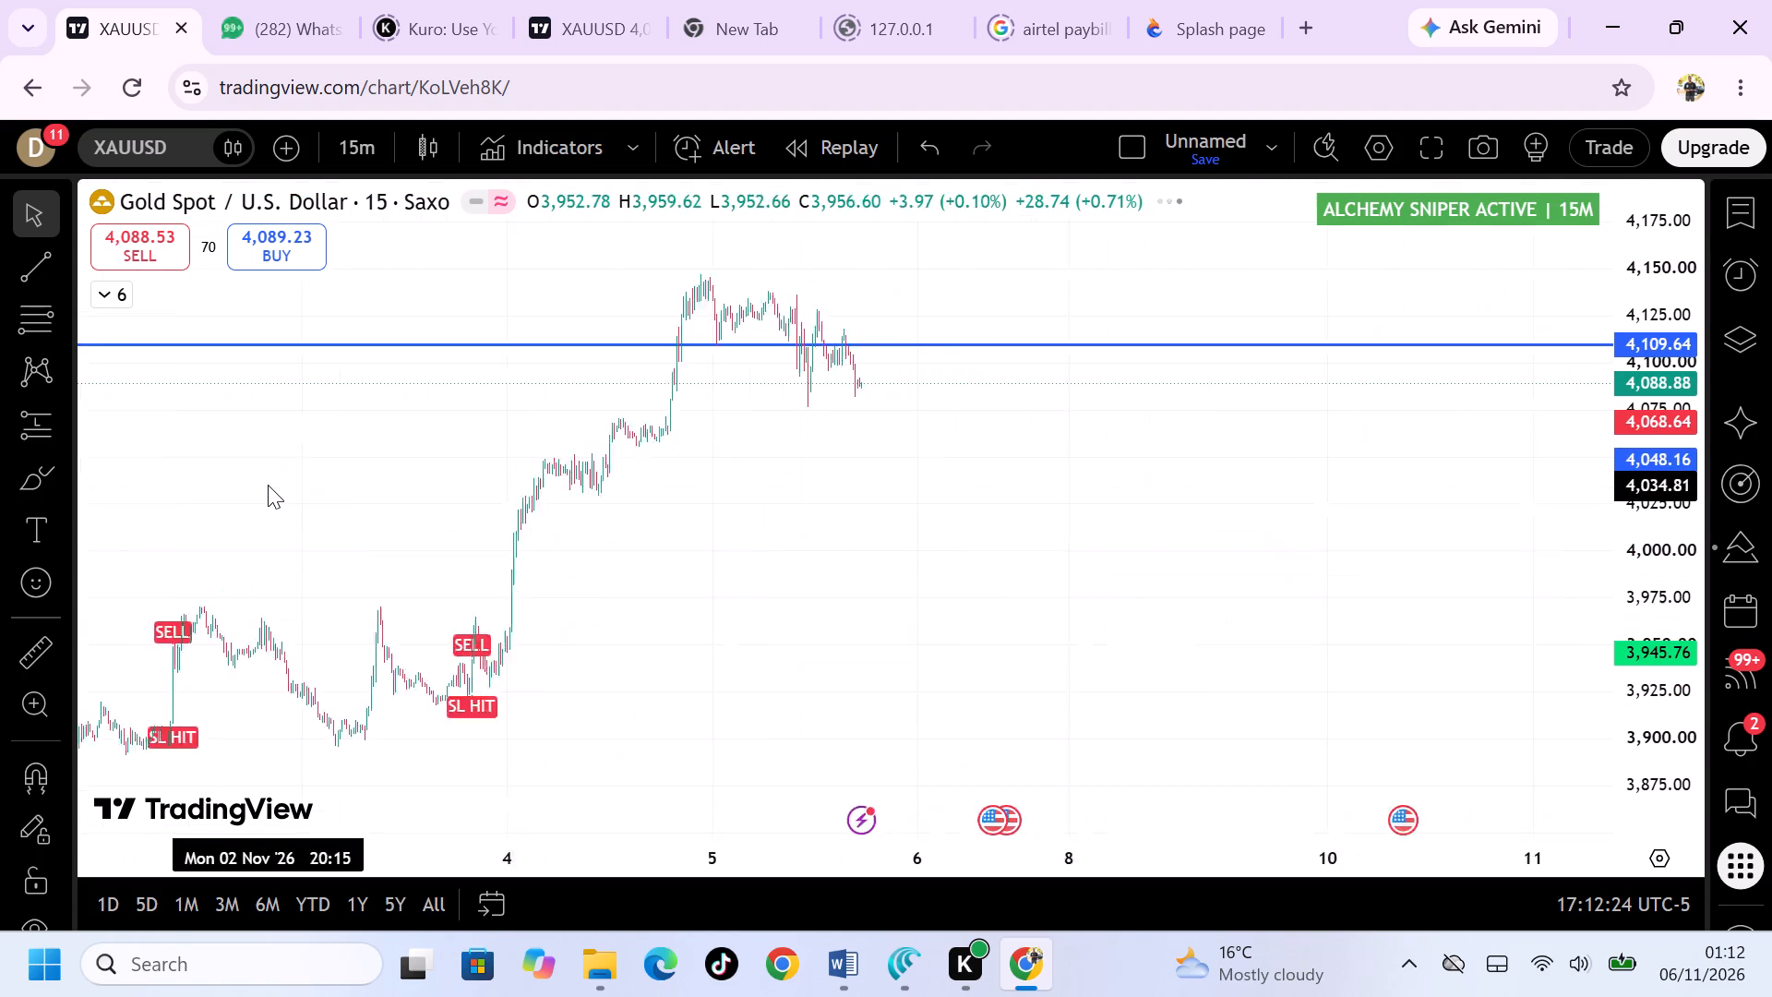
pyautogui.scroll(2, 268, 485)
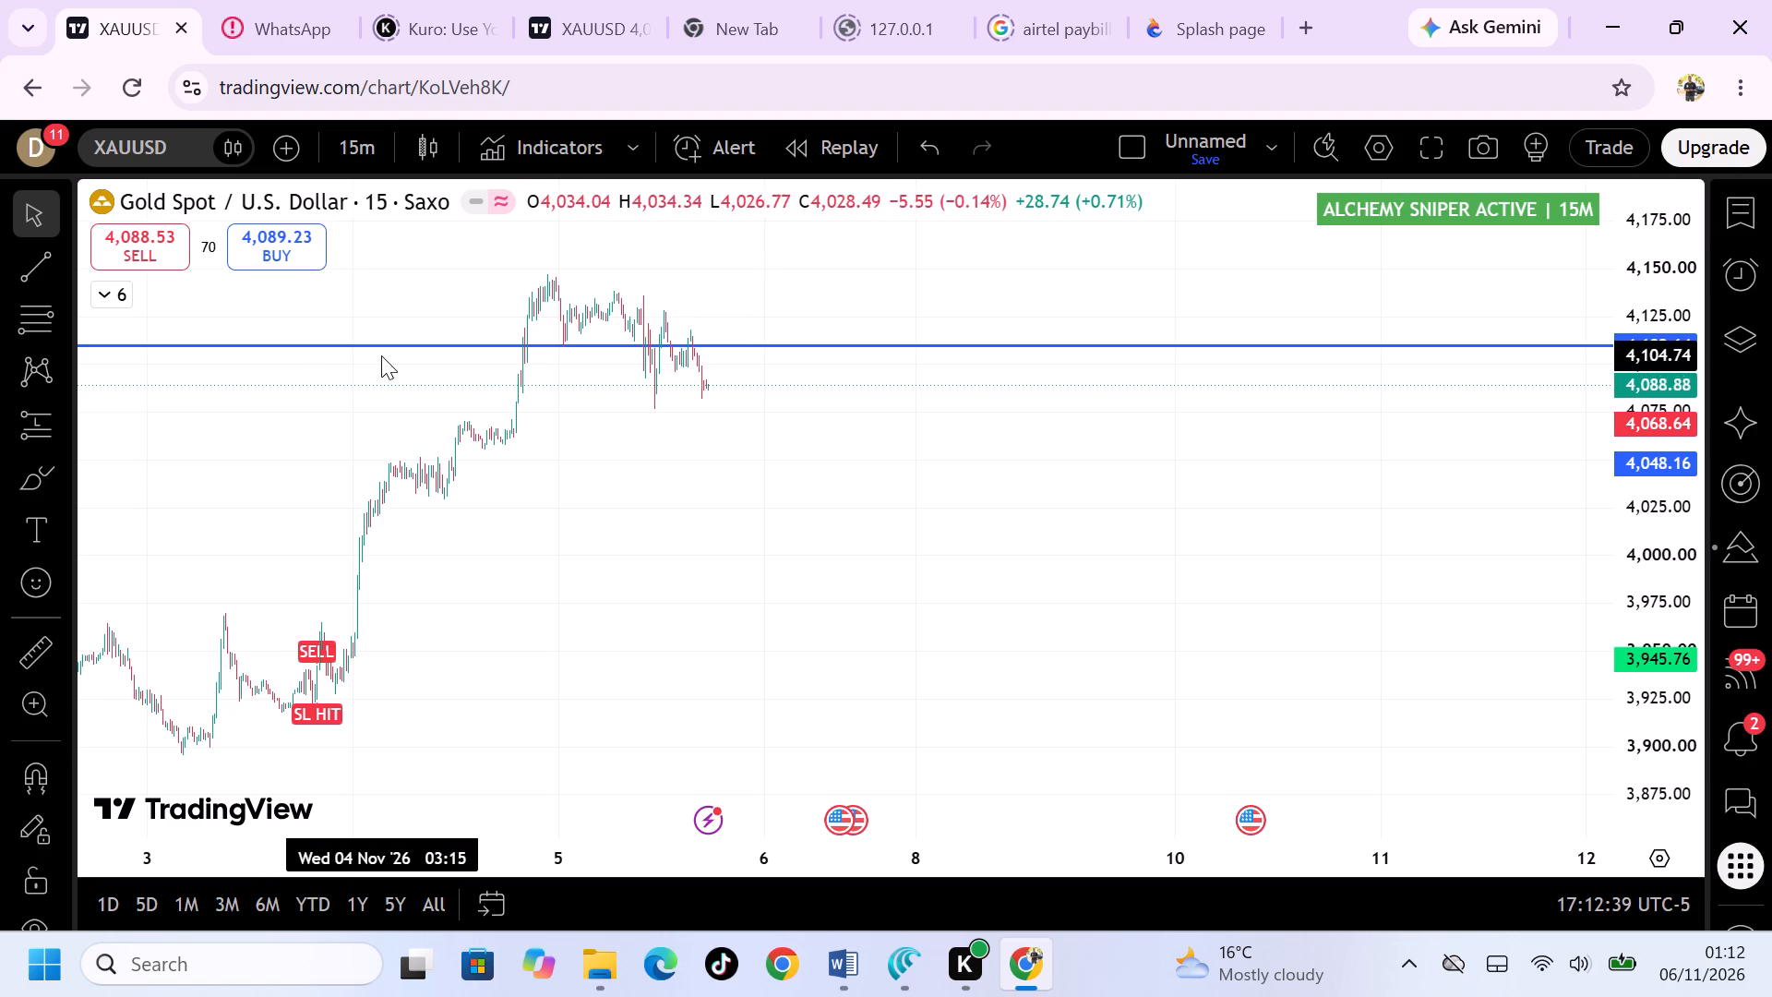
# Delete the blue horizontal line drawn at 4,109.64 on the chart.
pyautogui.click(449, 342)
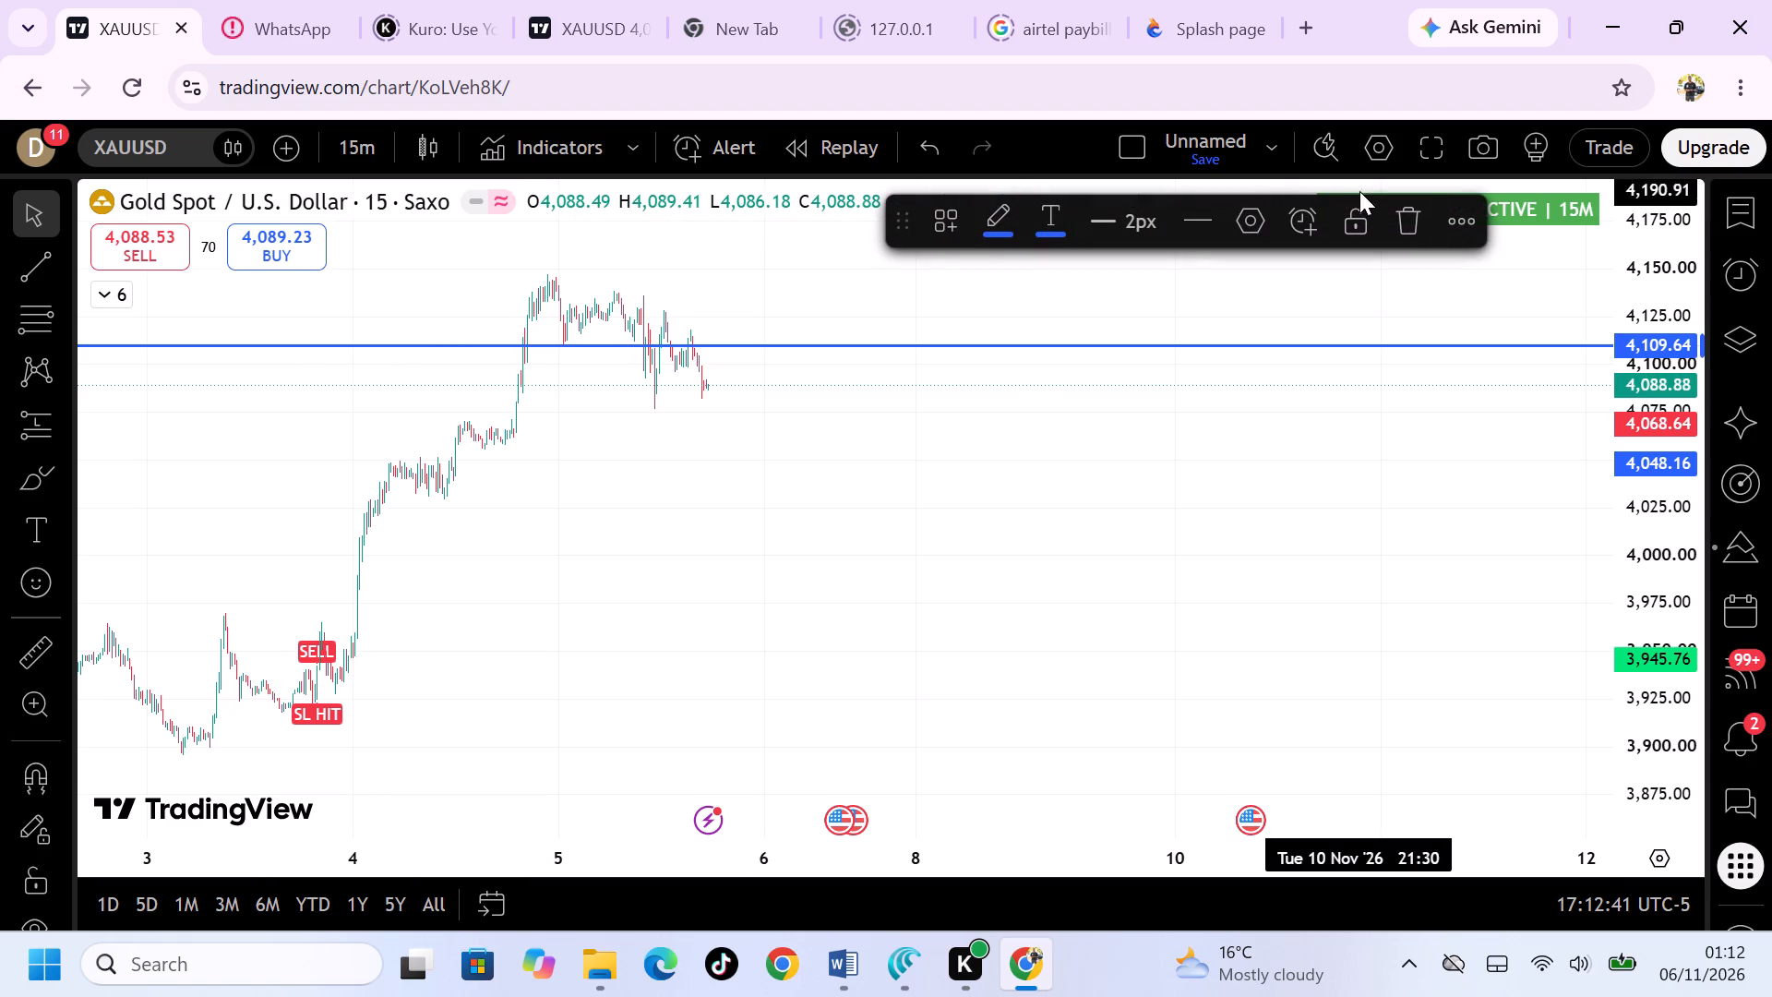
pyautogui.click(1395, 212)
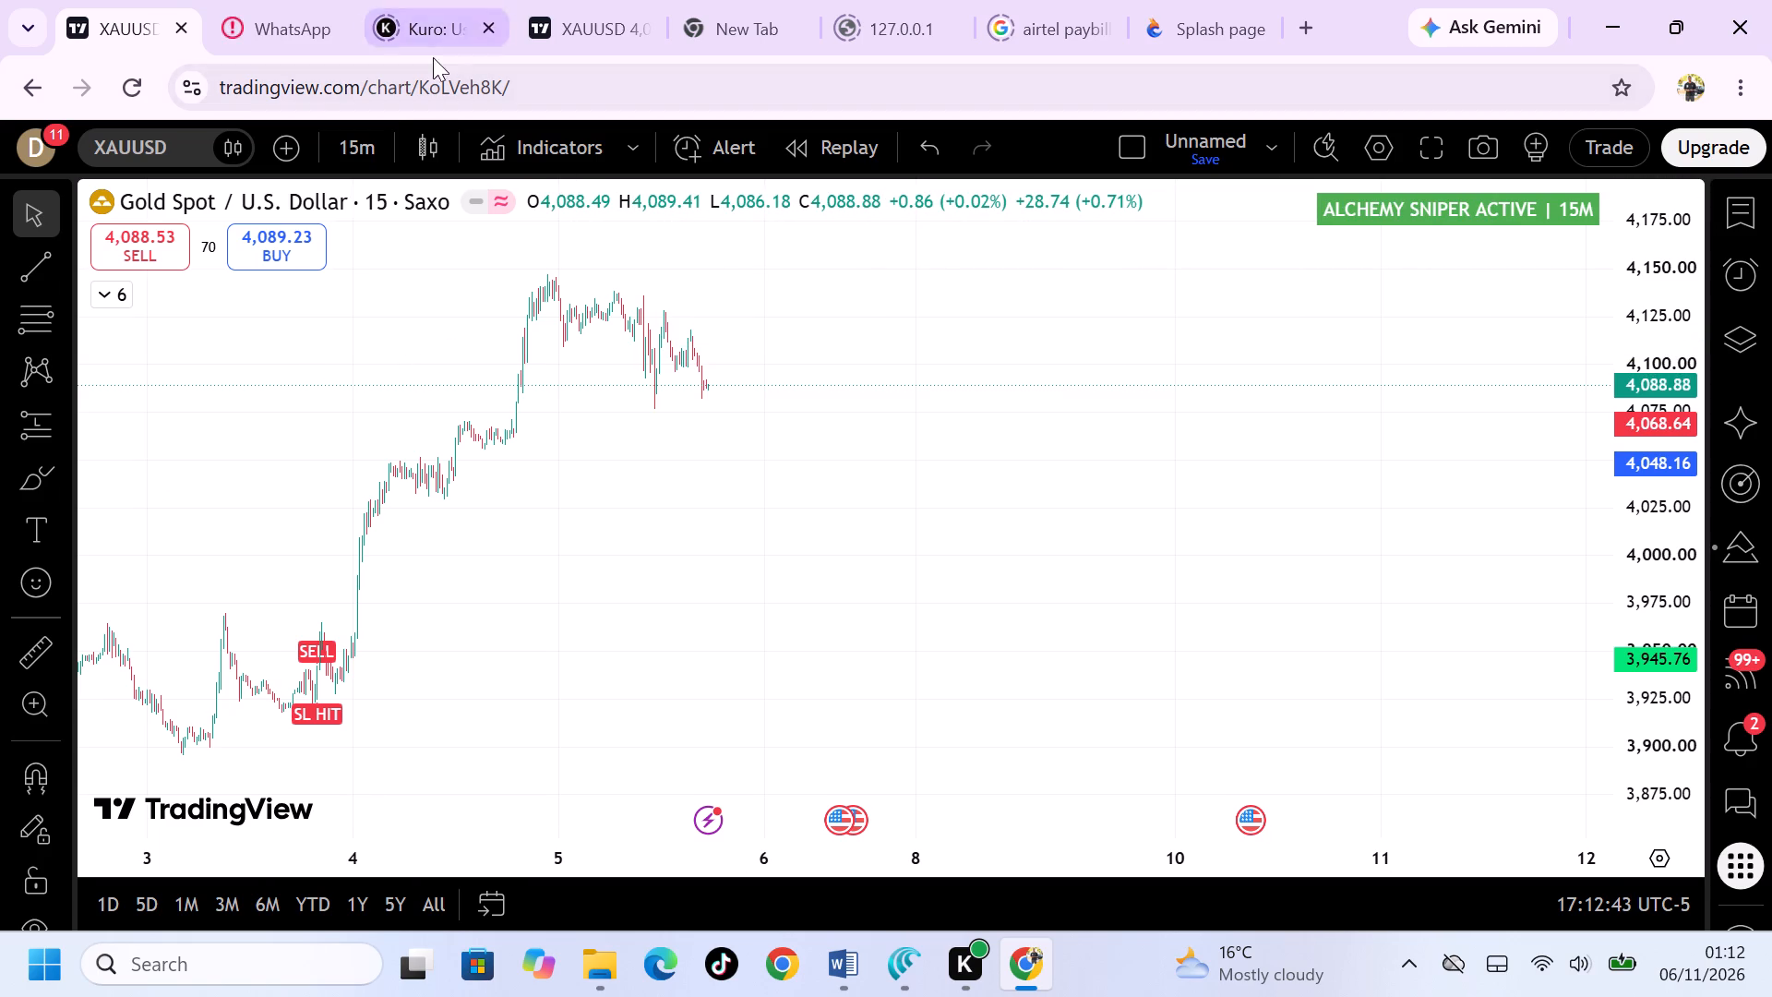
# Switch the XAUUSD chart's interval to 4 hours.
pyautogui.click(379, 138)
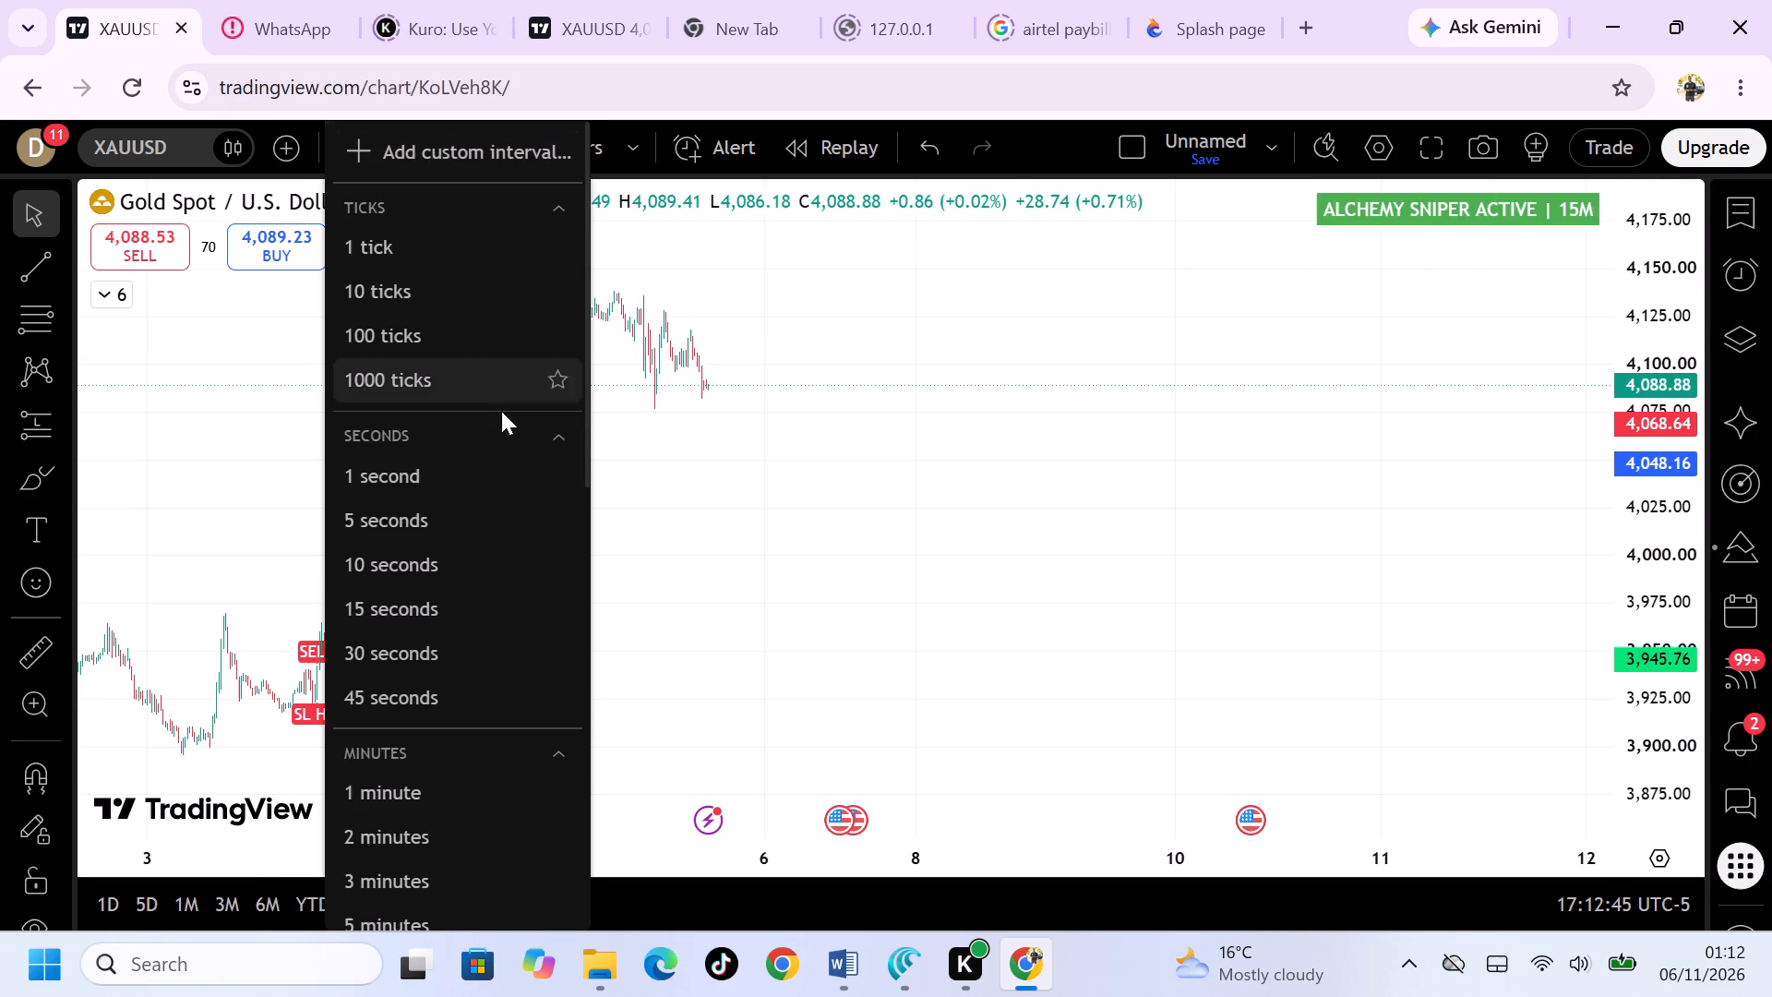
pyautogui.scroll(-3, 502, 509)
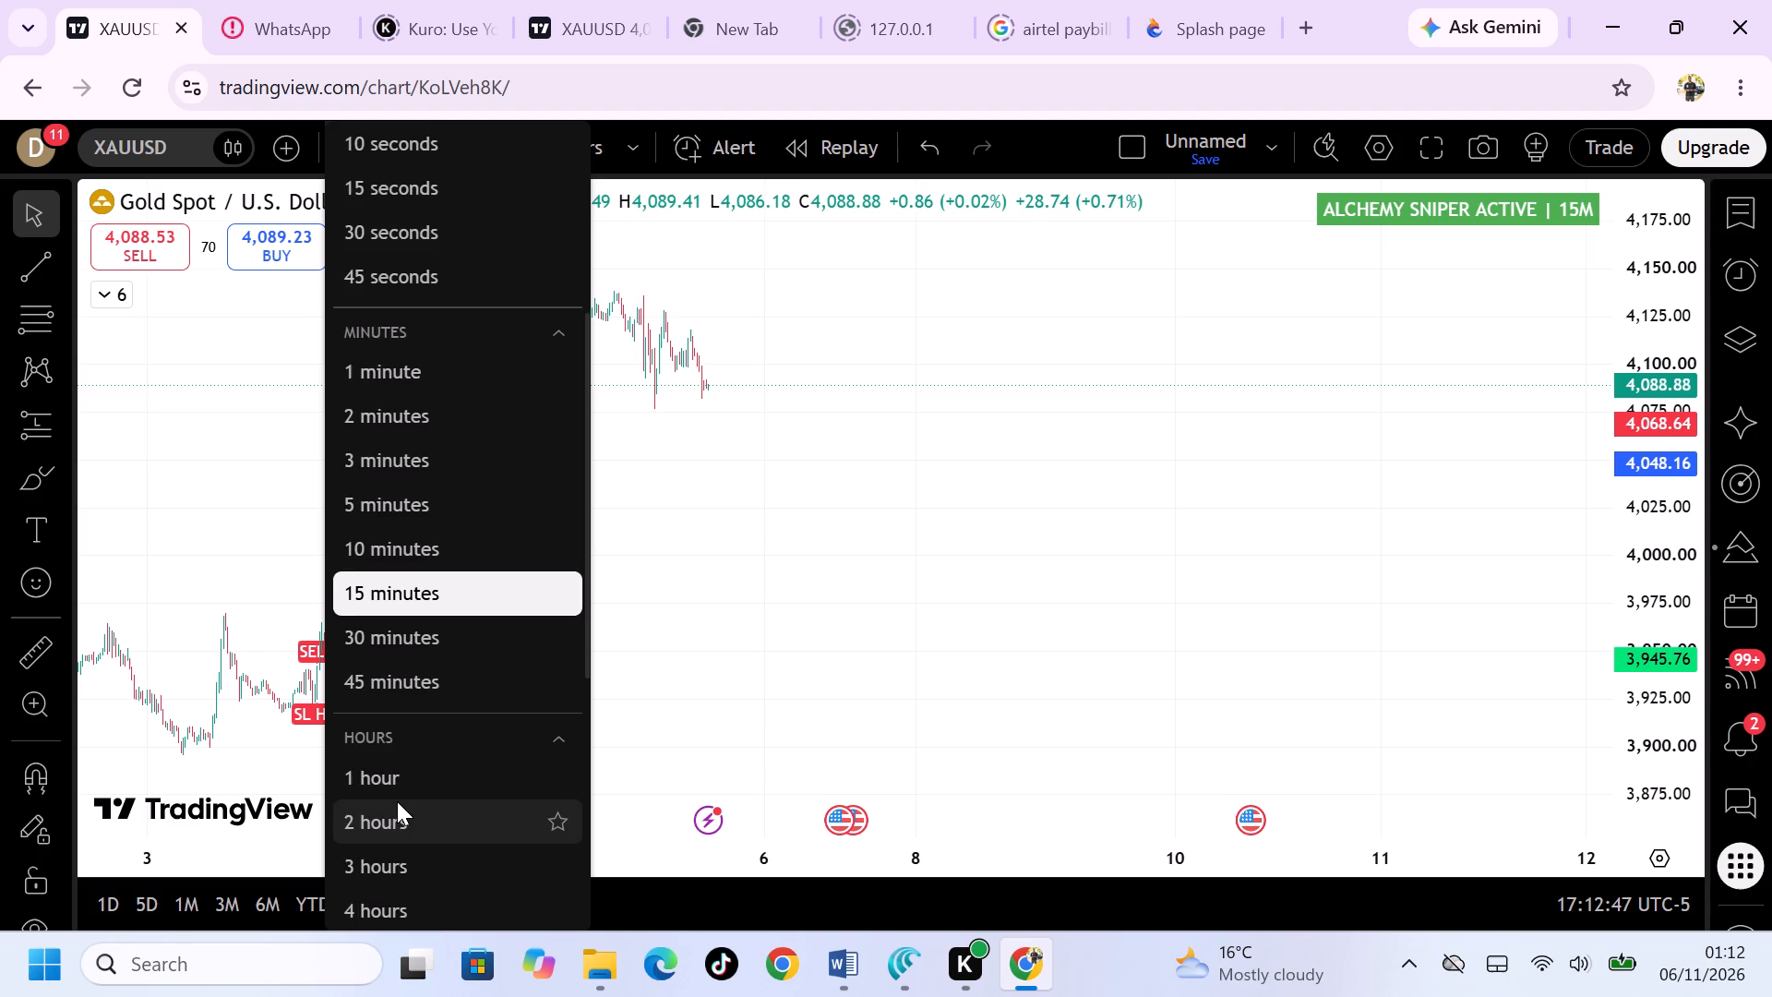
pyautogui.scroll(-2, 397, 801)
pyautogui.click(454, 624)
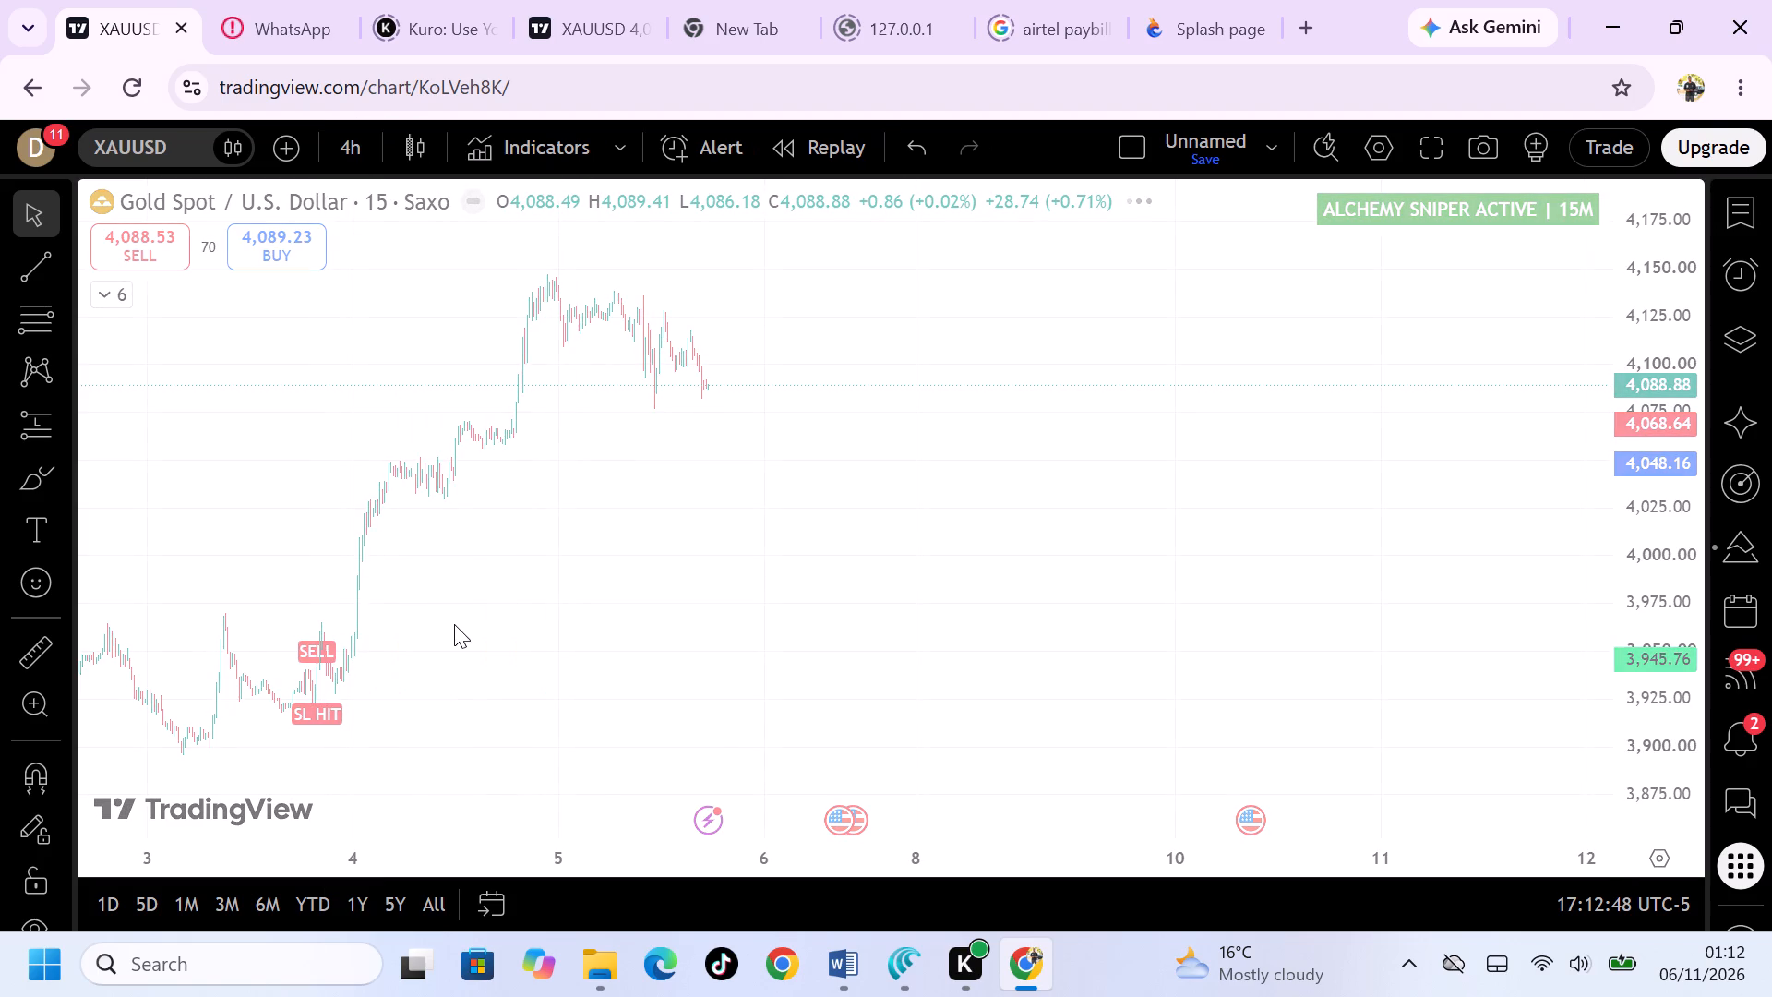
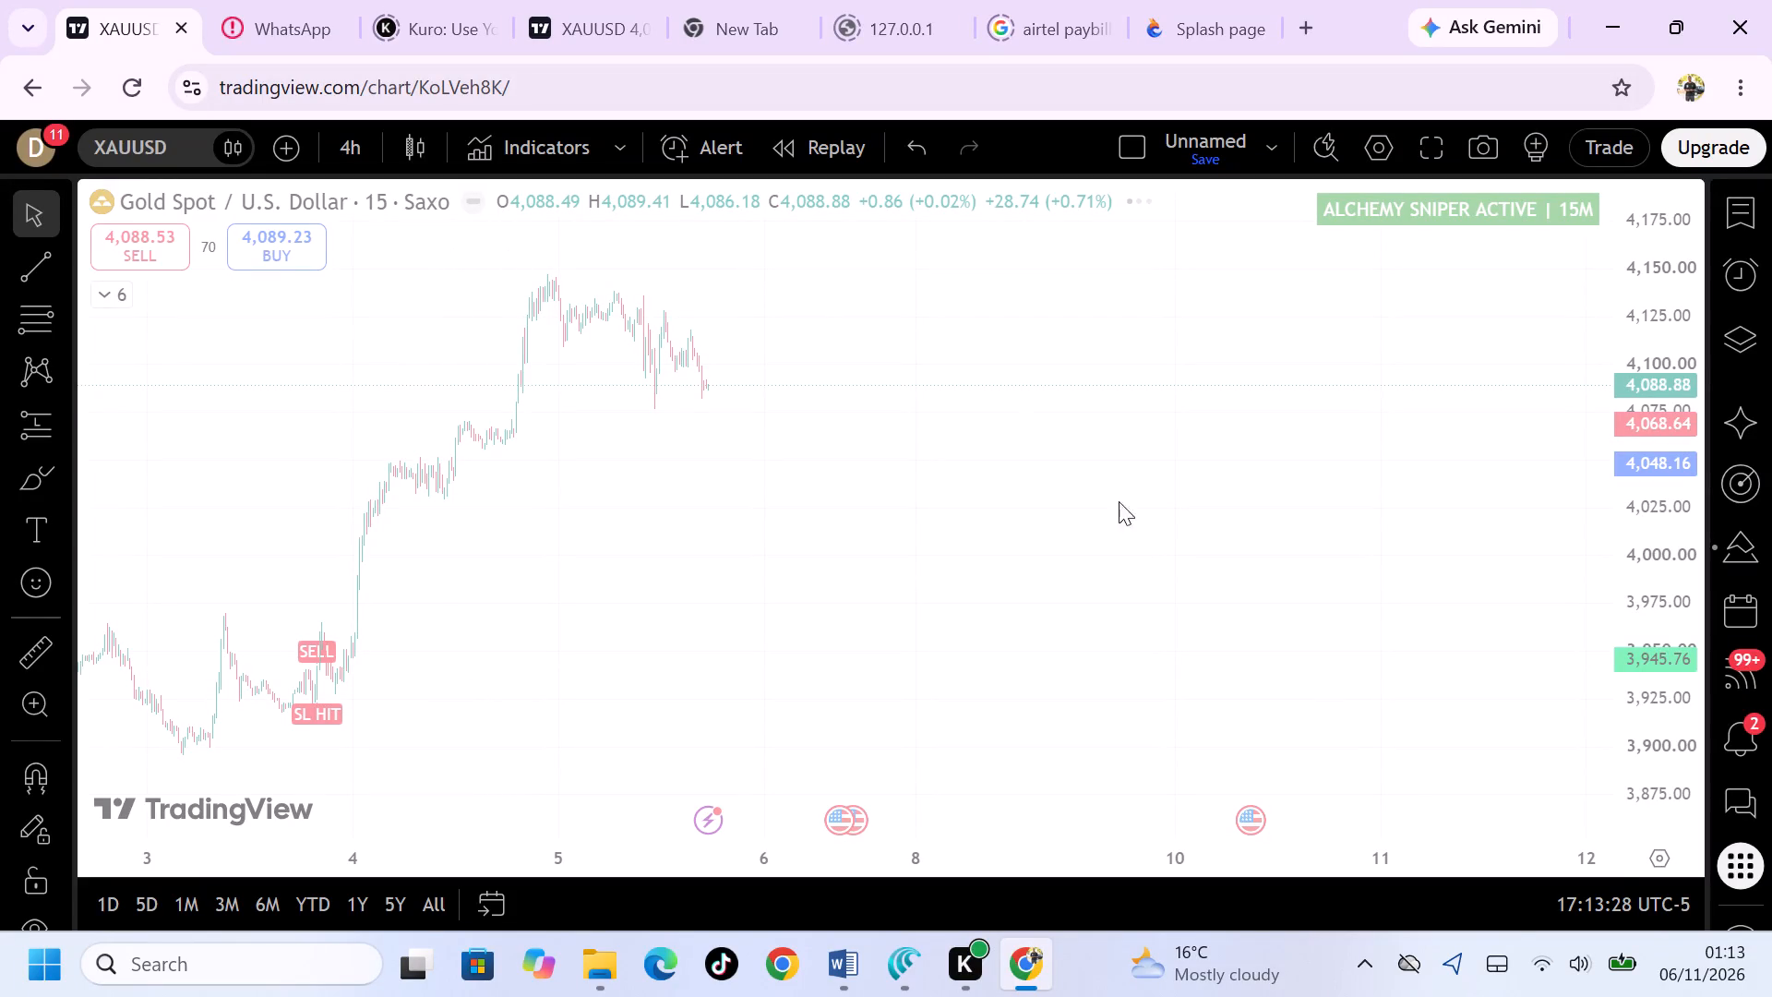
# Open the list of available Wi-Fi networks from the Windows quick settings.
pyautogui.click(1579, 953)
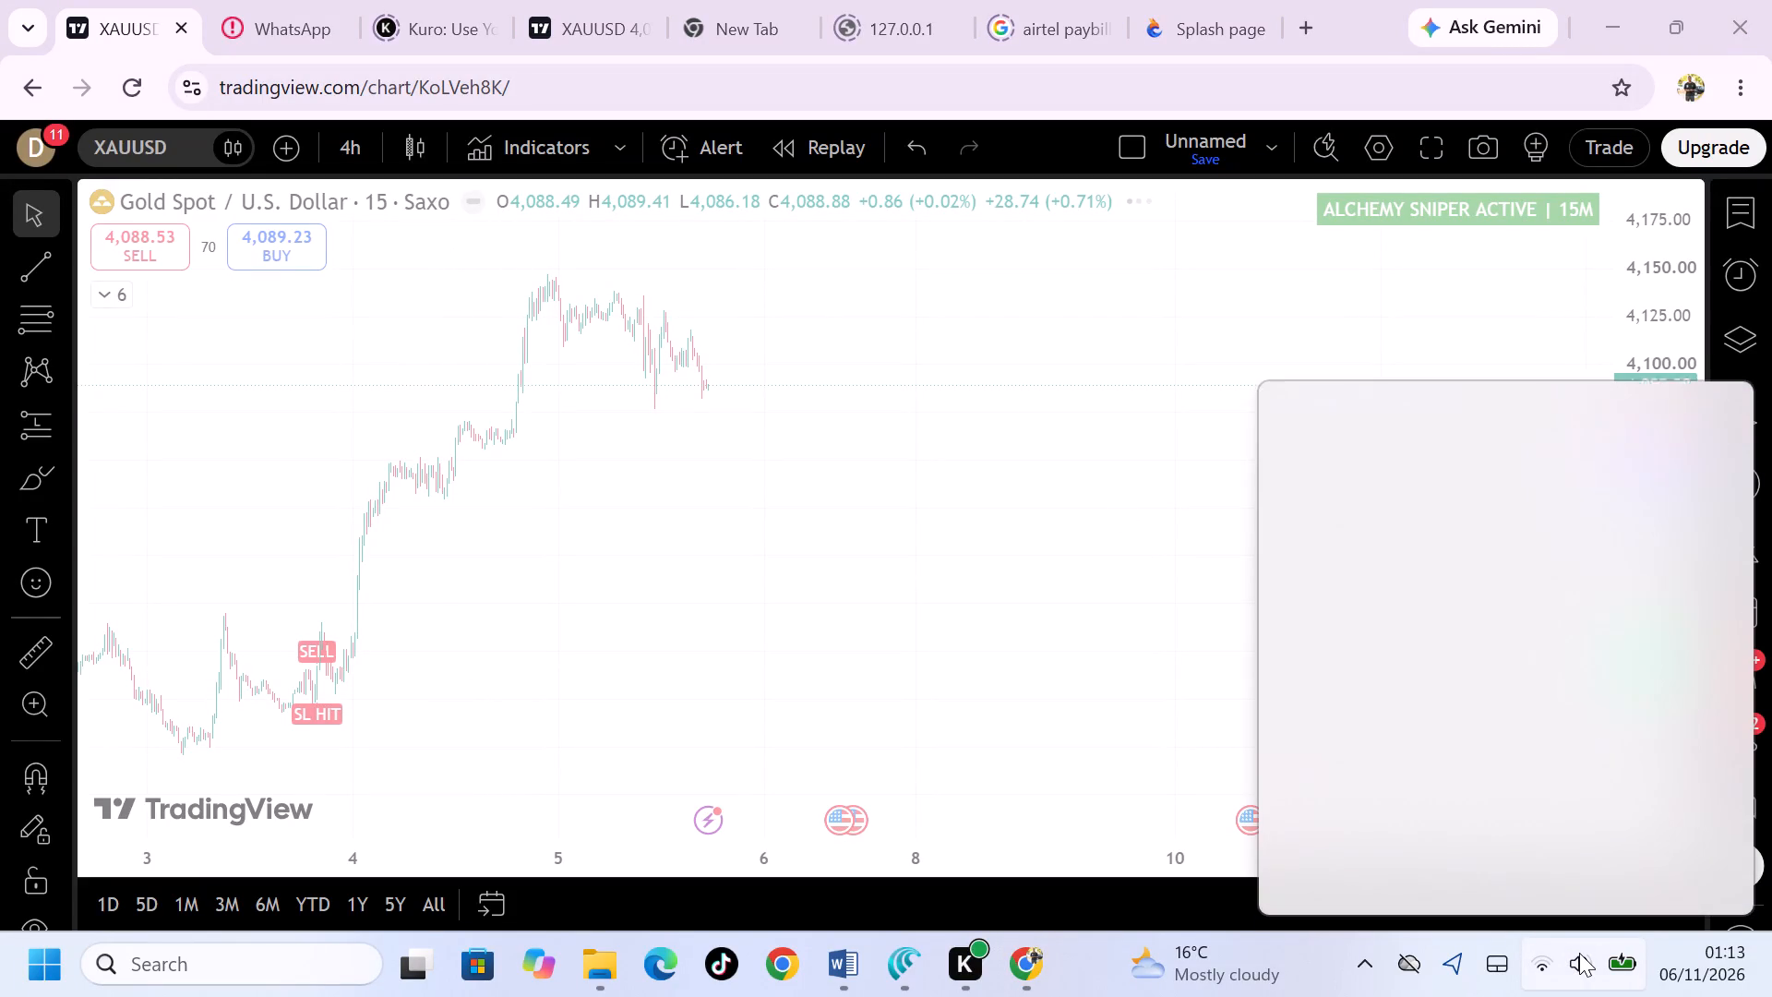
pyautogui.click(1383, 443)
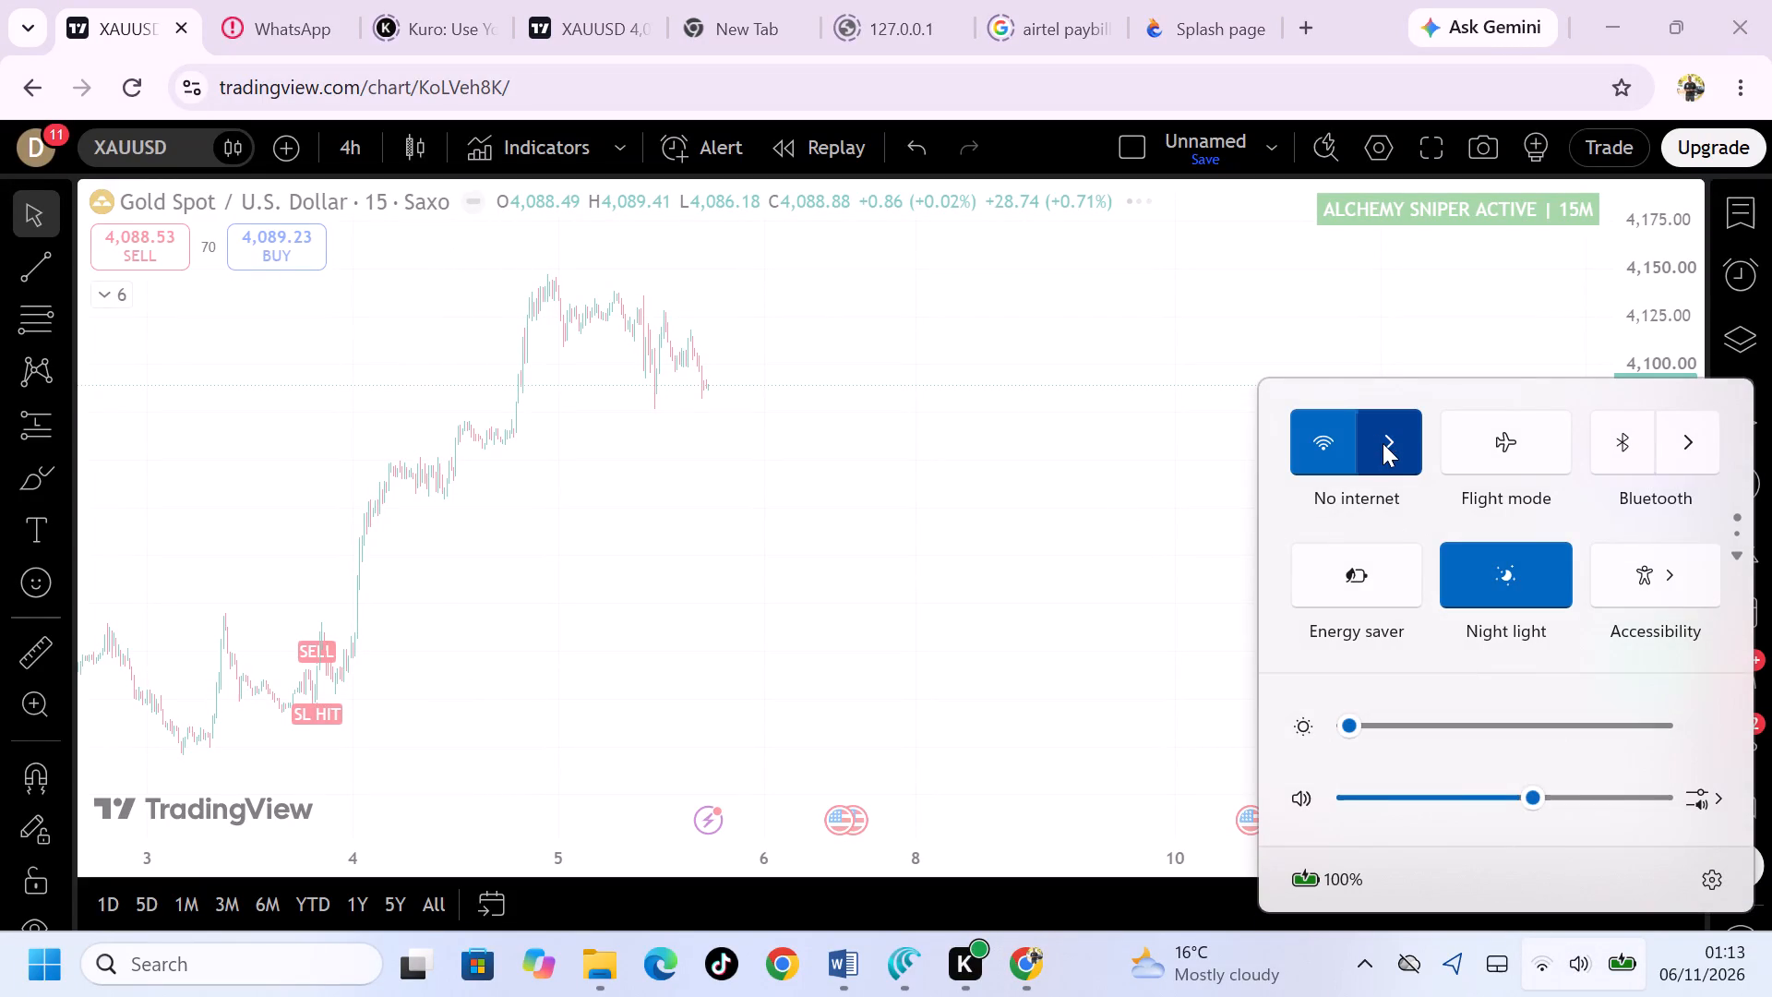
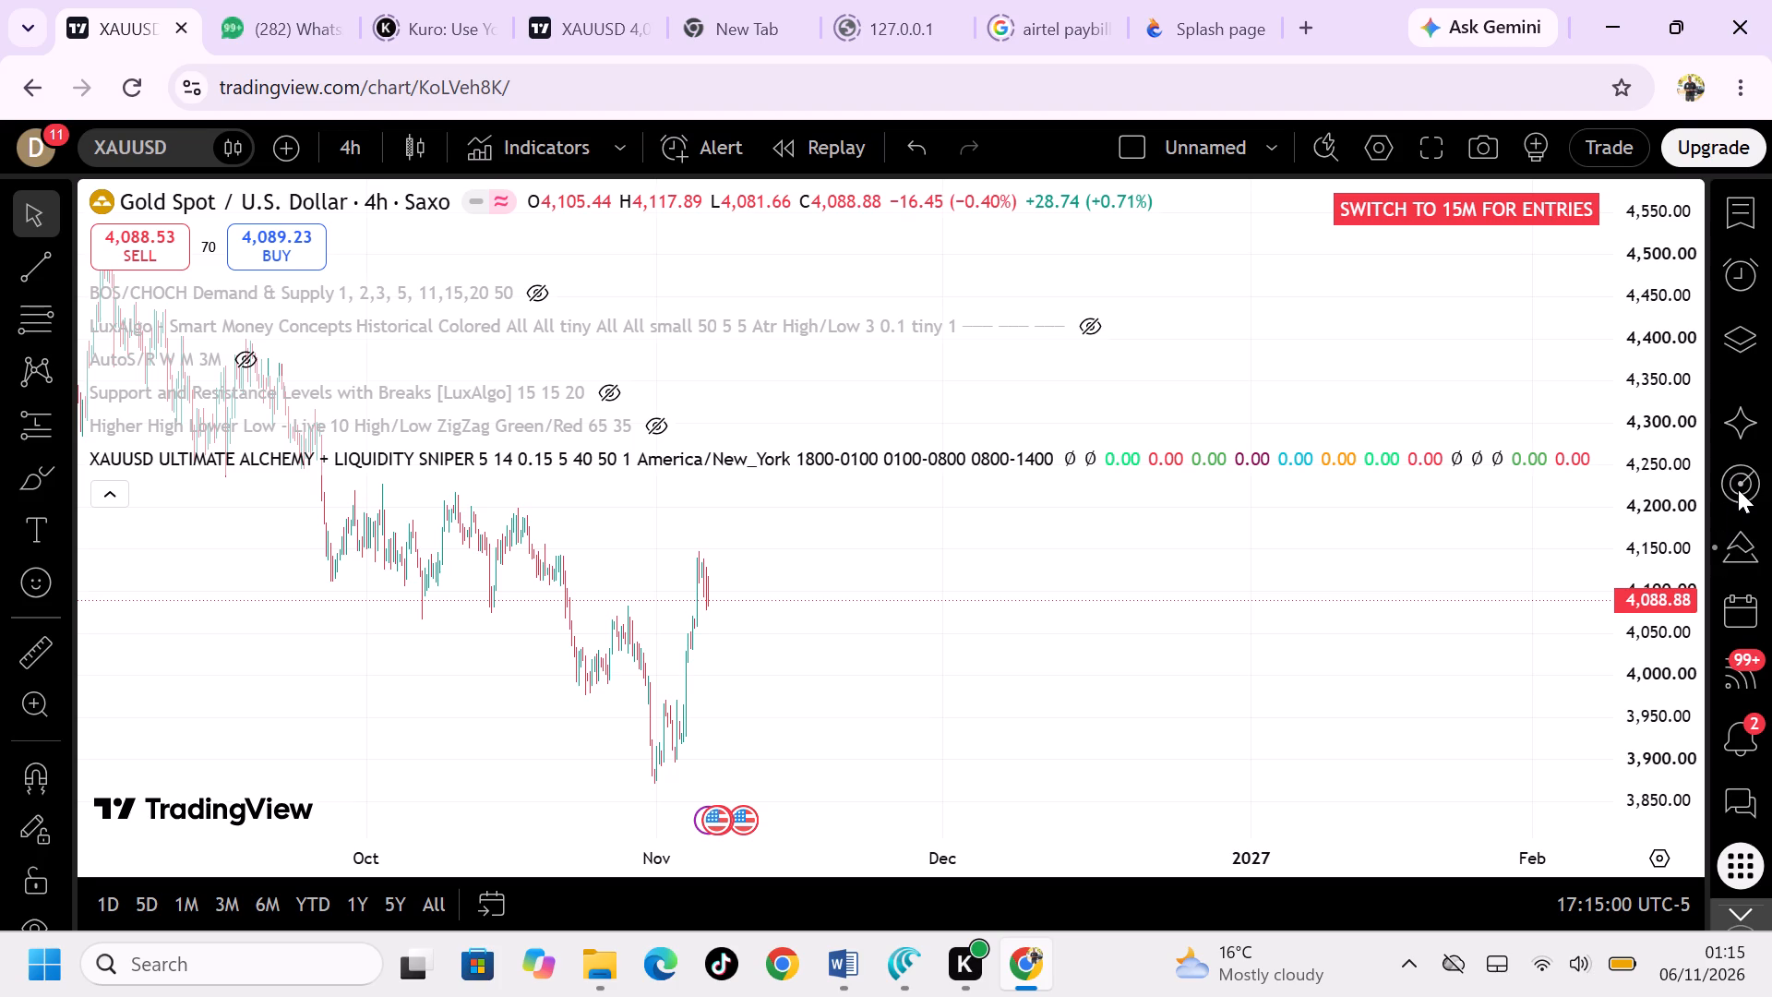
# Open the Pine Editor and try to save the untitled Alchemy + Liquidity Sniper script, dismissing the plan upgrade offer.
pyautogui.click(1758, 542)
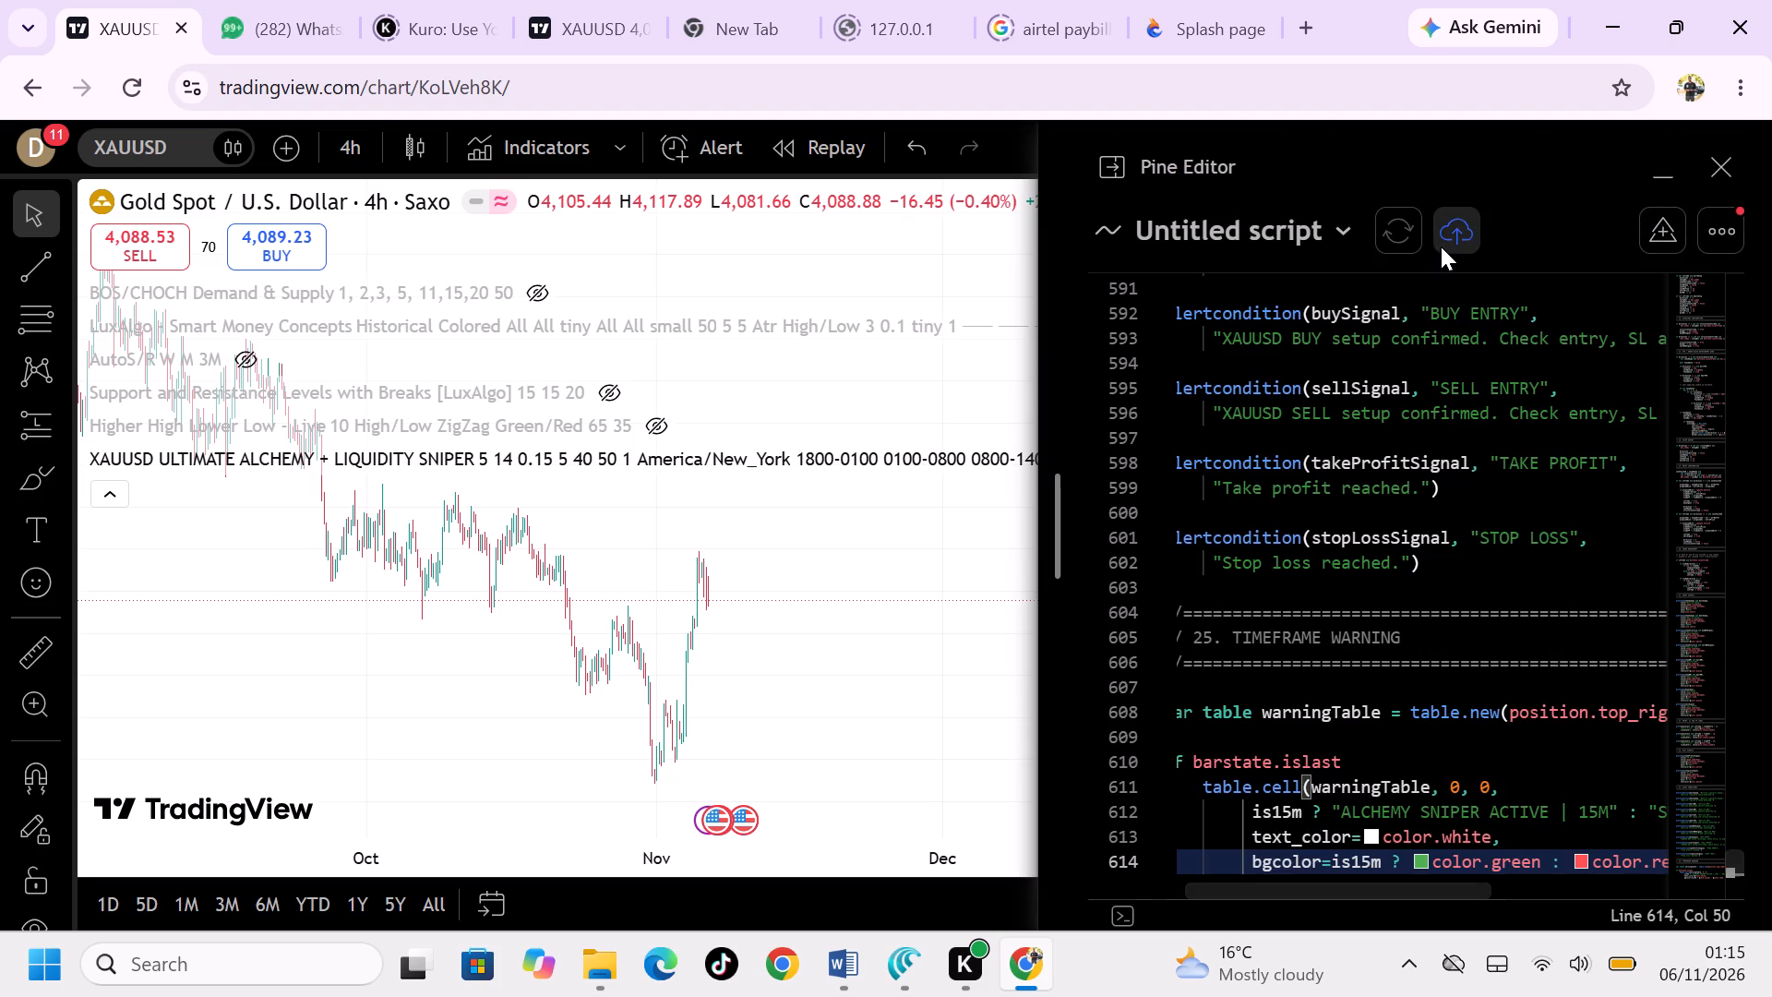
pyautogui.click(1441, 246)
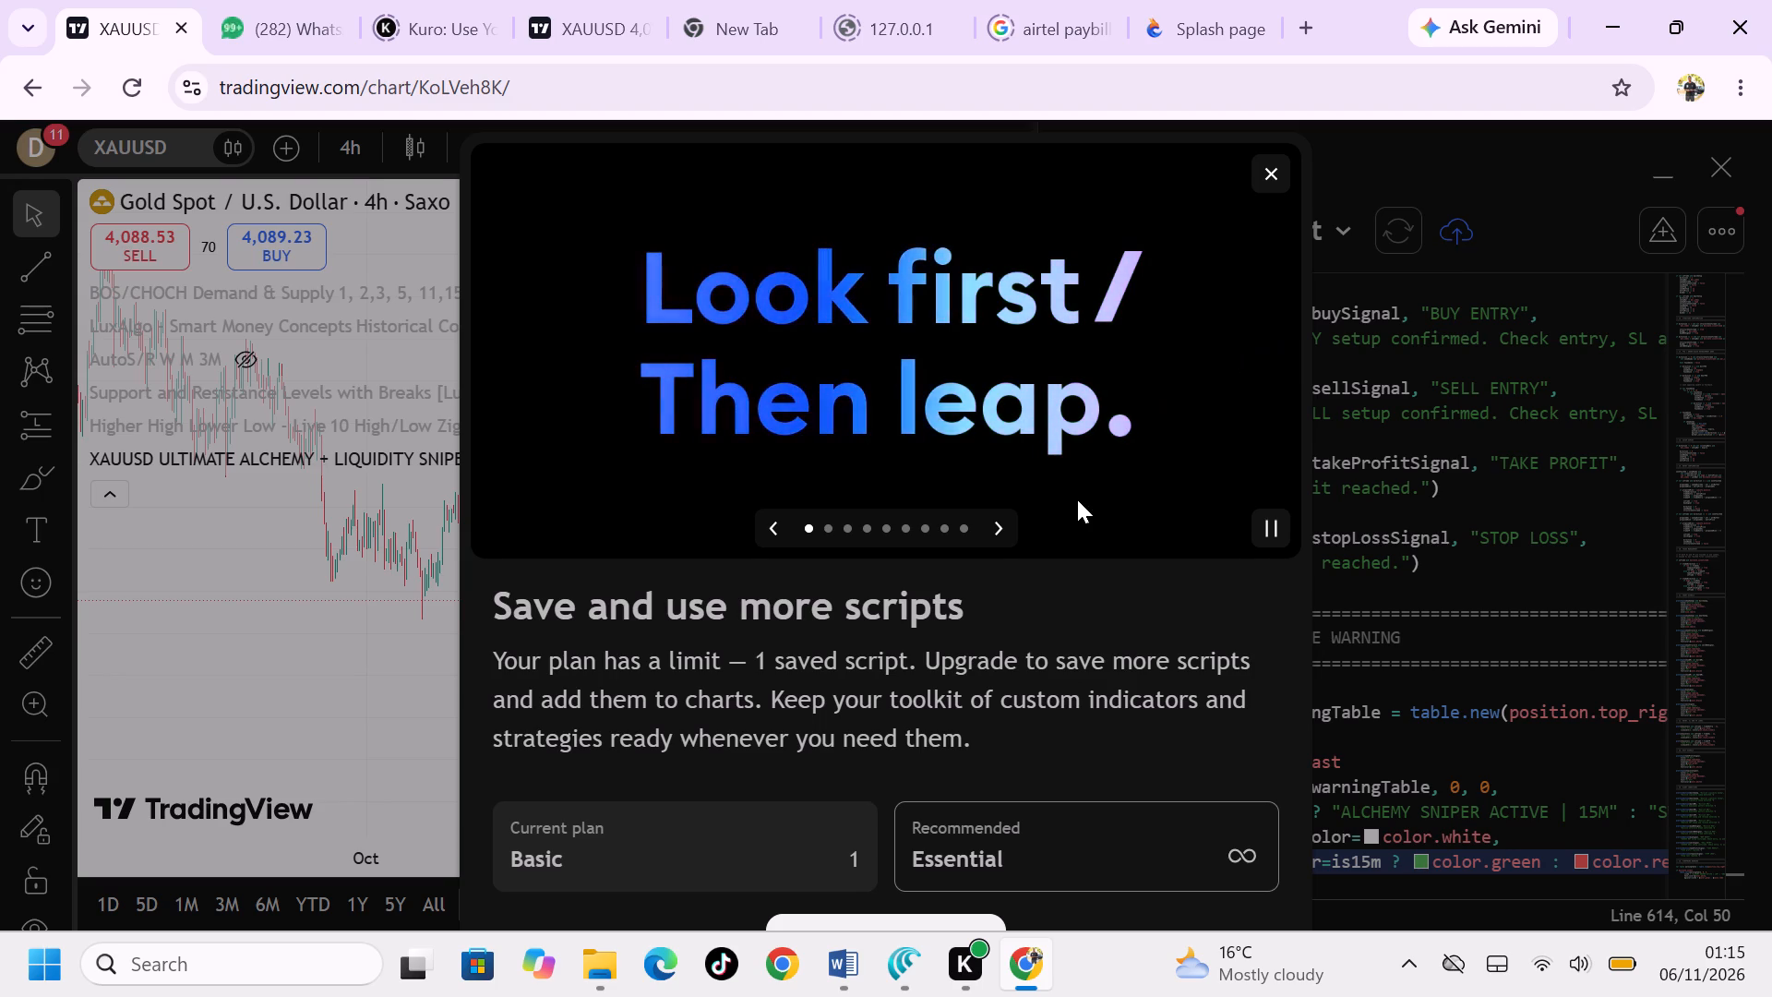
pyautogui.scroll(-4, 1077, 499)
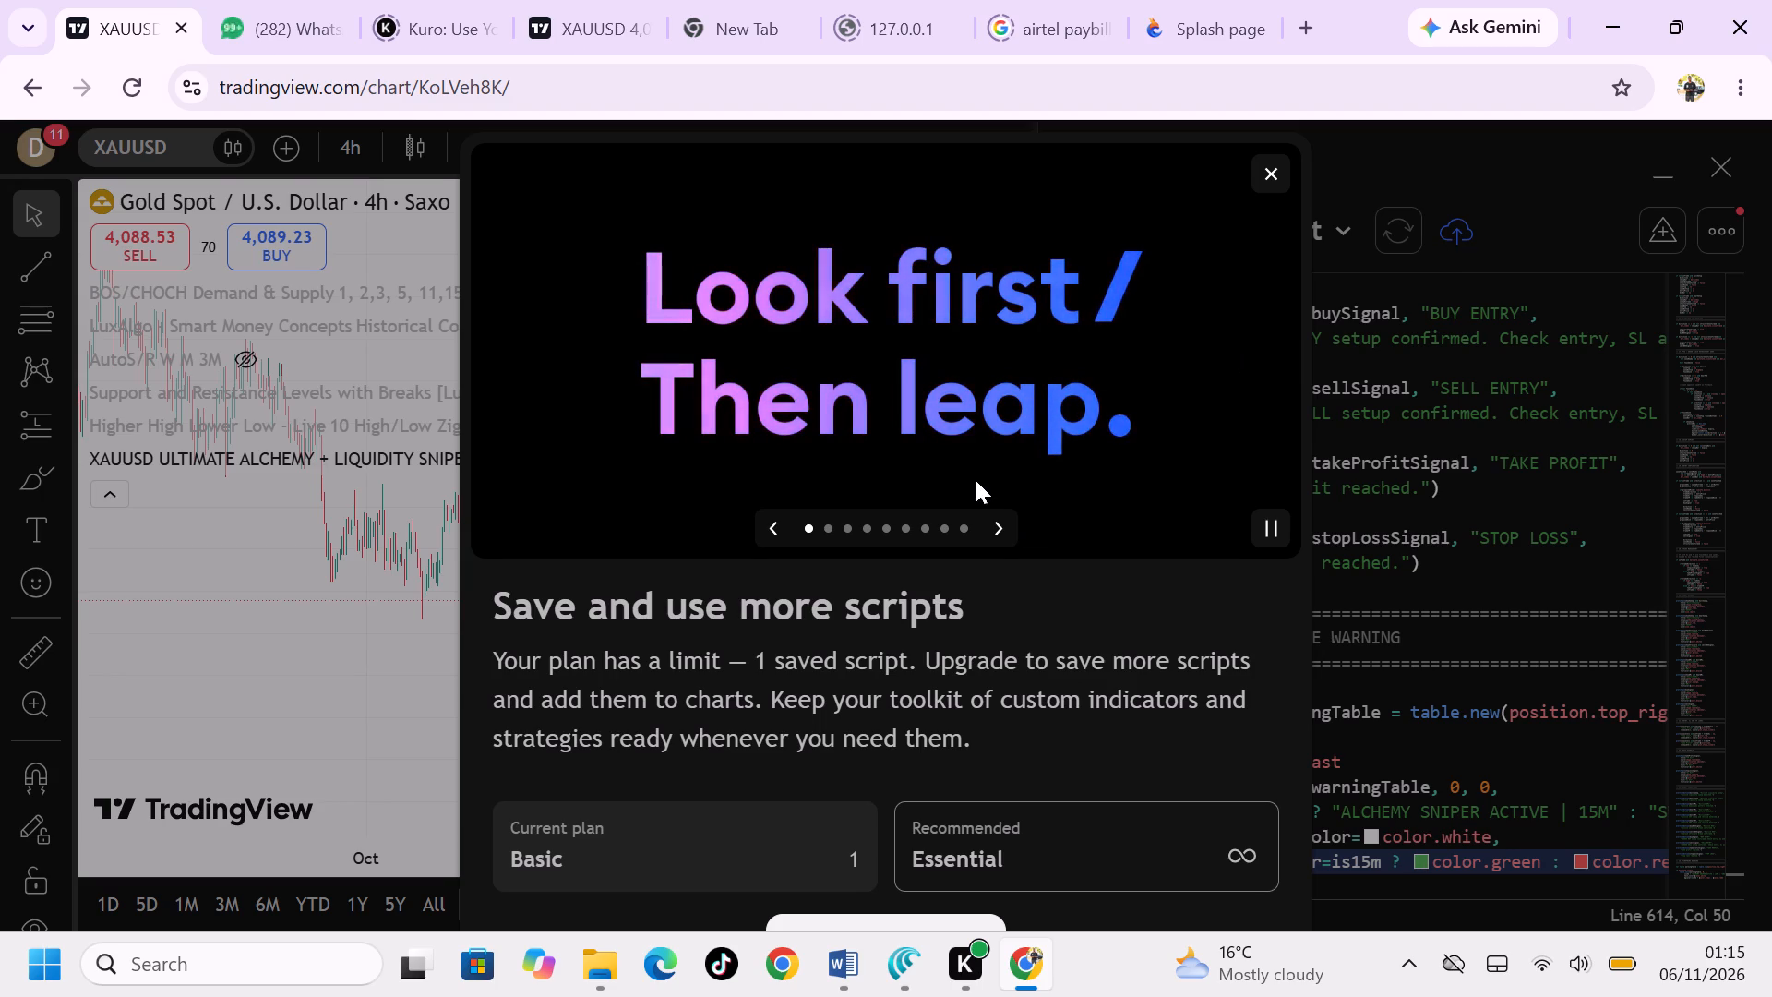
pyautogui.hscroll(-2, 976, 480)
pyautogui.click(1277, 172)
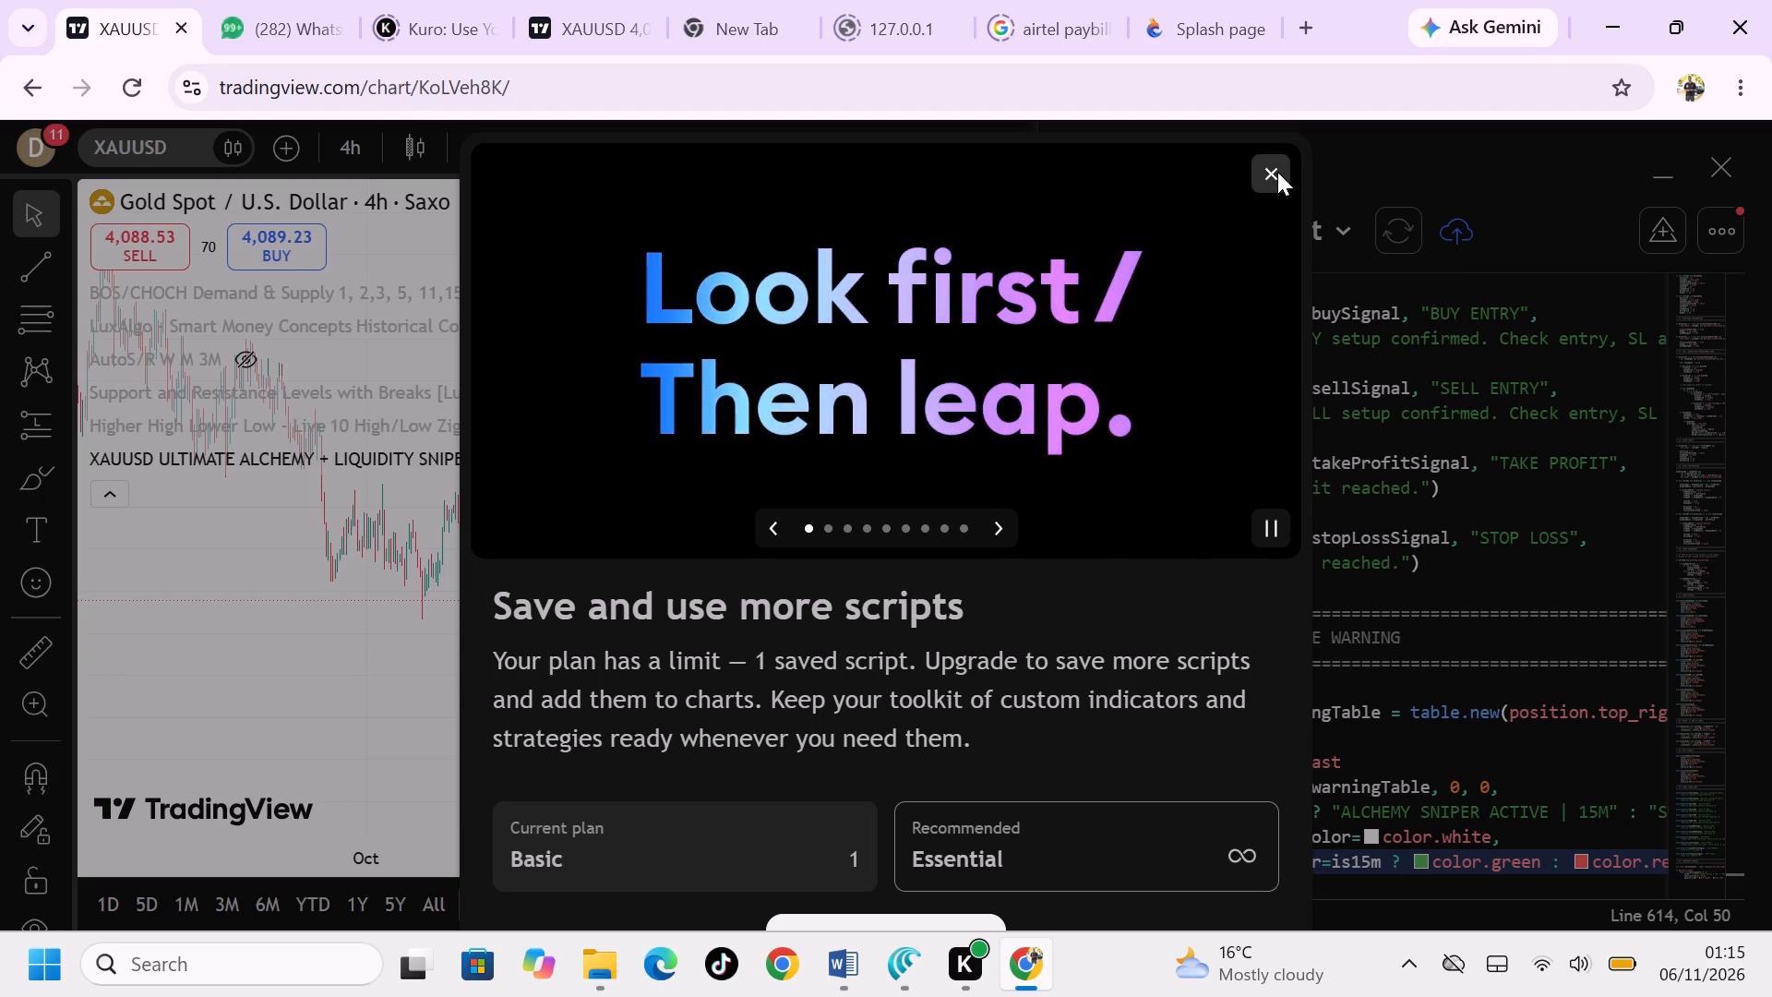
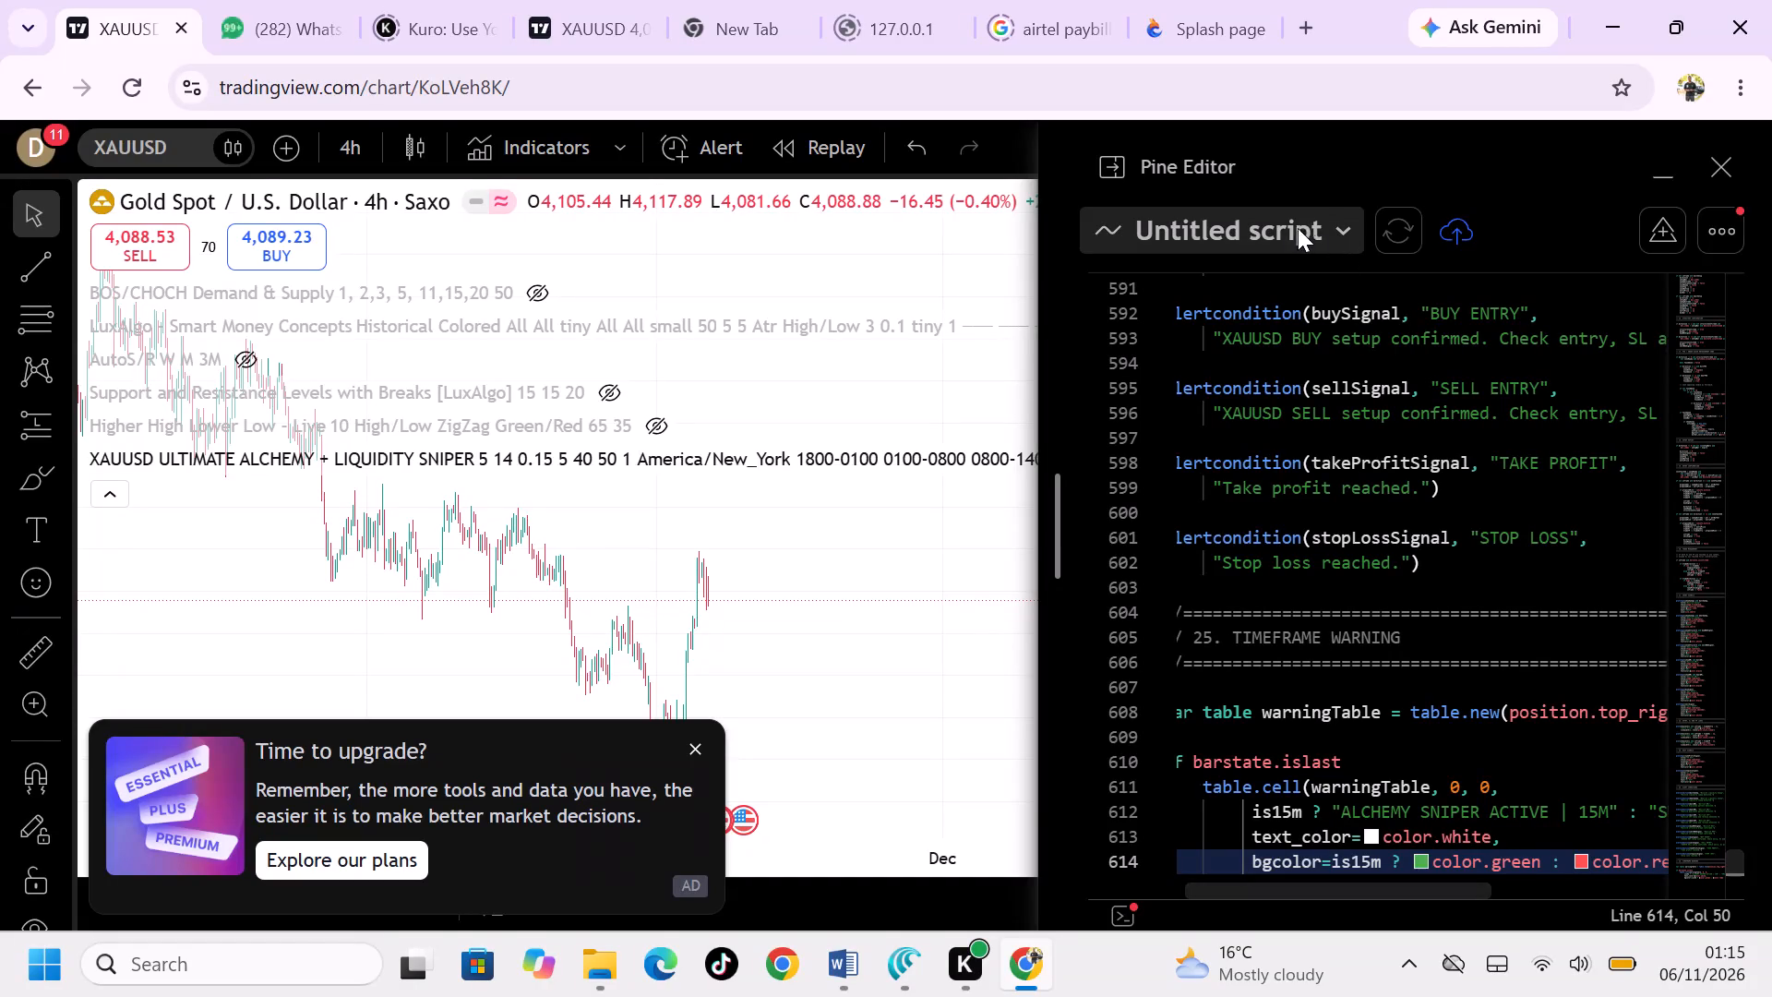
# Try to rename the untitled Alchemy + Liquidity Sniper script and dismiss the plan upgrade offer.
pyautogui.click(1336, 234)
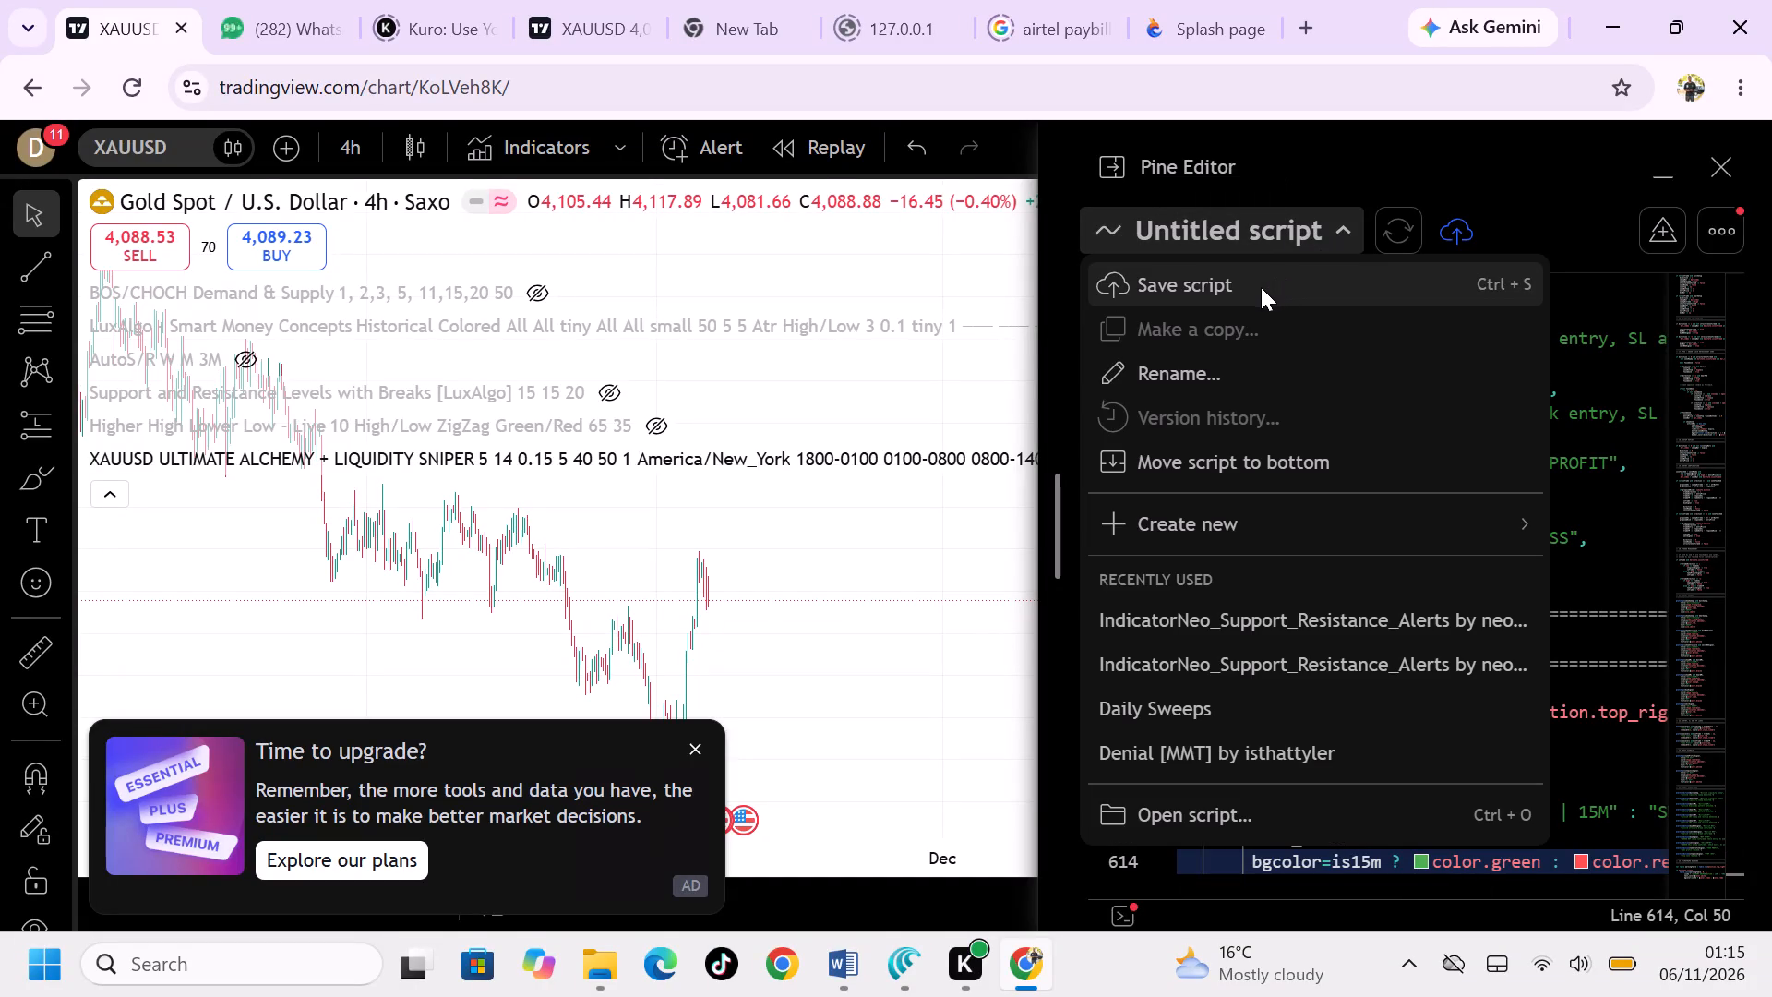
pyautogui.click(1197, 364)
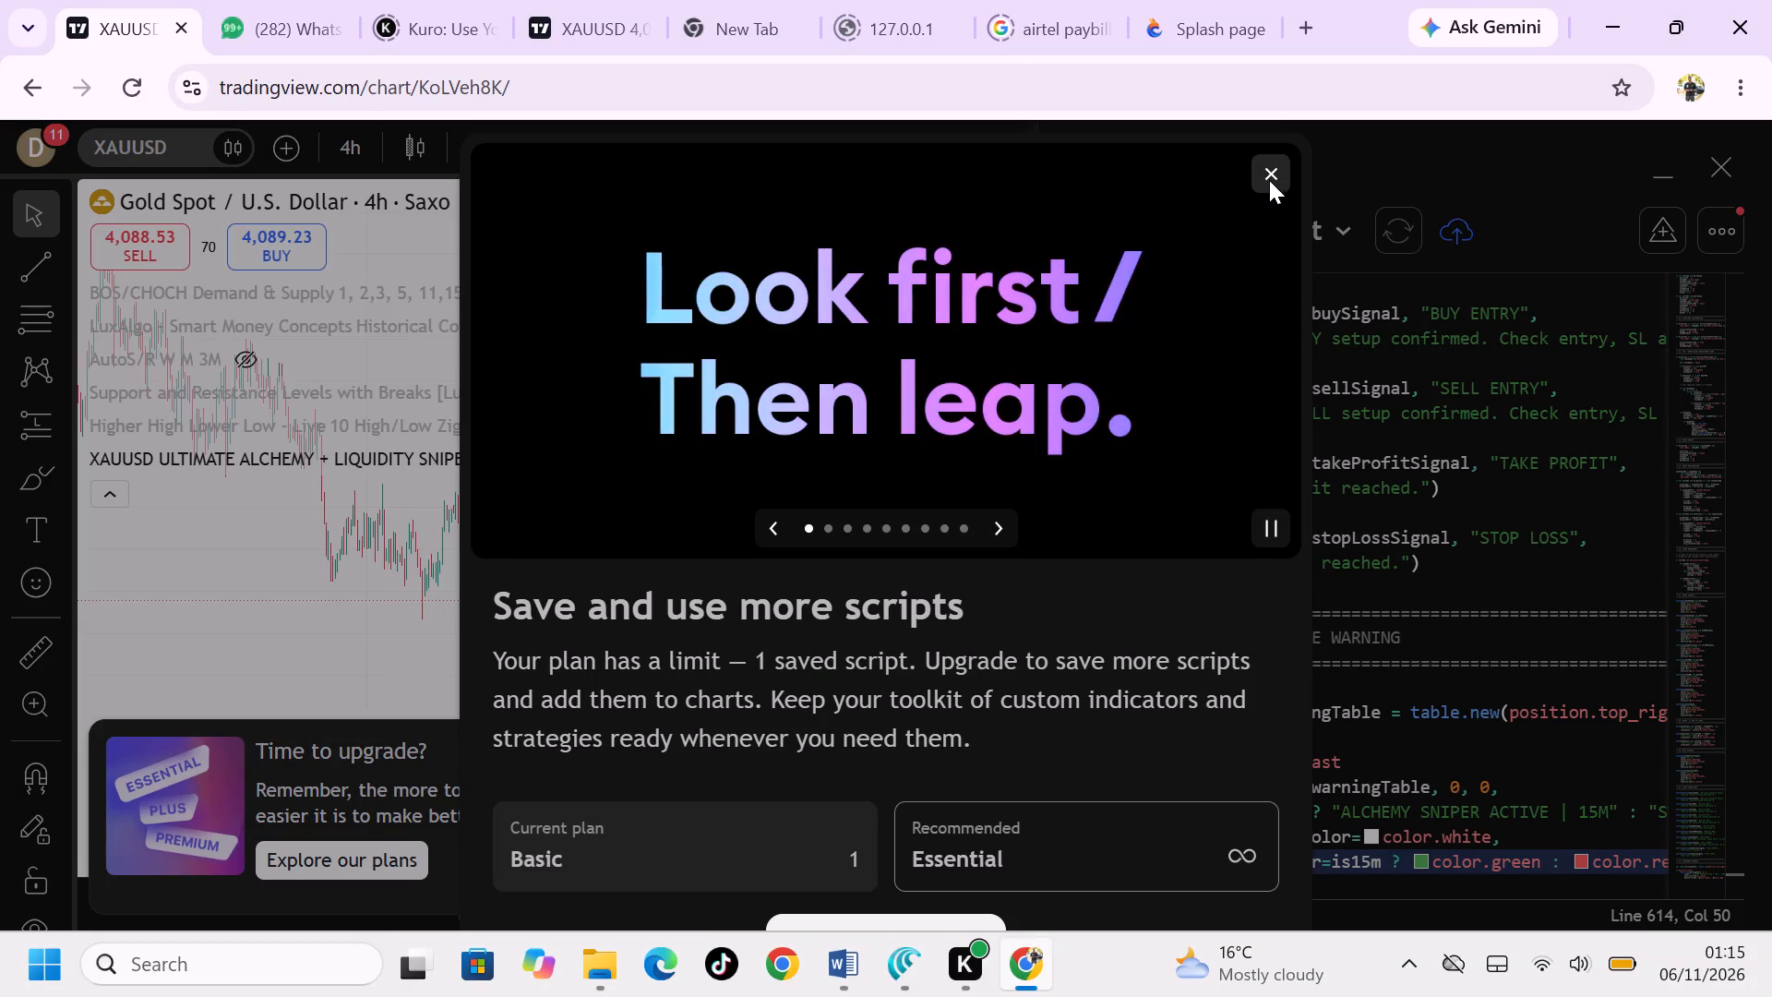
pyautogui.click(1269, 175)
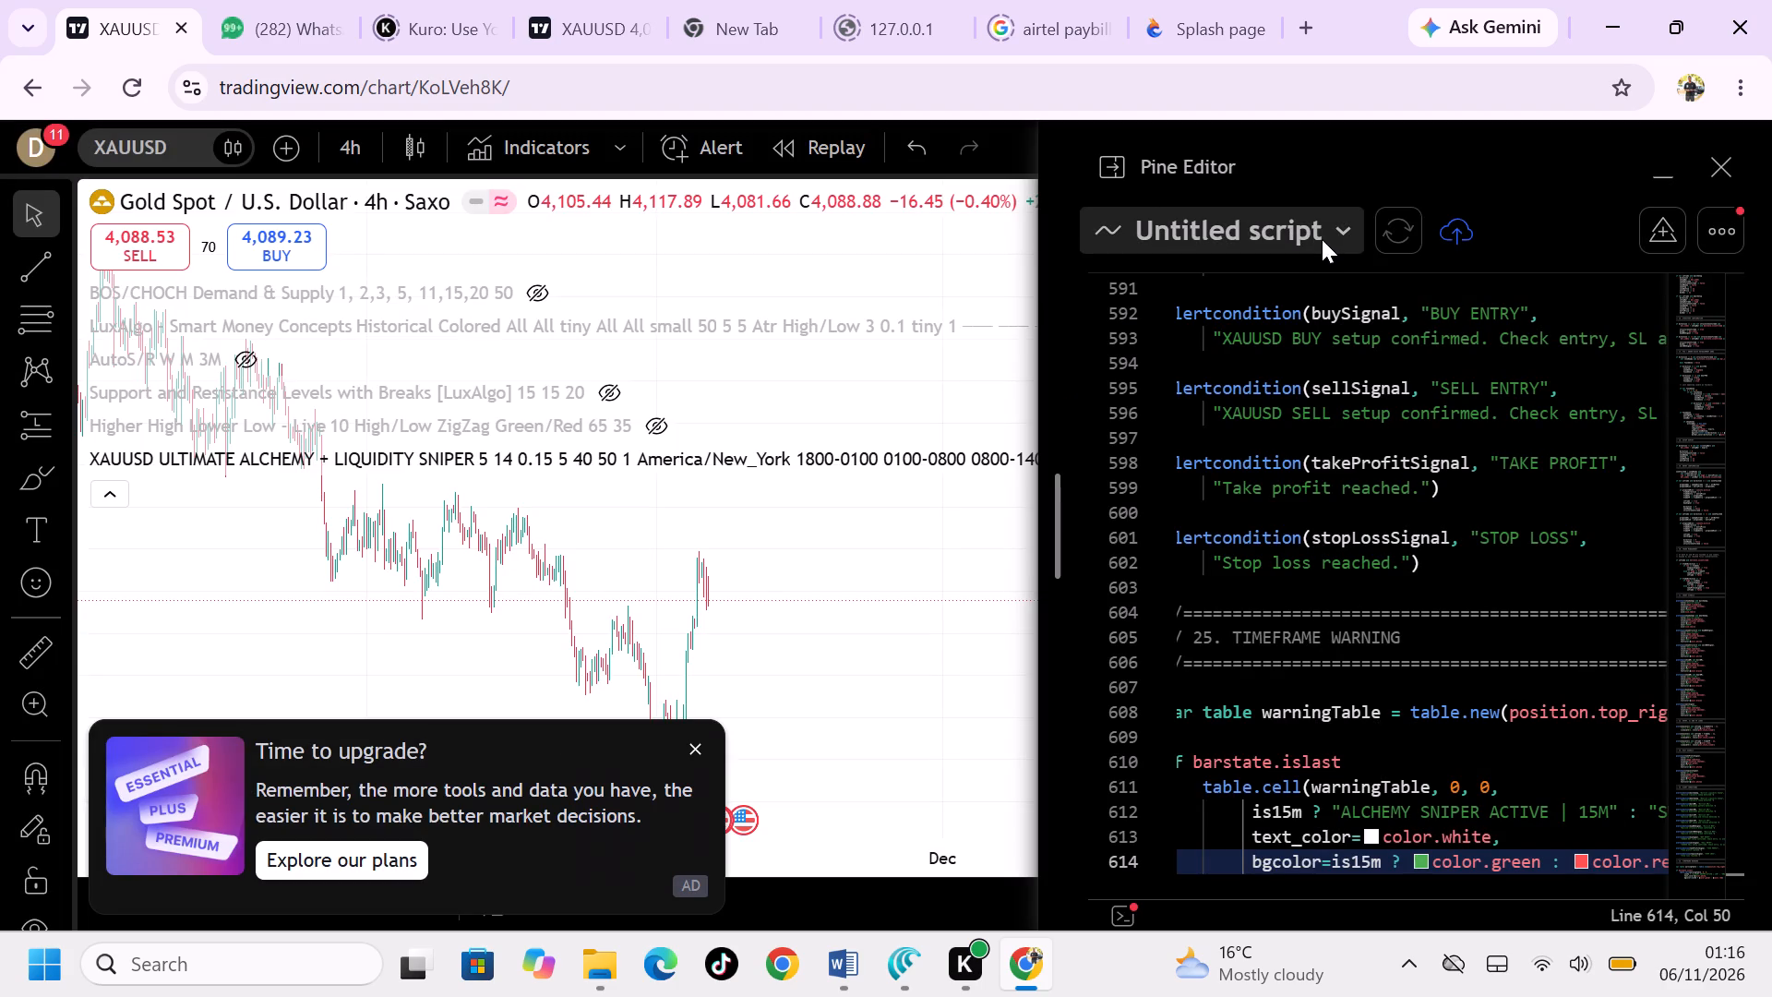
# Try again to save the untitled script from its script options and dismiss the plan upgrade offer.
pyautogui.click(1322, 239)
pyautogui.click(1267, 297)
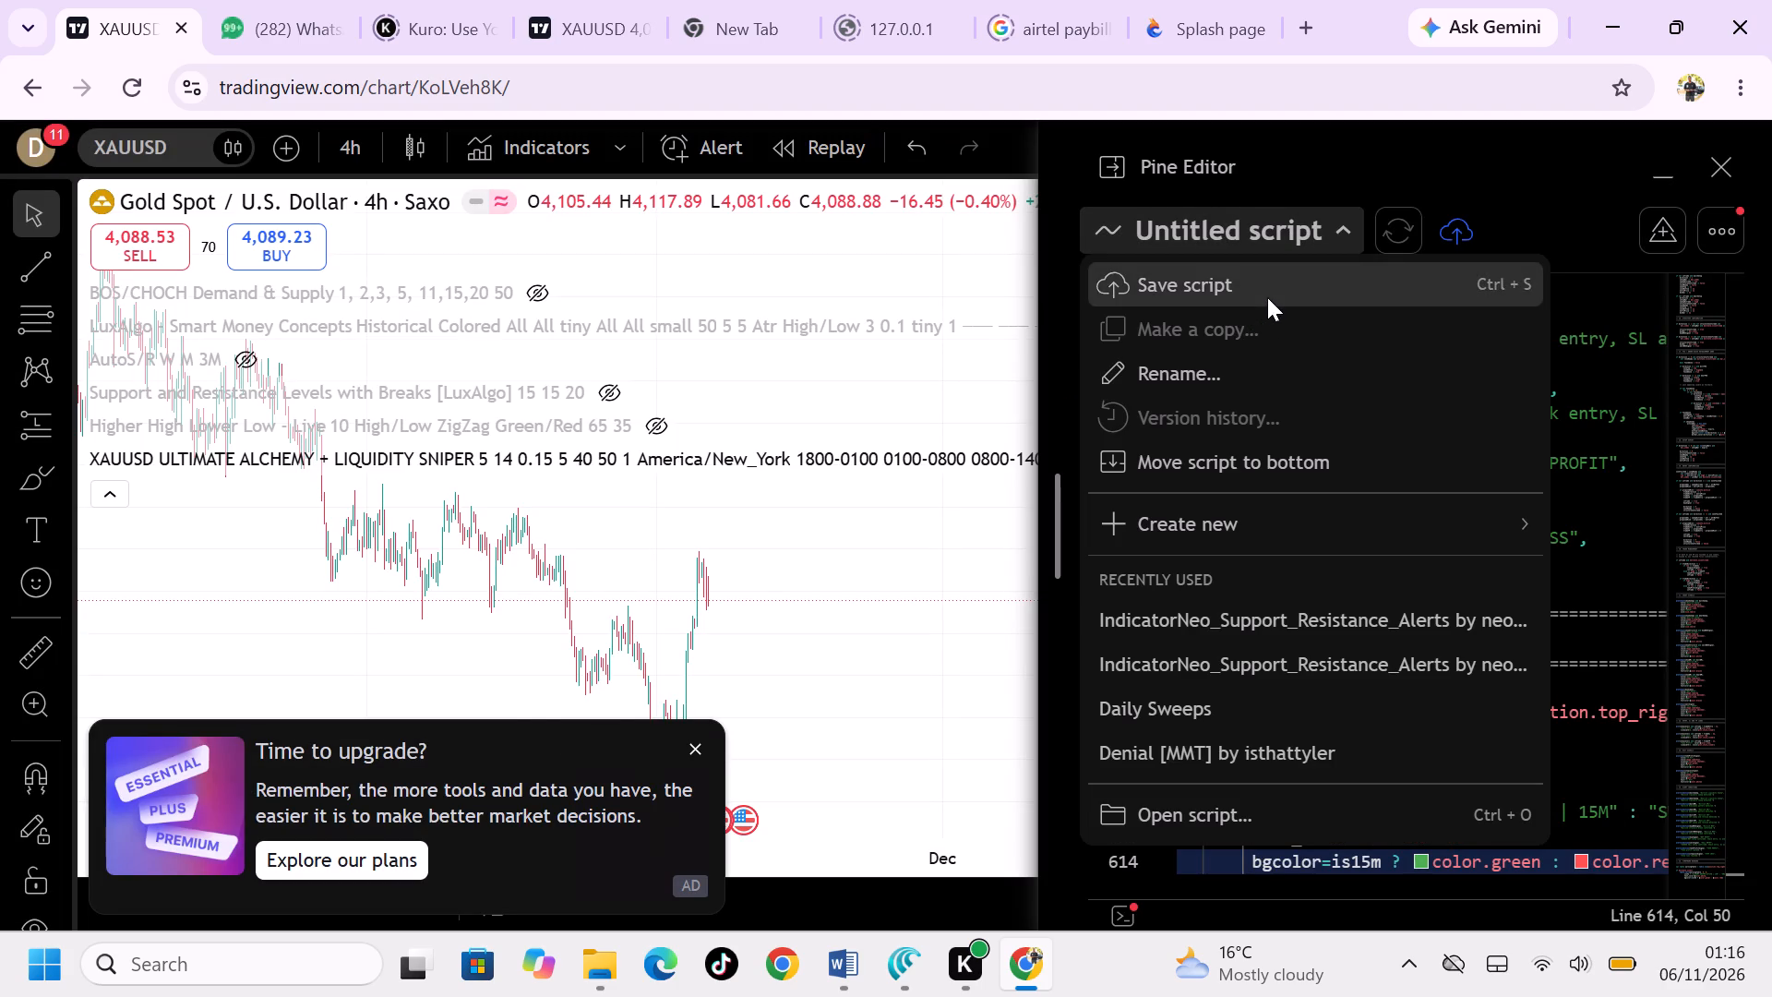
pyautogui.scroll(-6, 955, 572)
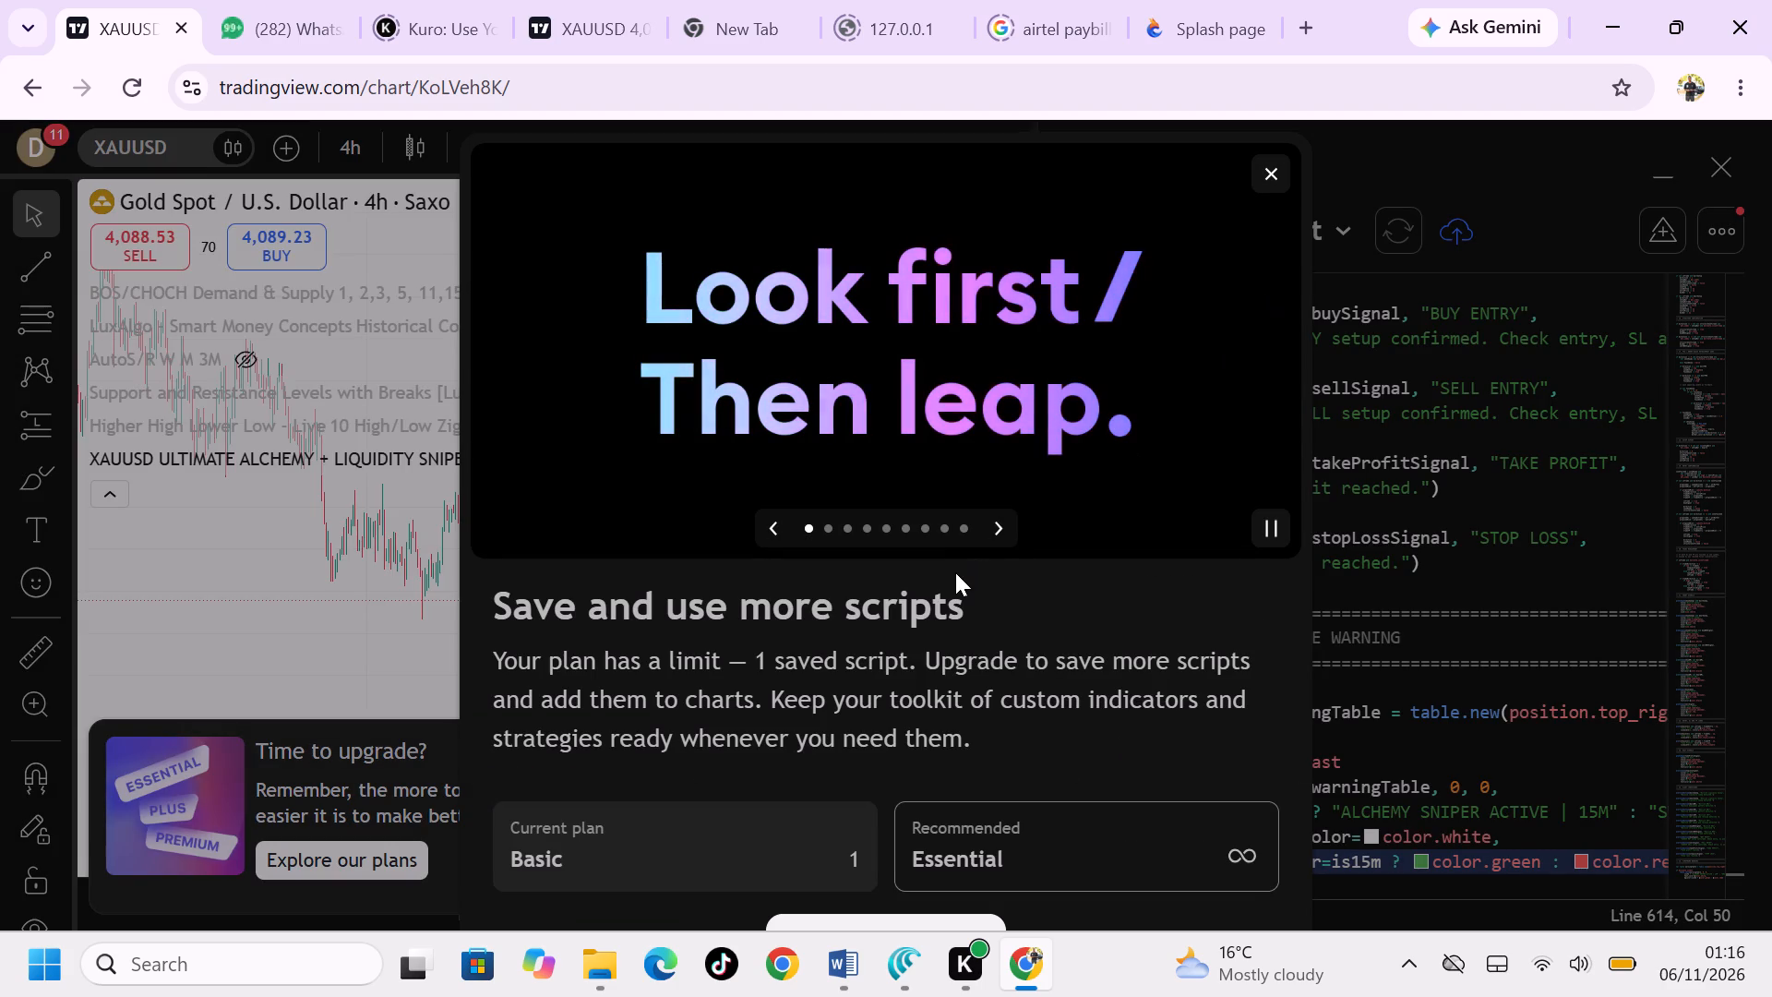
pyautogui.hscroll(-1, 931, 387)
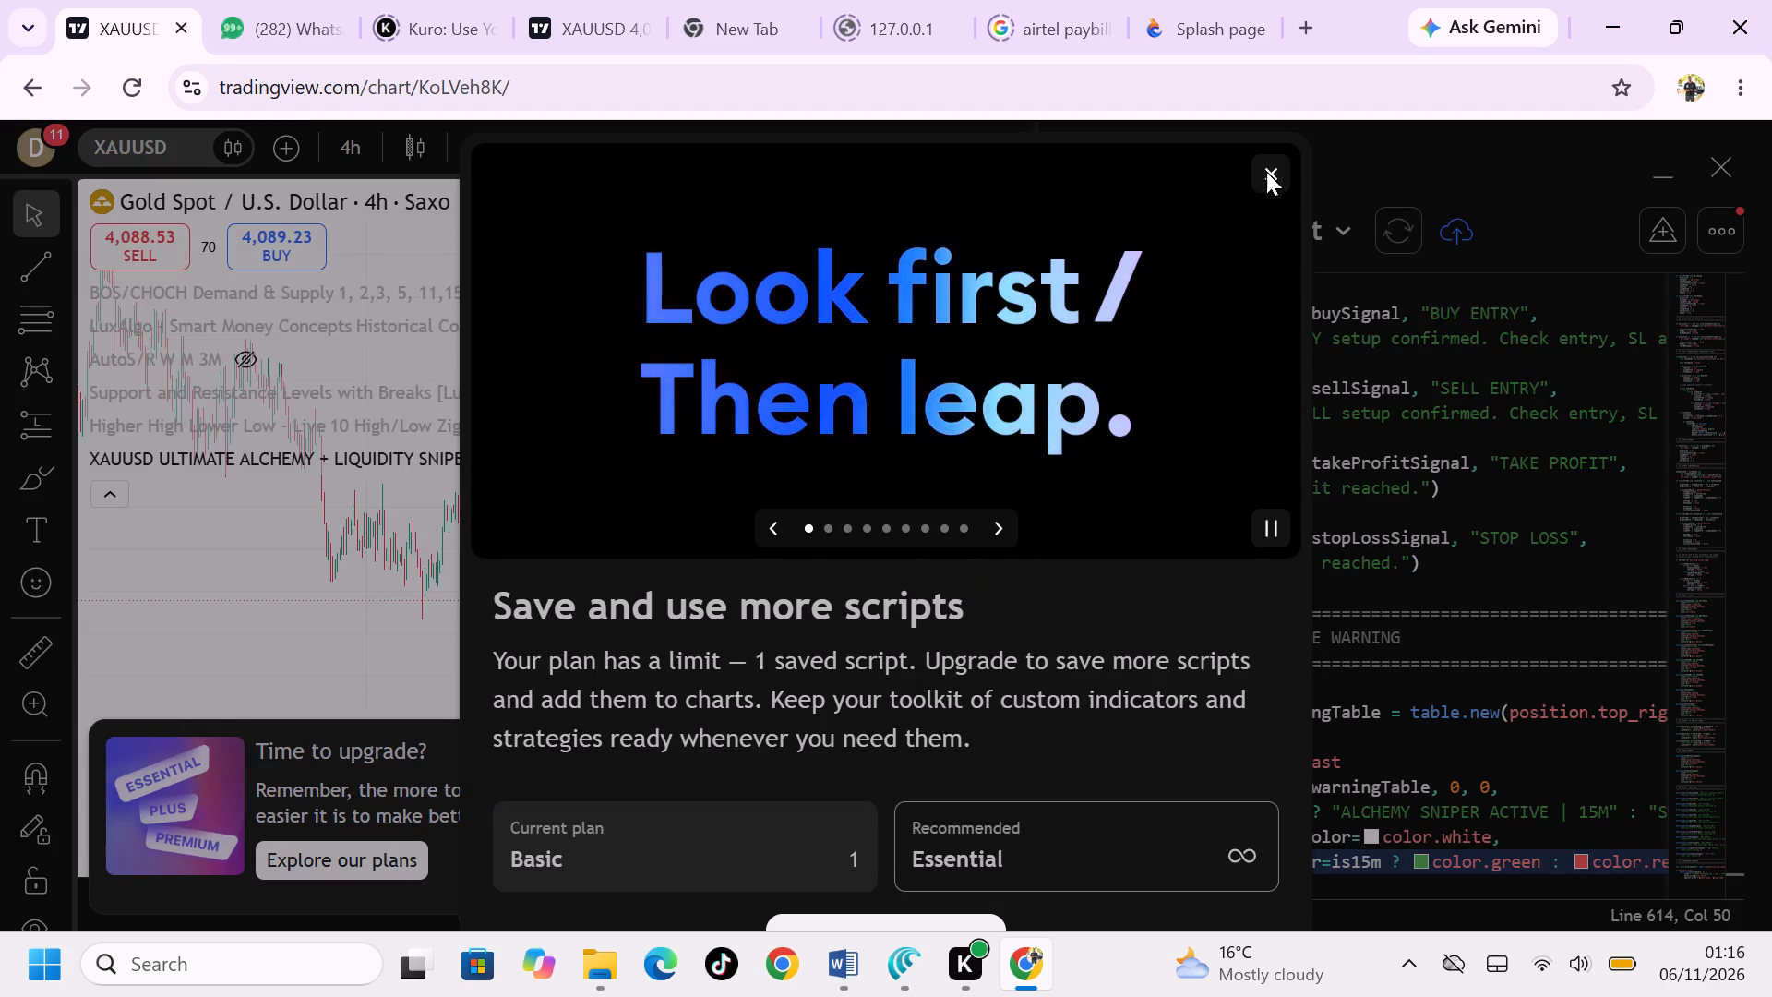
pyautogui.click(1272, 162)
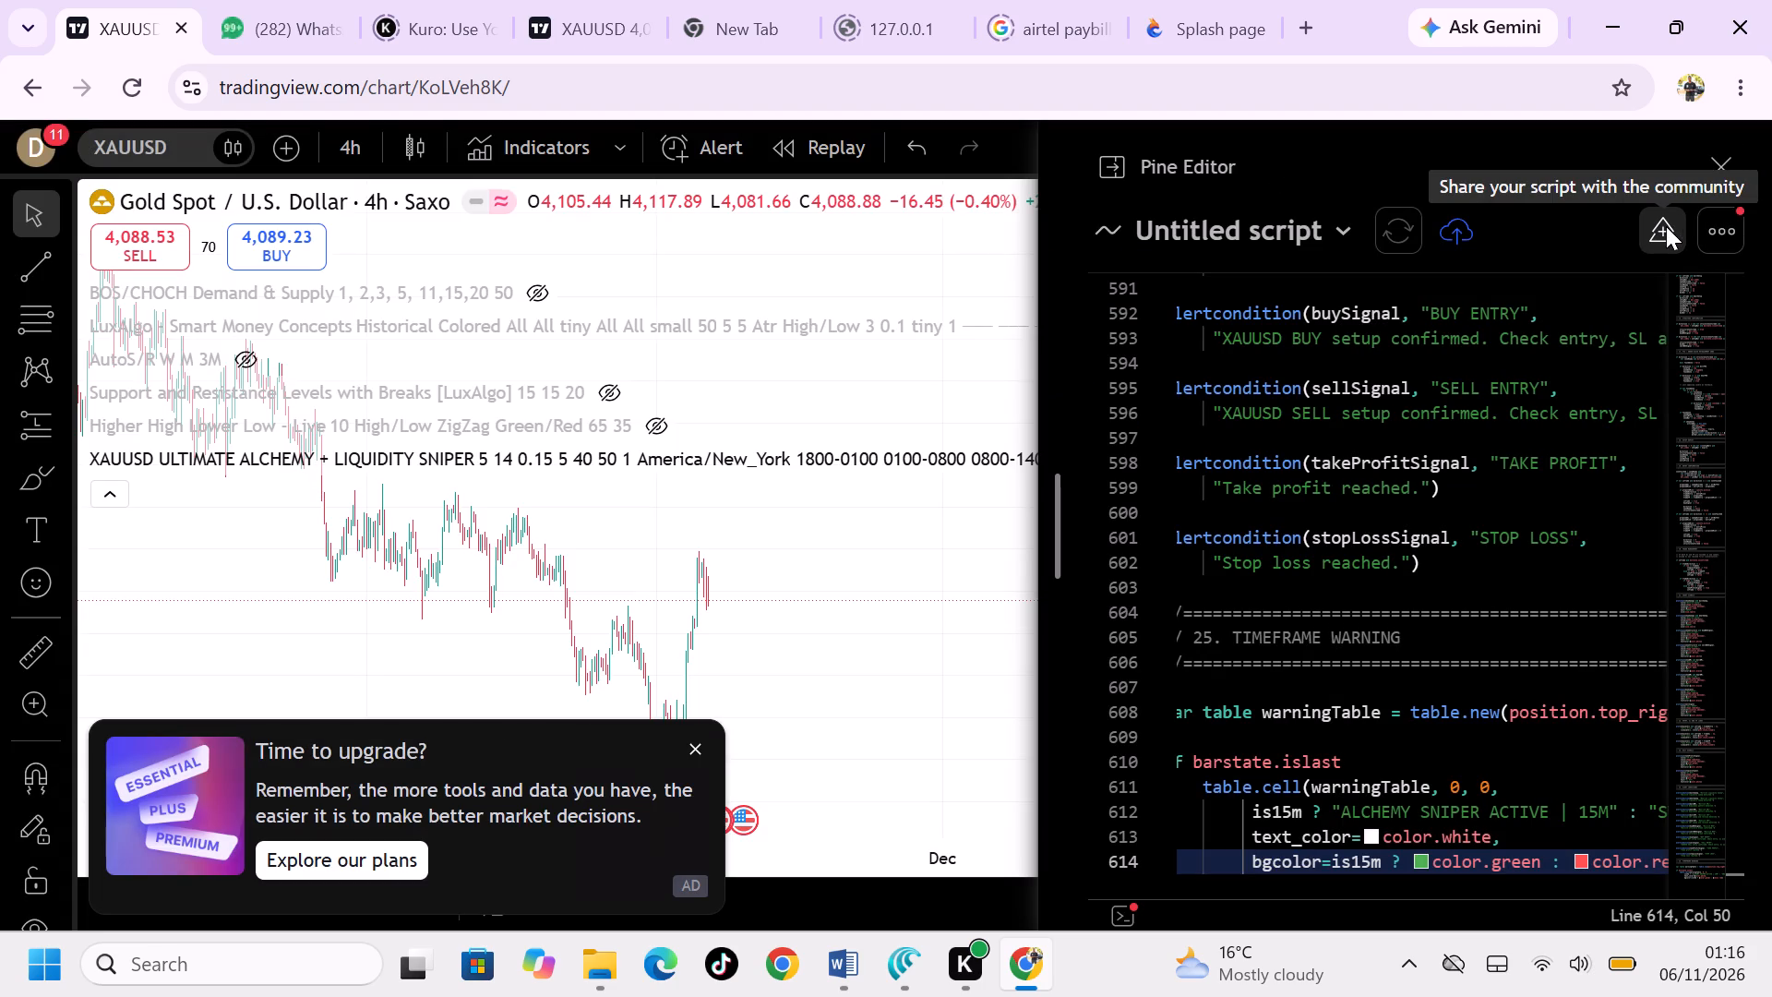
# Widen the Pine Editor beside the XAUUSD chart, then close and reopen it with the untitled script.
pyautogui.scroll(-8, 1266, 572)
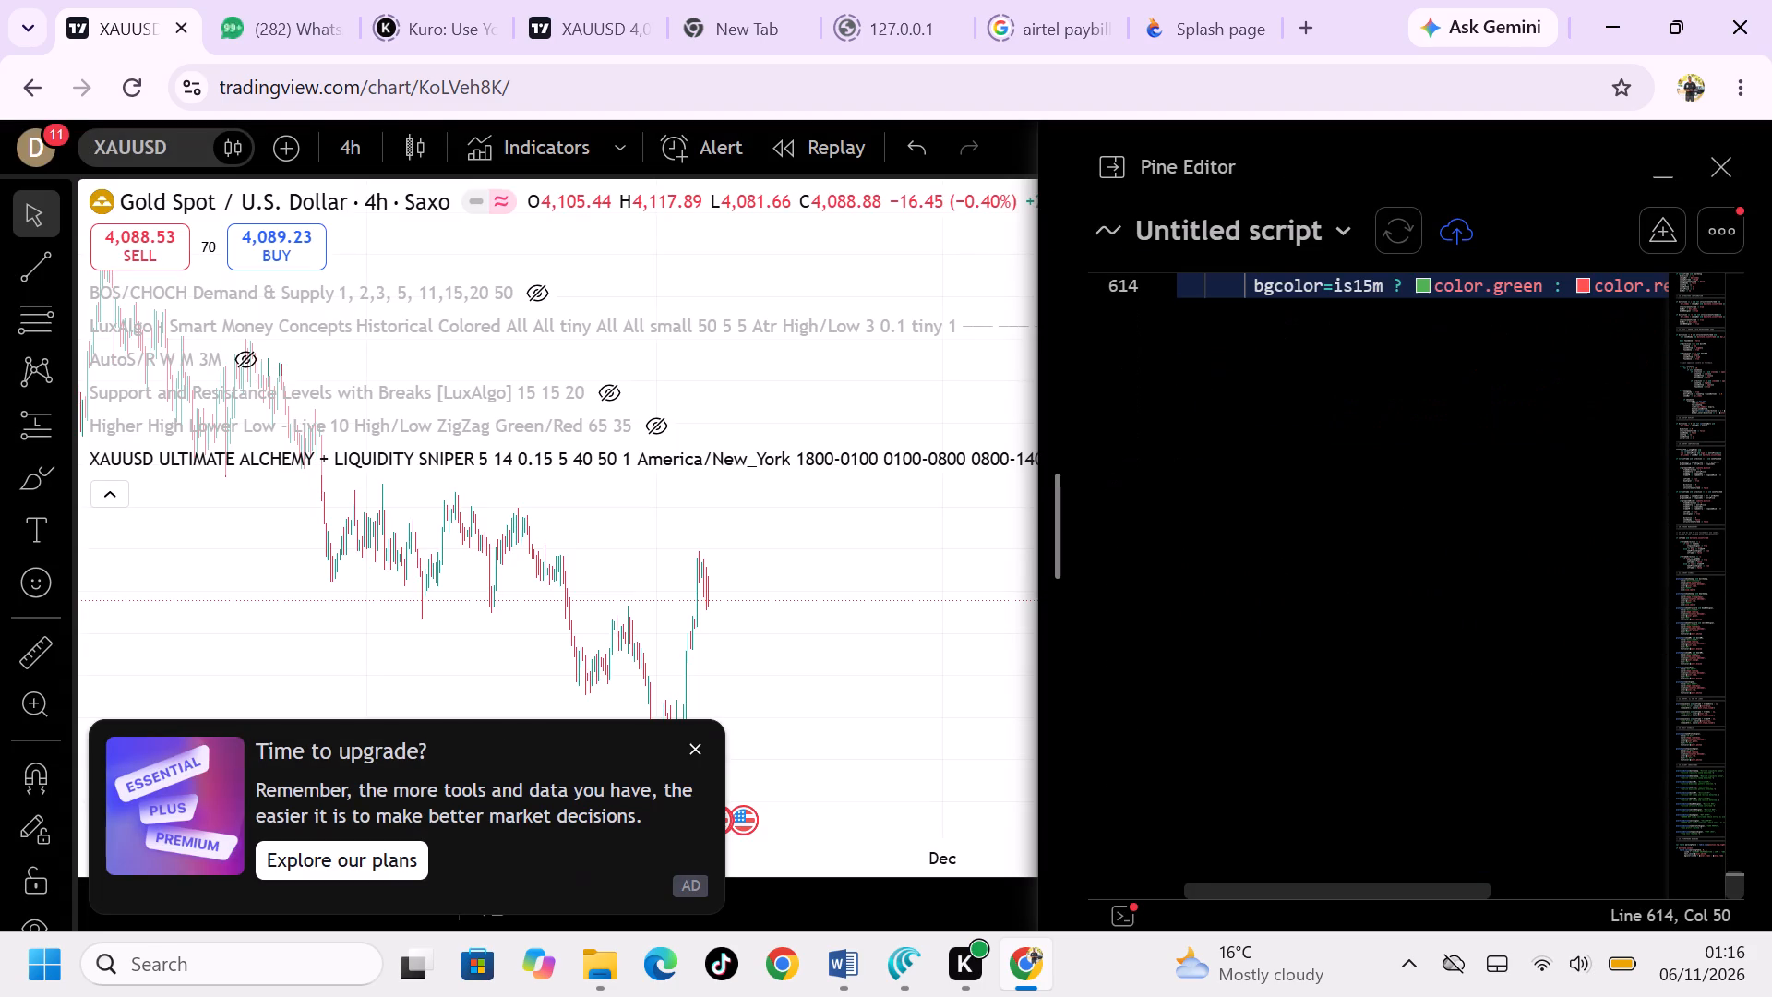
pyautogui.click(1118, 166)
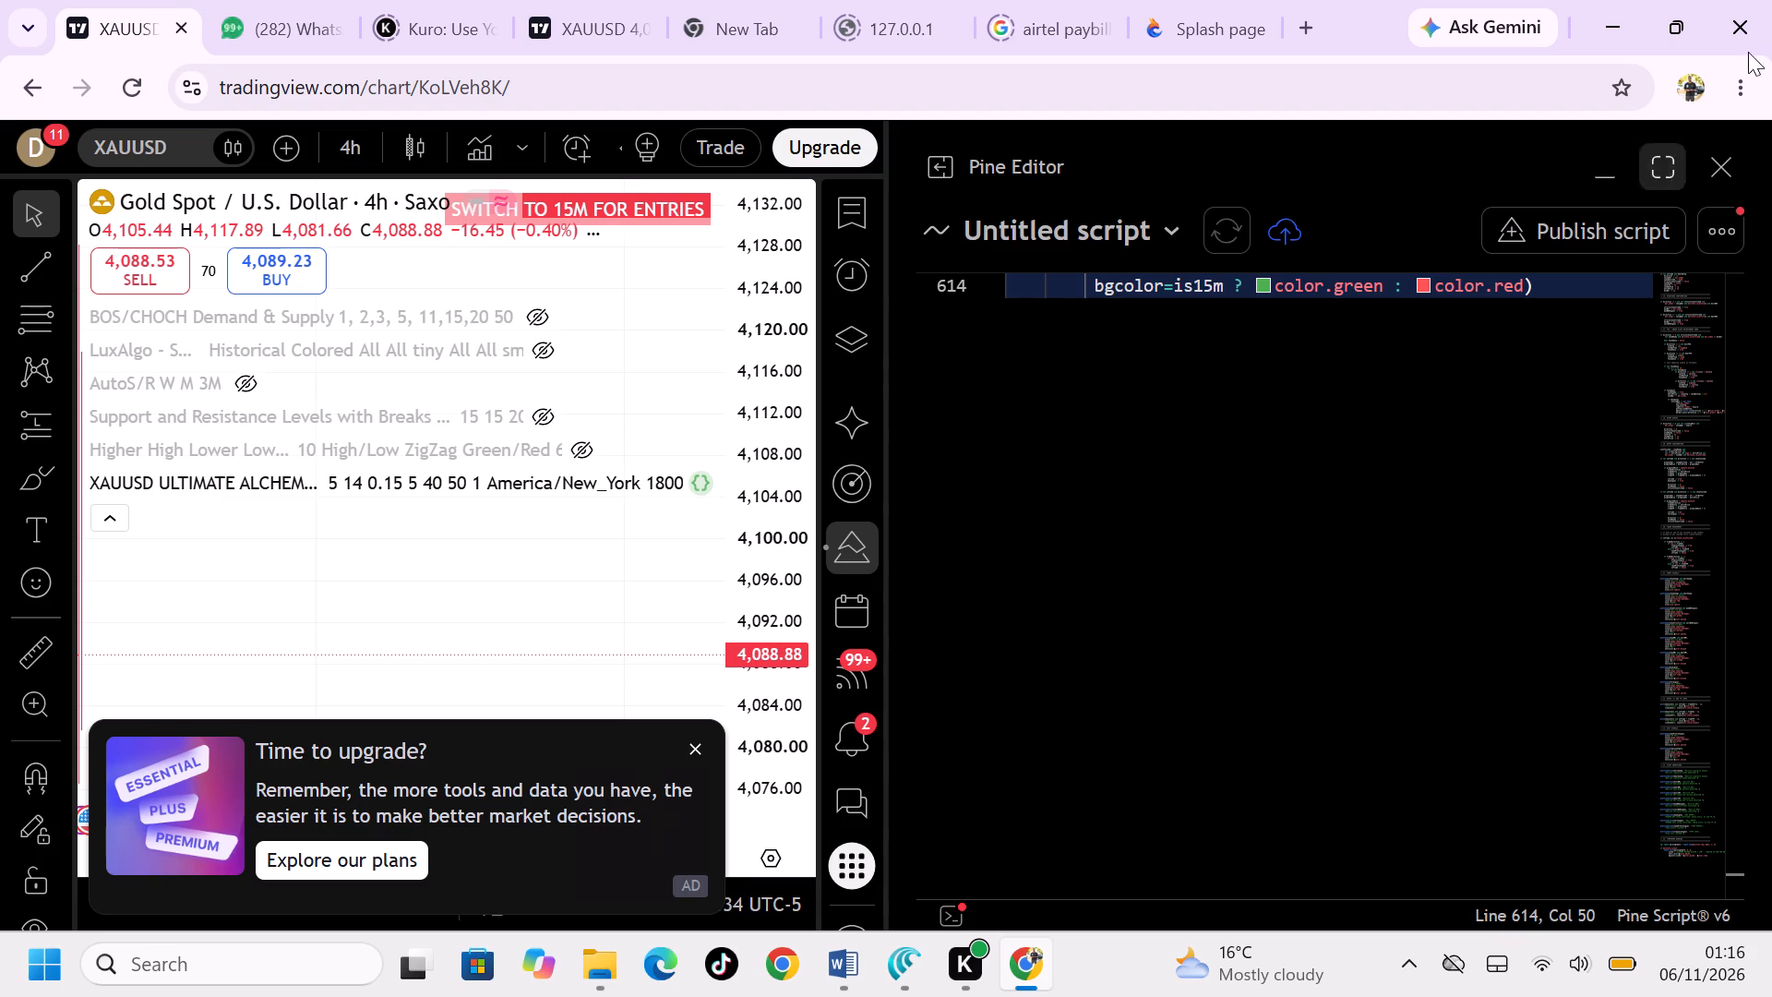
pyautogui.click(1728, 180)
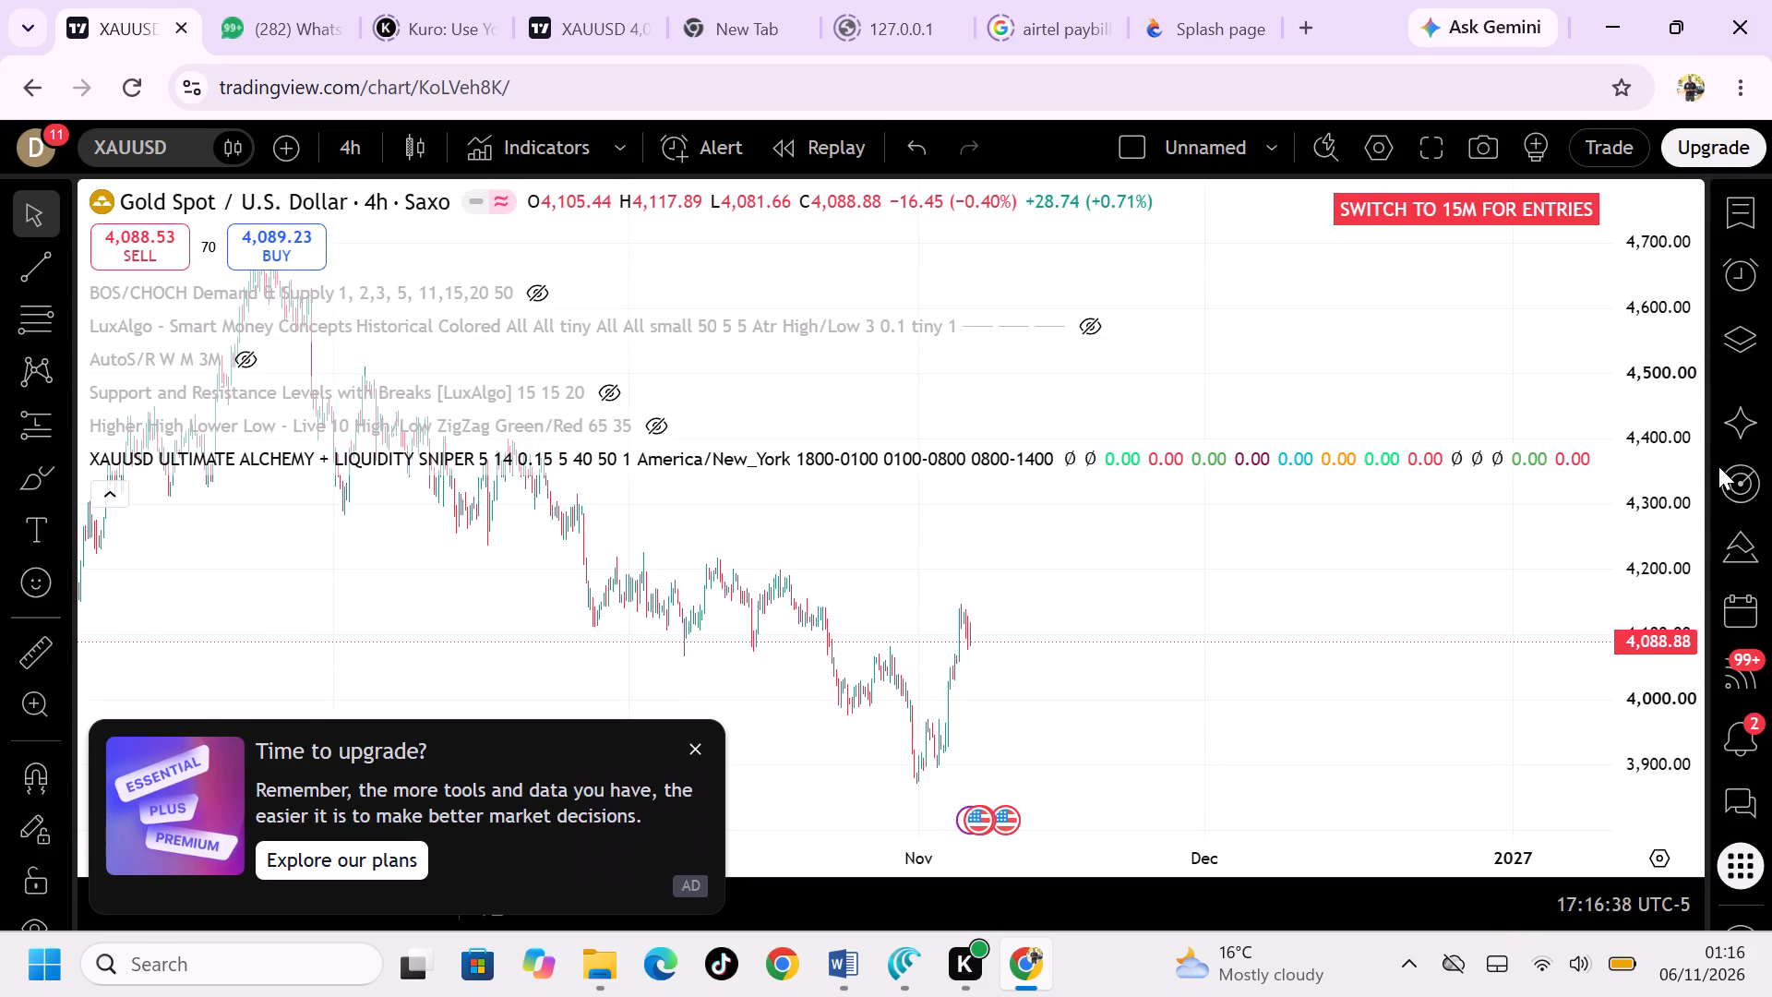
pyautogui.click(1747, 559)
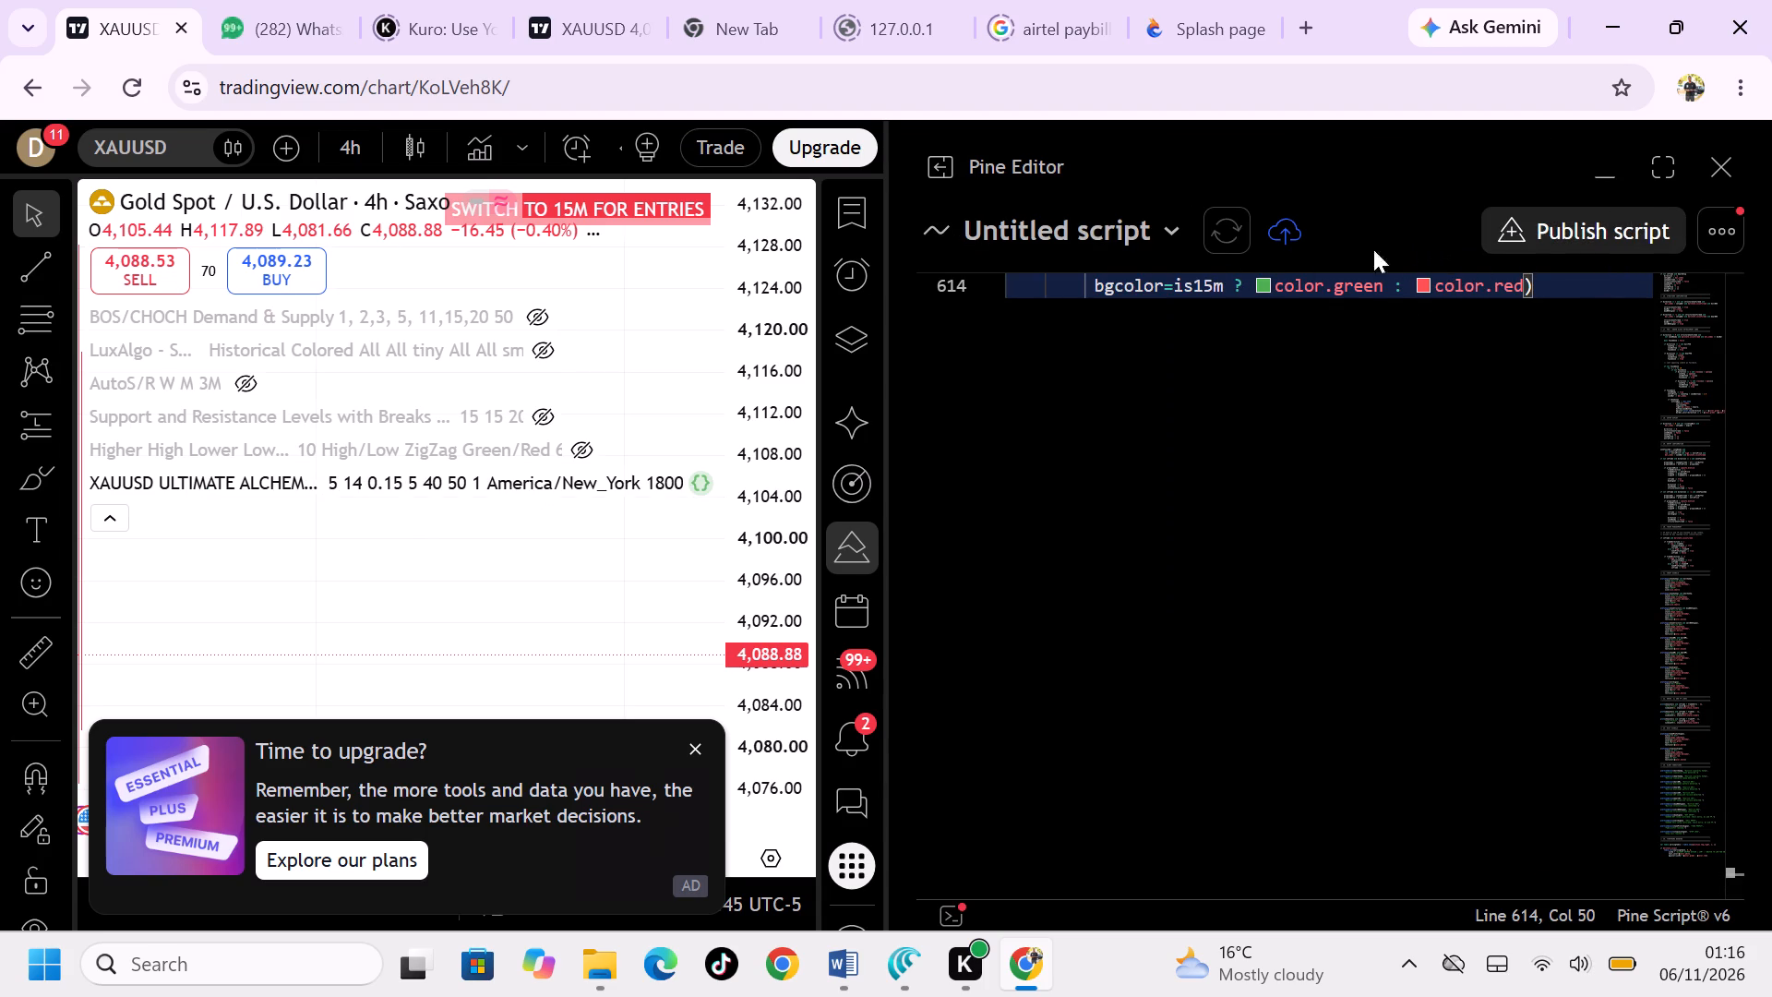
# Delete all the code of the untitled script, leaving the Pine Editor empty.
pyautogui.click(947, 296)
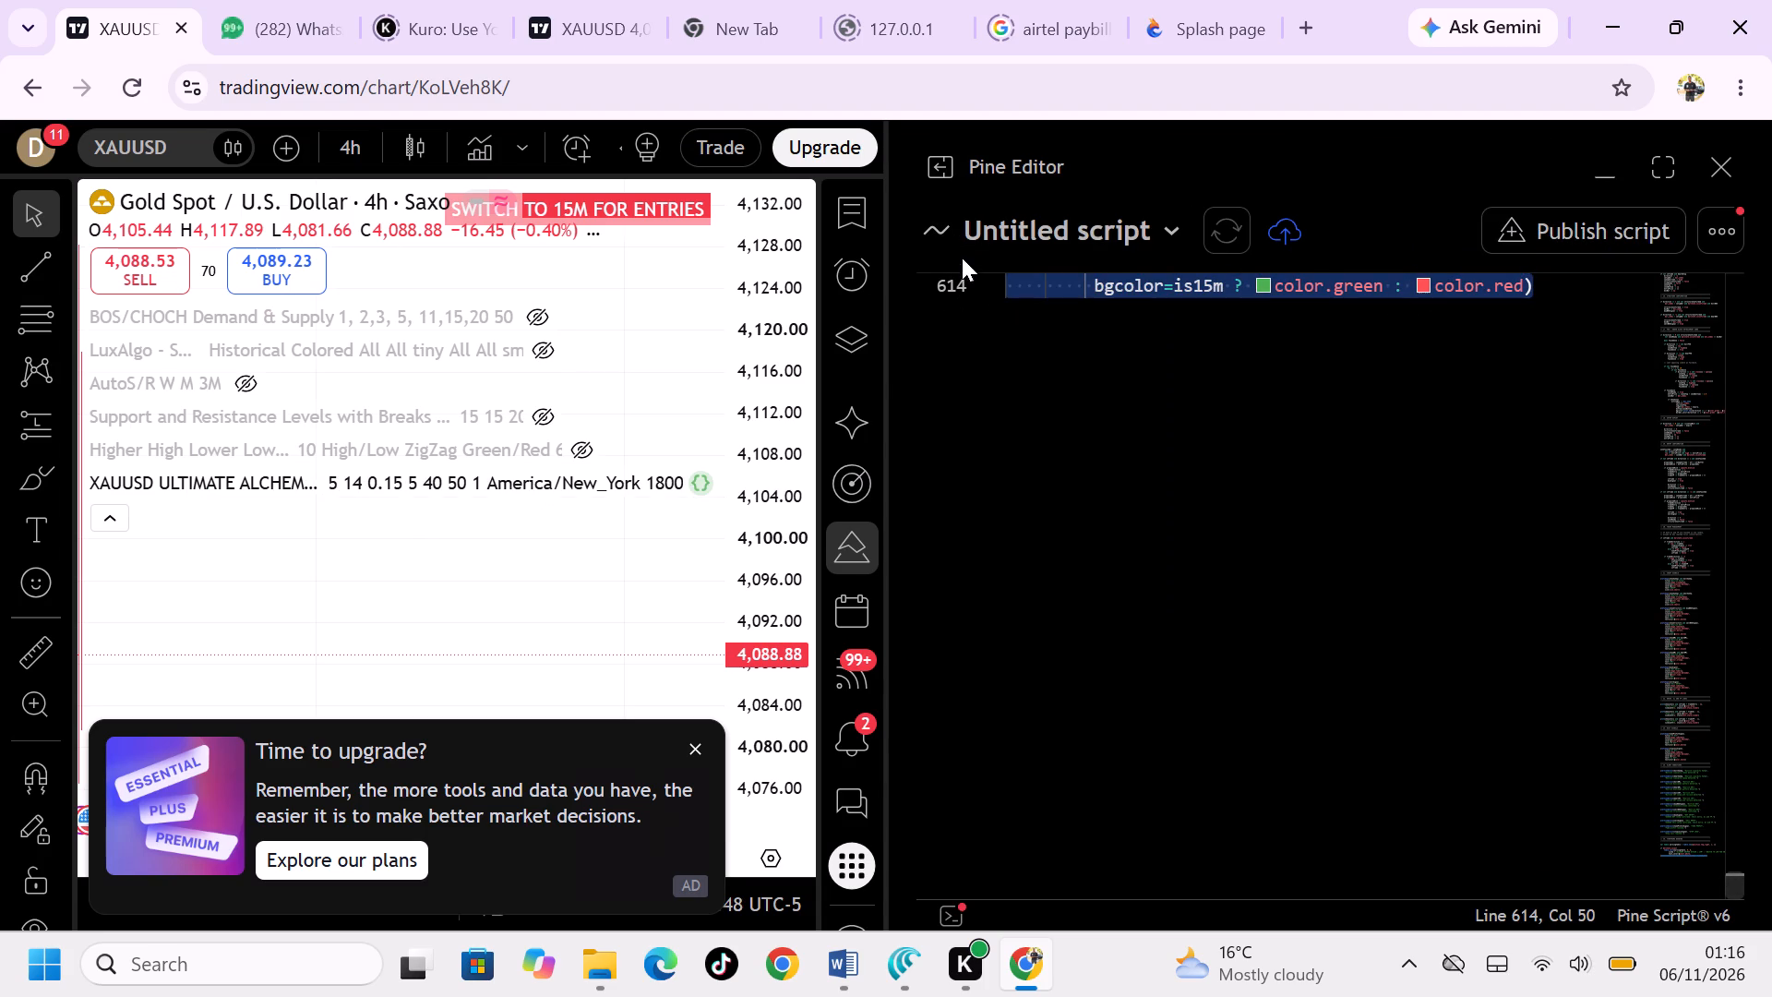
pyautogui.scroll(-3, 864, 647)
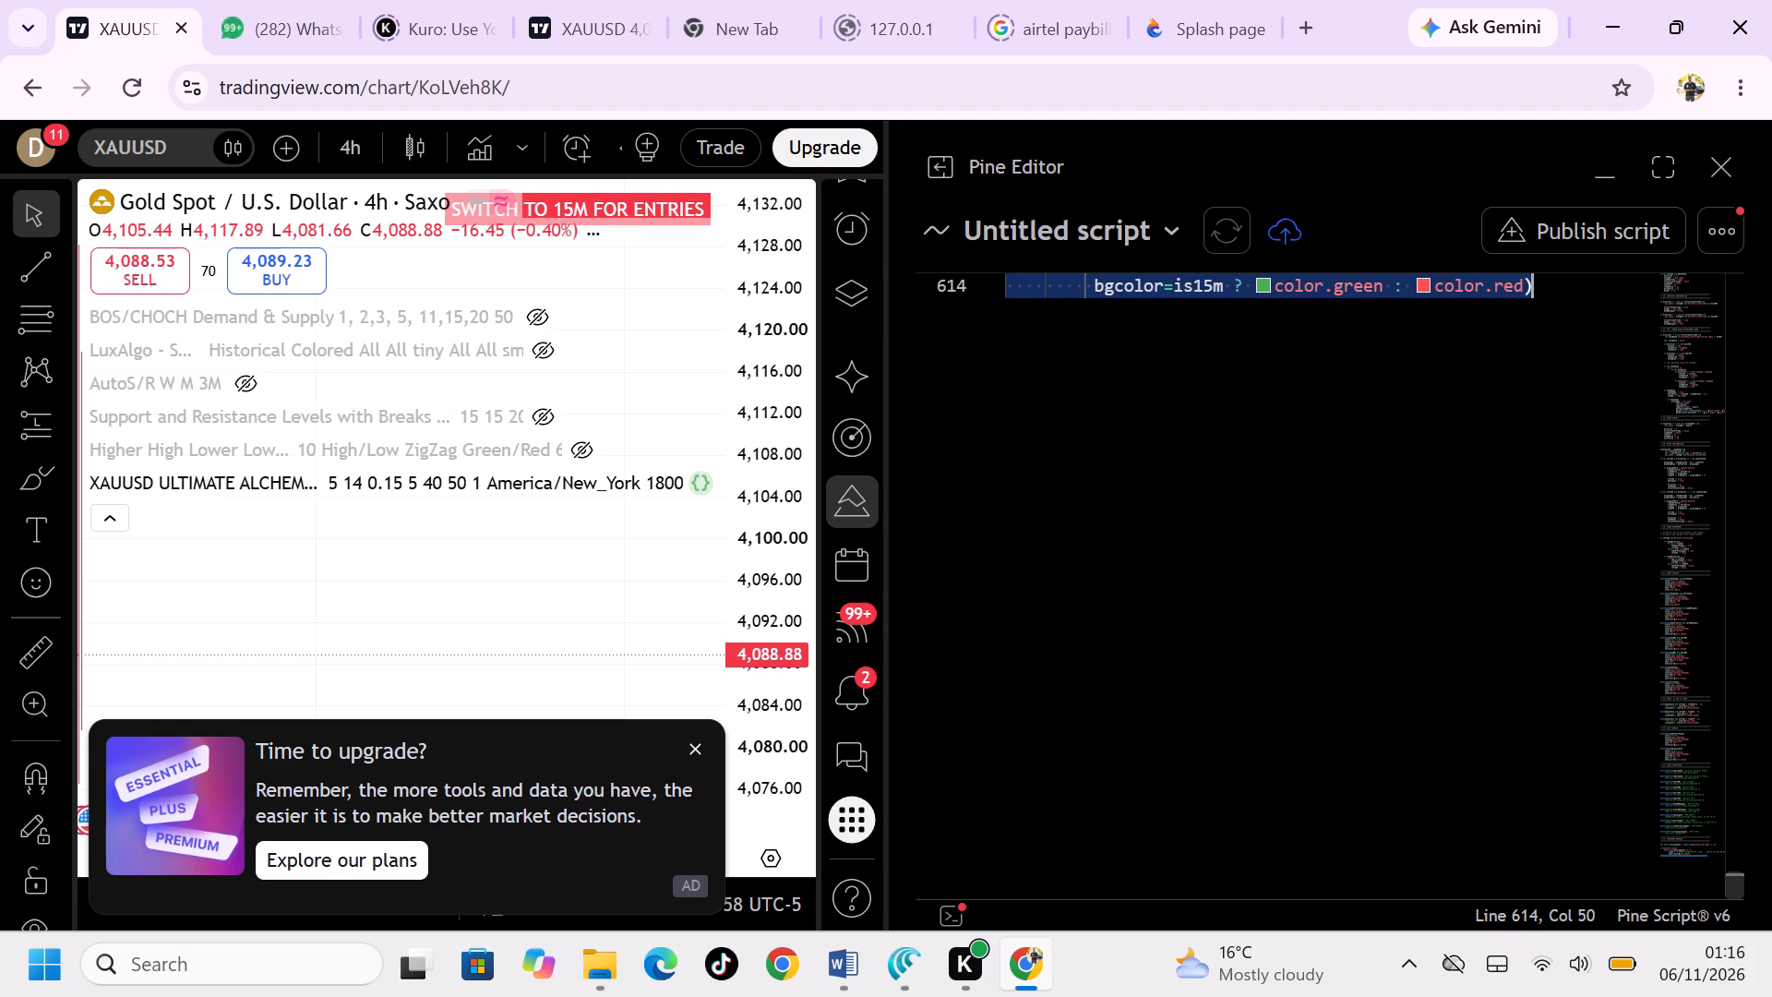
pyautogui.hotkey('ctrl', 'a')
pyautogui.press('BackSpace')
pyautogui.press('BackSpace')
pyautogui.press('BackSpace')
pyautogui.press('BackSpace')
pyautogui.press('BackSpace')
pyautogui.press('BackSpace')
pyautogui.press('BackSpace')
pyautogui.press('BackSpace')
pyautogui.press('BackSpace')
pyautogui.press('BackSpace')
pyautogui.press('BackSpace')
pyautogui.press('BackSpace')
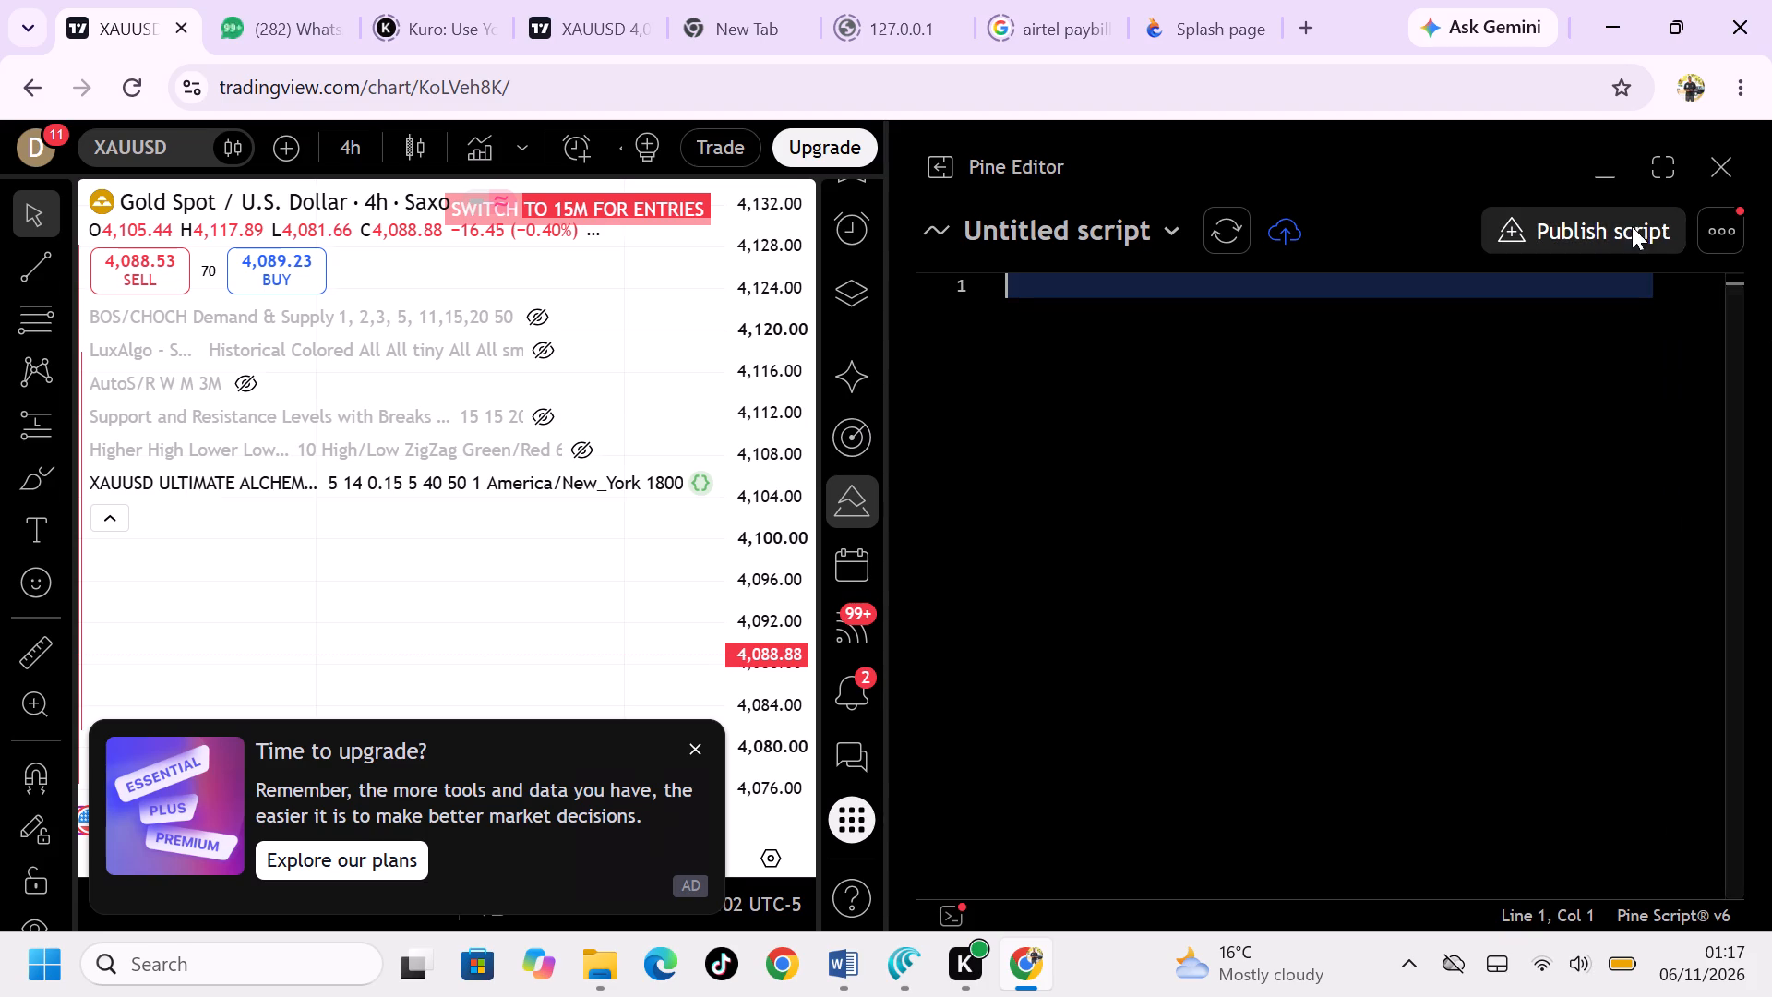
# Open the Pine Editor's additional options for editor settings, new windows and developer tools.
pyautogui.click(1702, 226)
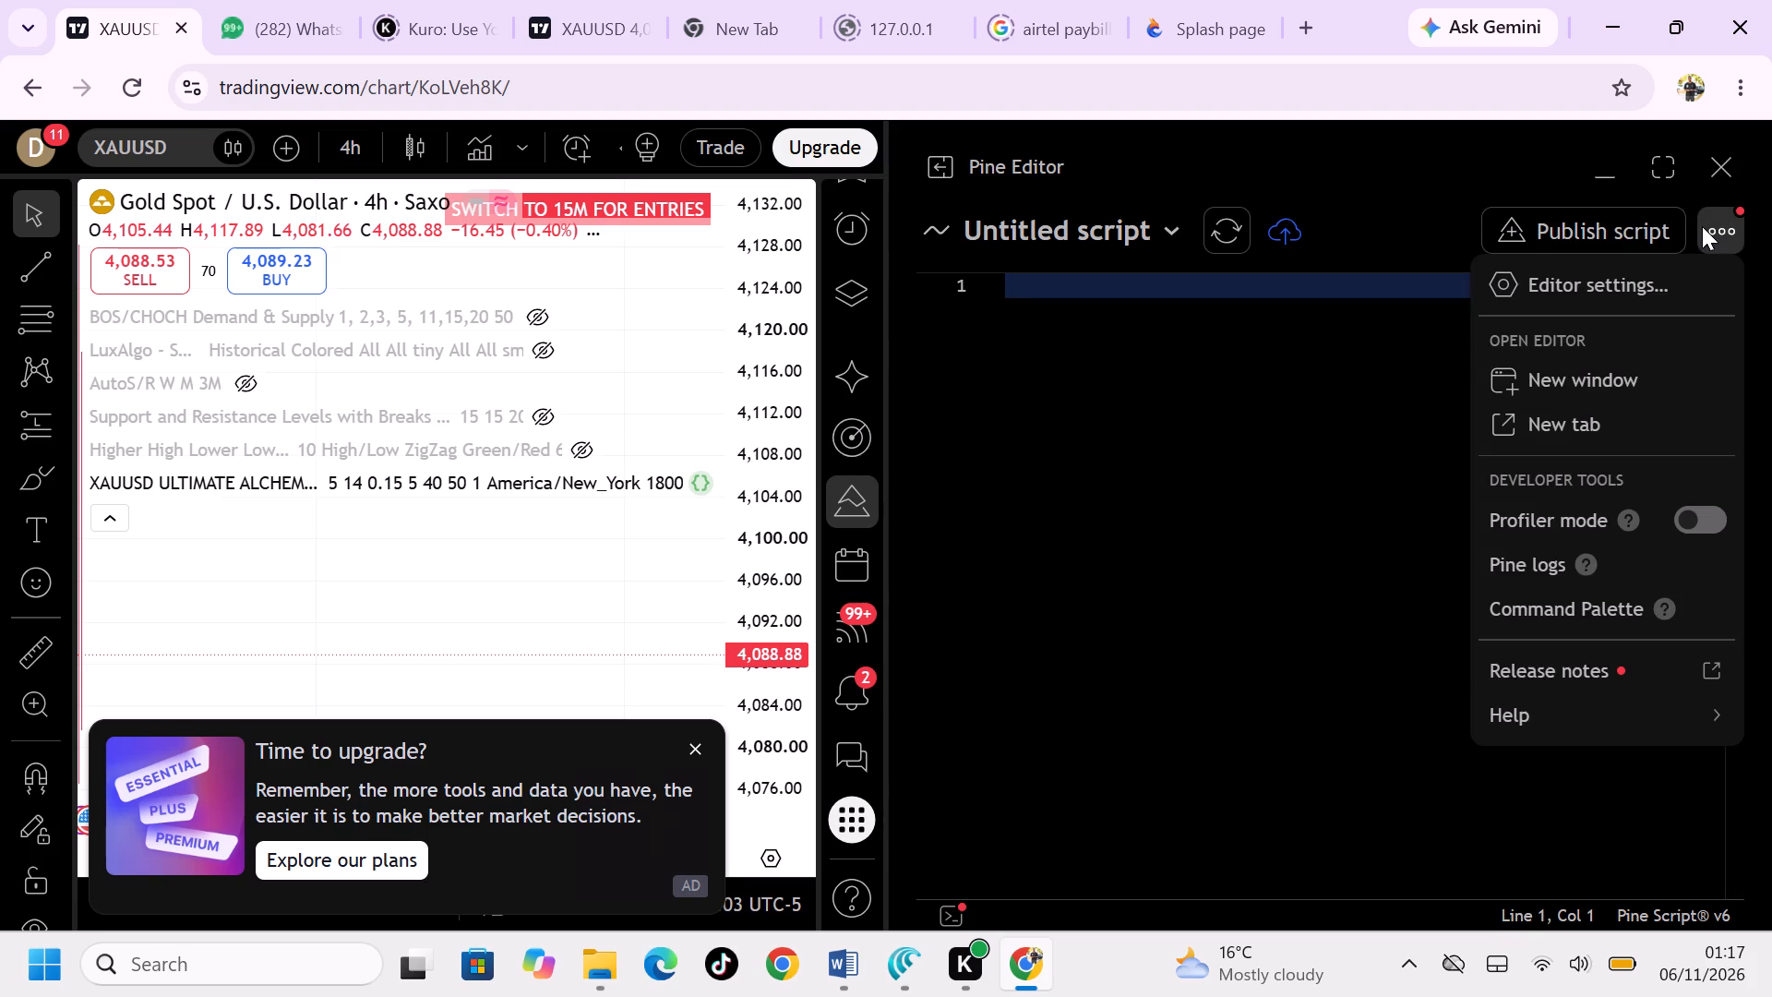
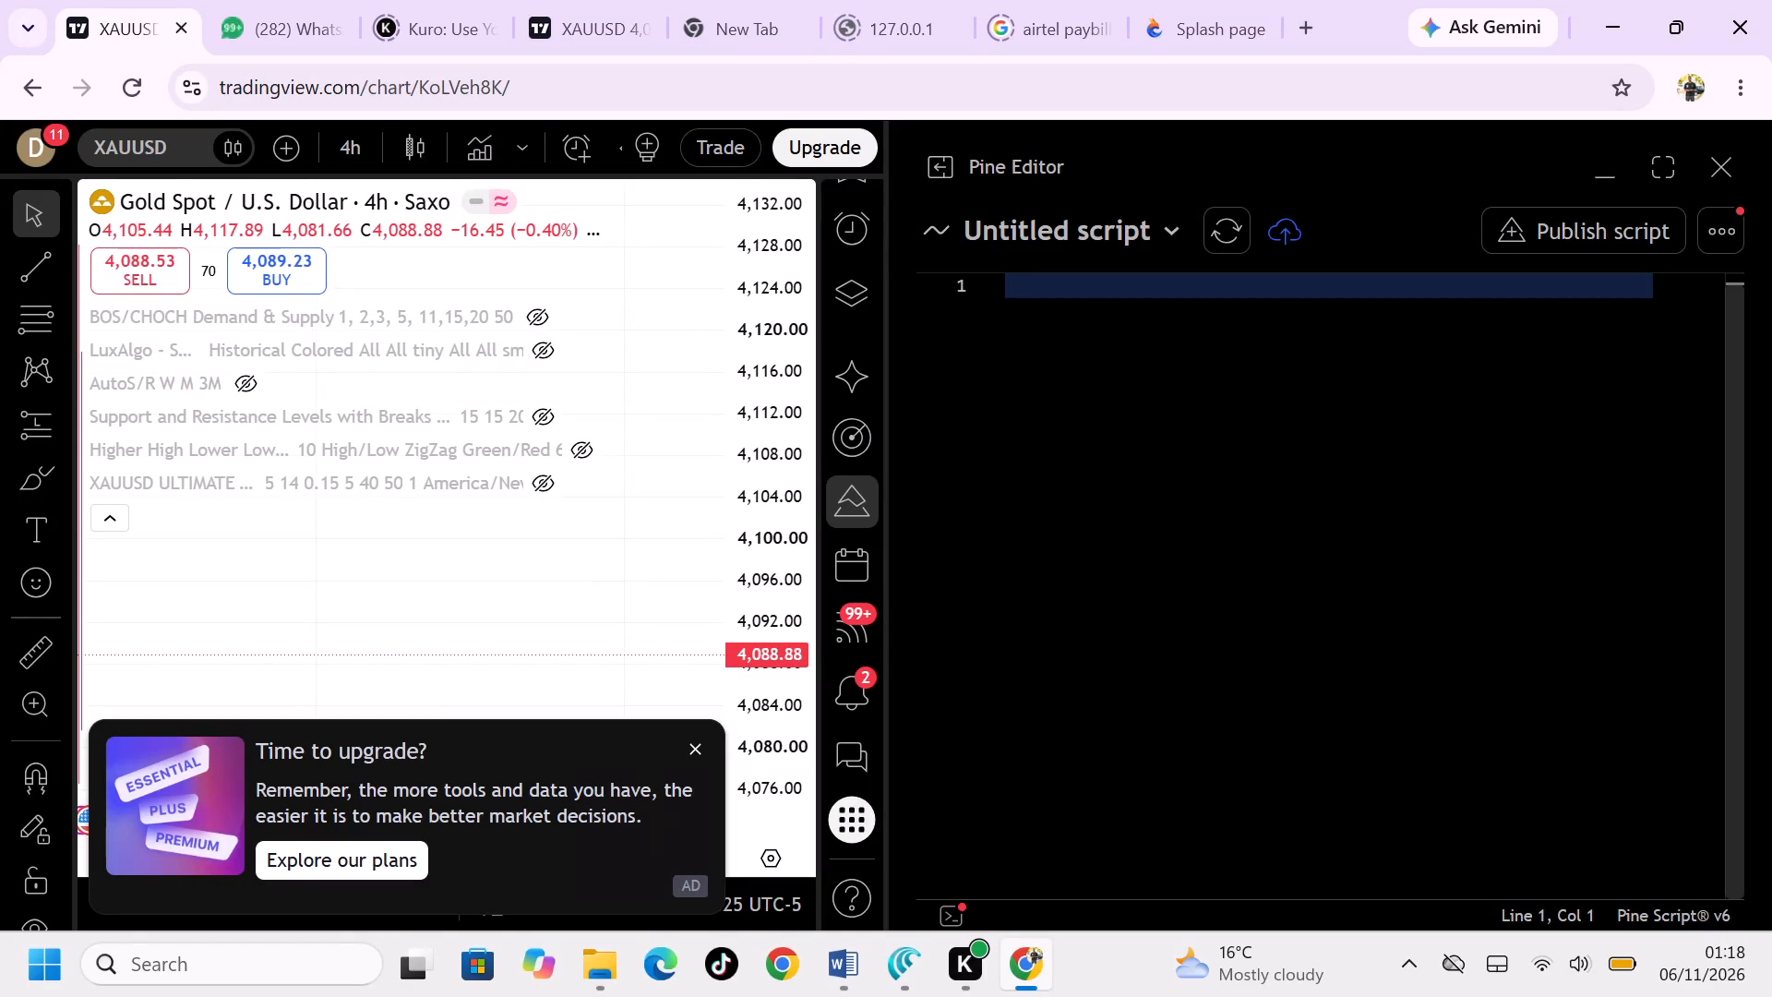
# Paste the copied XAUUSD S&R + Liquidity Hunter strategy code into the empty untitled script and apply it to the XAUUSD 4h chart.
pyautogui.hotkey('ctrl', 'v')
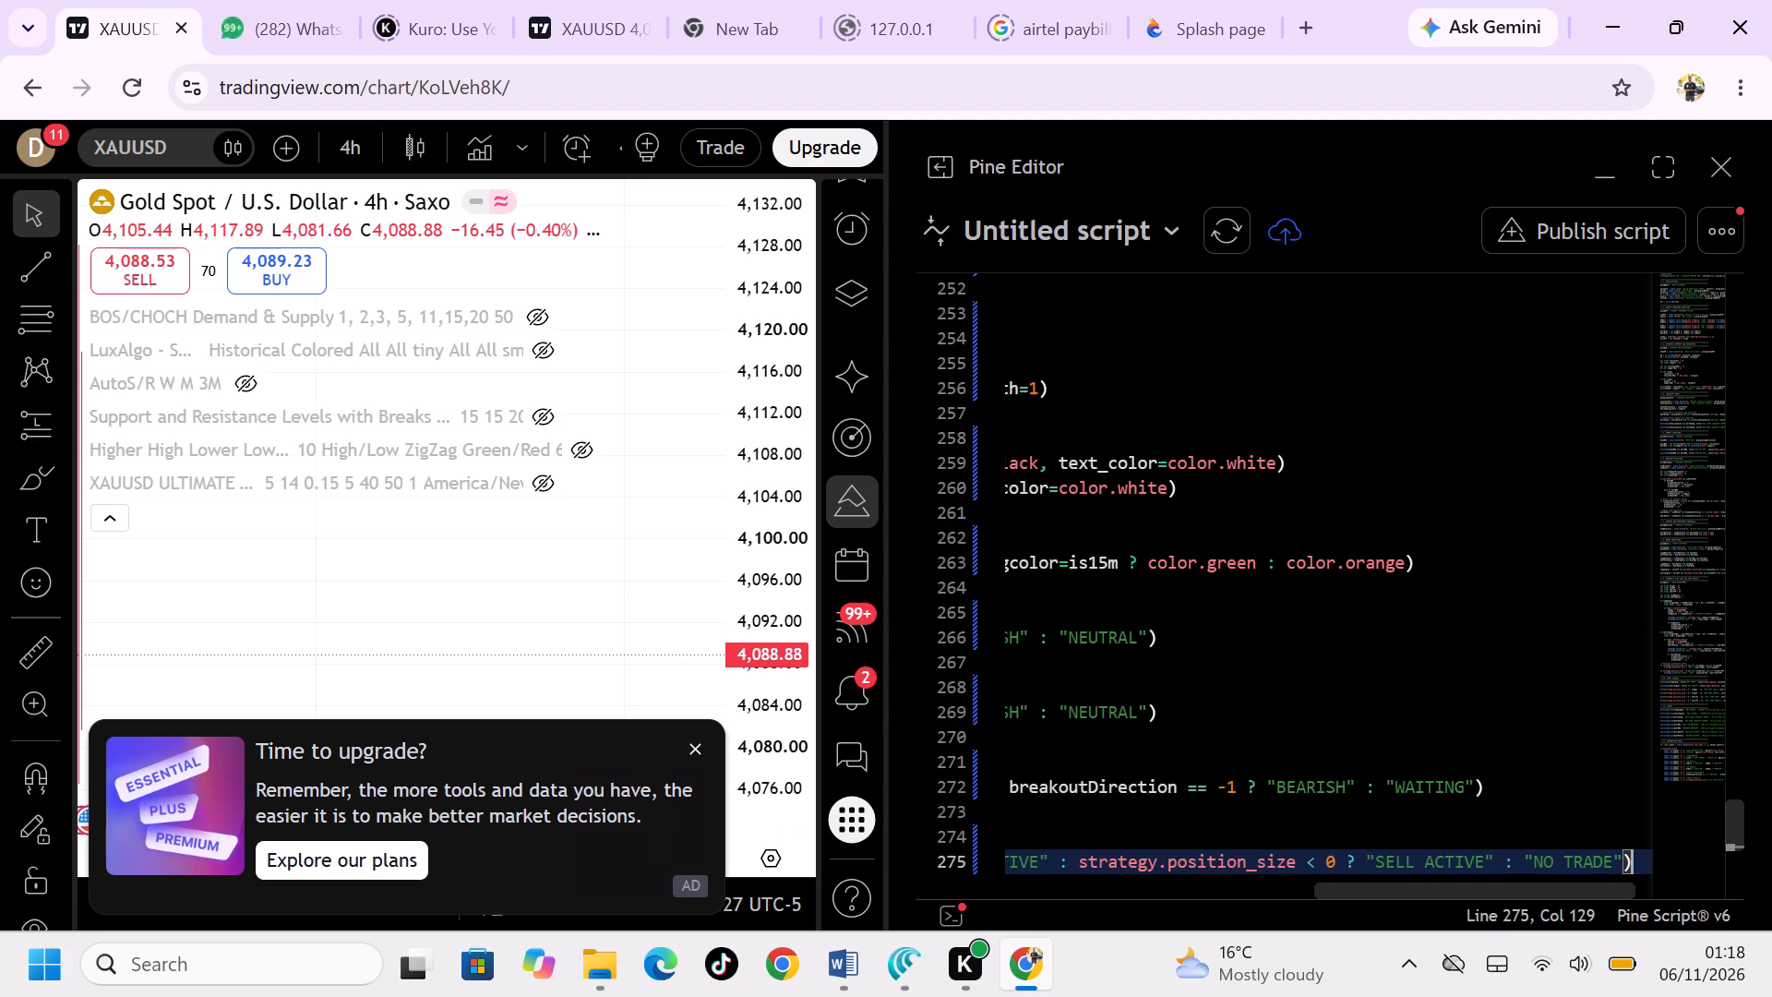
pyautogui.scroll(-1, 1135, 421)
pyautogui.click(1235, 237)
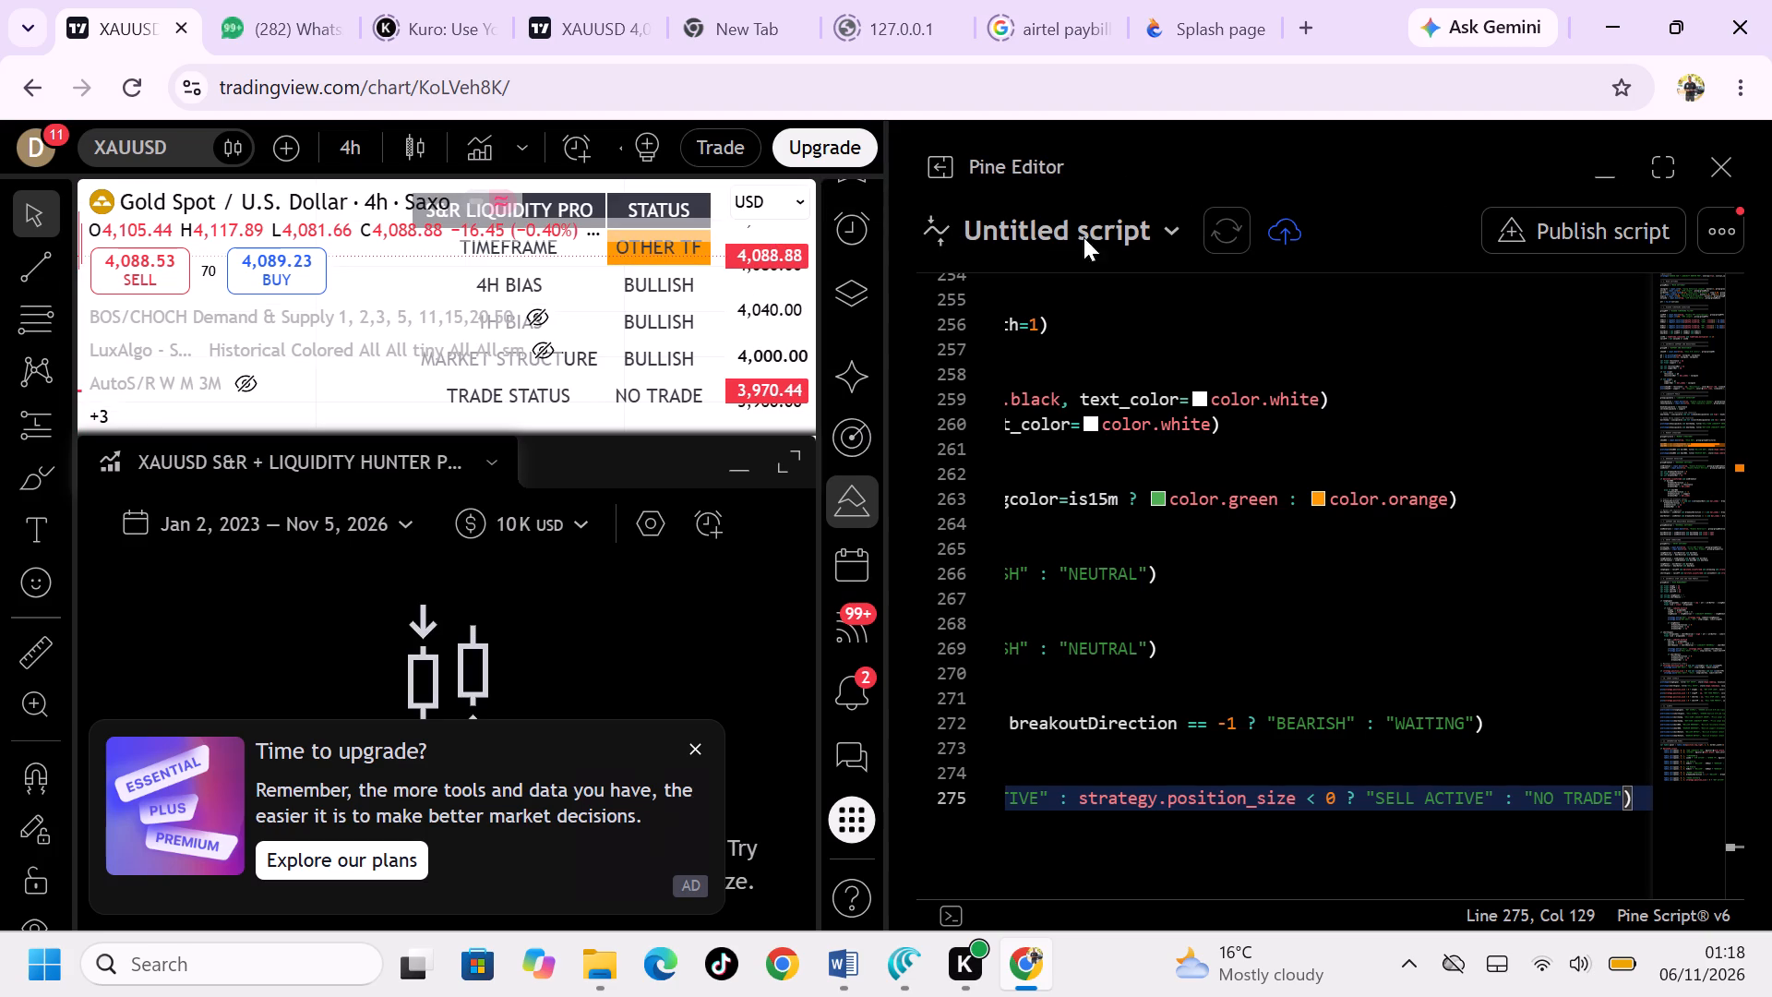
# Close the Pine Editor and dismiss the upgrade advertisement along with its ad-free plan offer.
pyautogui.click(1598, 177)
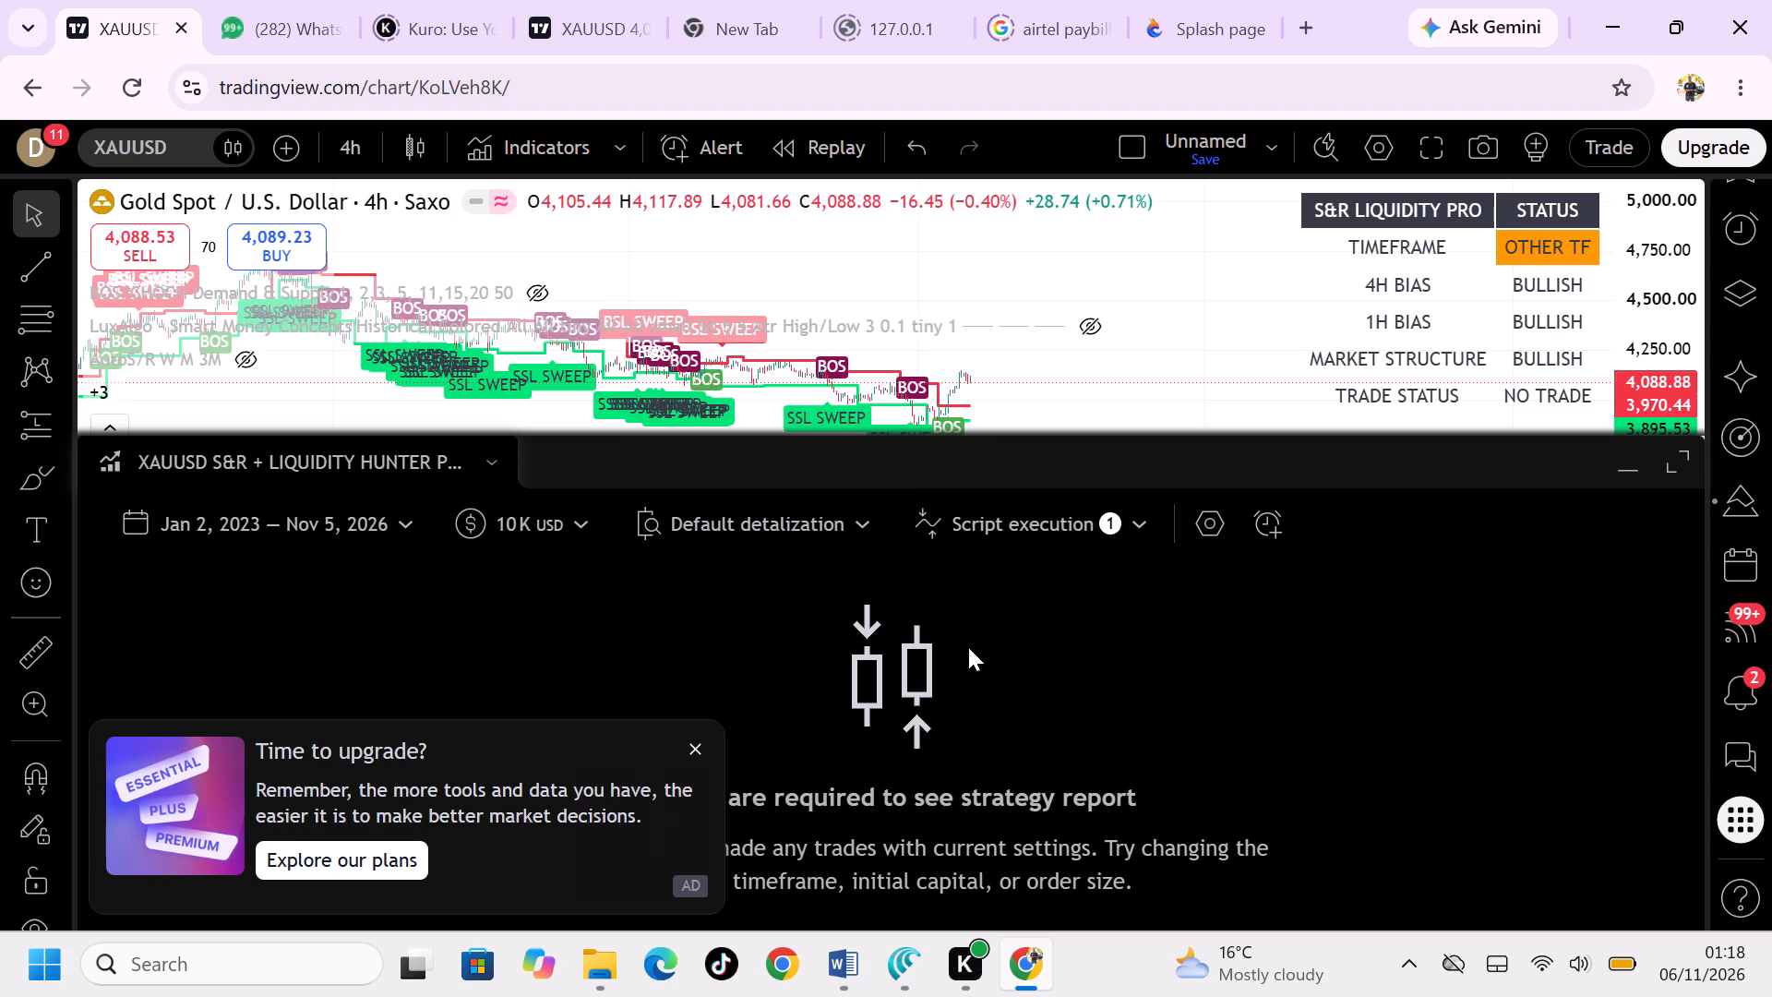
pyautogui.click(698, 743)
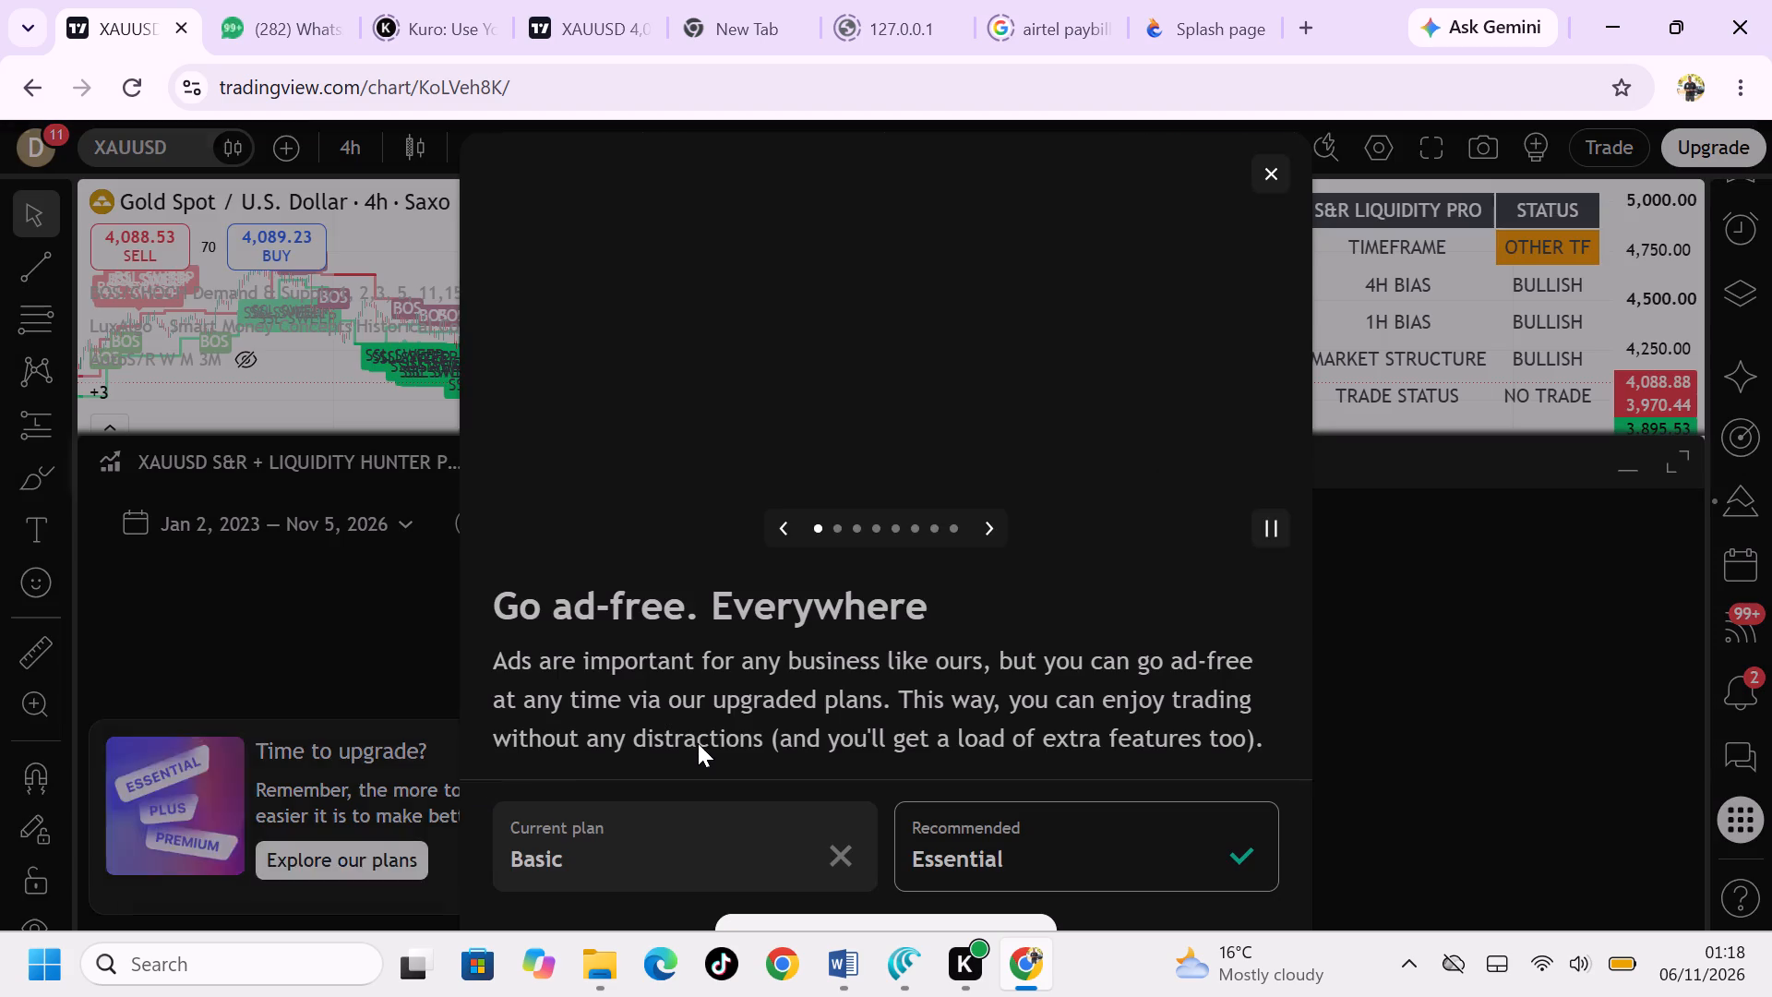
pyautogui.click(1275, 157)
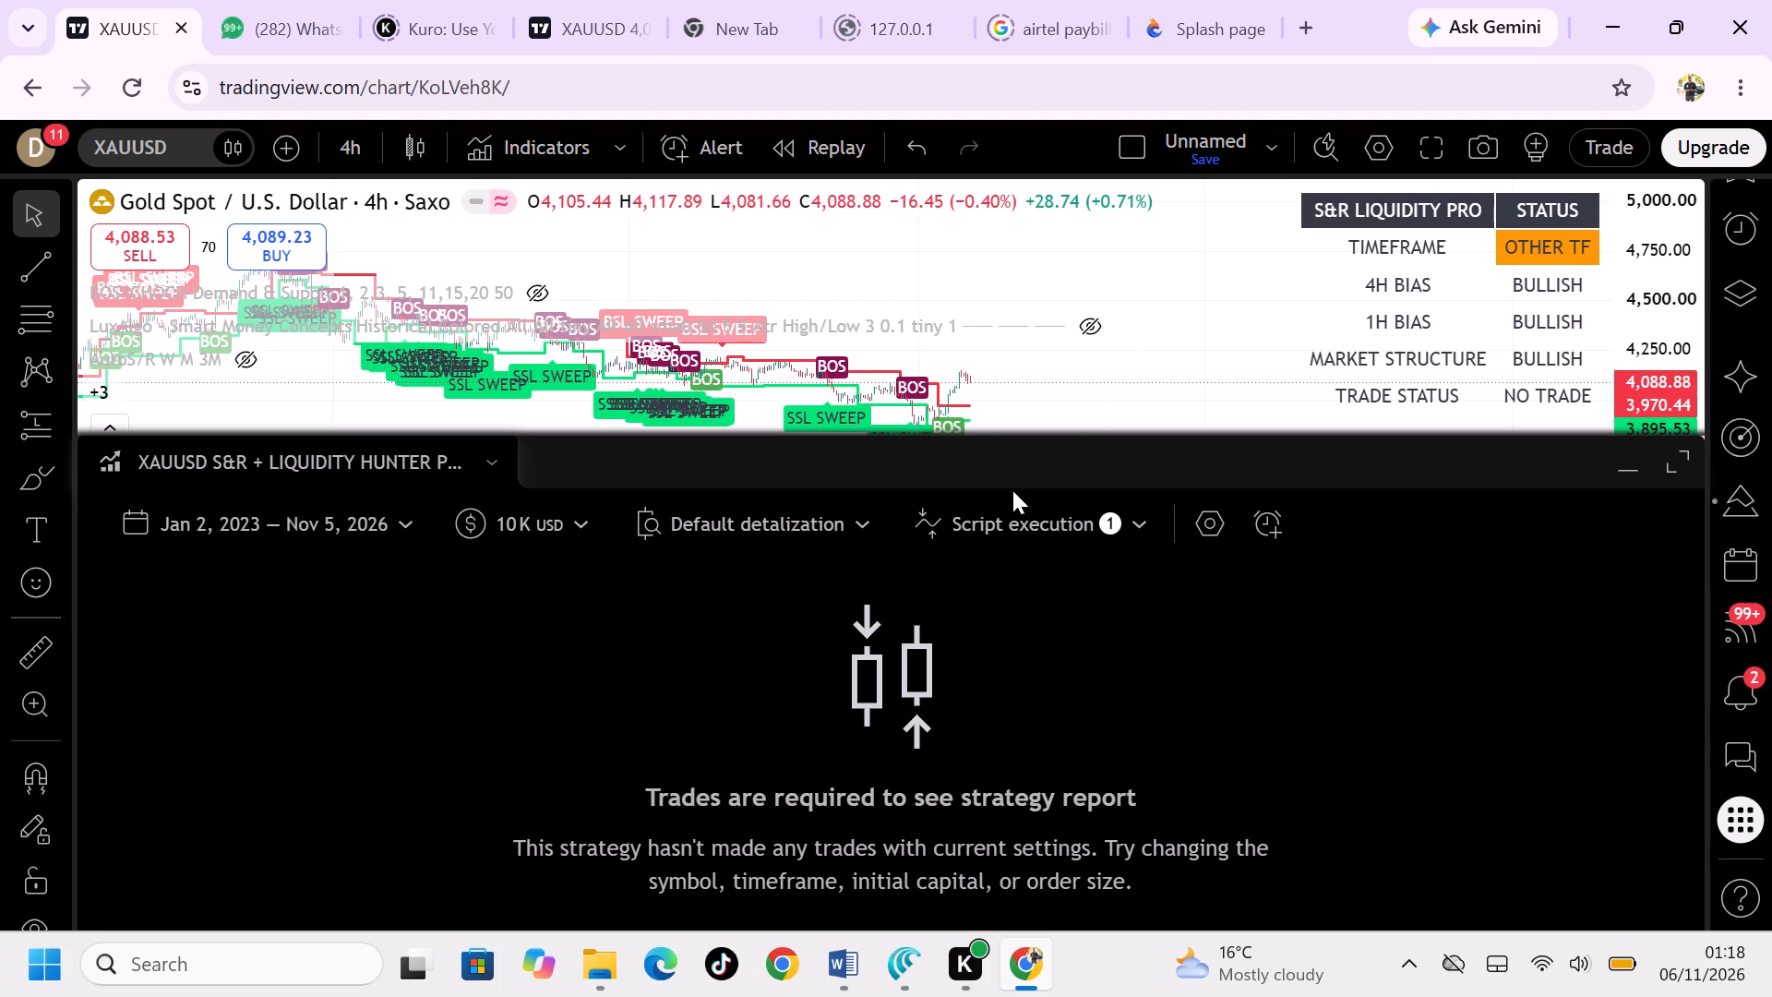
# Look through the script execution options in the XAUUSD S&R + LIQUIDITY HUNTER PRO strategy report.
pyautogui.click(1182, 390)
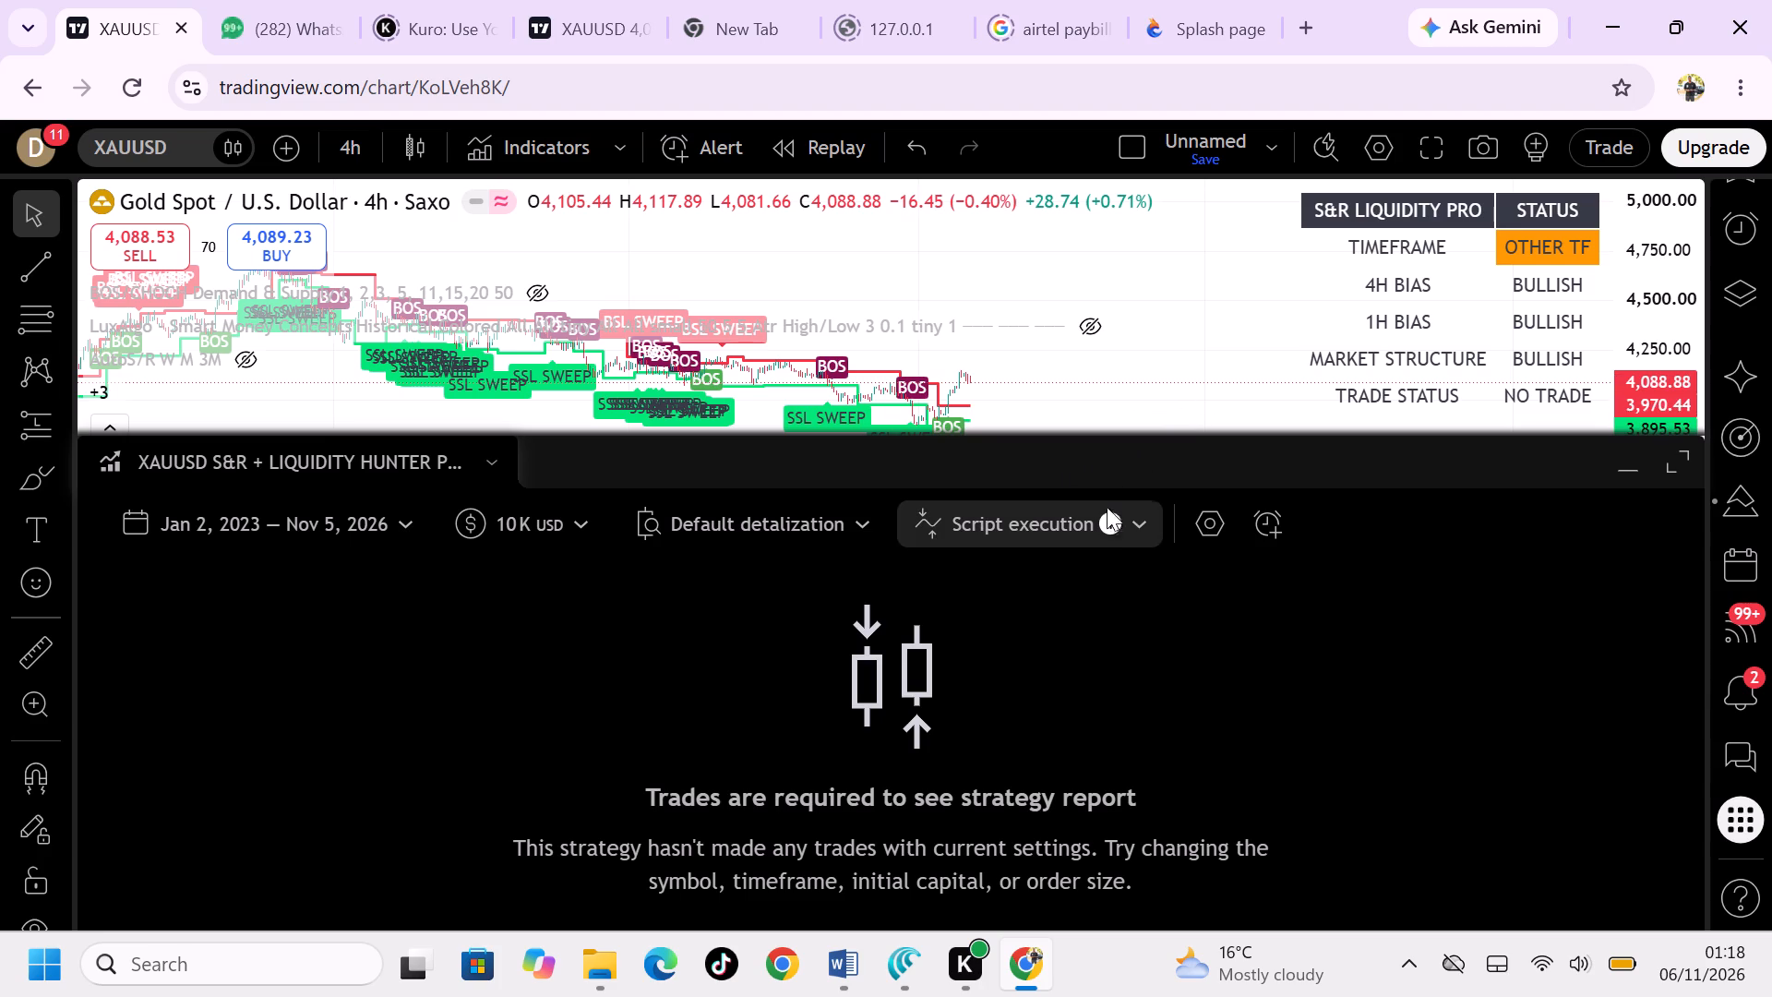
pyautogui.click(1110, 526)
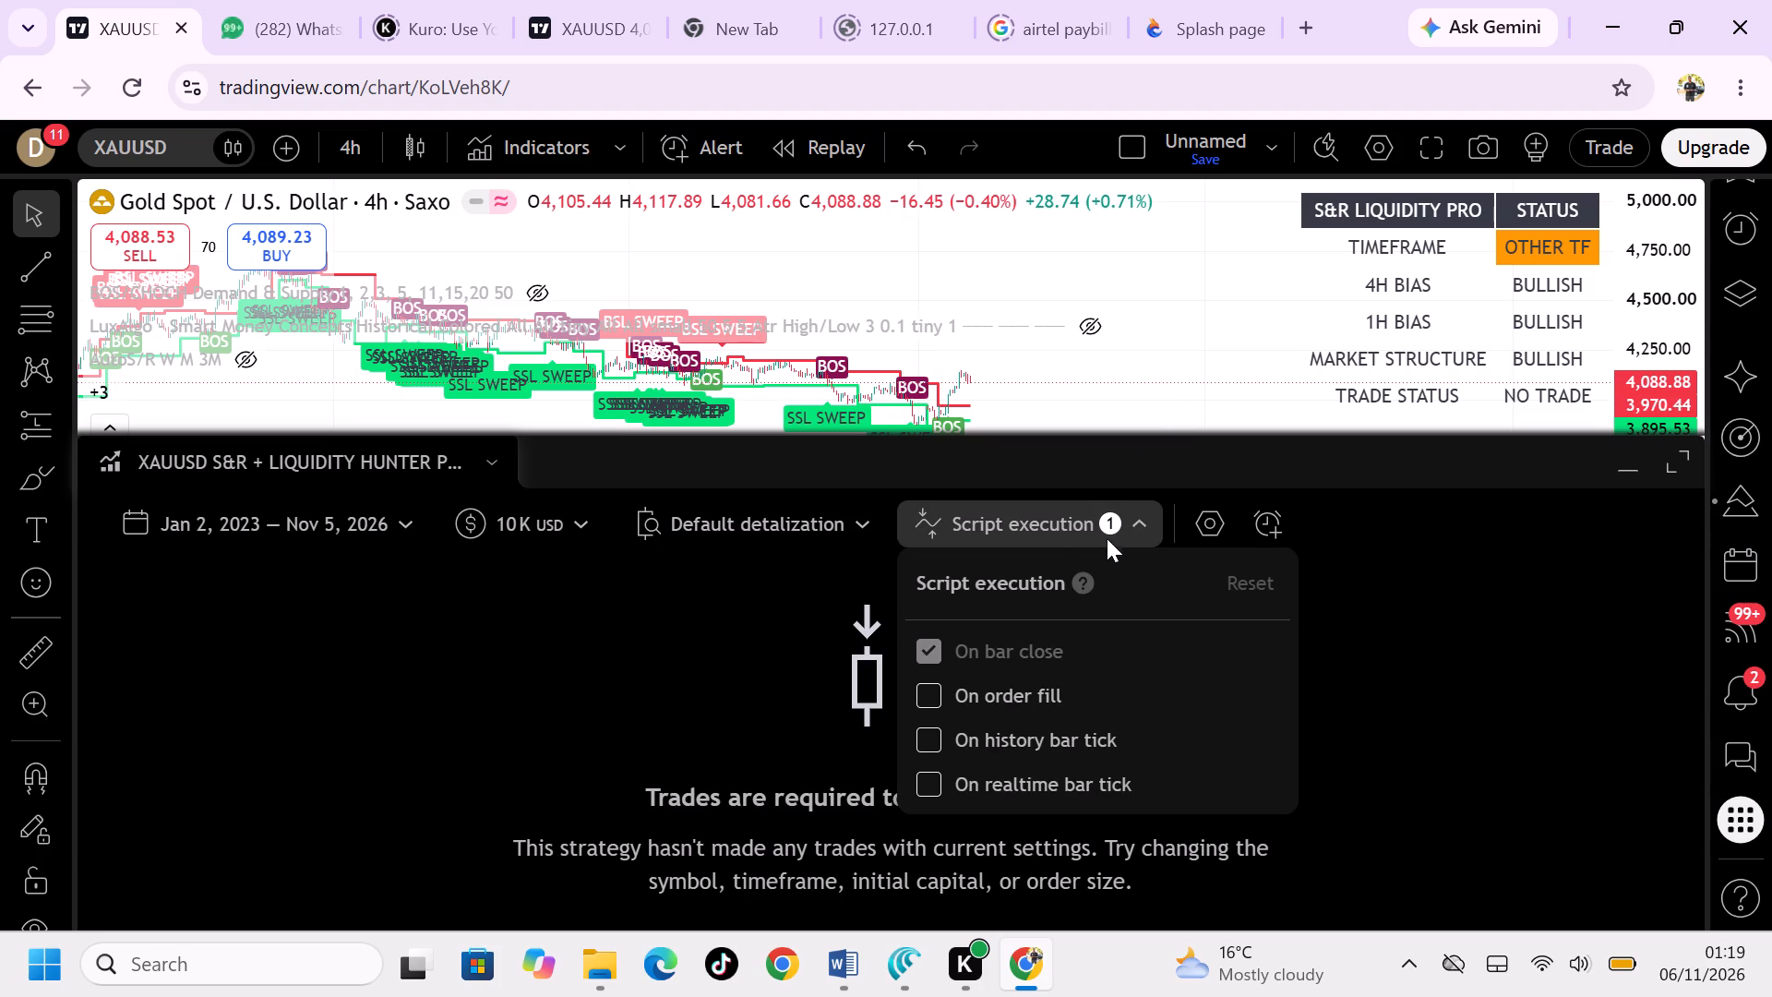
pyautogui.scroll(-2, 1061, 706)
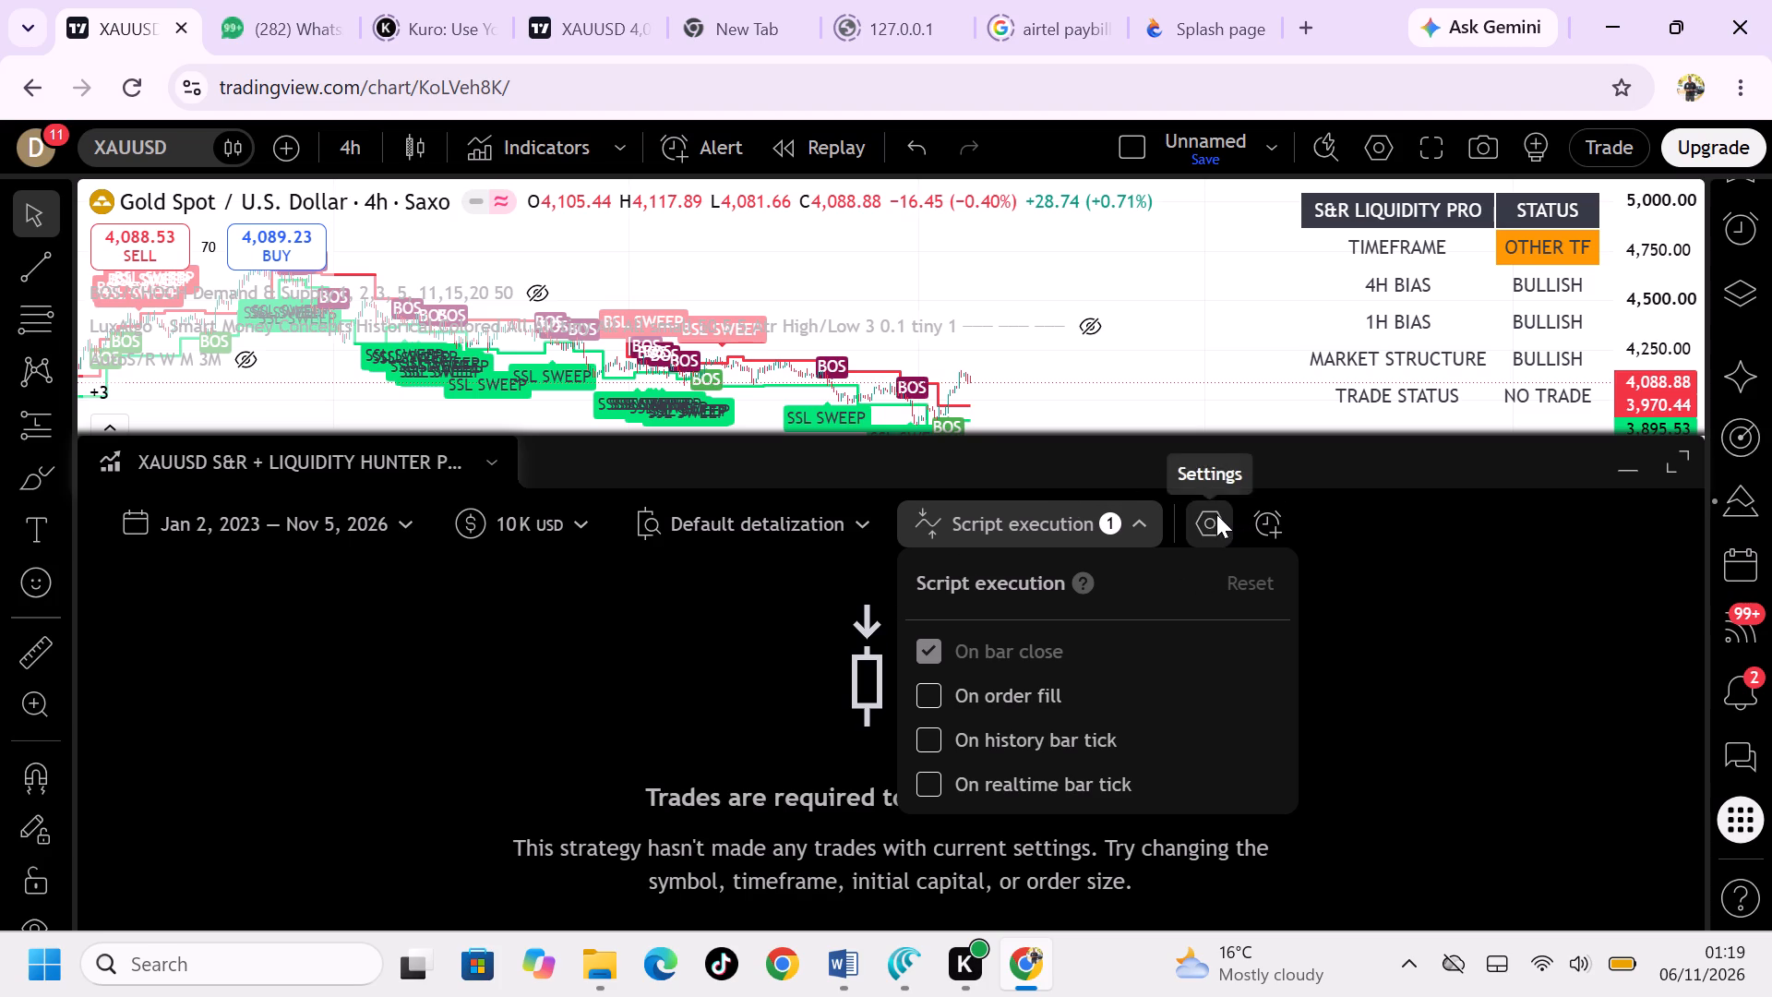
# Minimize the strategy report and collapse the indicator legend to clear the XAUUSD chart.
pyautogui.click(1619, 463)
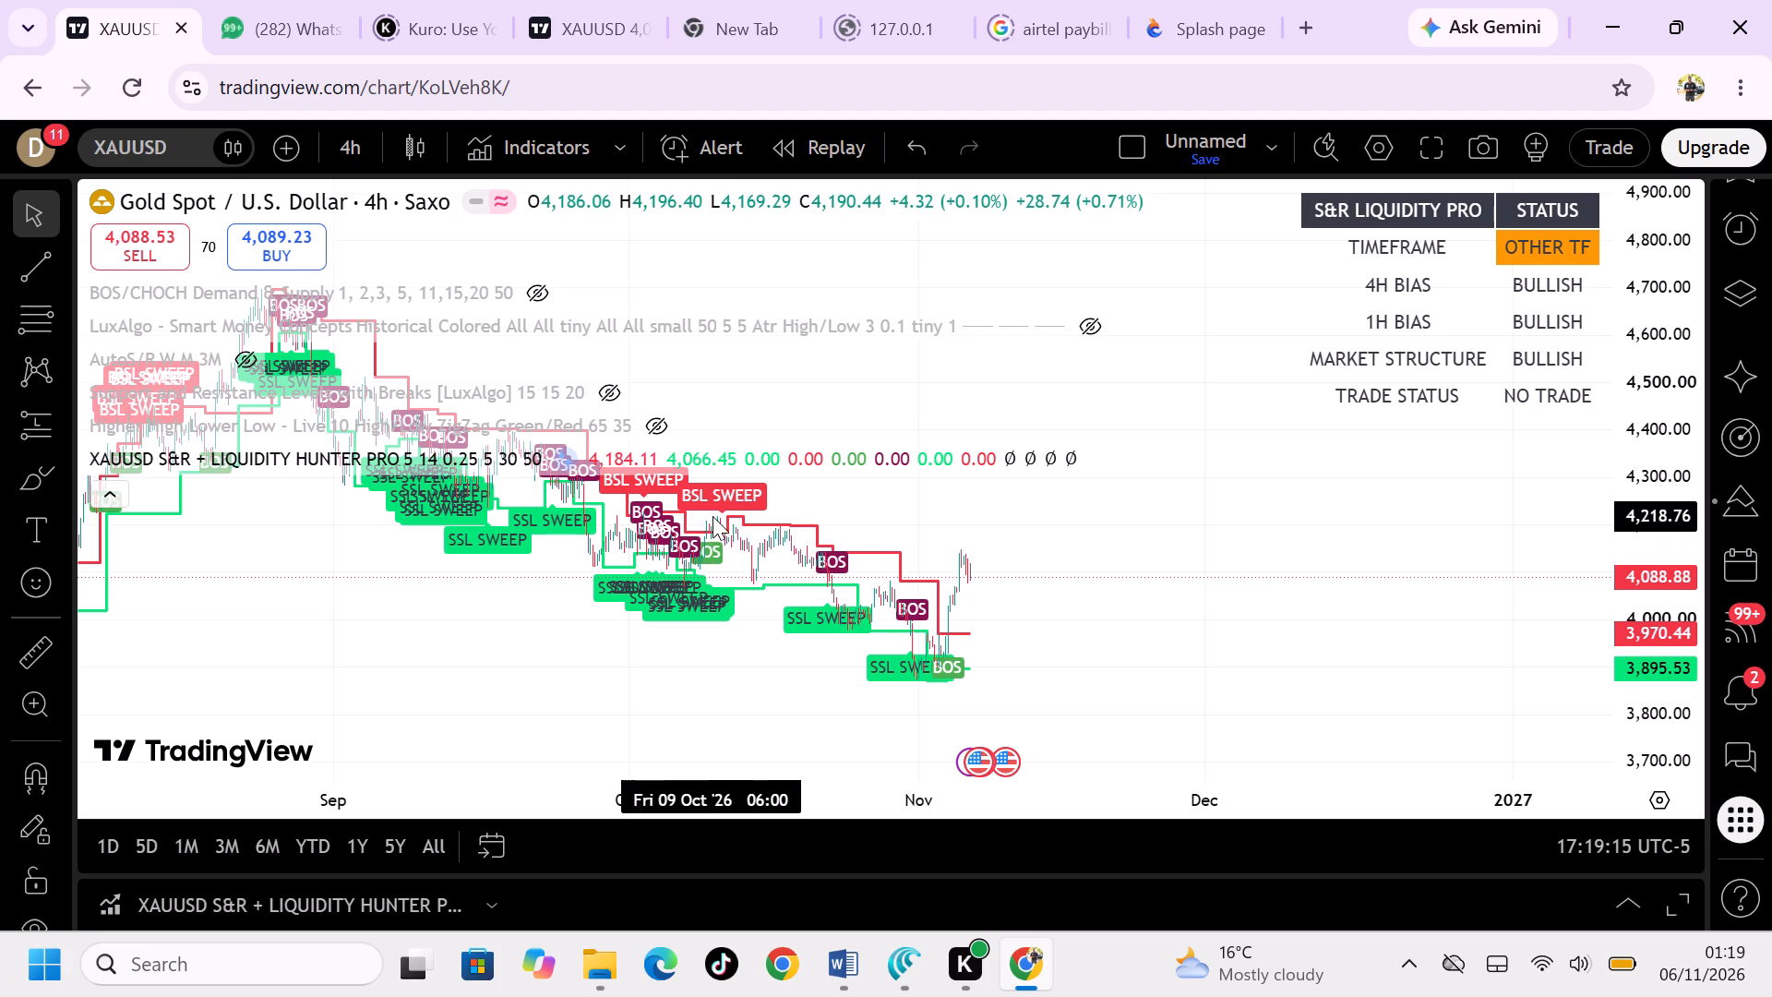
pyautogui.click(98, 484)
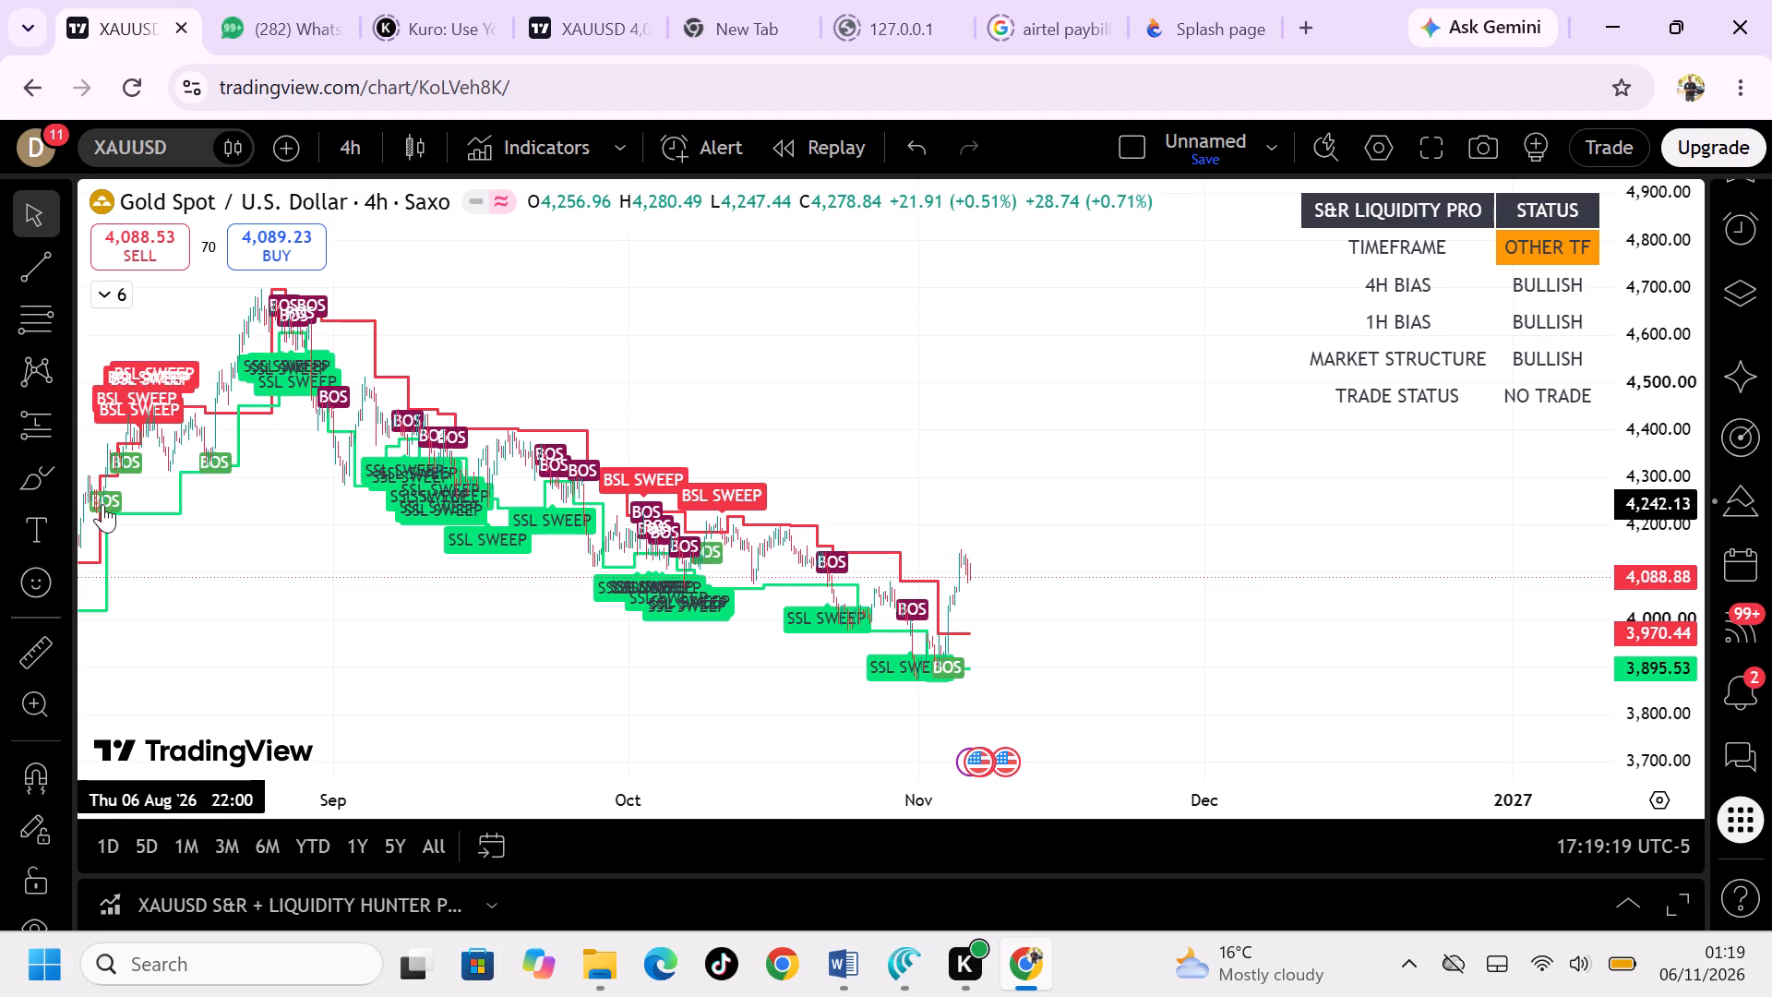
pyautogui.click(102, 504)
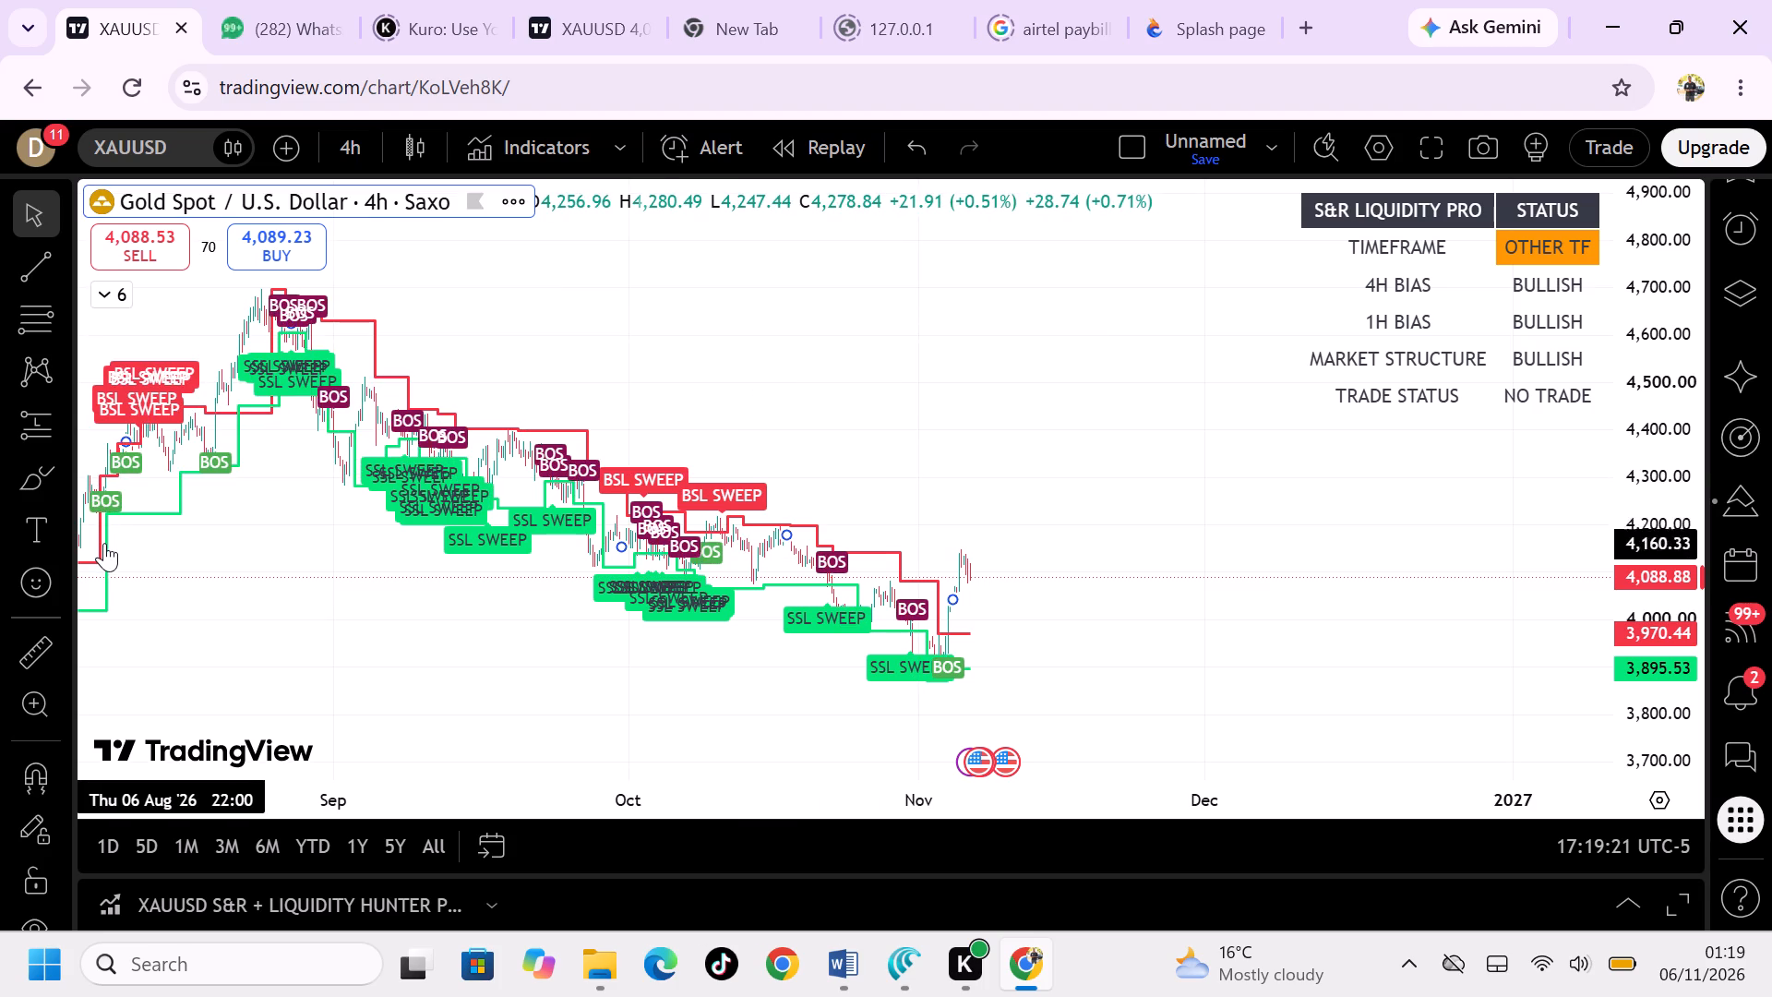
# Change the XAUUSD chart's interval to 15 minutes.
pyautogui.click(331, 162)
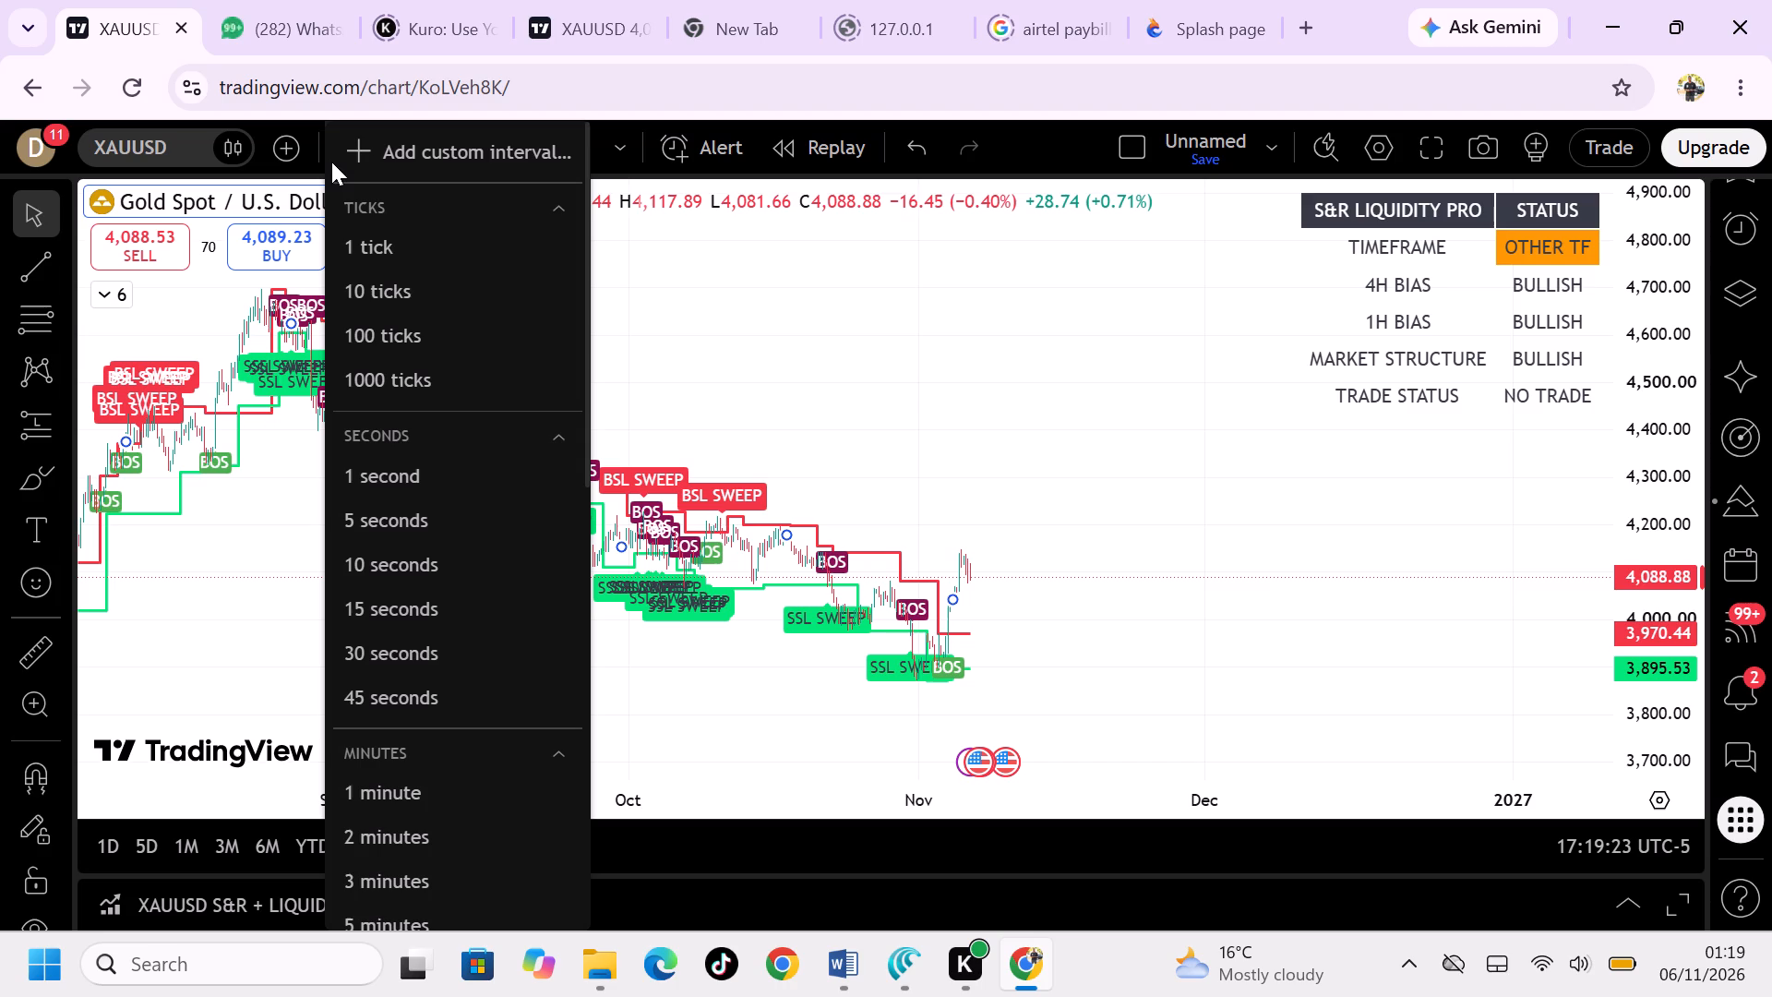
pyautogui.scroll(-3, 434, 470)
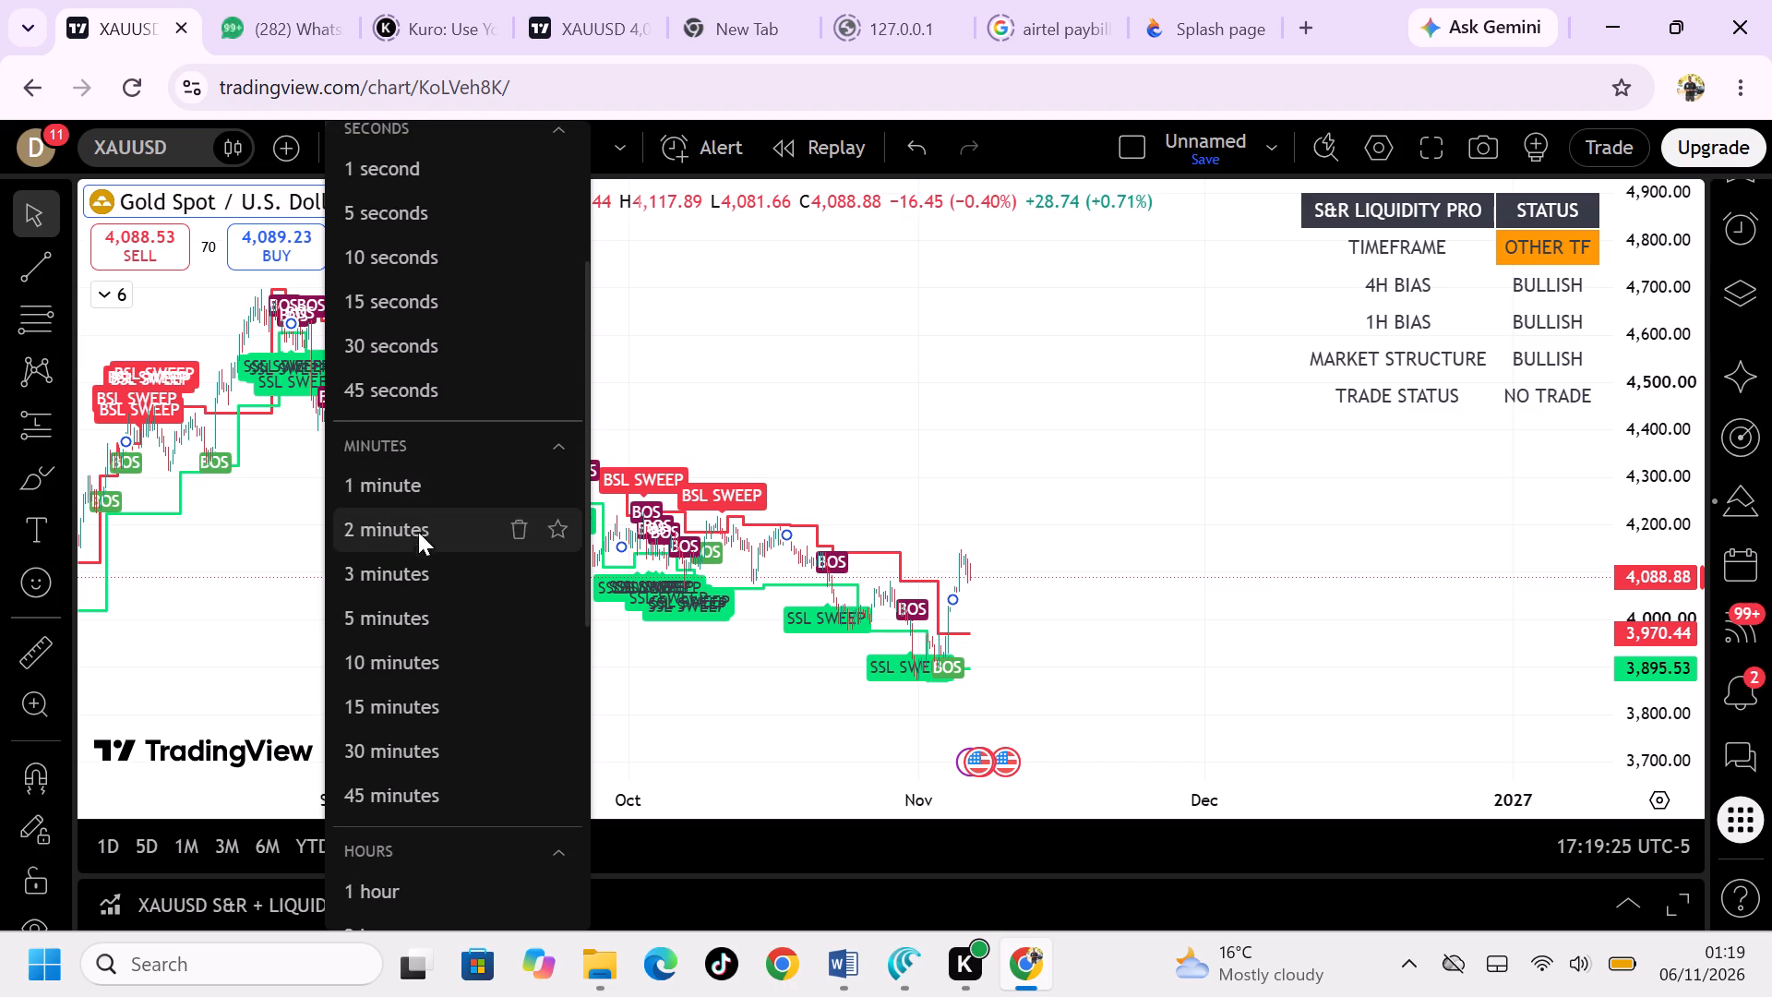
pyautogui.click(408, 696)
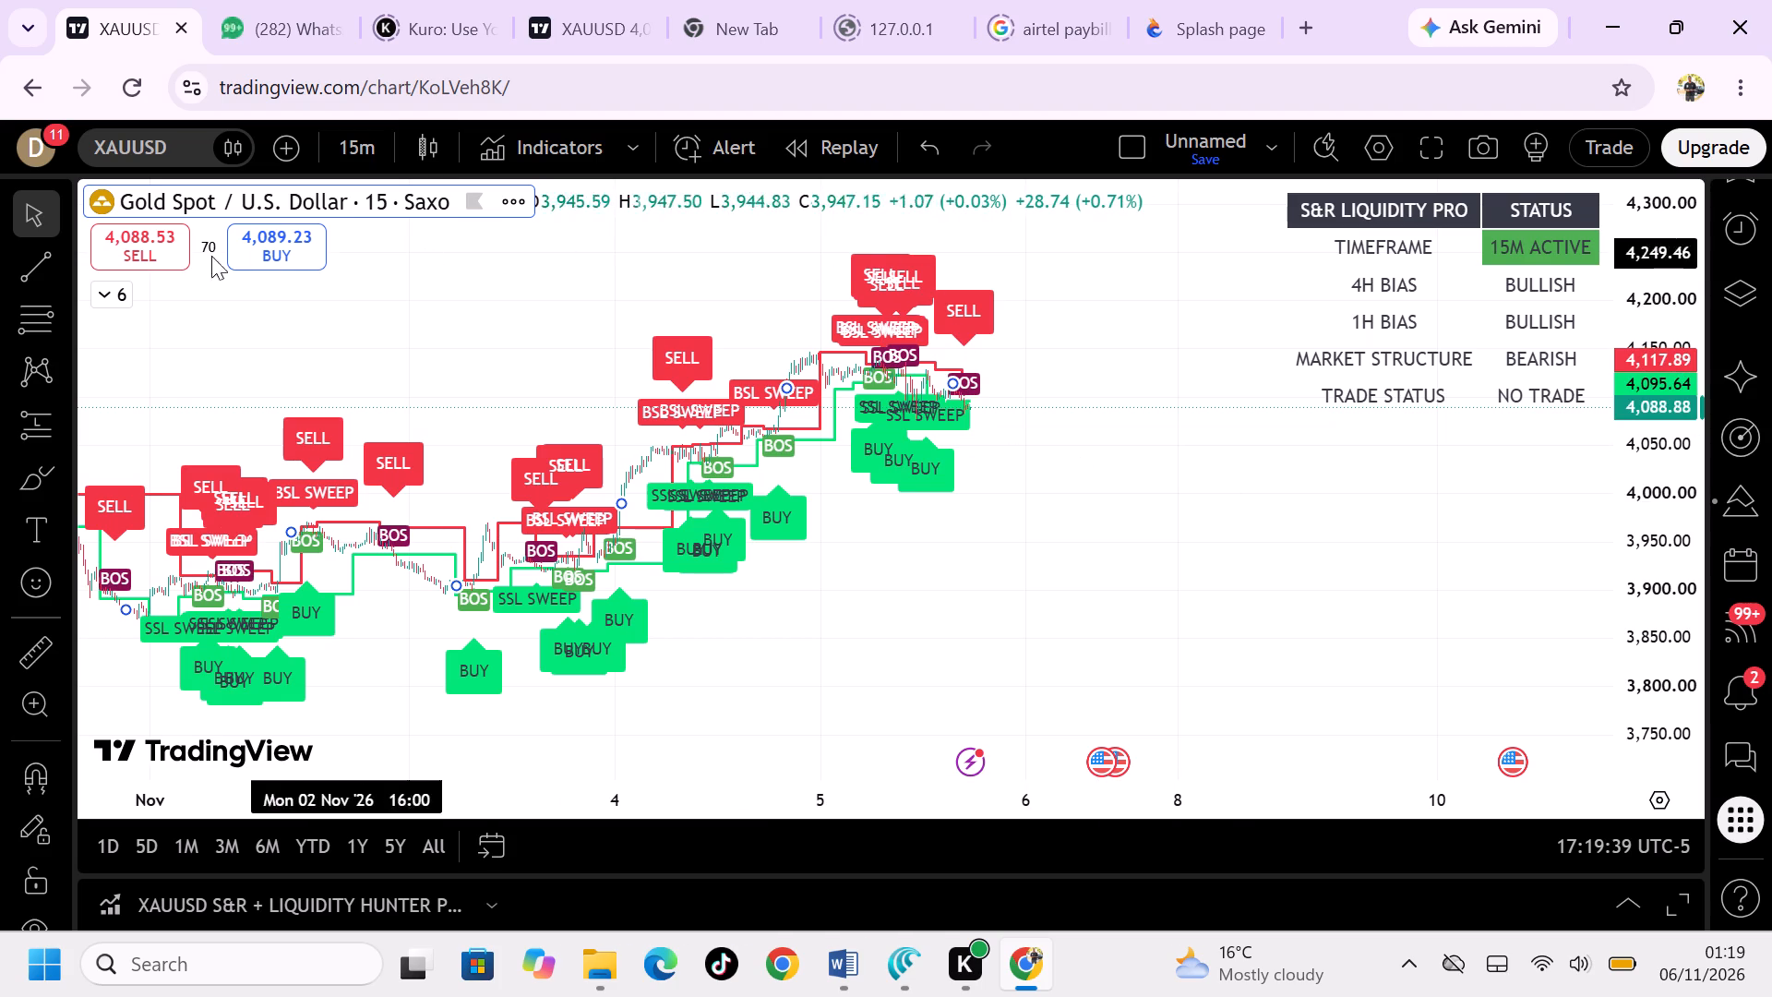
# Enable HTF Confirmation in the inputs of the XAUUSD S&R + LIQUIDITY HUNTER PRO strategy and apply the settings.
pyautogui.click(112, 287)
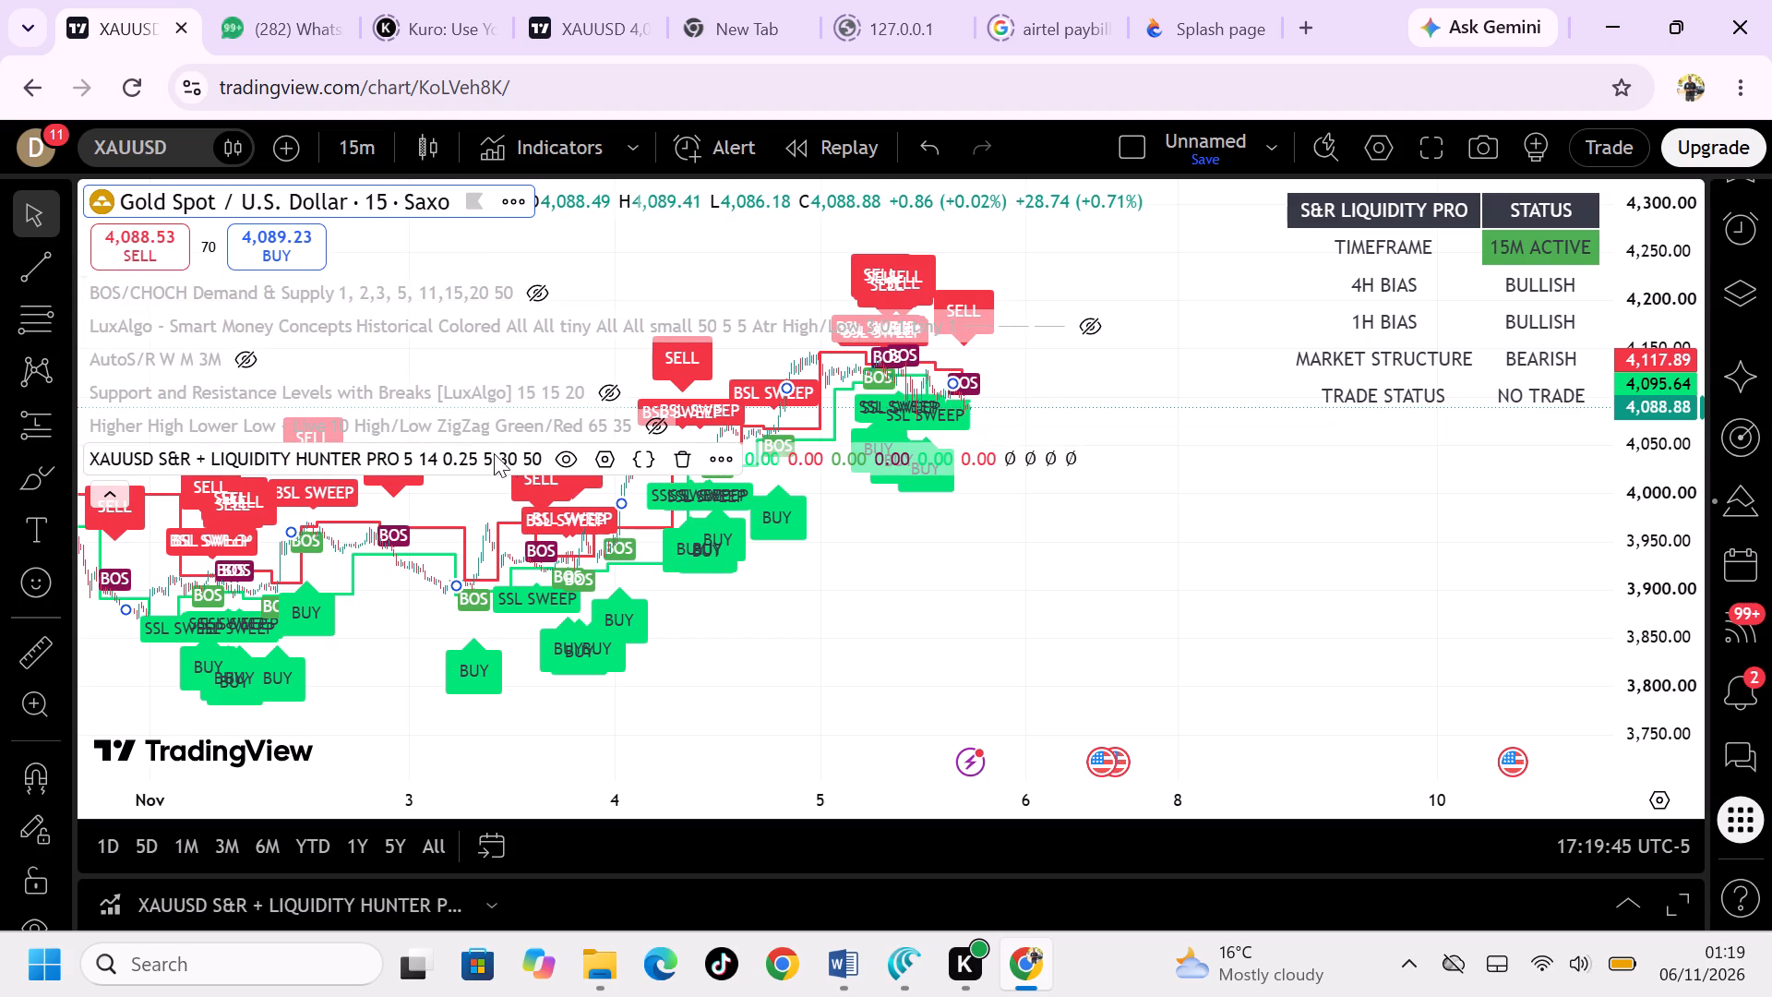
pyautogui.click(611, 463)
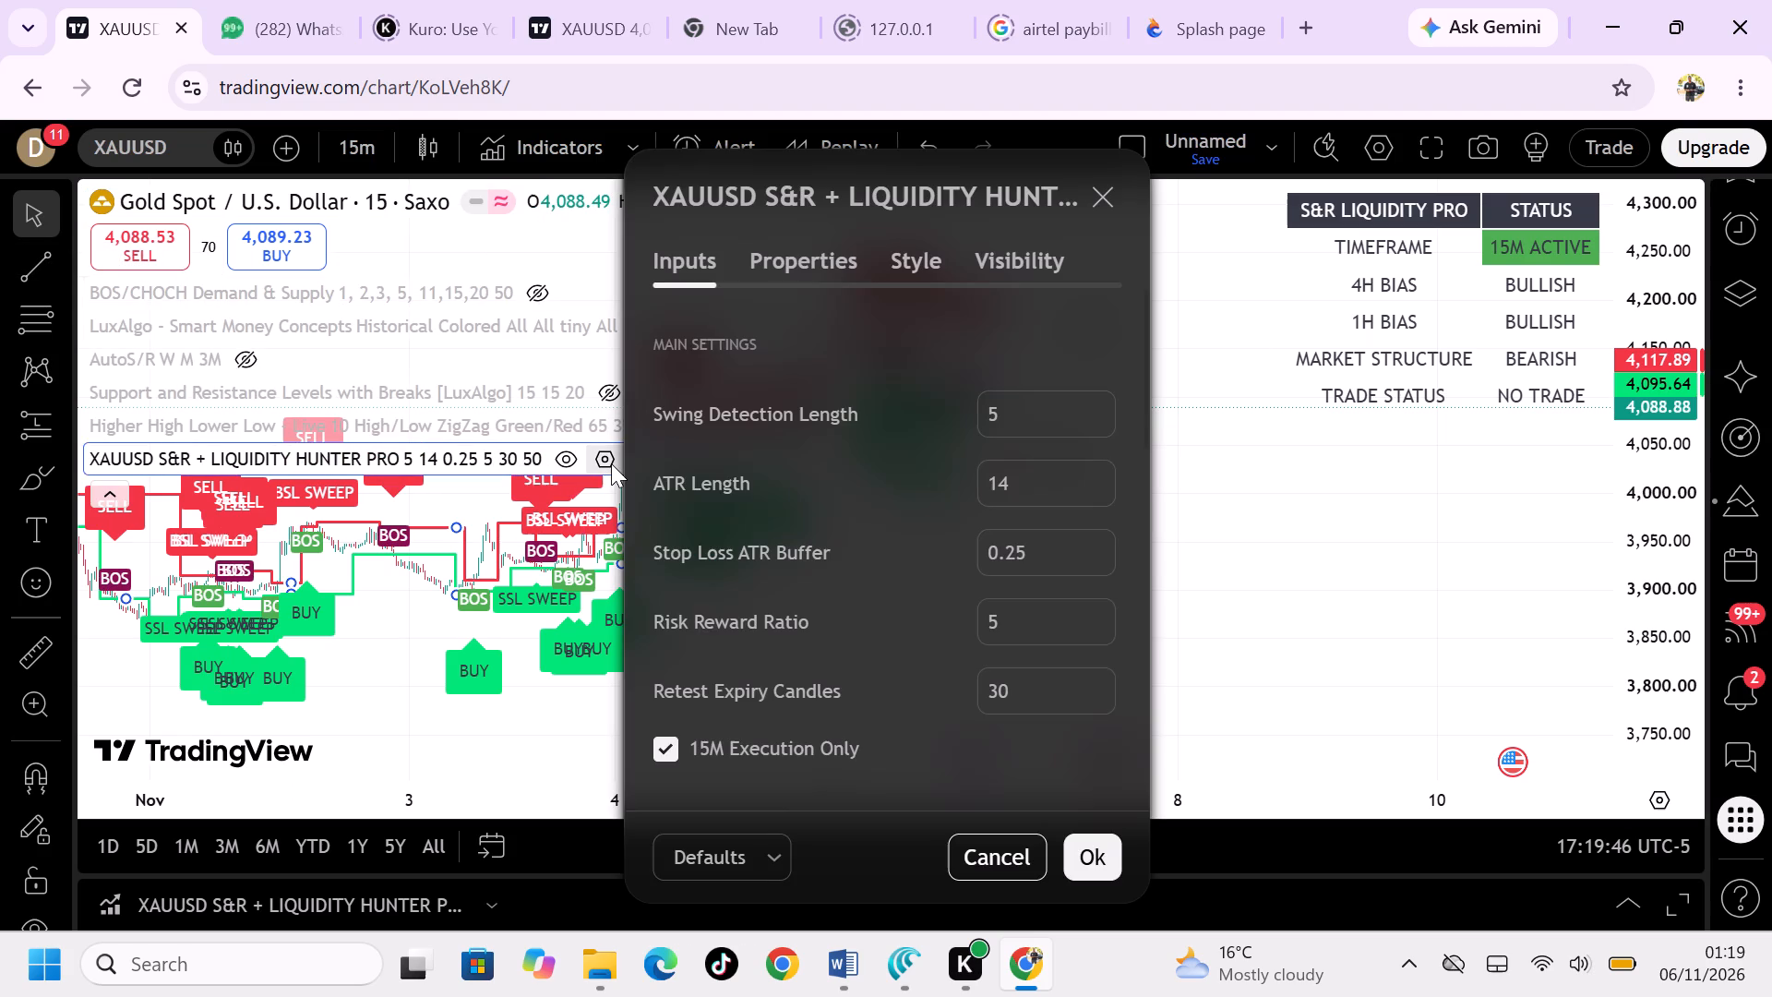
pyautogui.scroll(-1, 854, 487)
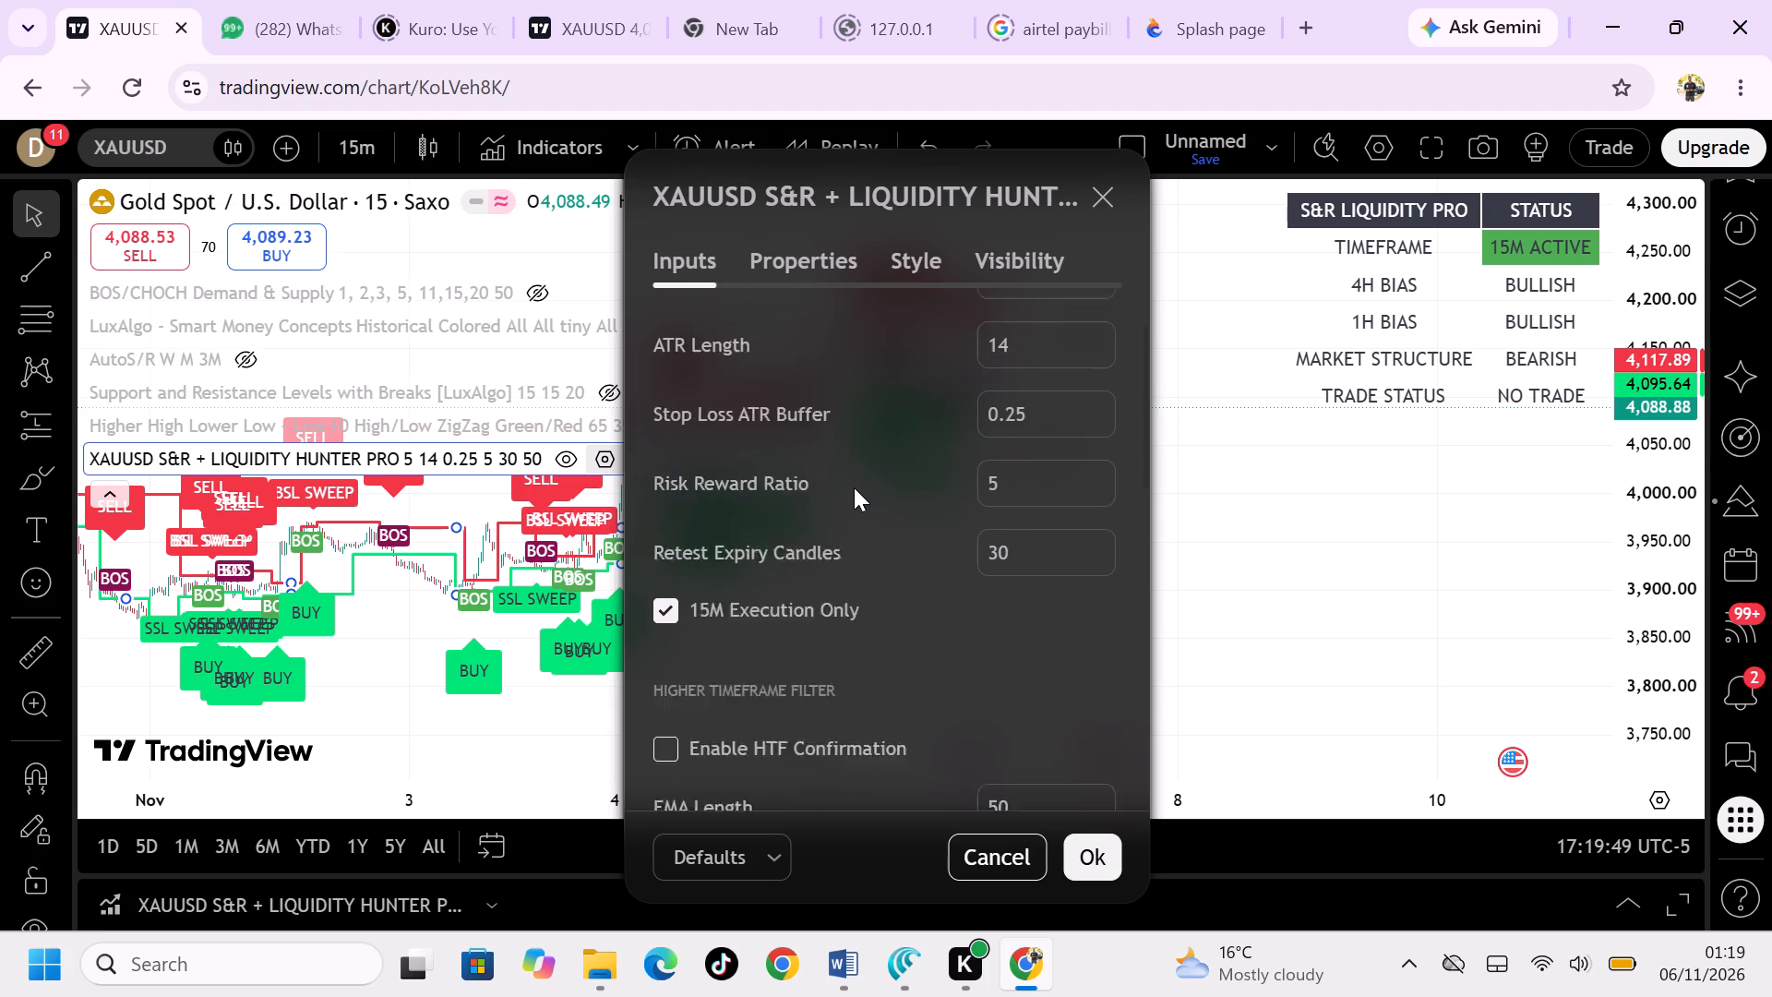
pyautogui.scroll(-1, 854, 487)
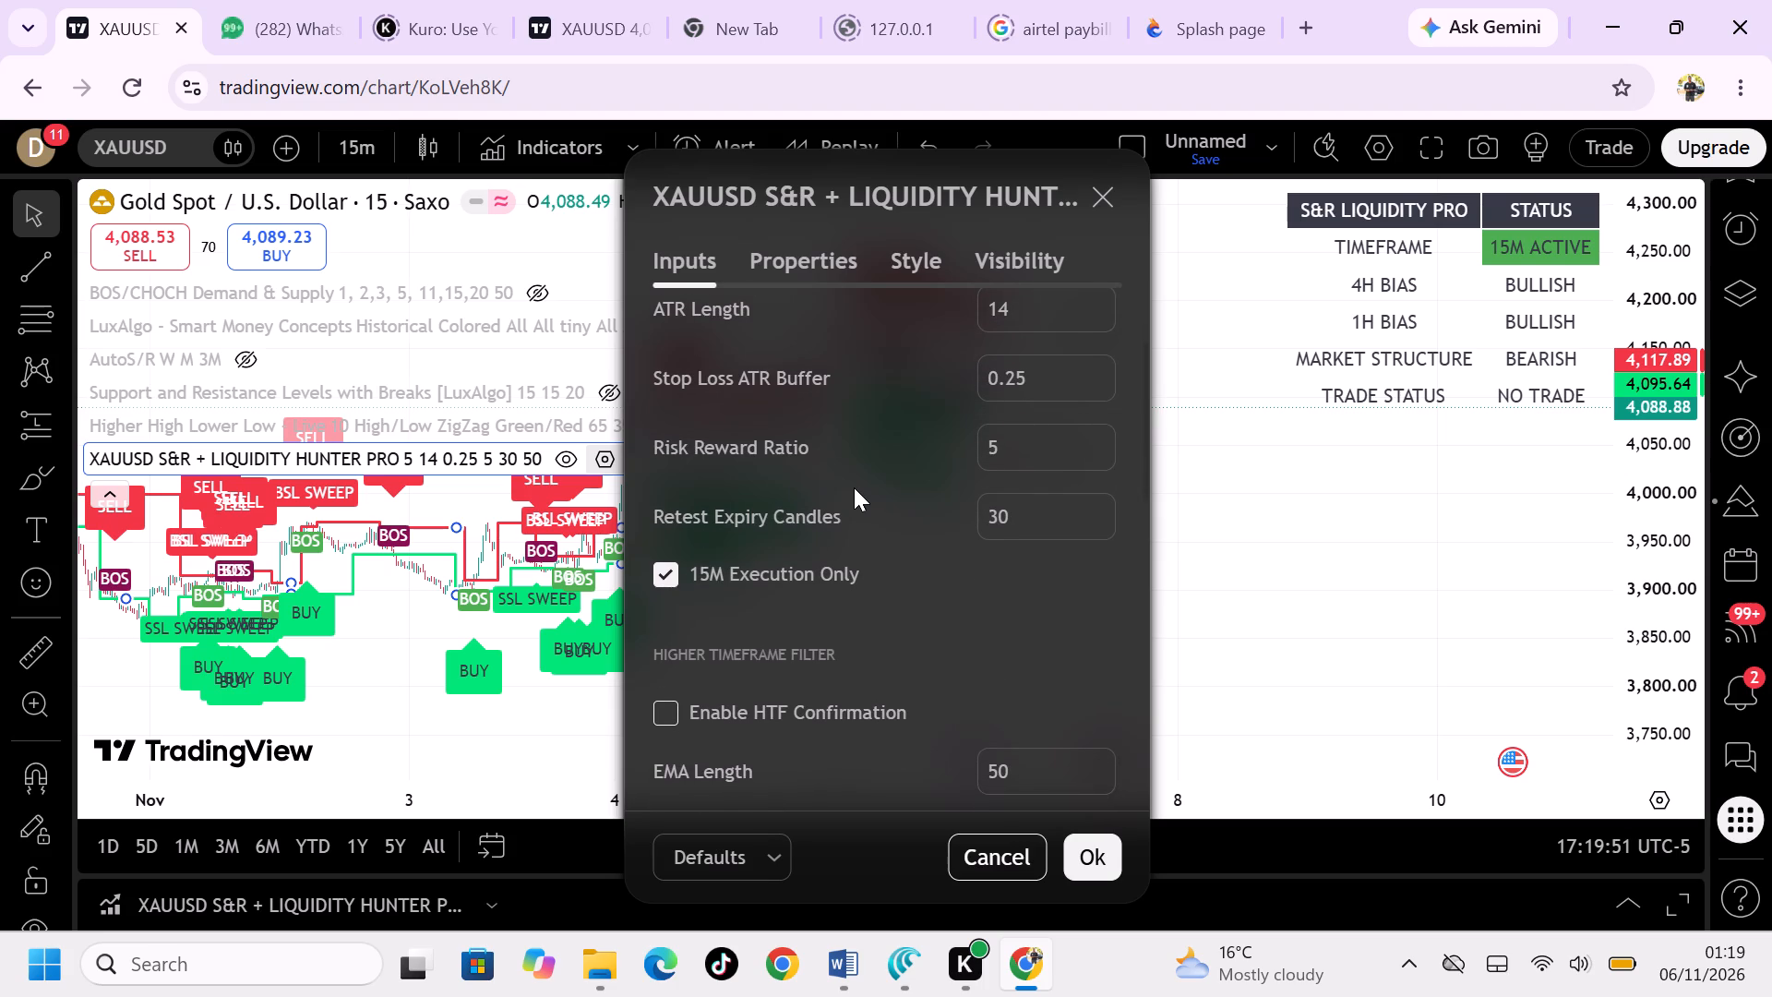
pyautogui.scroll(-2, 854, 487)
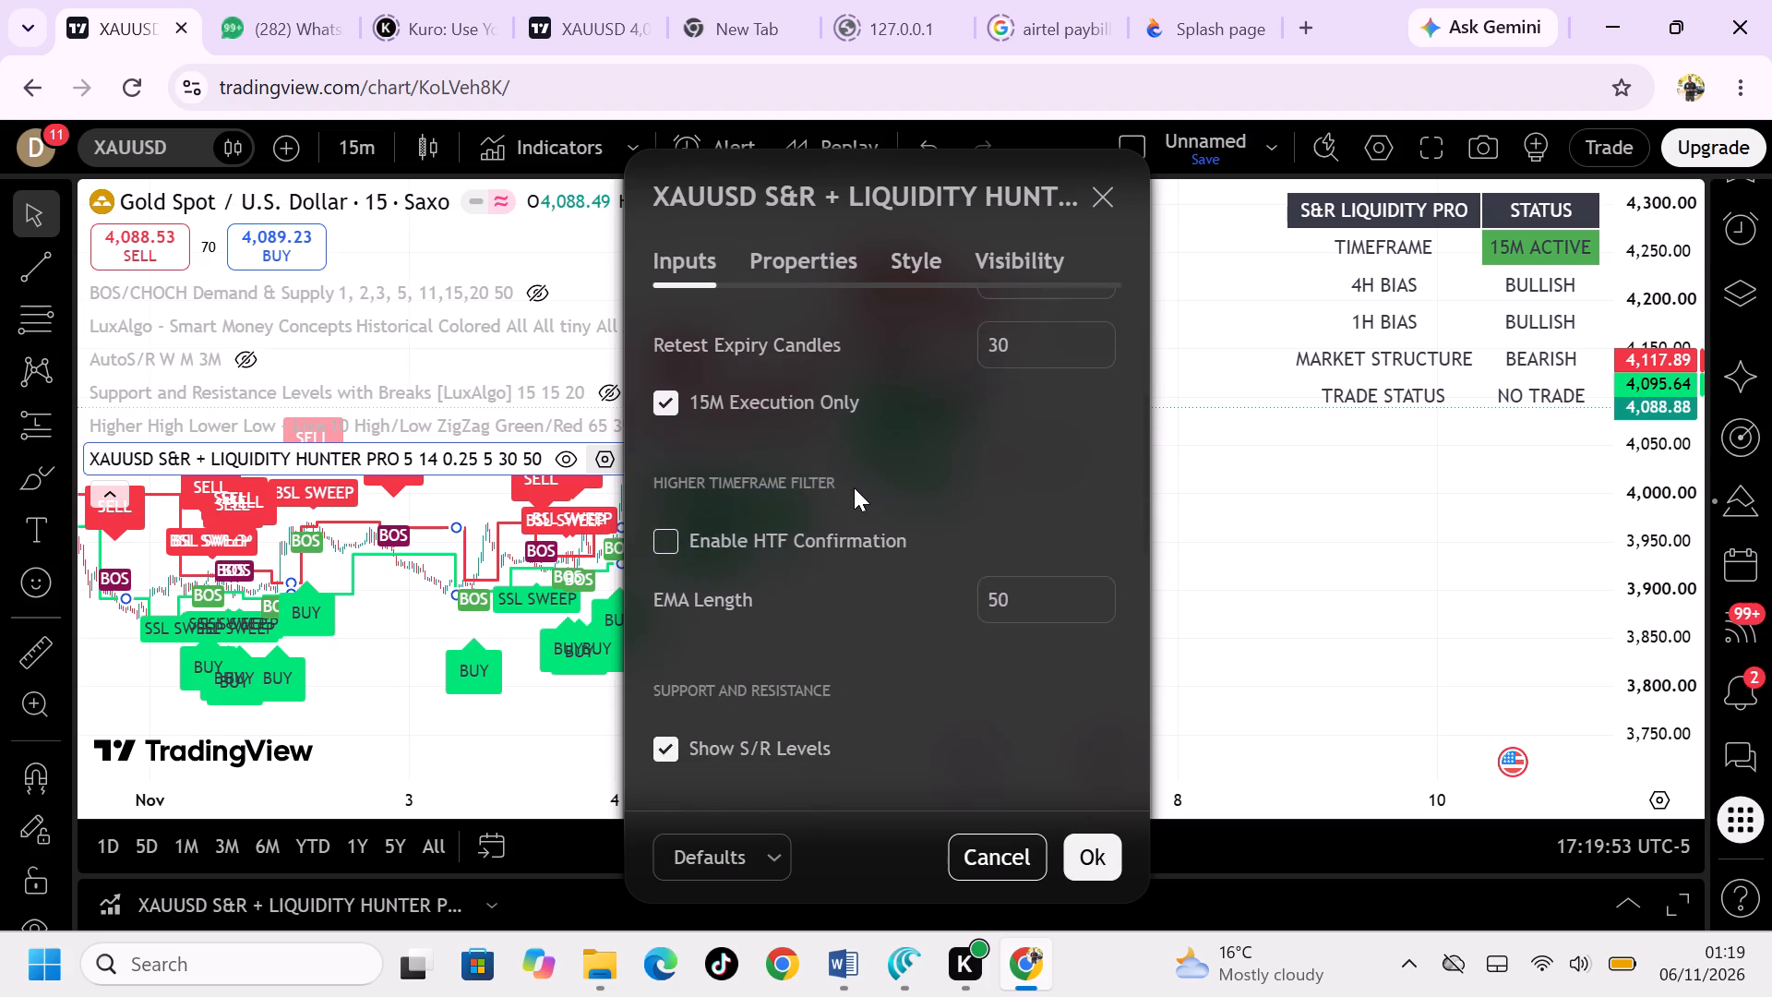
pyautogui.scroll(-1, 854, 487)
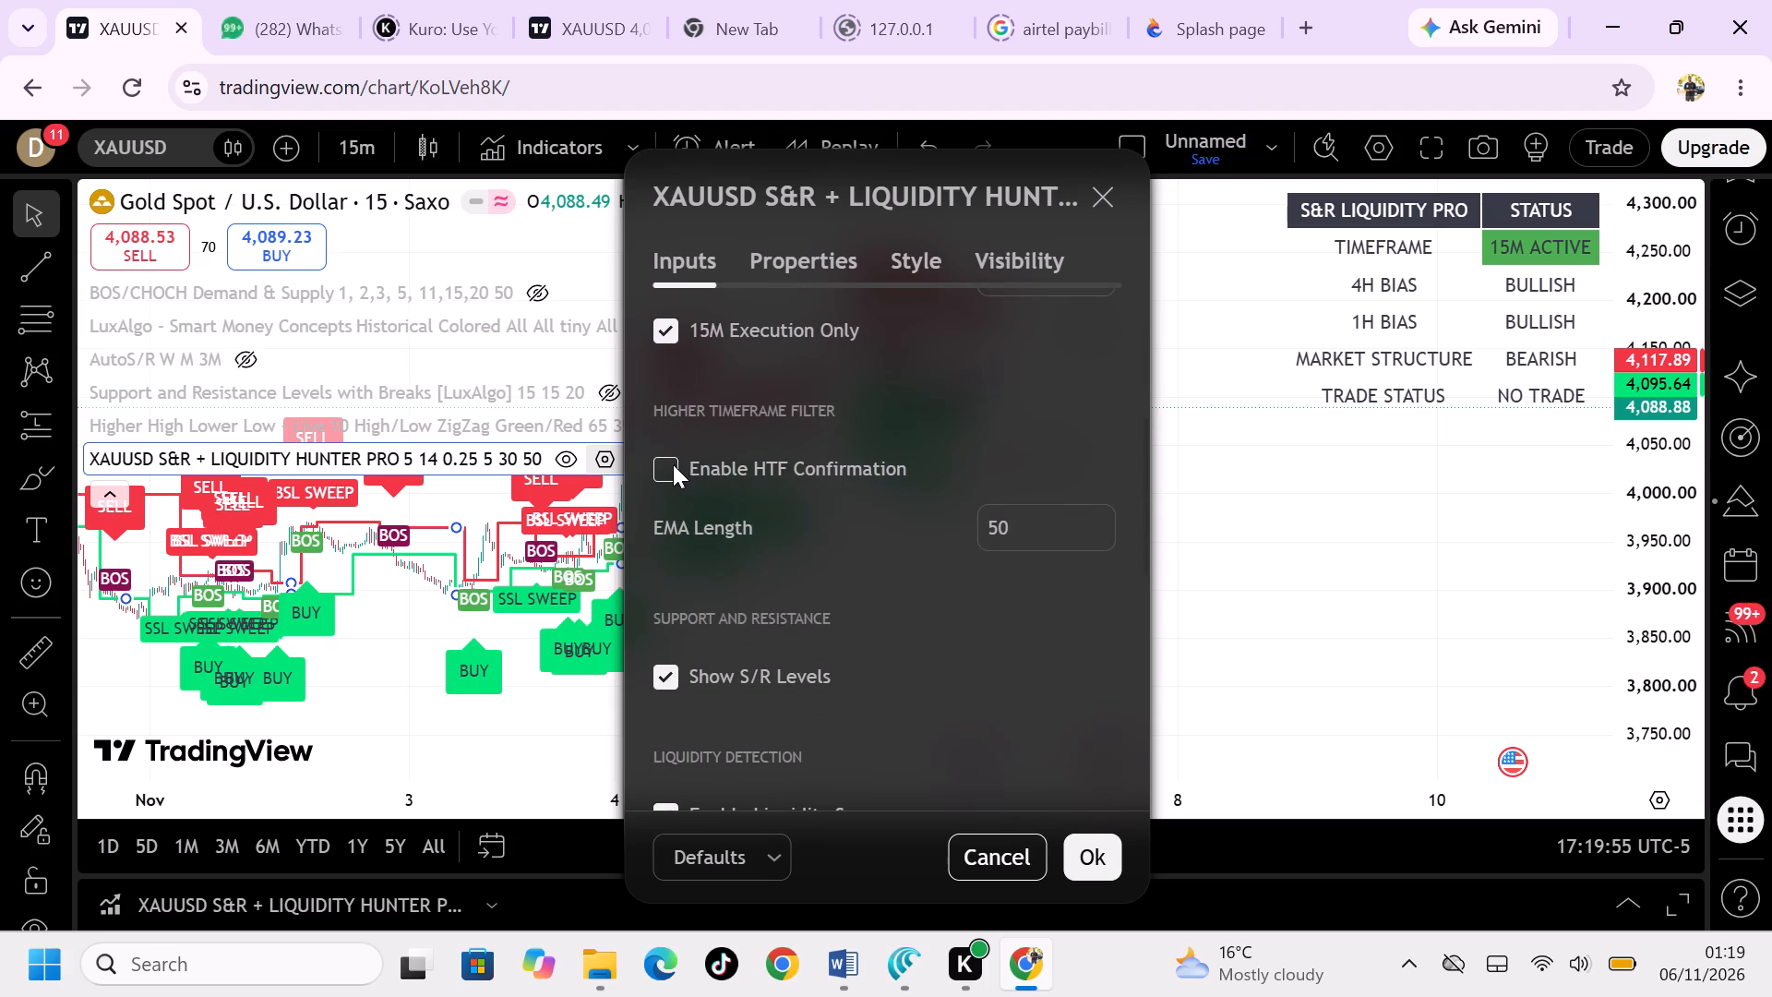
pyautogui.click(670, 464)
pyautogui.scroll(-1, 794, 567)
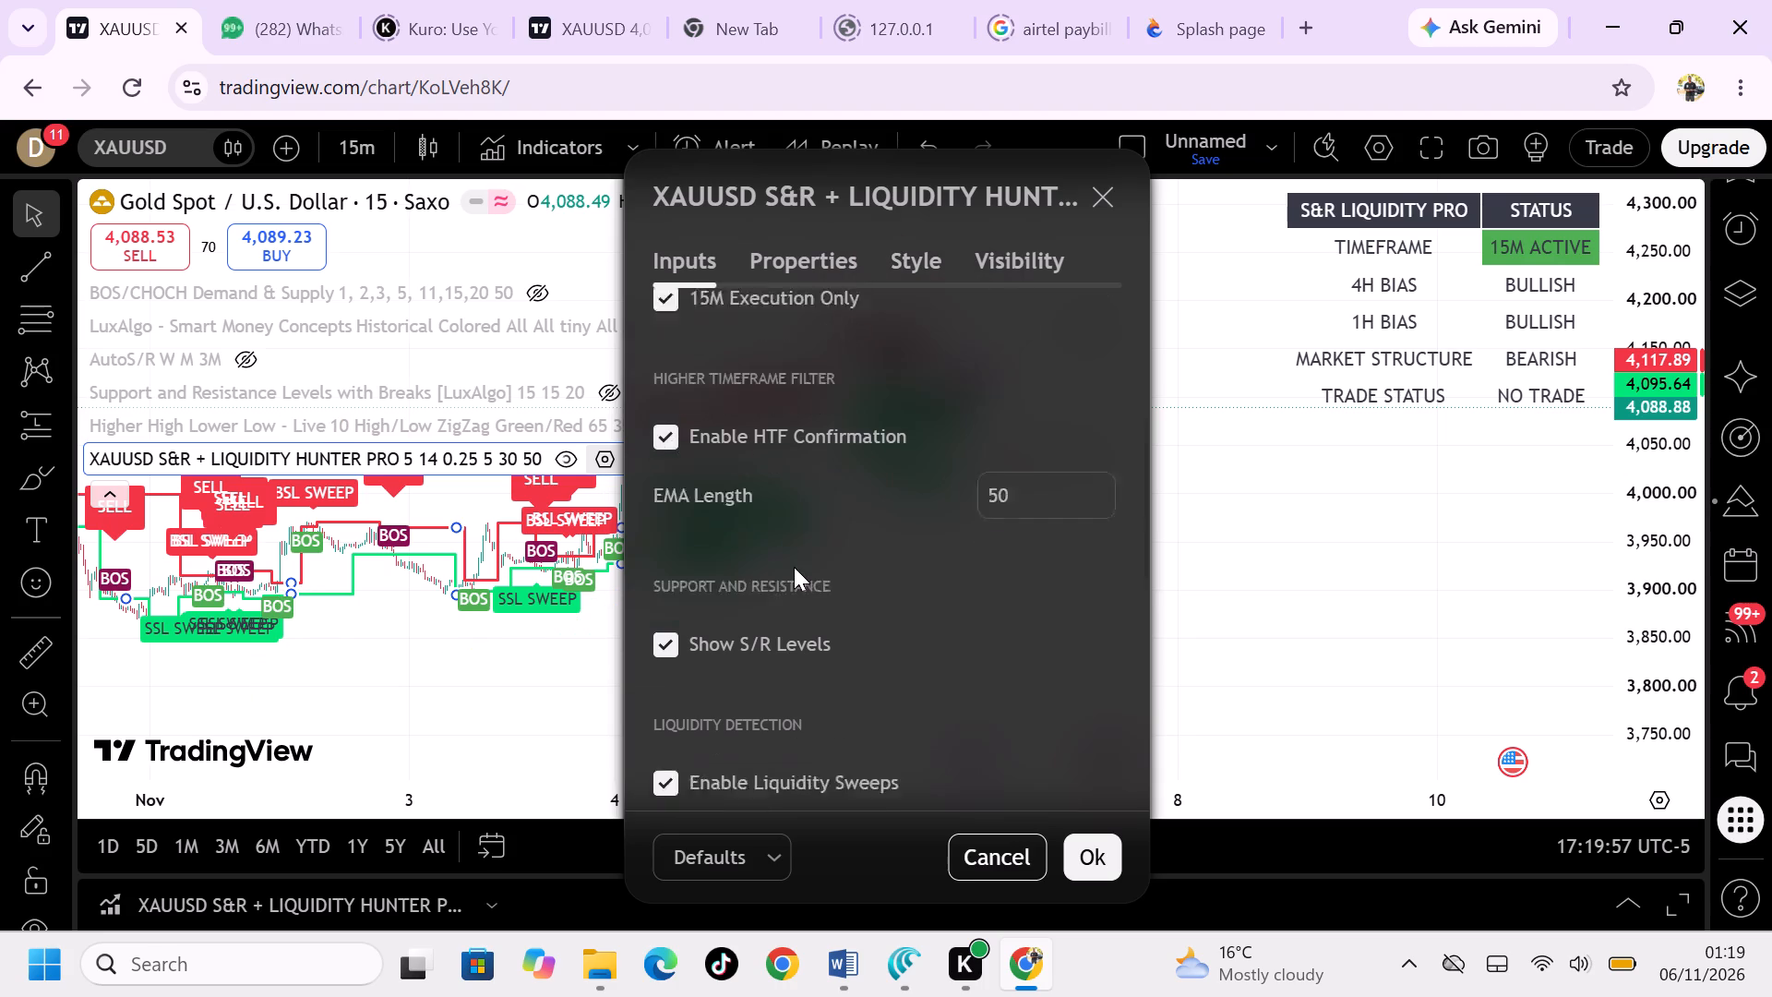
pyautogui.scroll(-1, 794, 567)
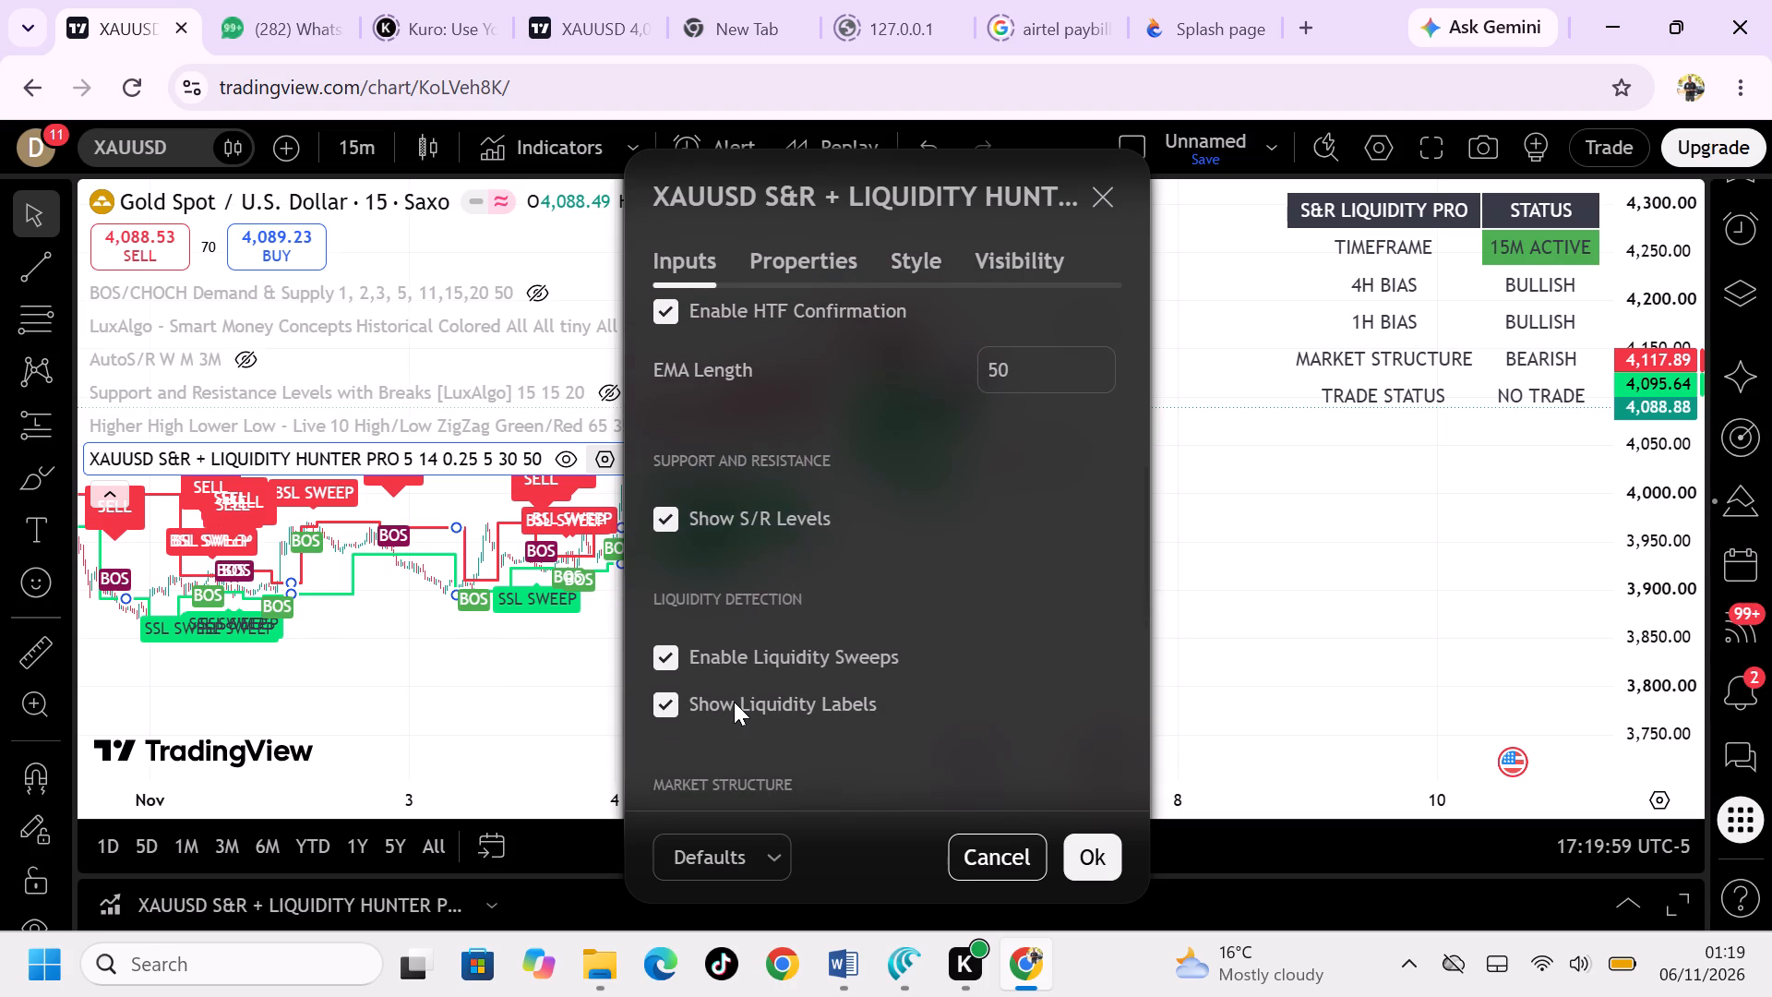
pyautogui.scroll(-4, 734, 702)
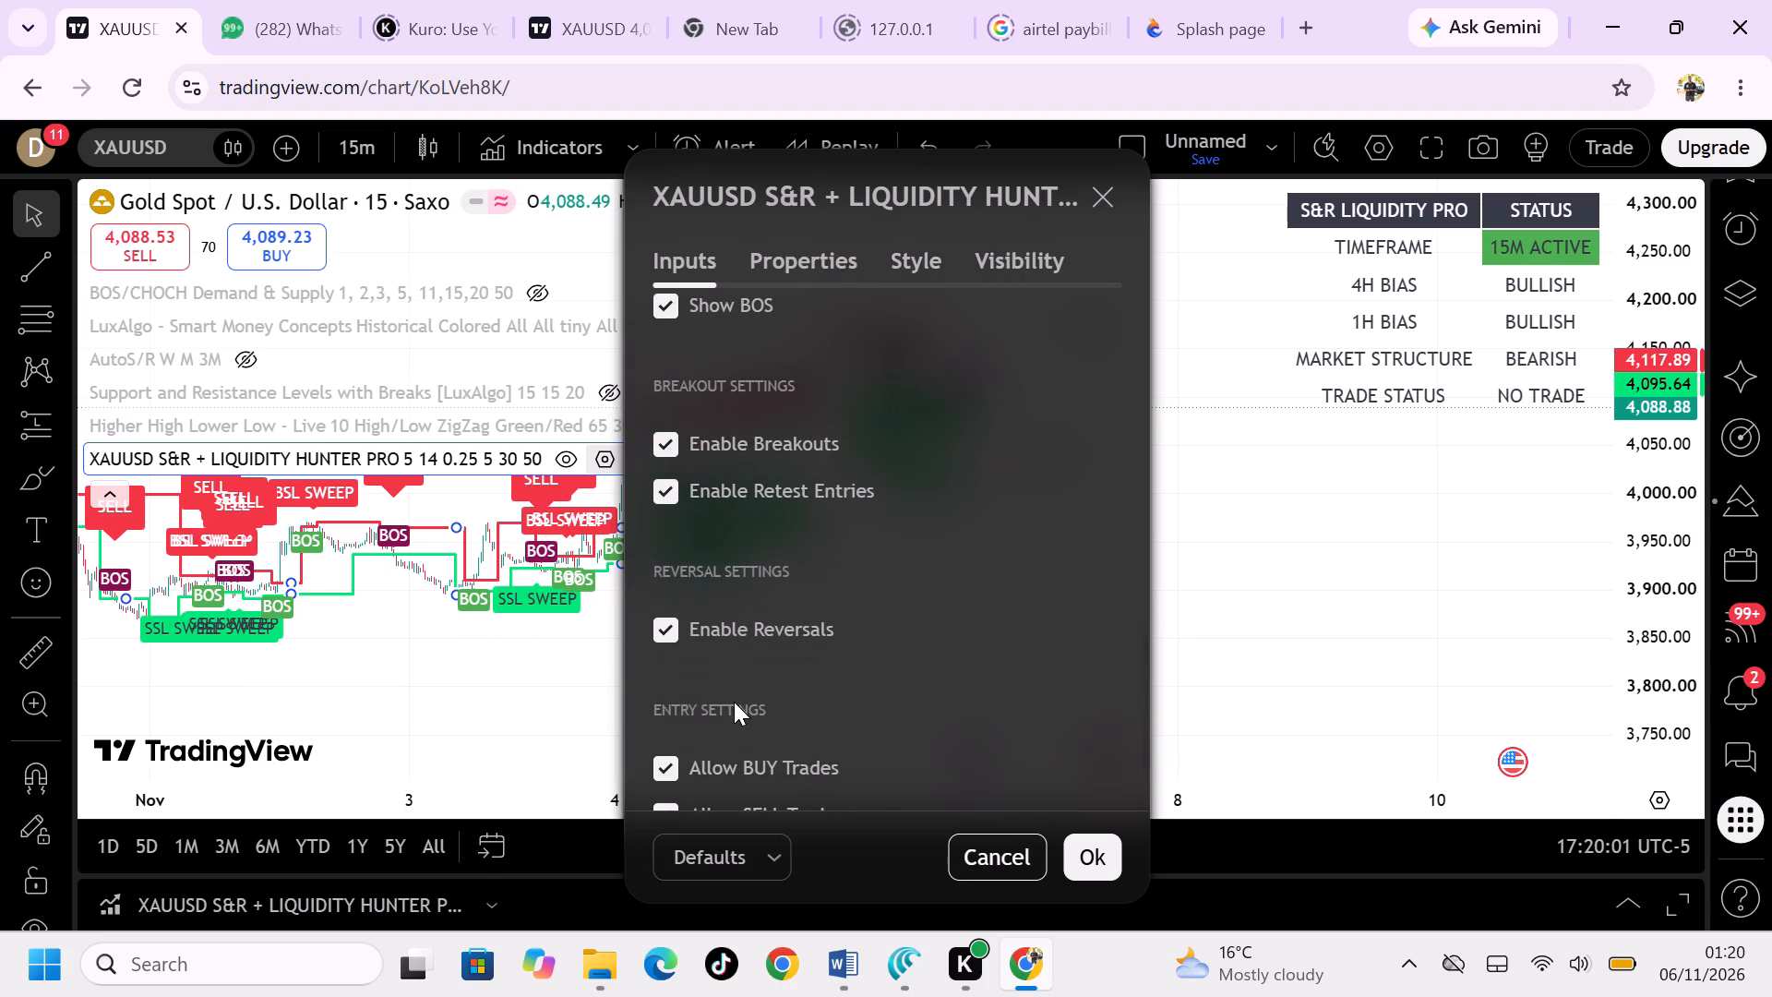
pyautogui.scroll(-3, 804, 595)
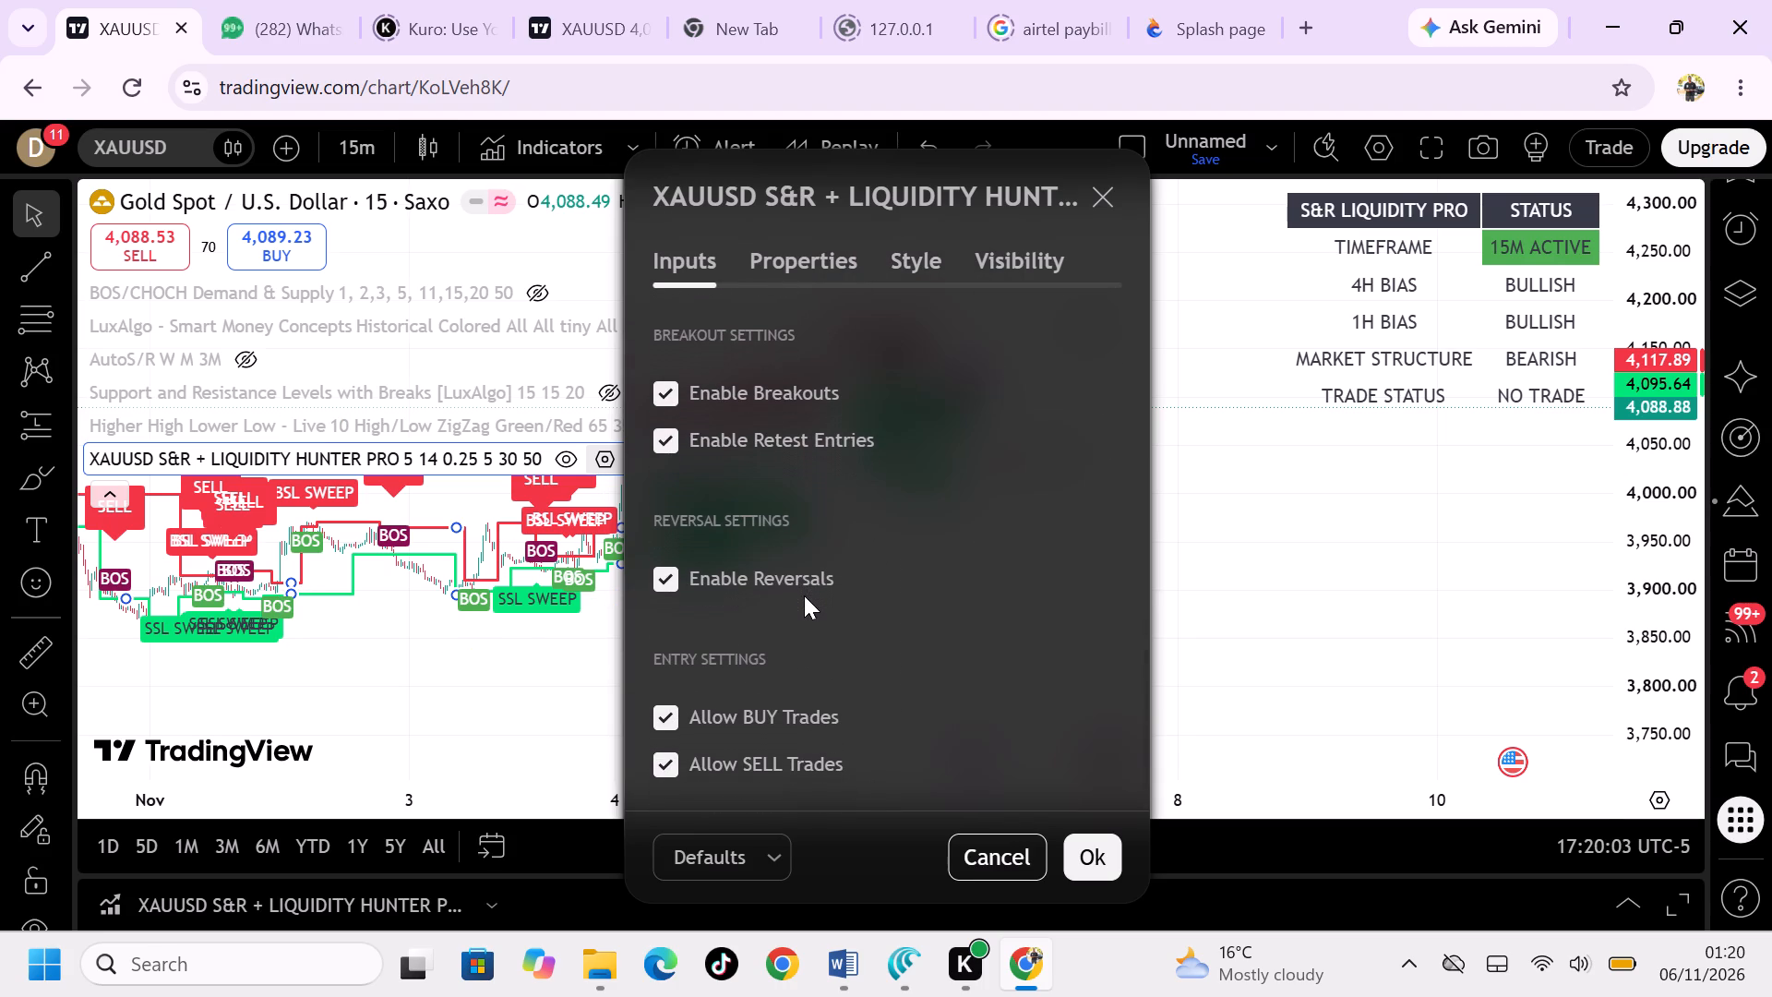
pyautogui.scroll(-2, 804, 595)
pyautogui.click(1077, 858)
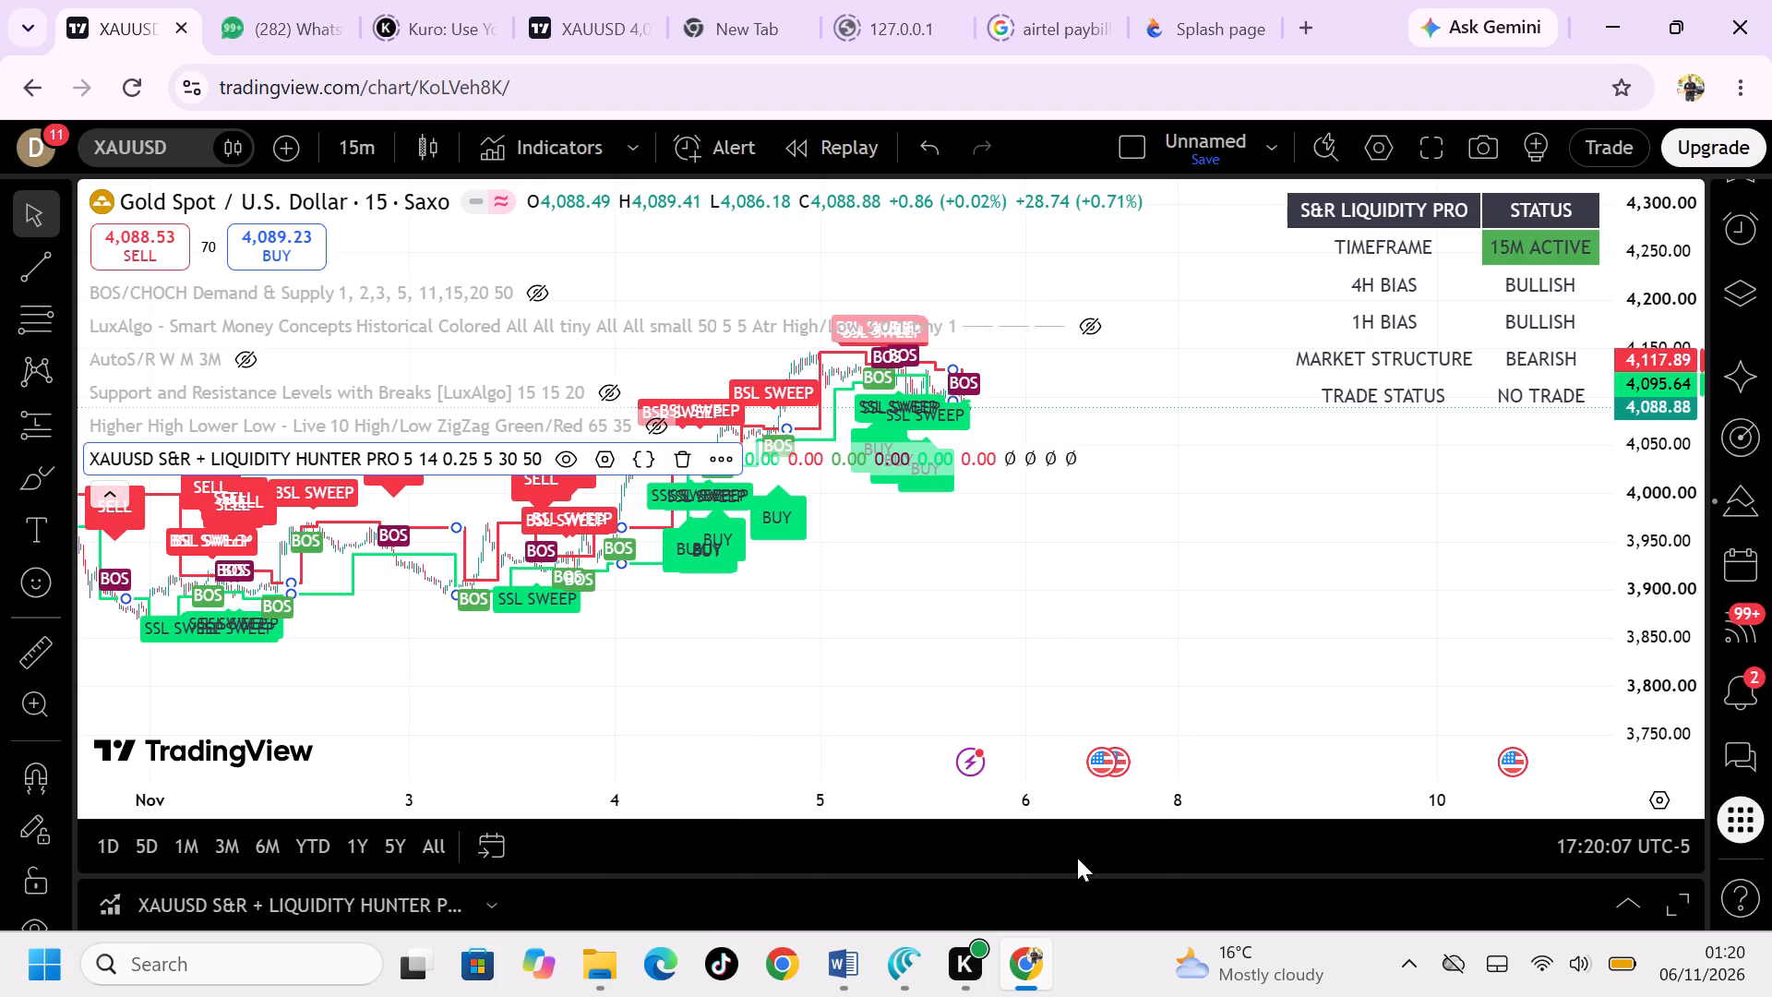
# Collapse the indicator legend and examine the strategy's recent BUY, SELL, sweep and BOS labels on the 15-minute XAUUSD chart.
pyautogui.click(959, 715)
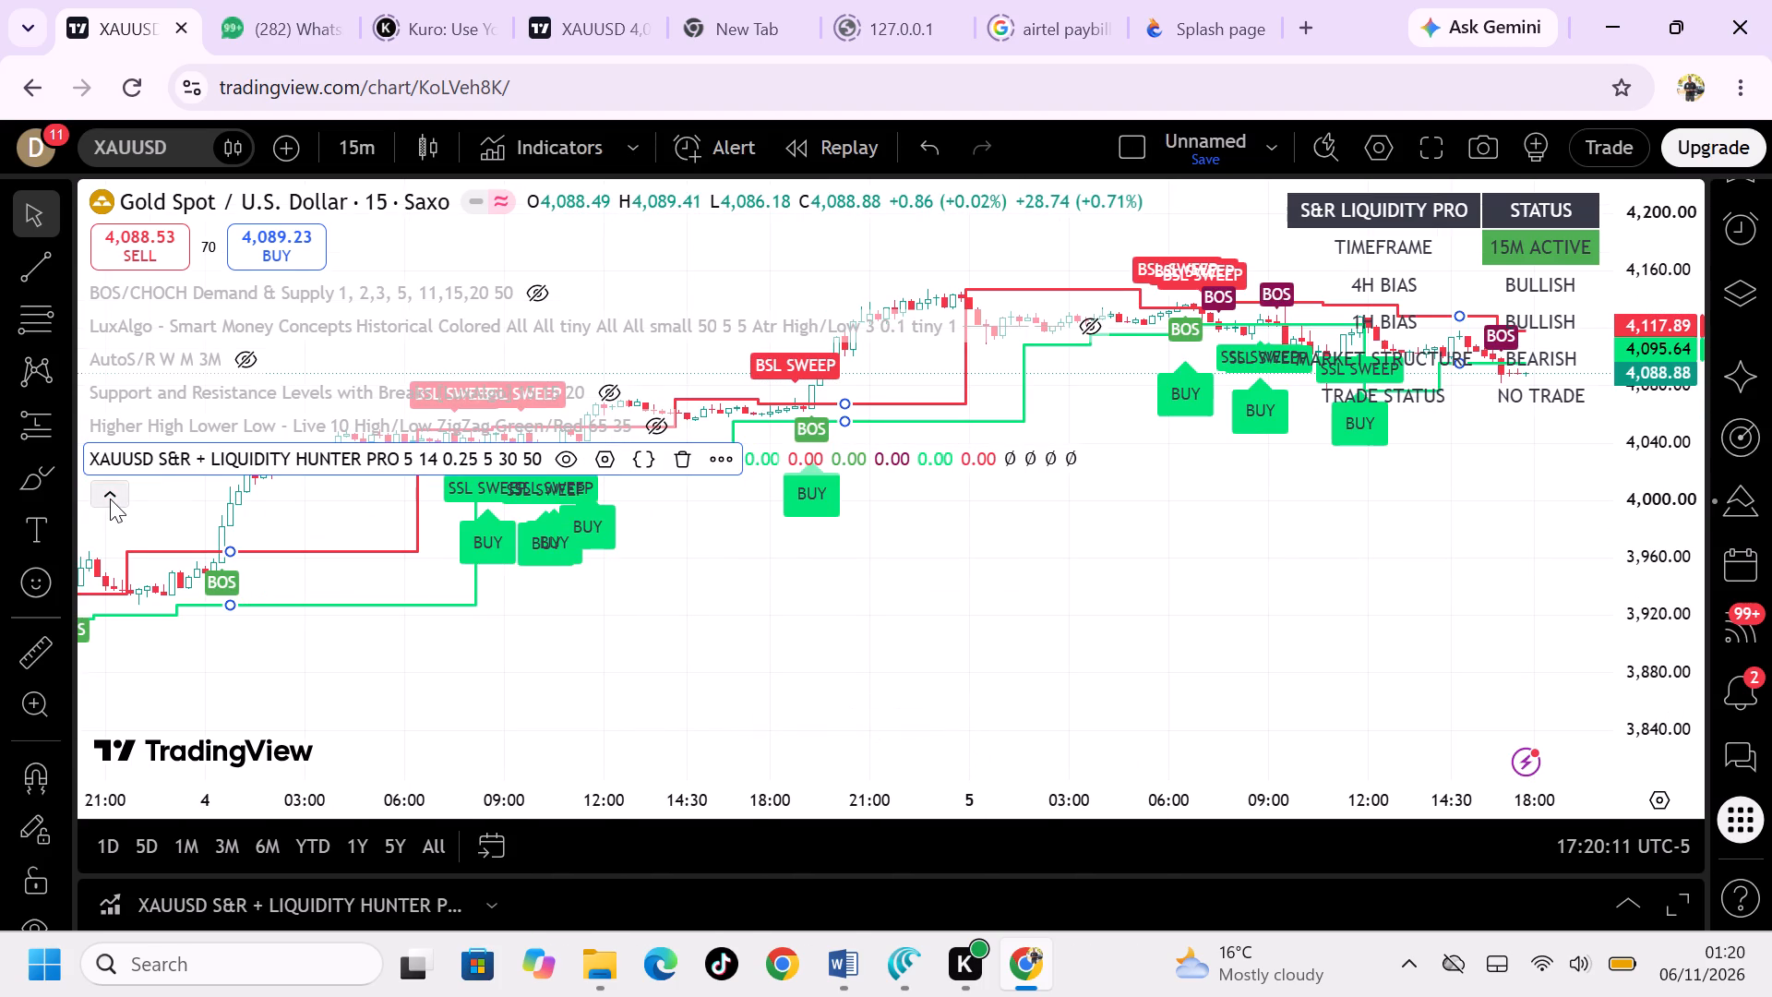
pyautogui.click(109, 498)
pyautogui.hscroll(-1, 763, 583)
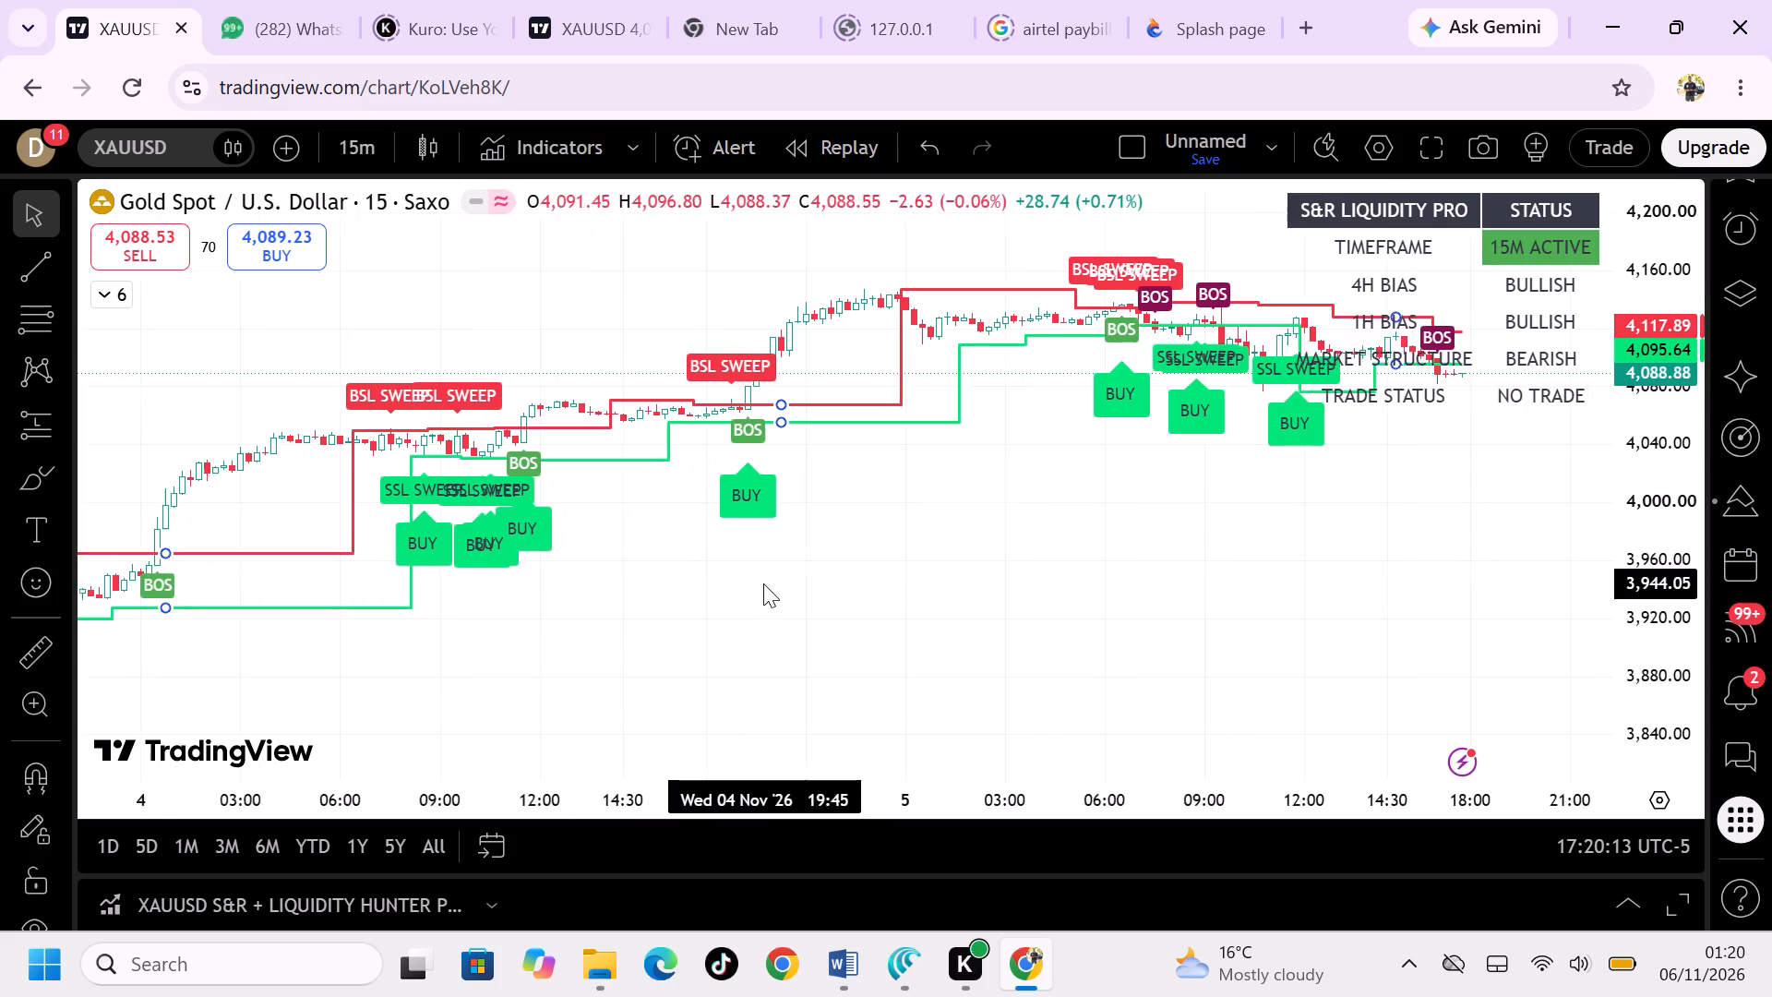
pyautogui.hscroll(-2, 763, 583)
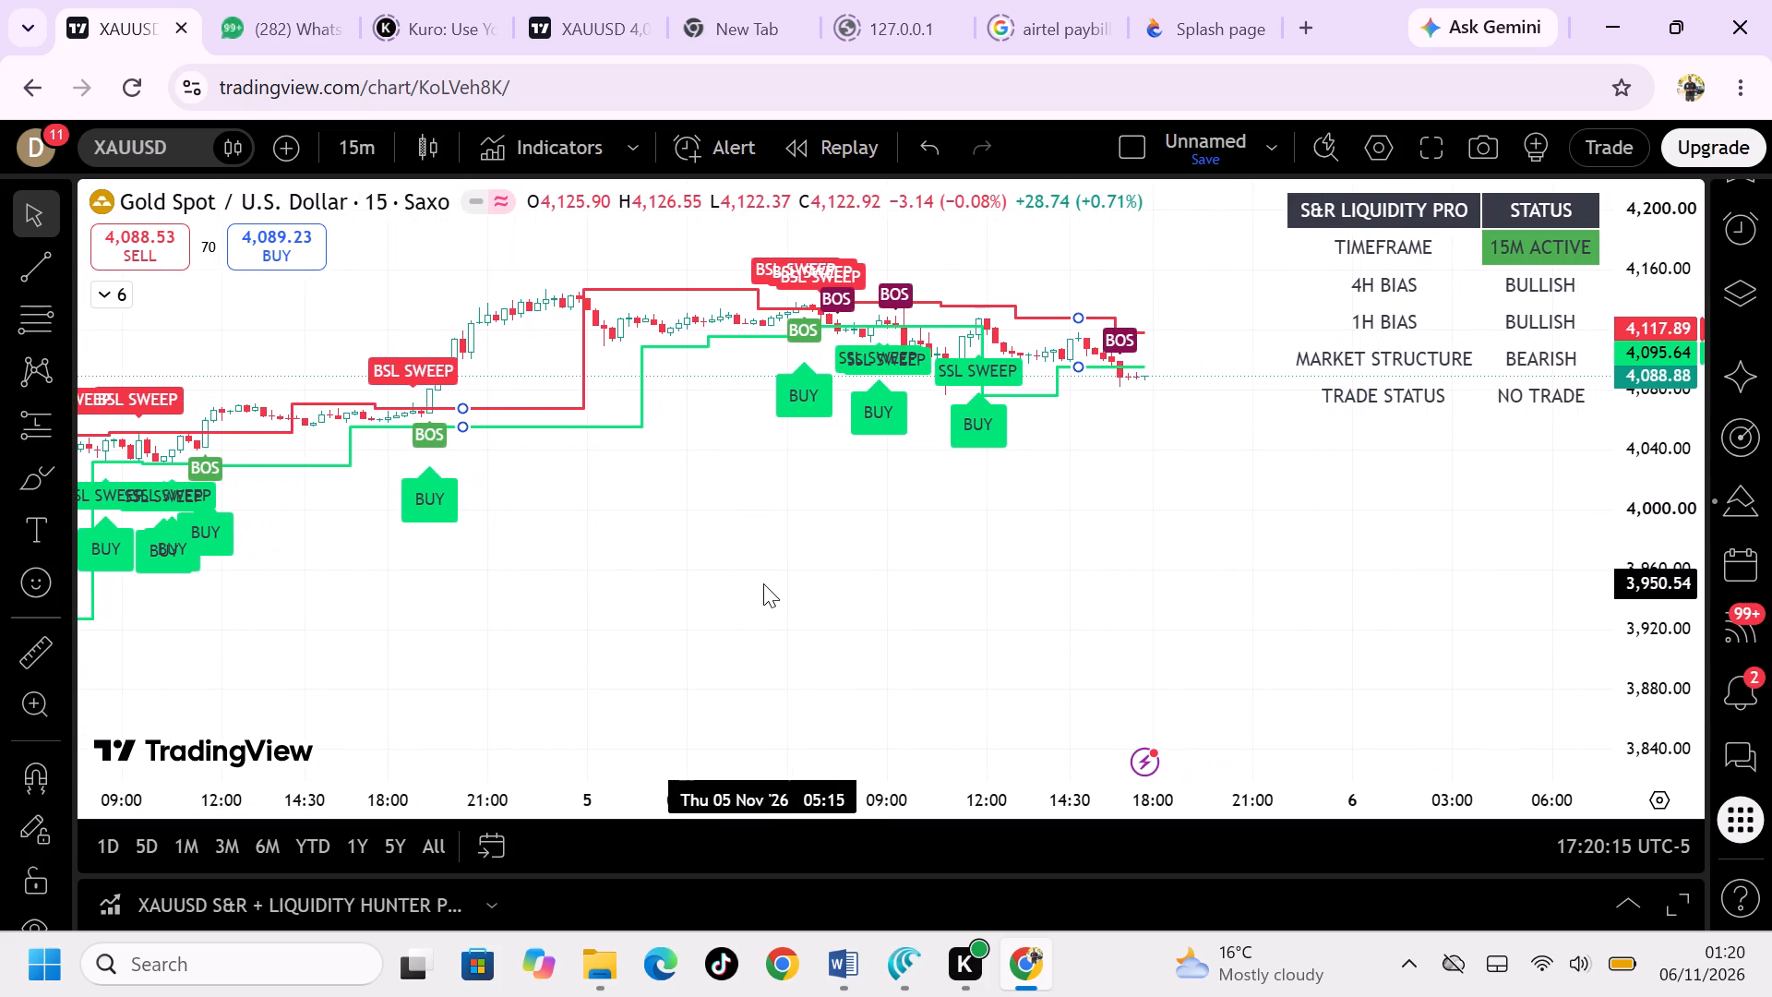
pyautogui.hscroll(-2, 763, 583)
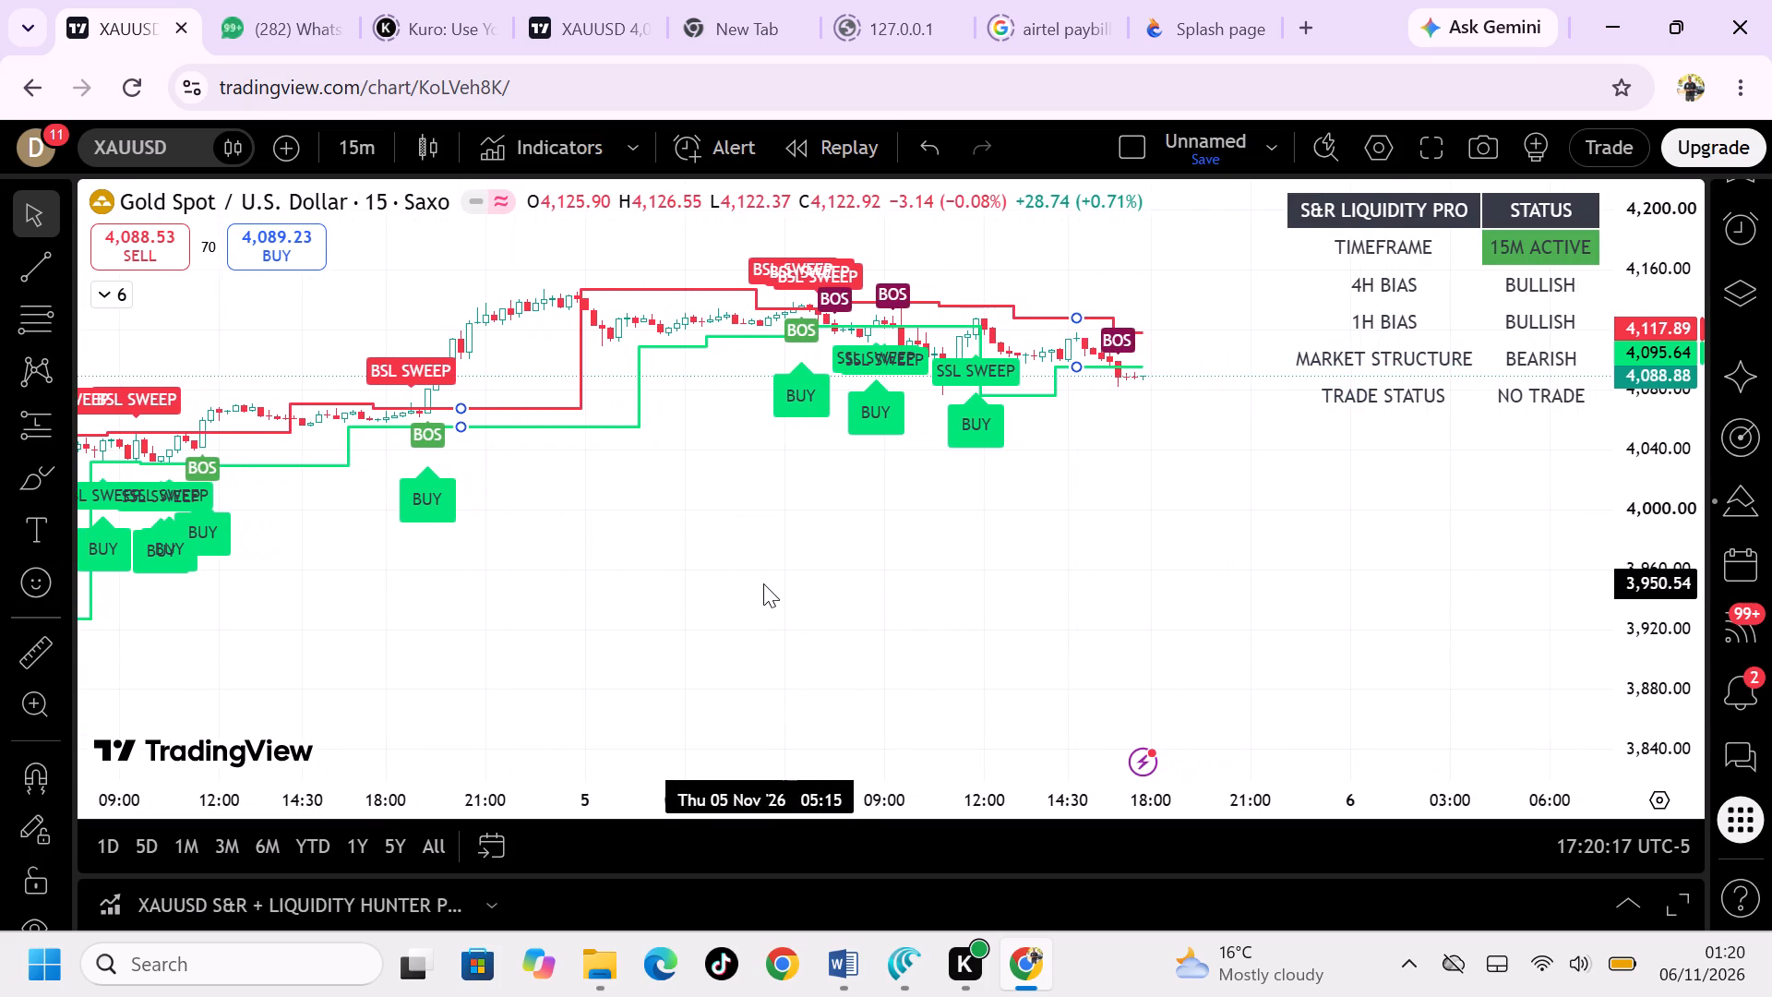
pyautogui.hscroll(-4, 763, 583)
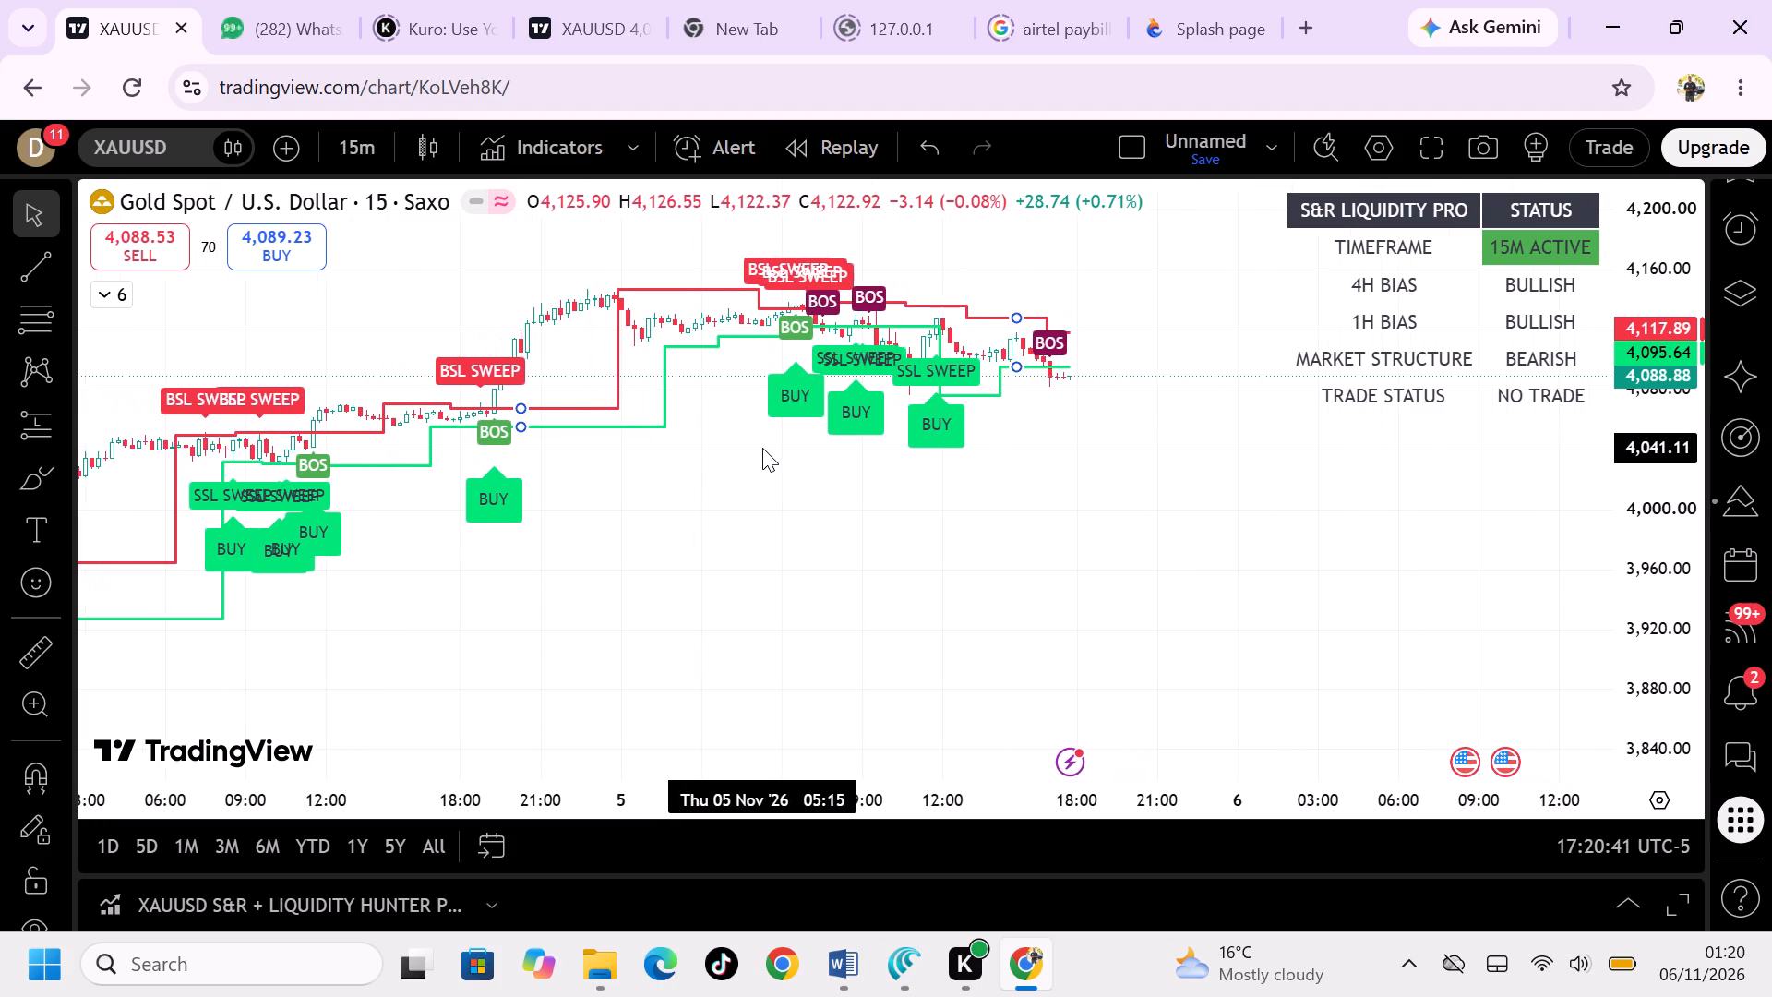
# Review all inputs of the XAUUSD S&R + LIQUIDITY HUNTER PRO strategy, from main to entry settings, and close them without changes.
pyautogui.click(106, 306)
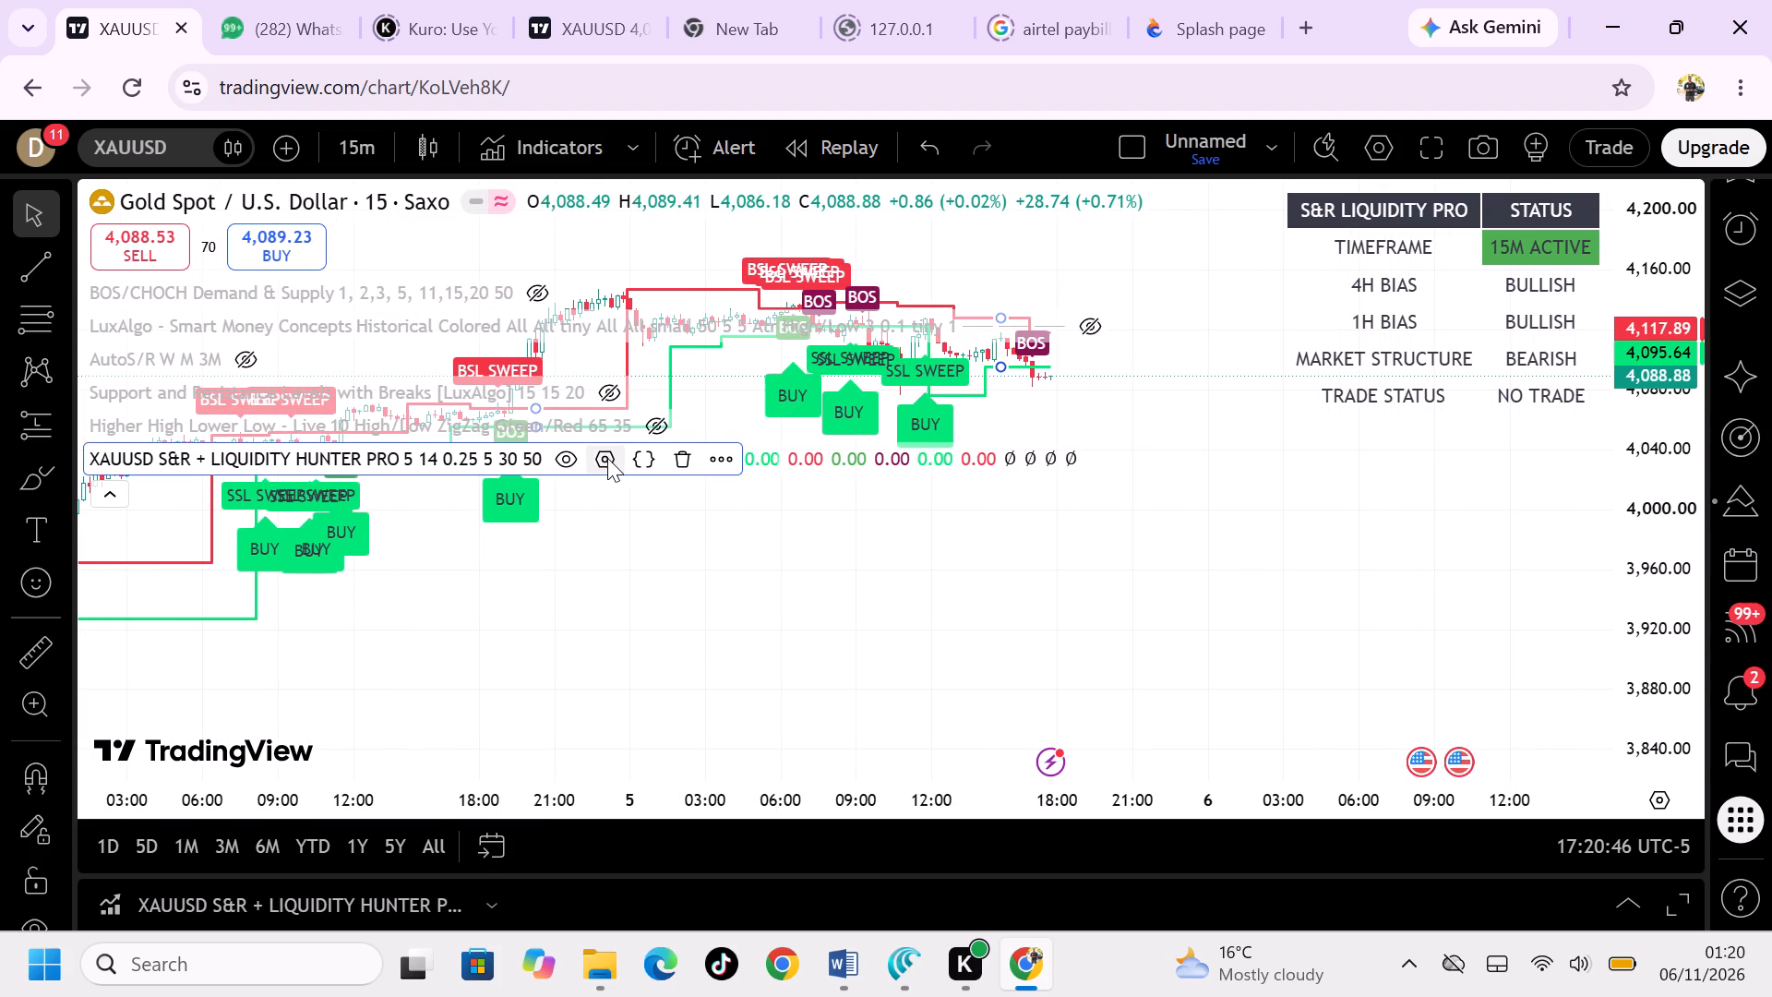
pyautogui.click(611, 466)
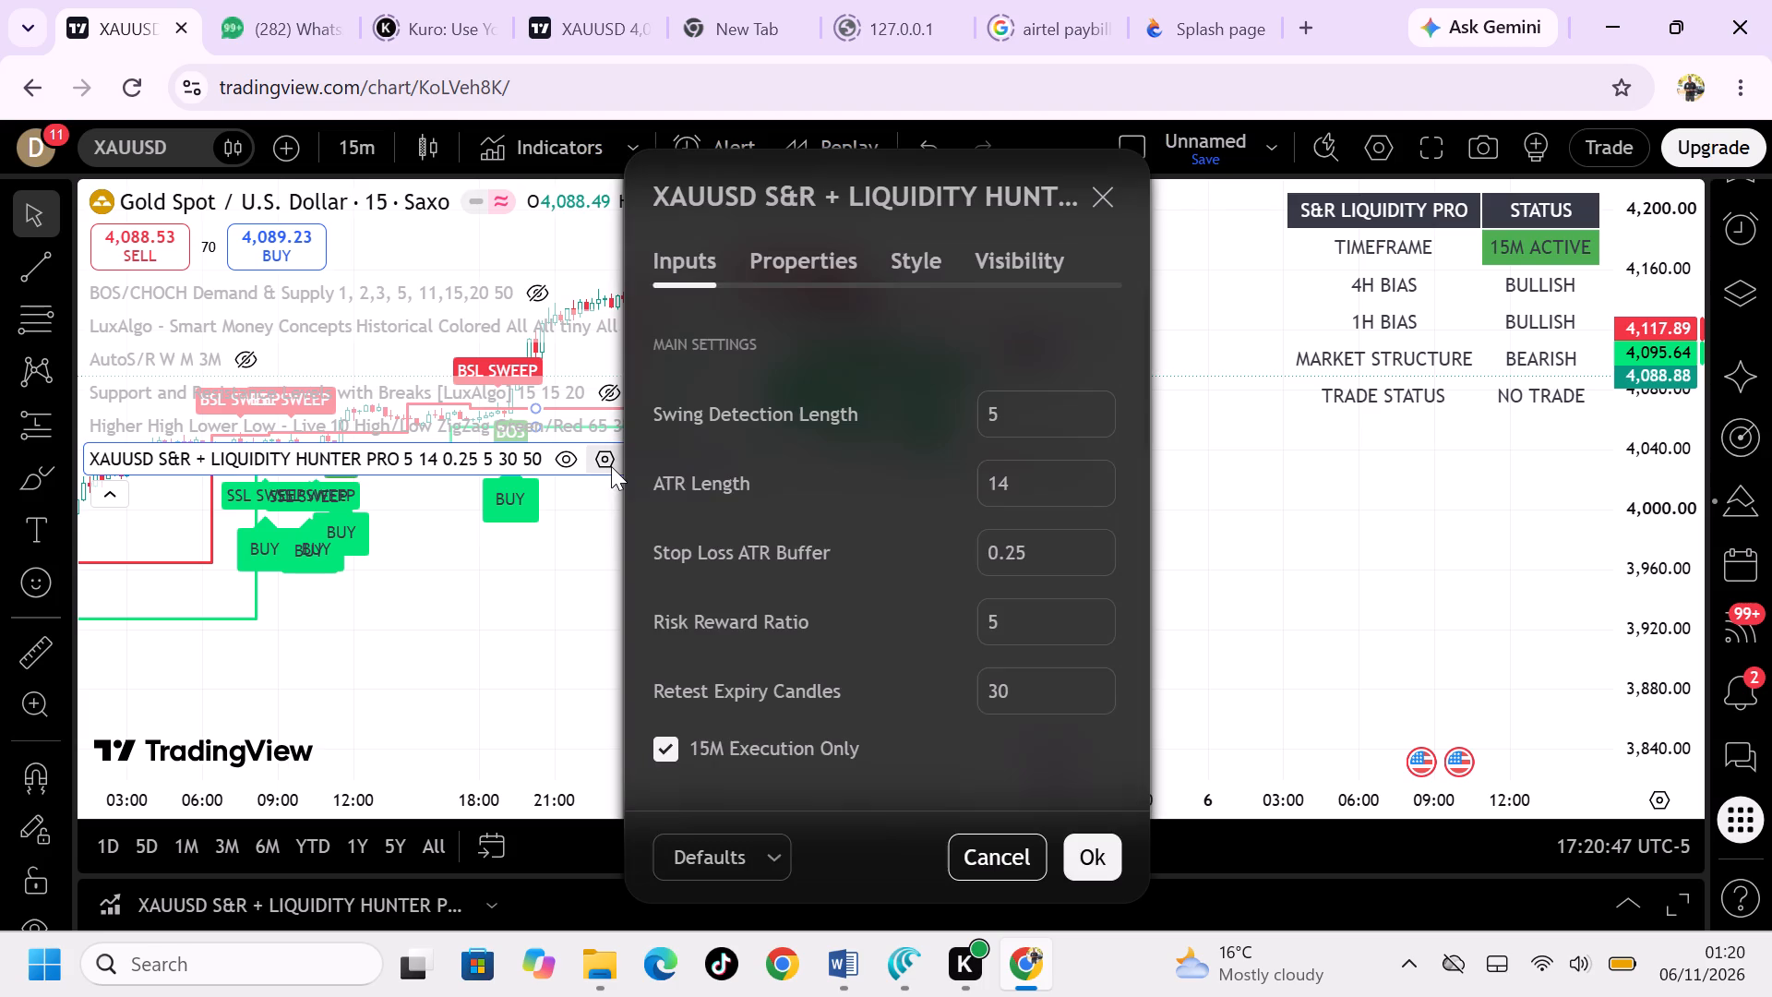
pyautogui.scroll(-4, 812, 537)
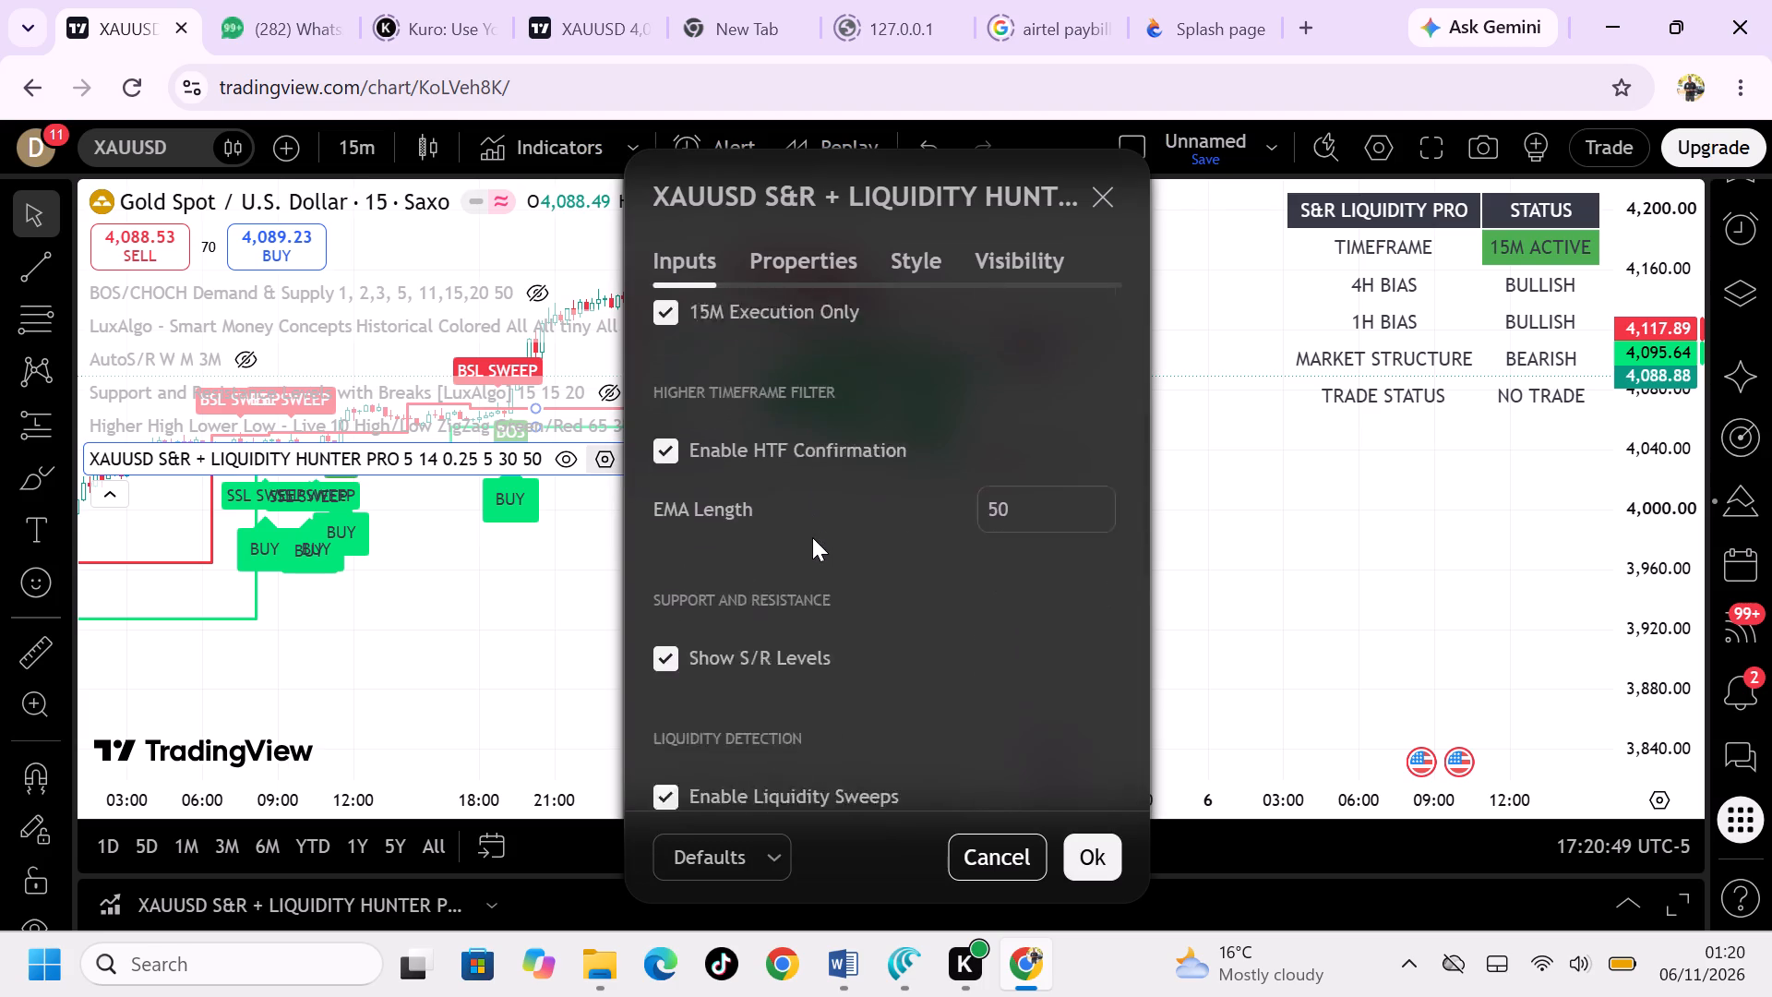
pyautogui.scroll(-6, 812, 537)
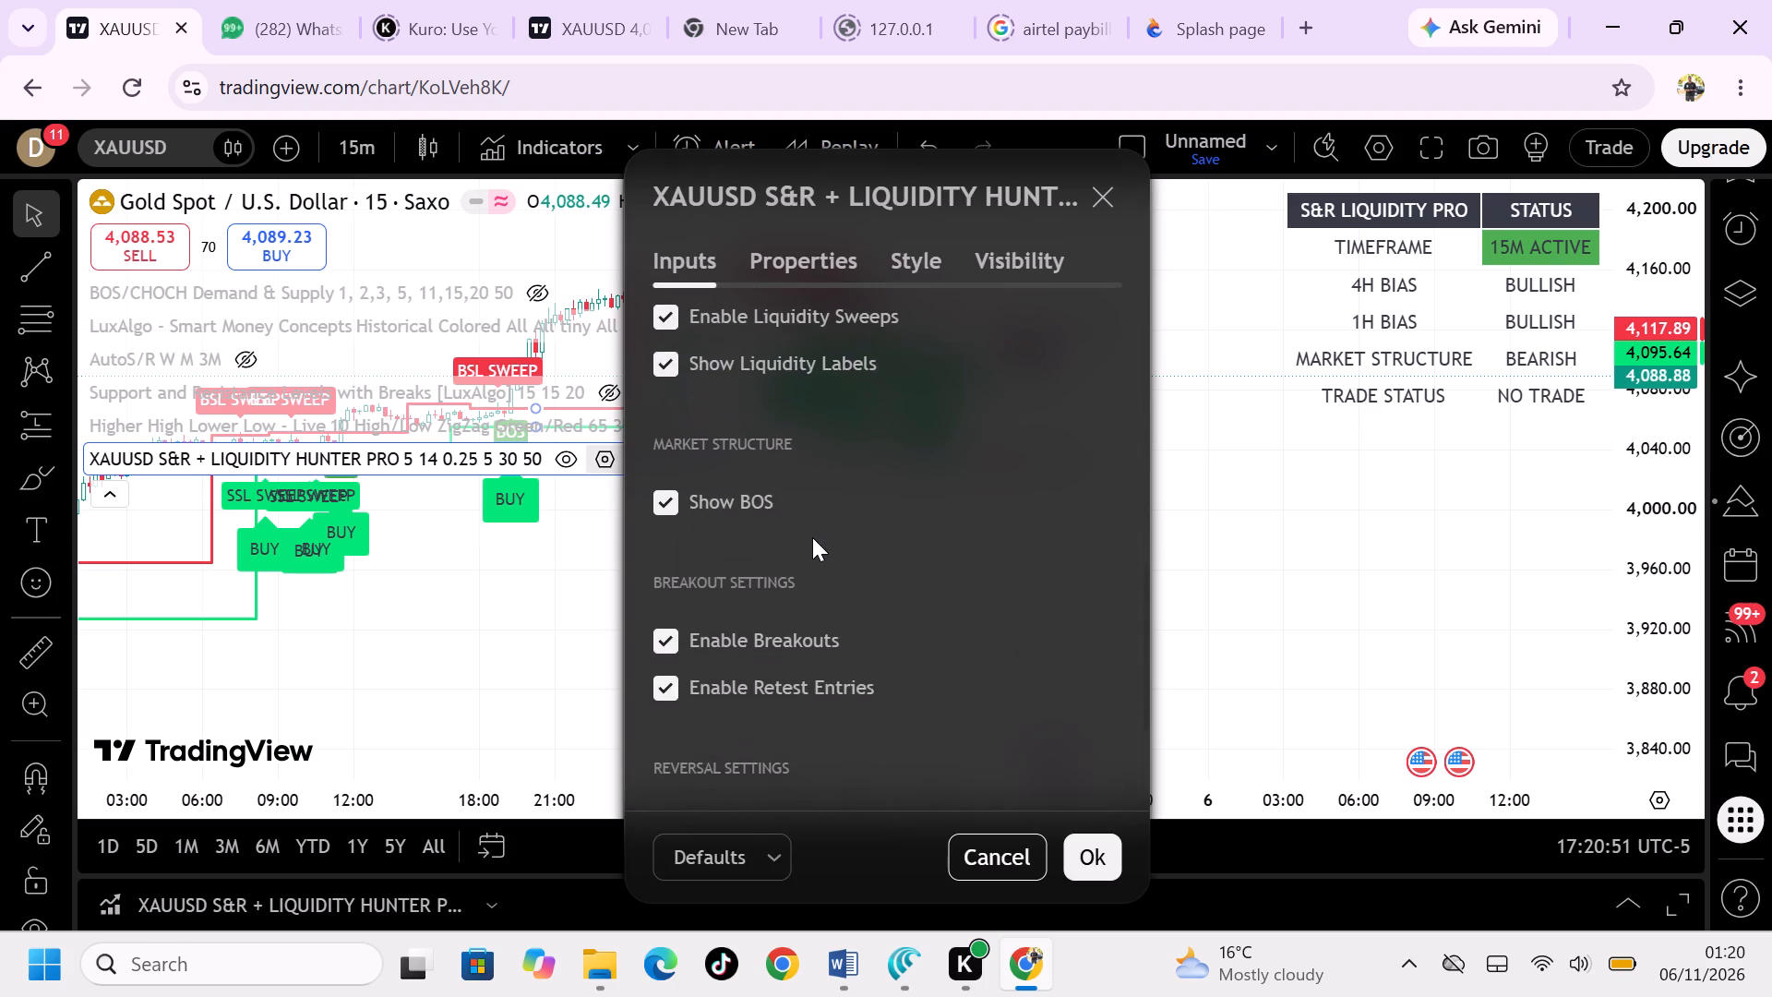
pyautogui.scroll(-2, 812, 537)
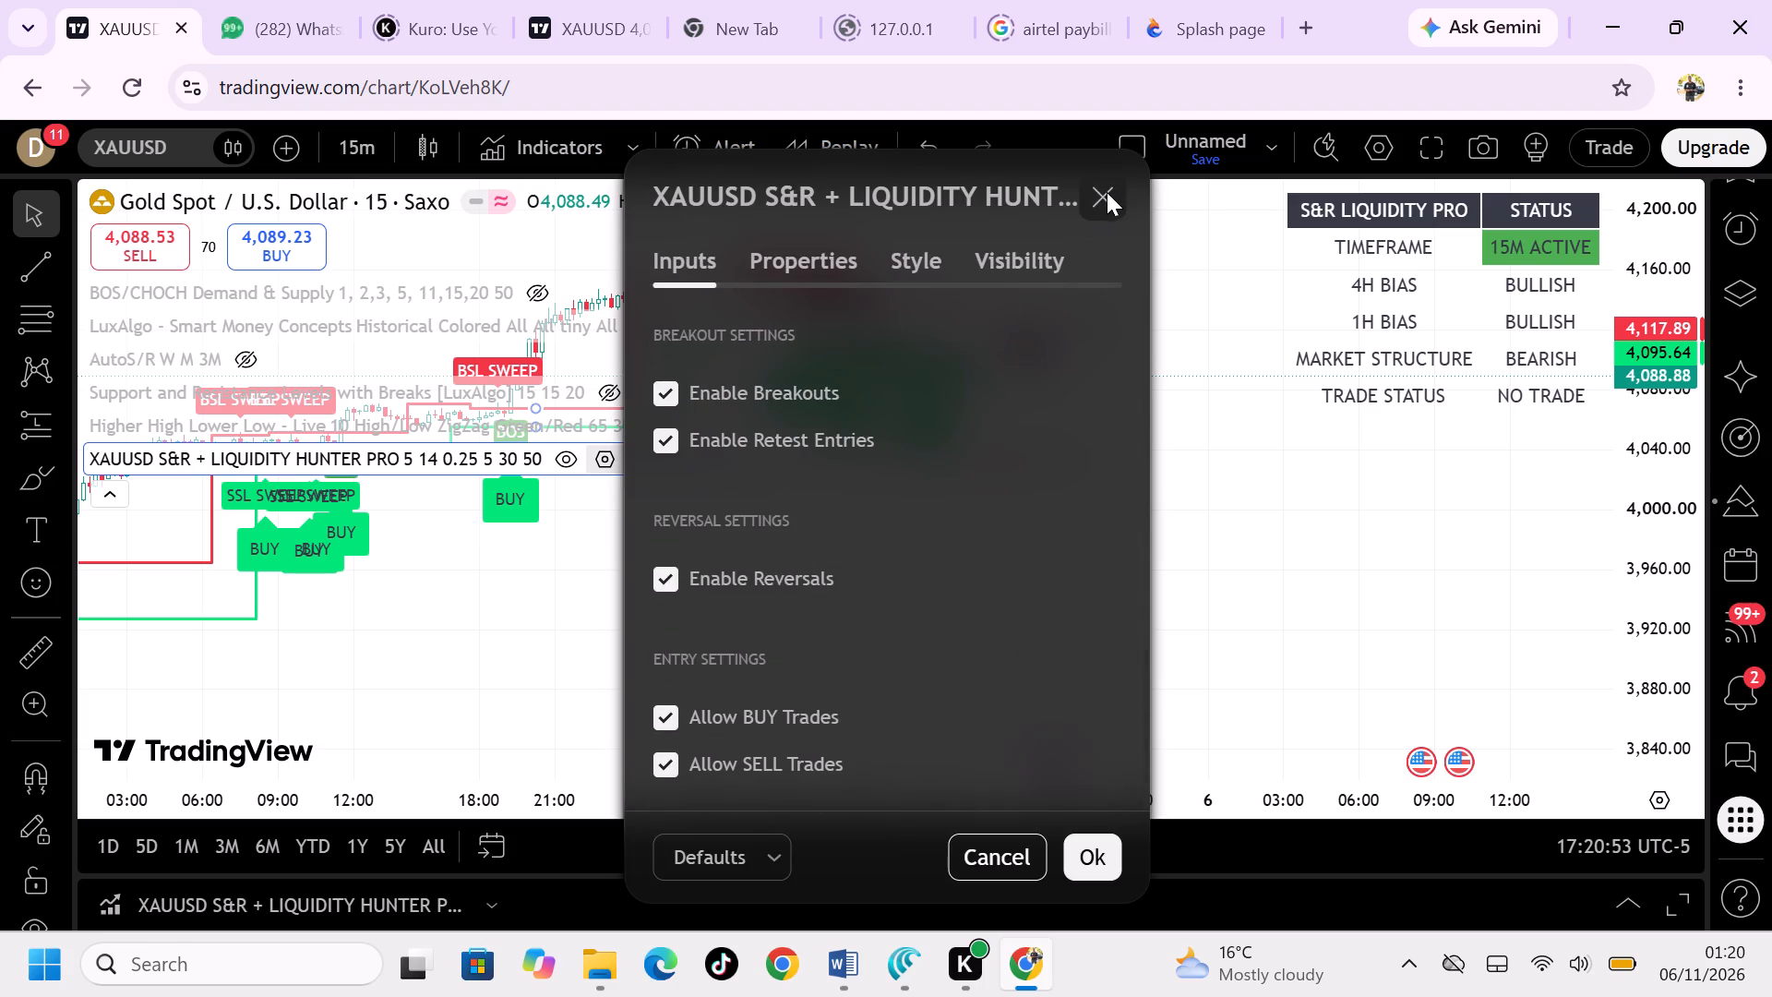
pyautogui.click(1109, 191)
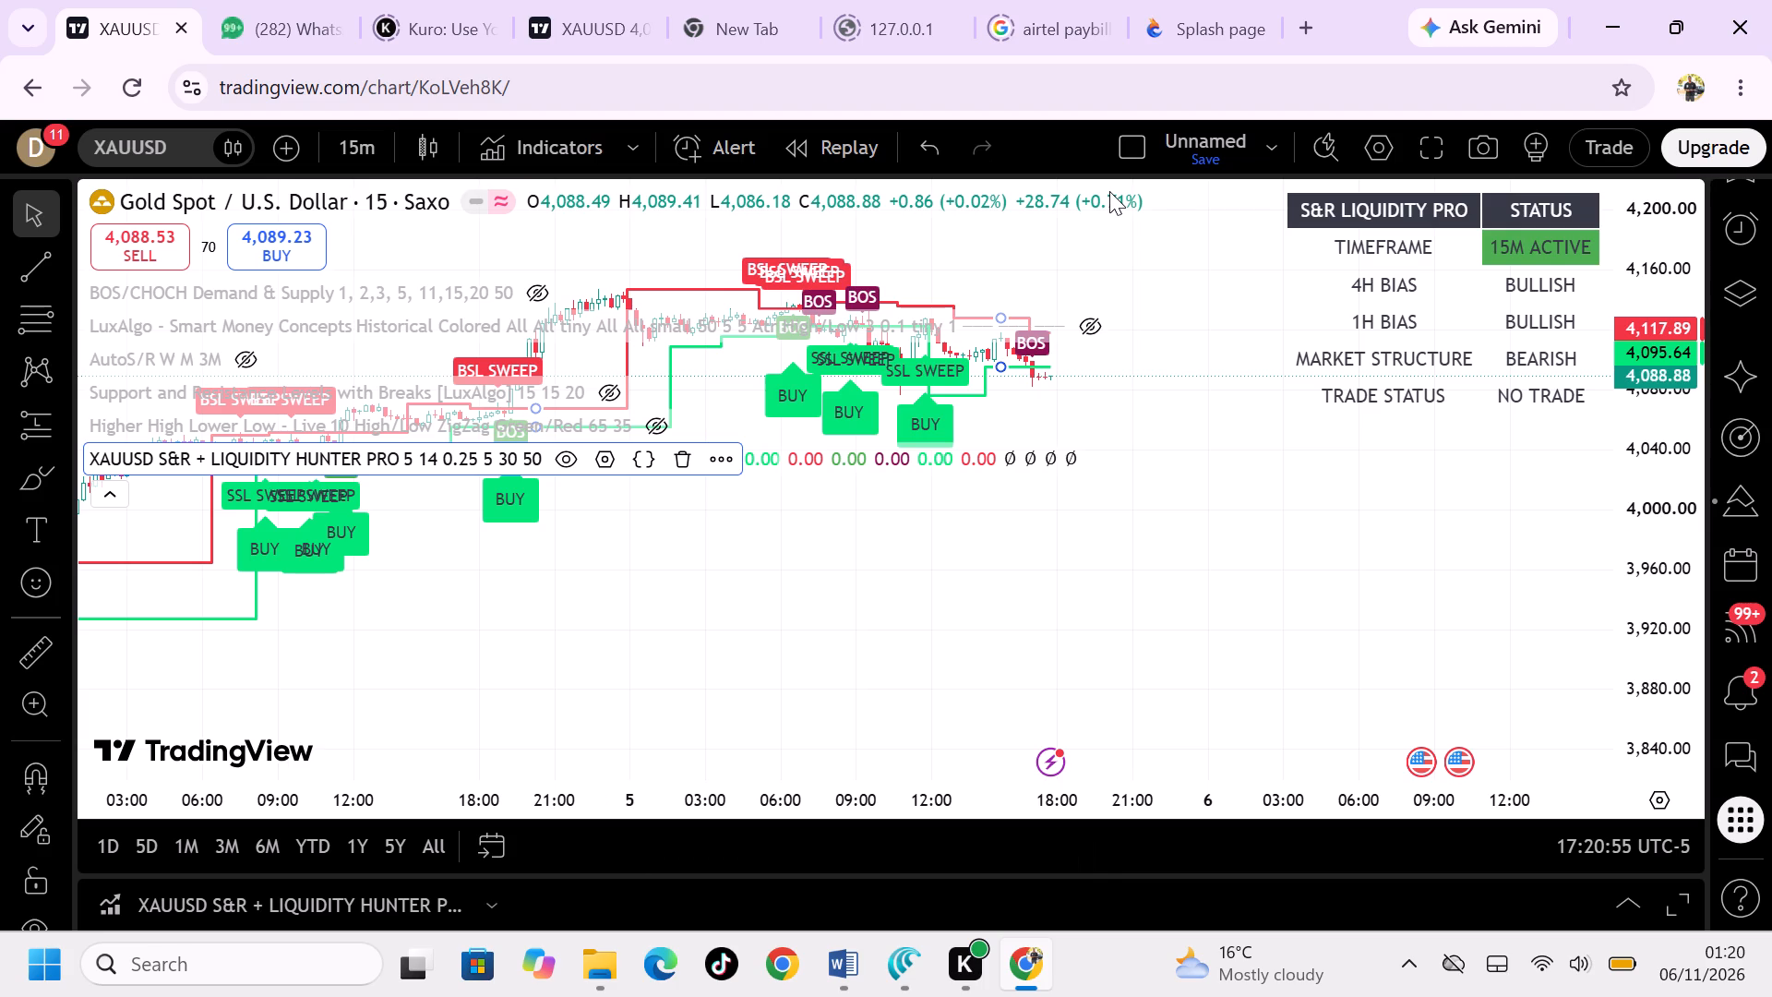
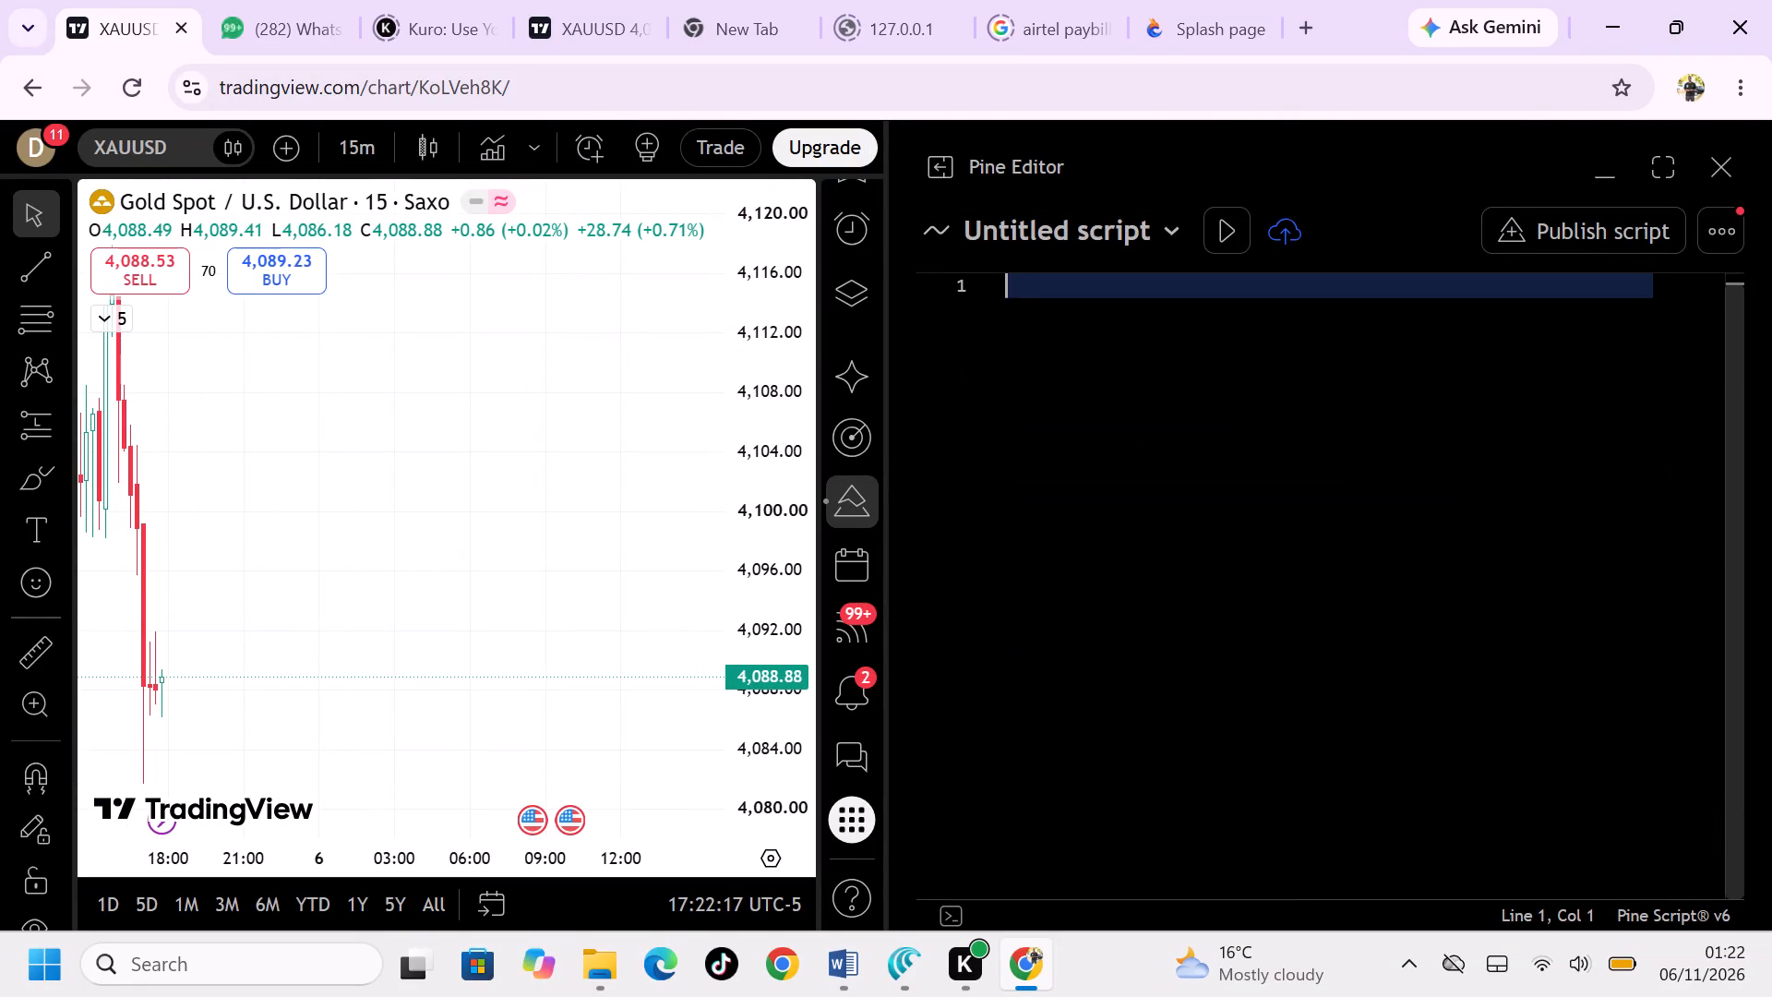
# Paste the copied XAUUSD S&R + INSTITUTIONAL liquidity strategy code into the empty Pine script and add it to the chart.
pyautogui.hotkey('ctrl', 'v')
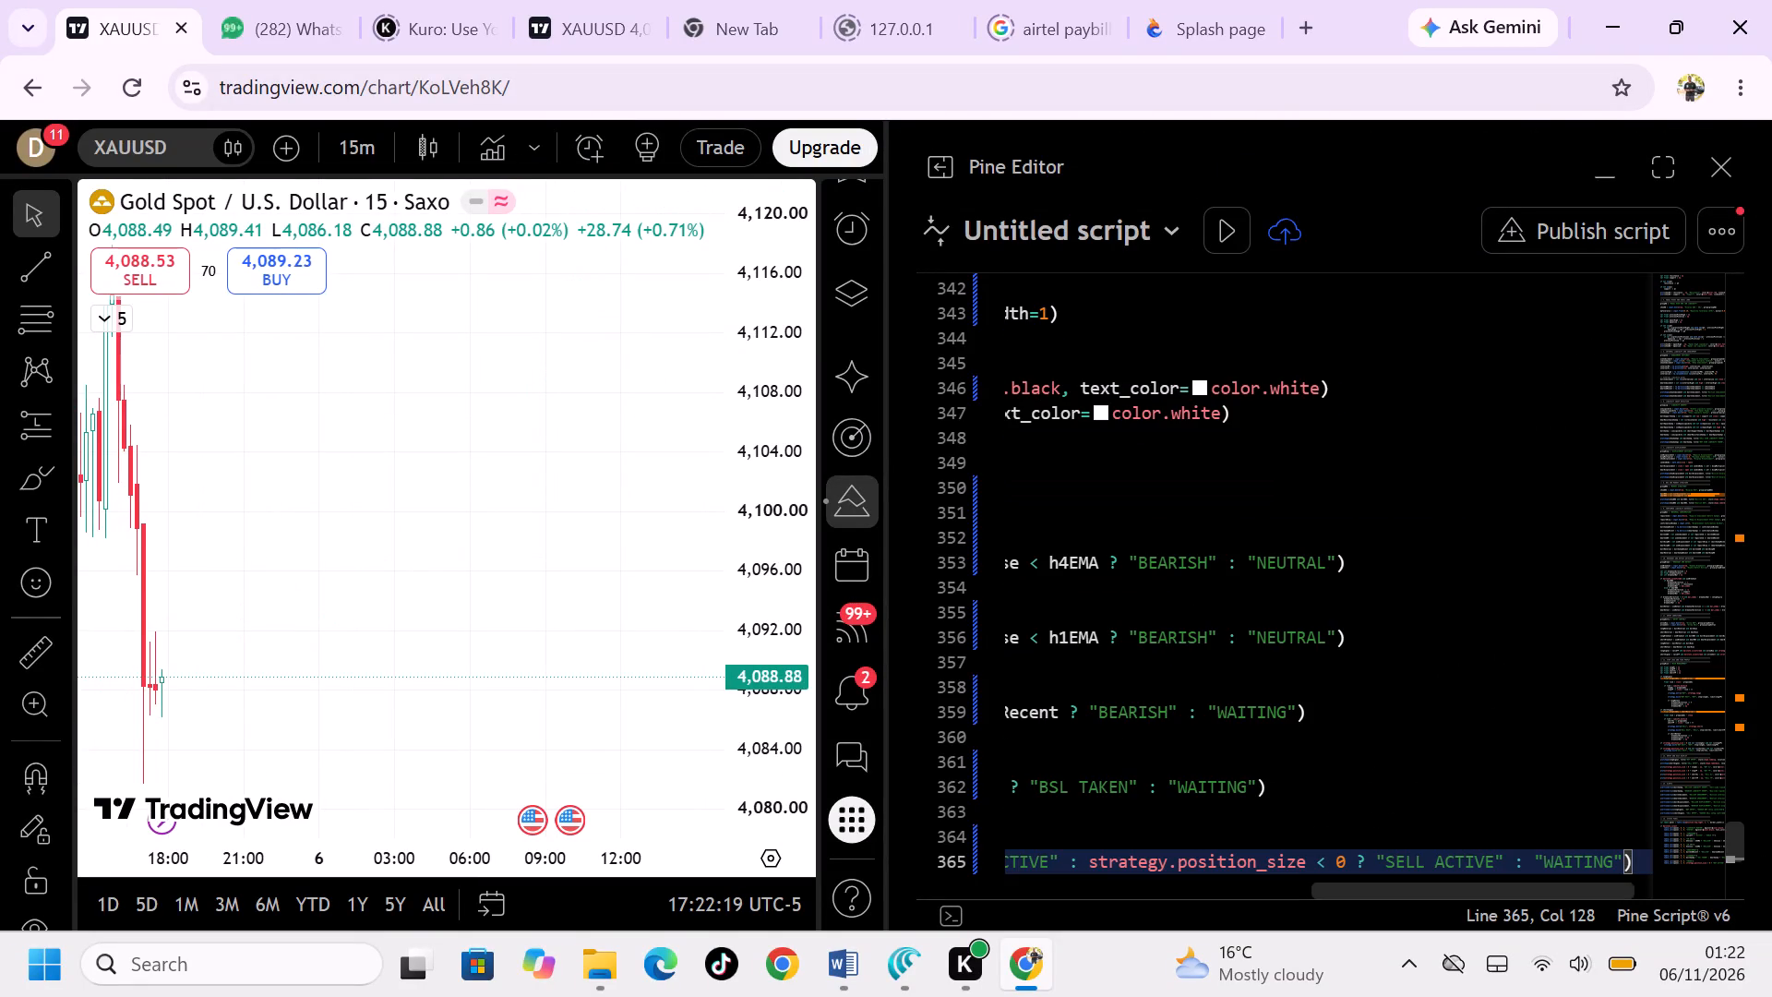
pyautogui.click(1234, 234)
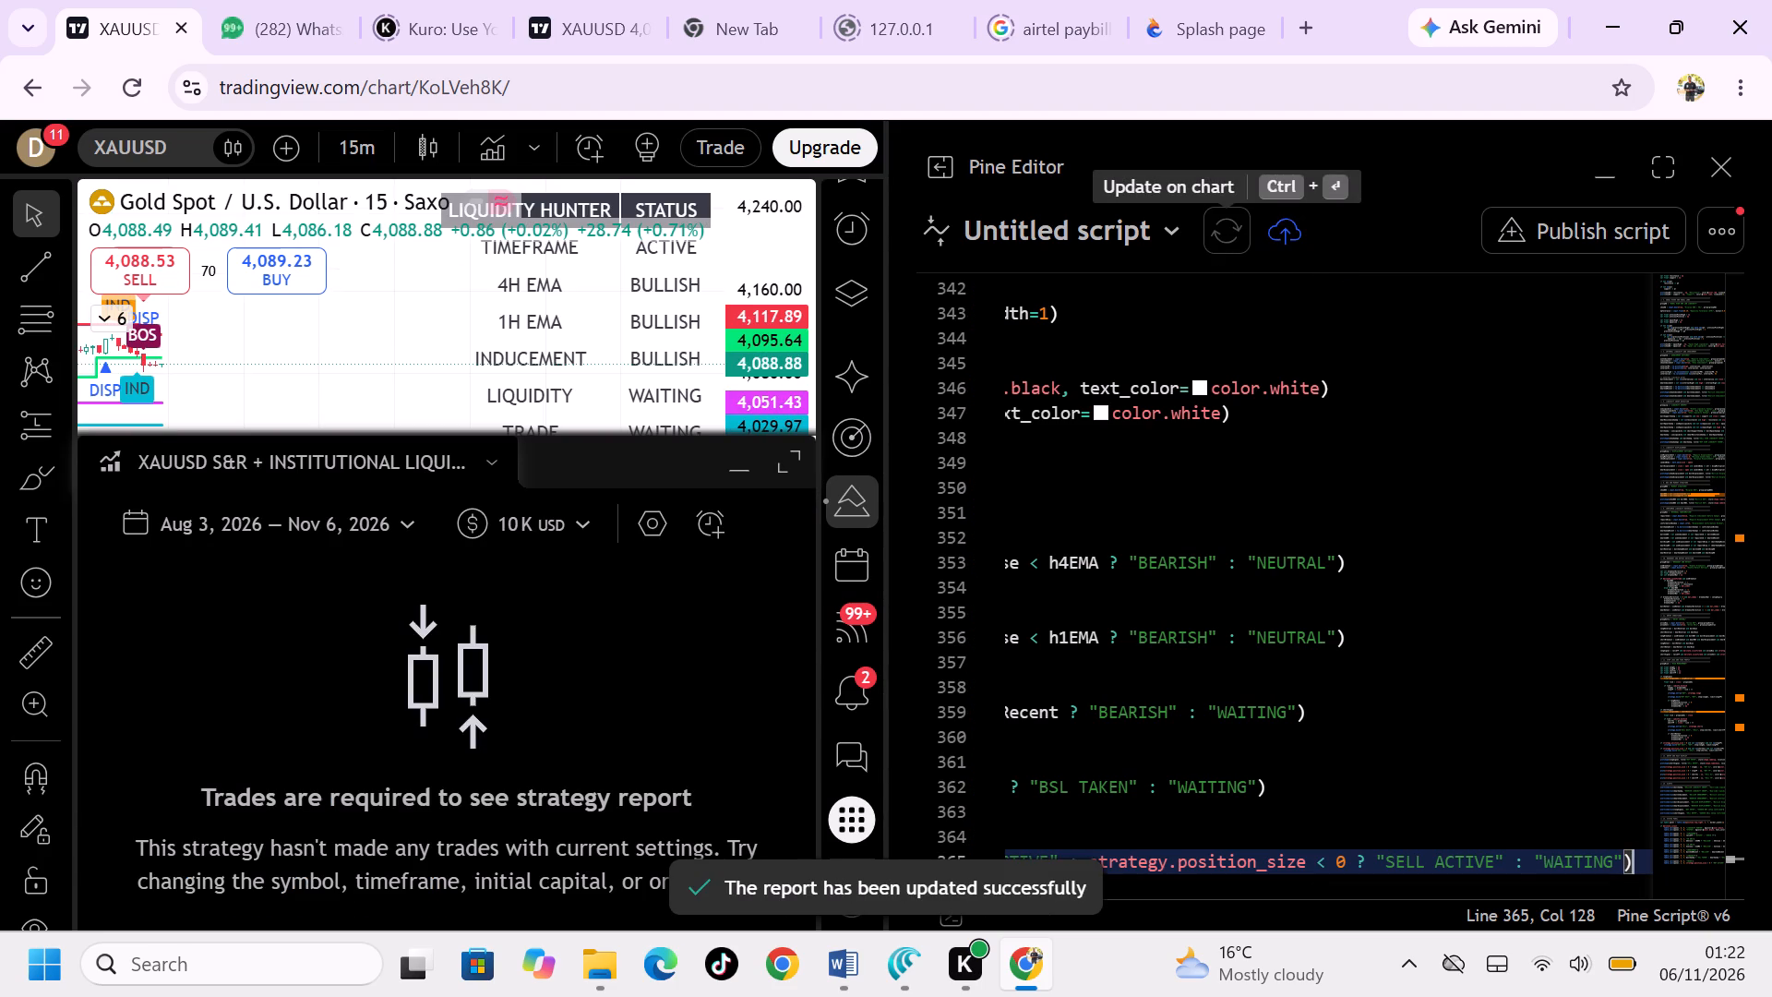
# Close the Pine Editor and collapse the strategy report so the XAUUSD chart fills the workspace.
pyautogui.click(1599, 163)
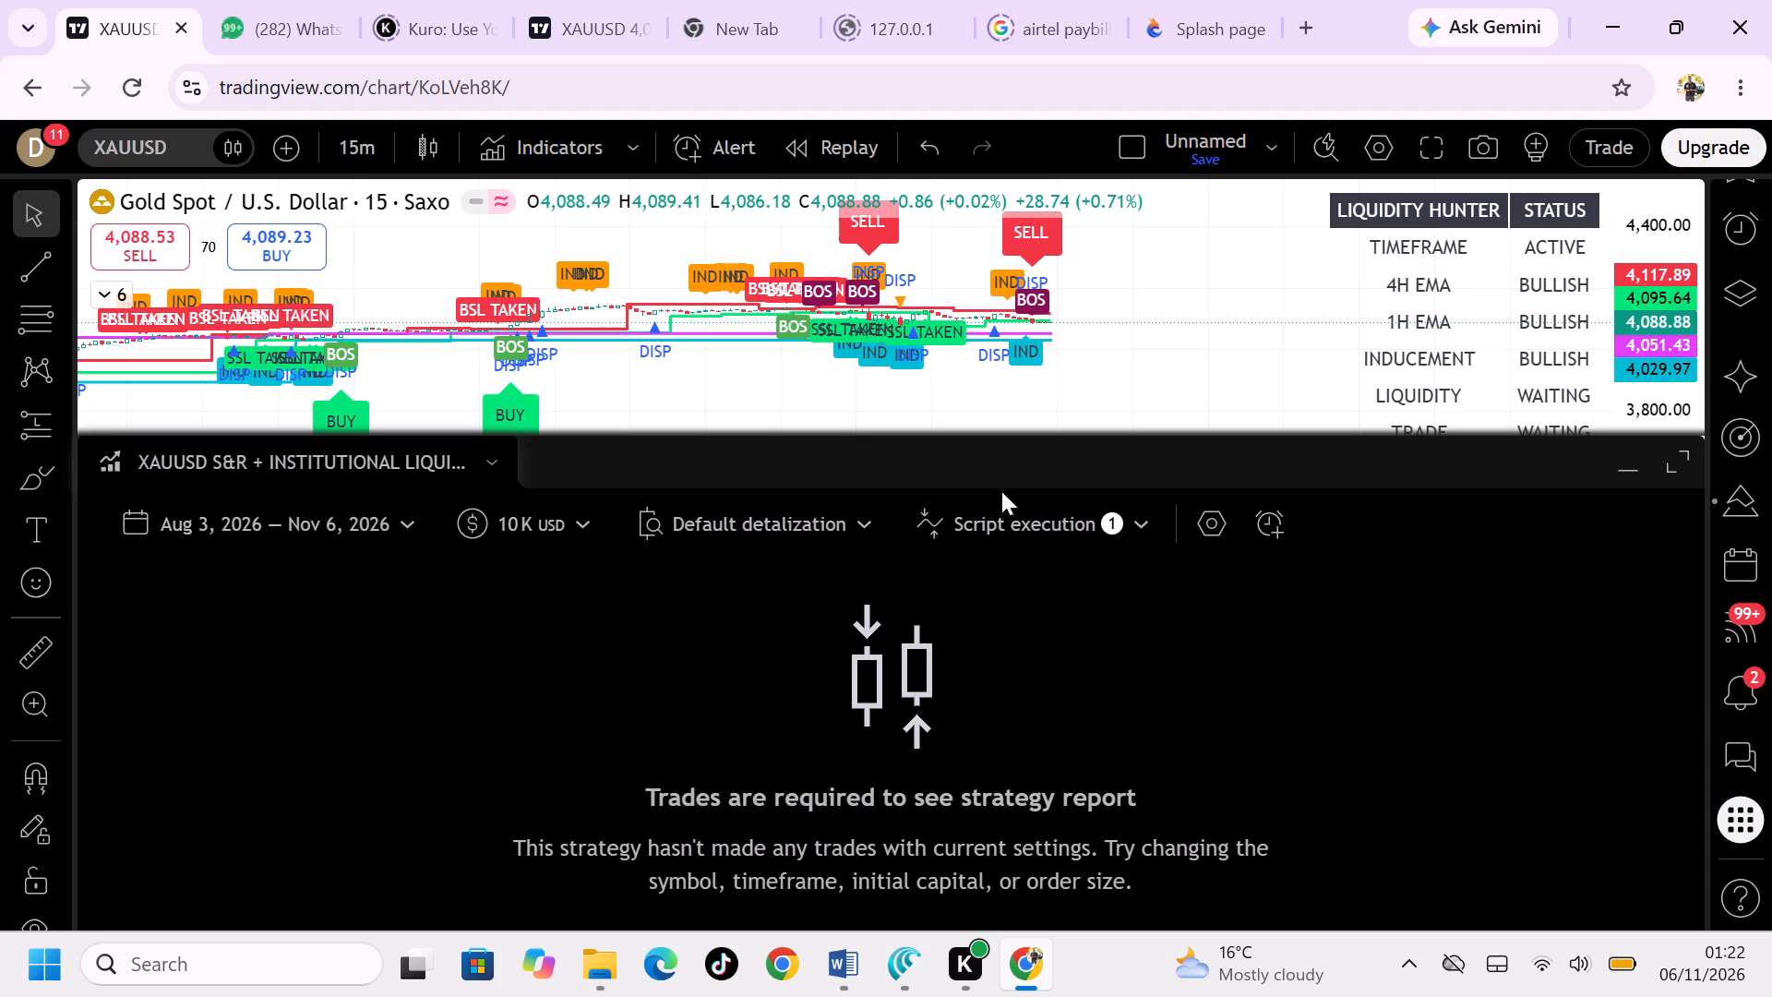
pyautogui.click(1131, 388)
pyautogui.click(1613, 462)
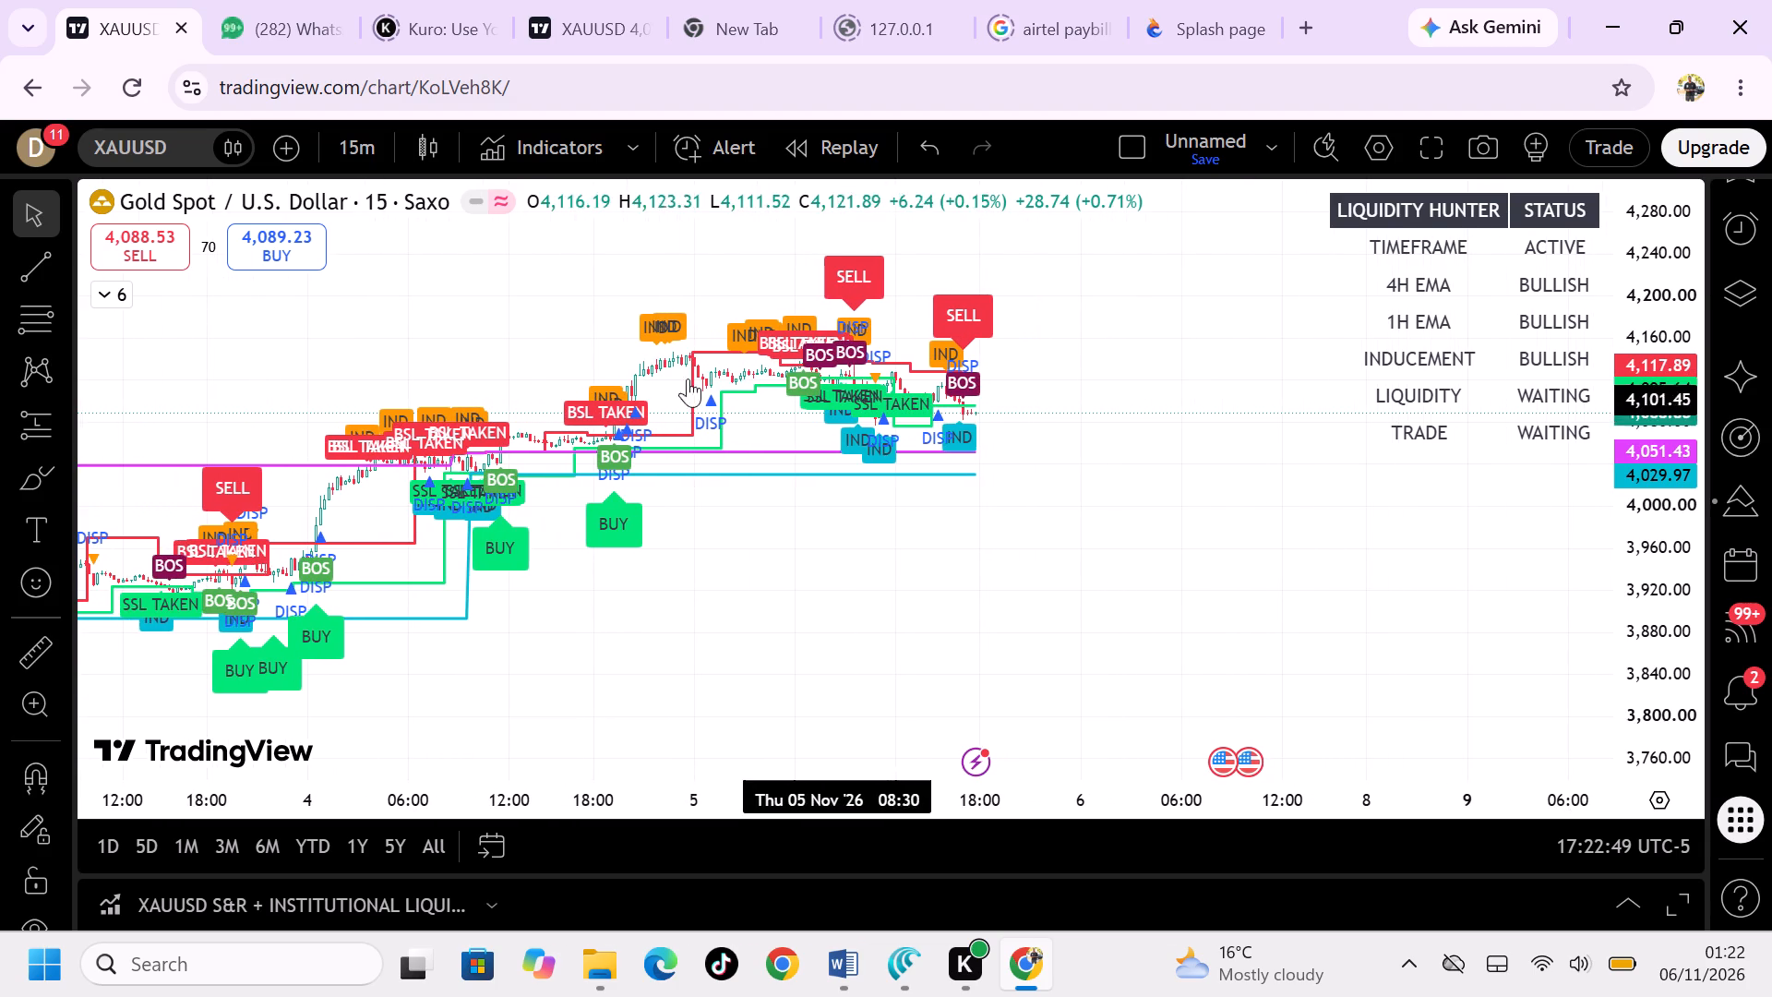
# Enable the 4H + 1H EMA Filter in the inputs of the XAUUSD S&R + INSTITUTIONAL LIQUIDITY PRO V2 strategy.
pyautogui.click(113, 287)
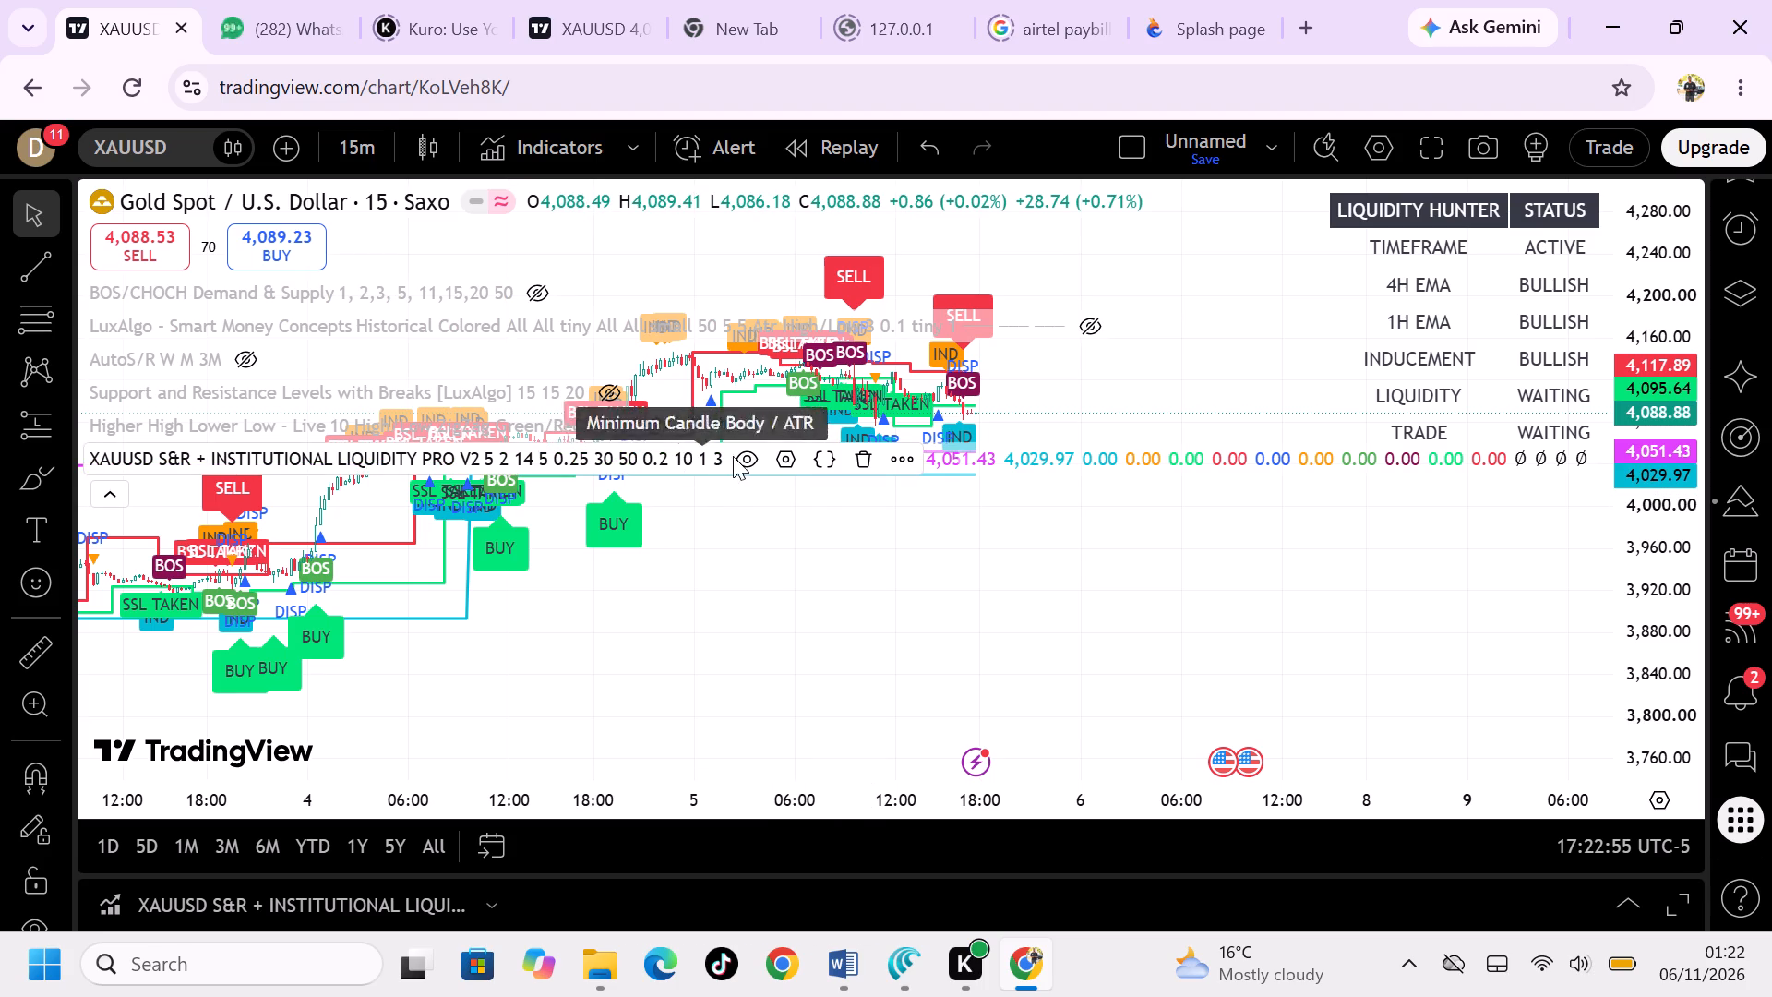
pyautogui.click(781, 461)
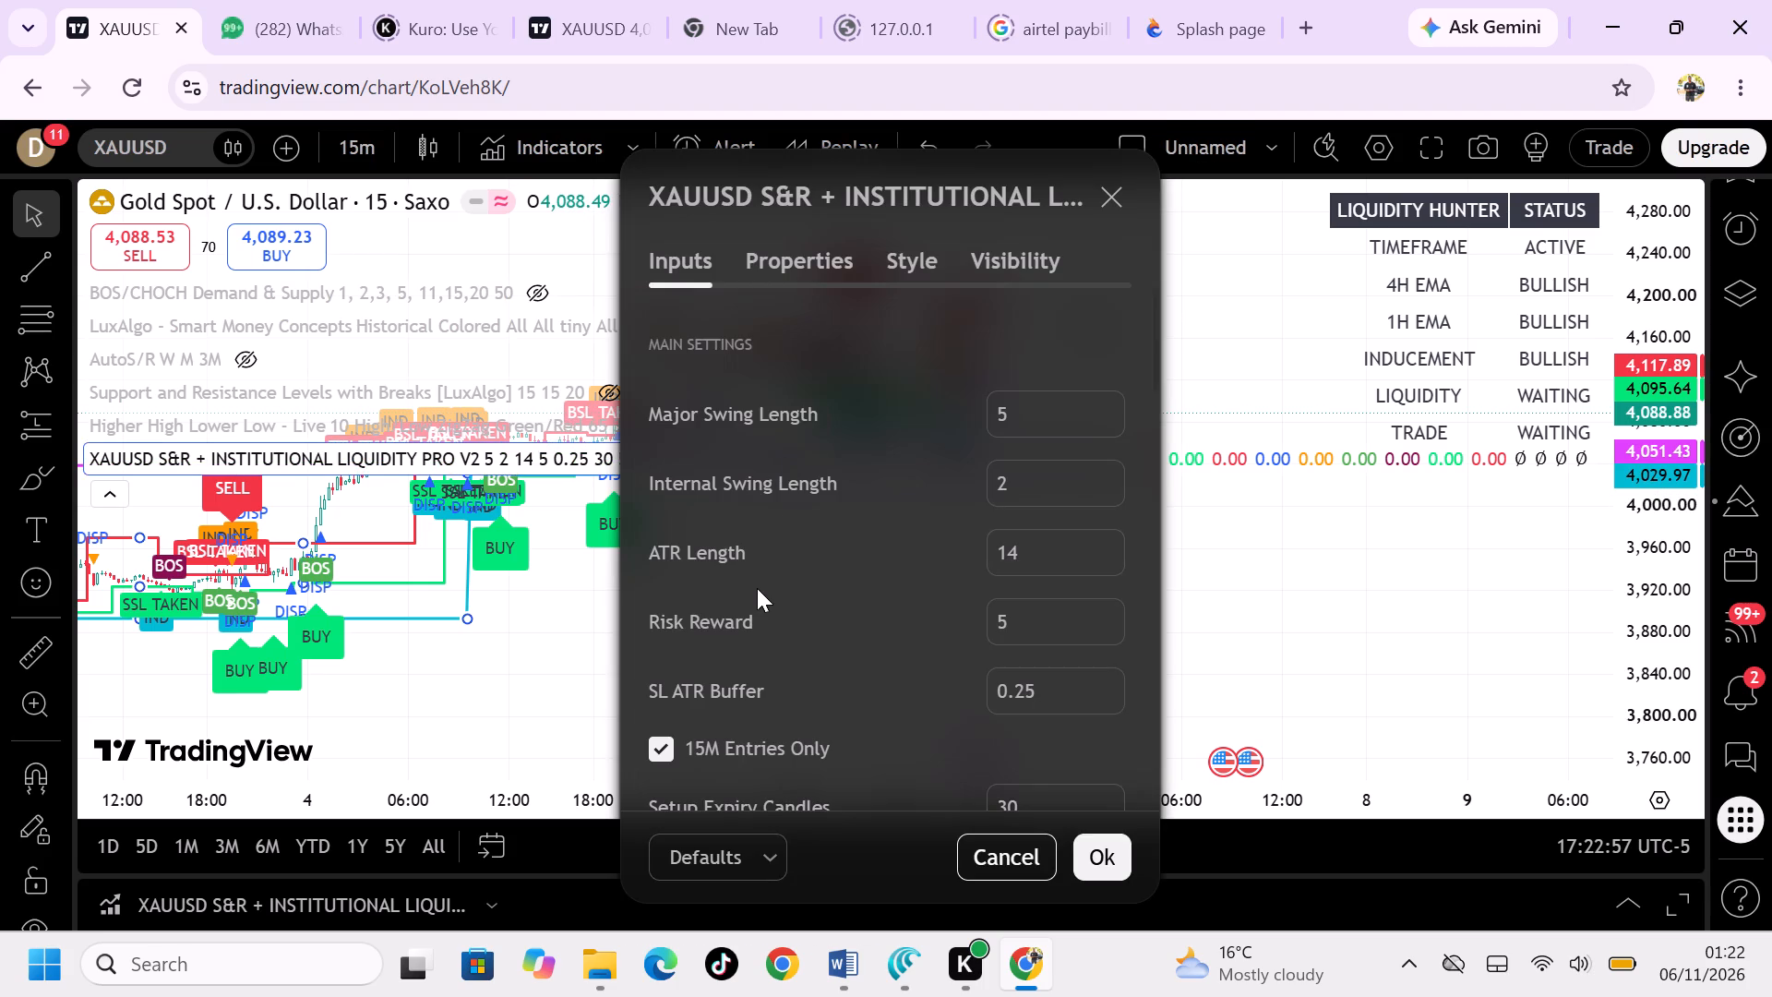
pyautogui.scroll(-2, 757, 588)
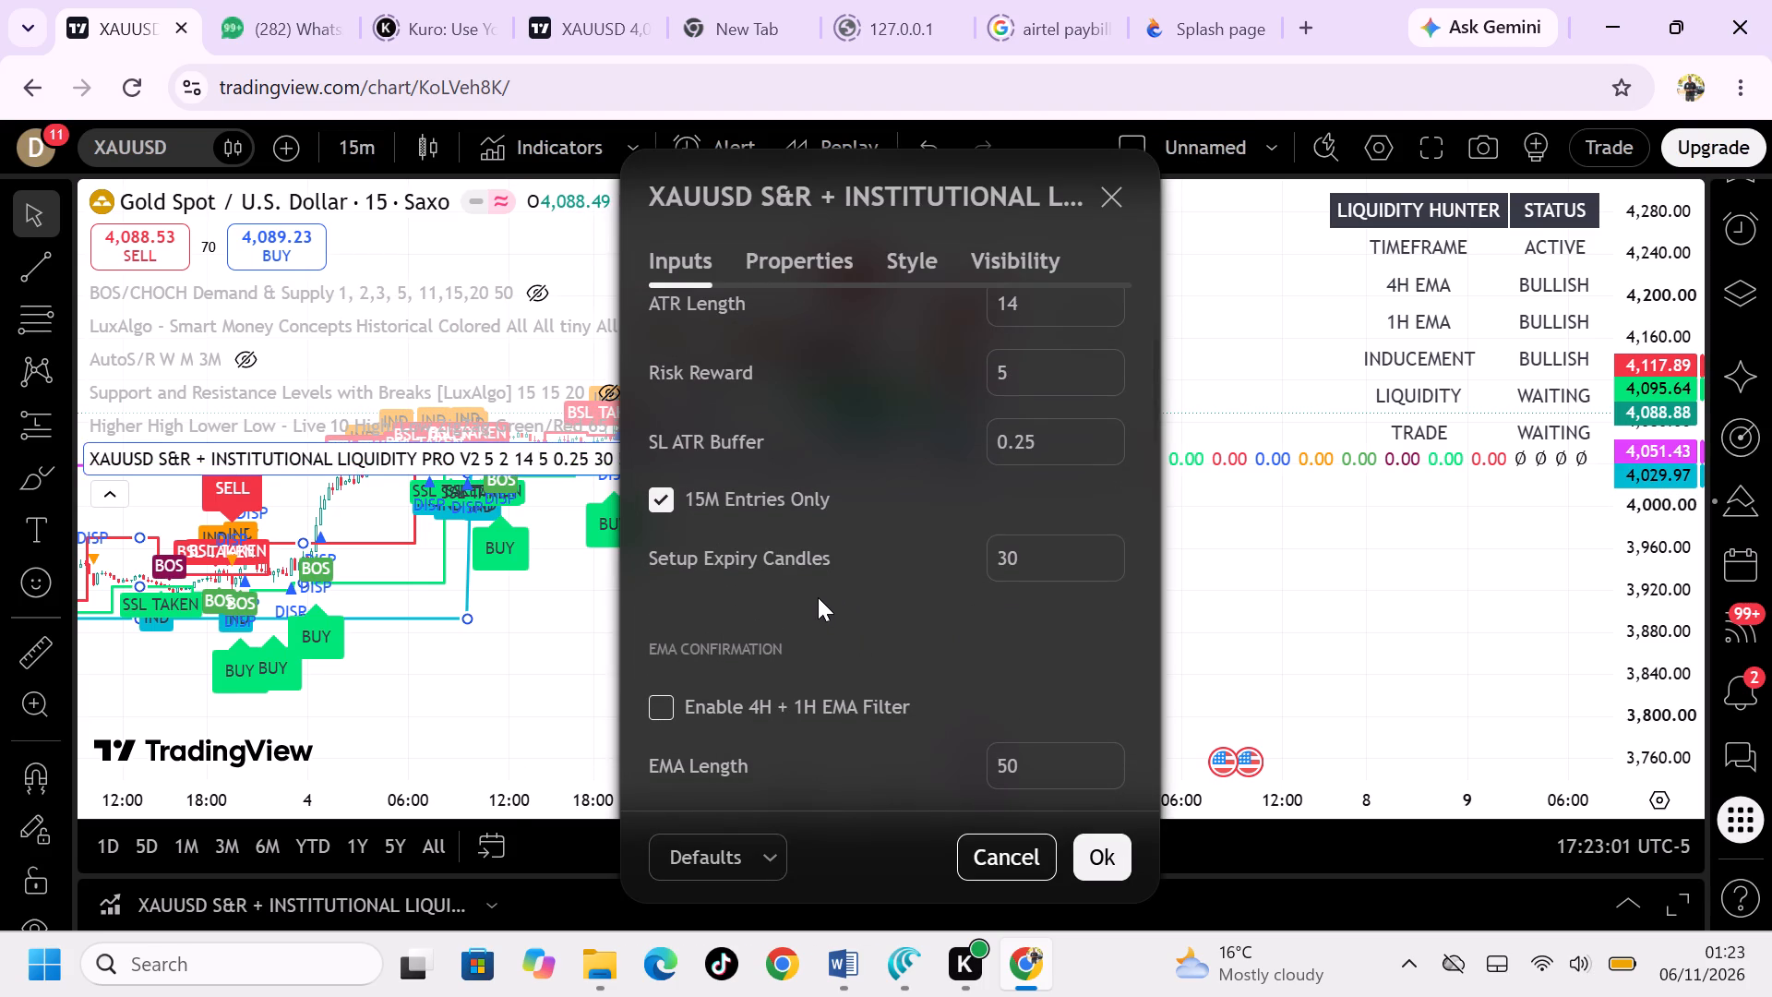
pyautogui.scroll(-2, 818, 597)
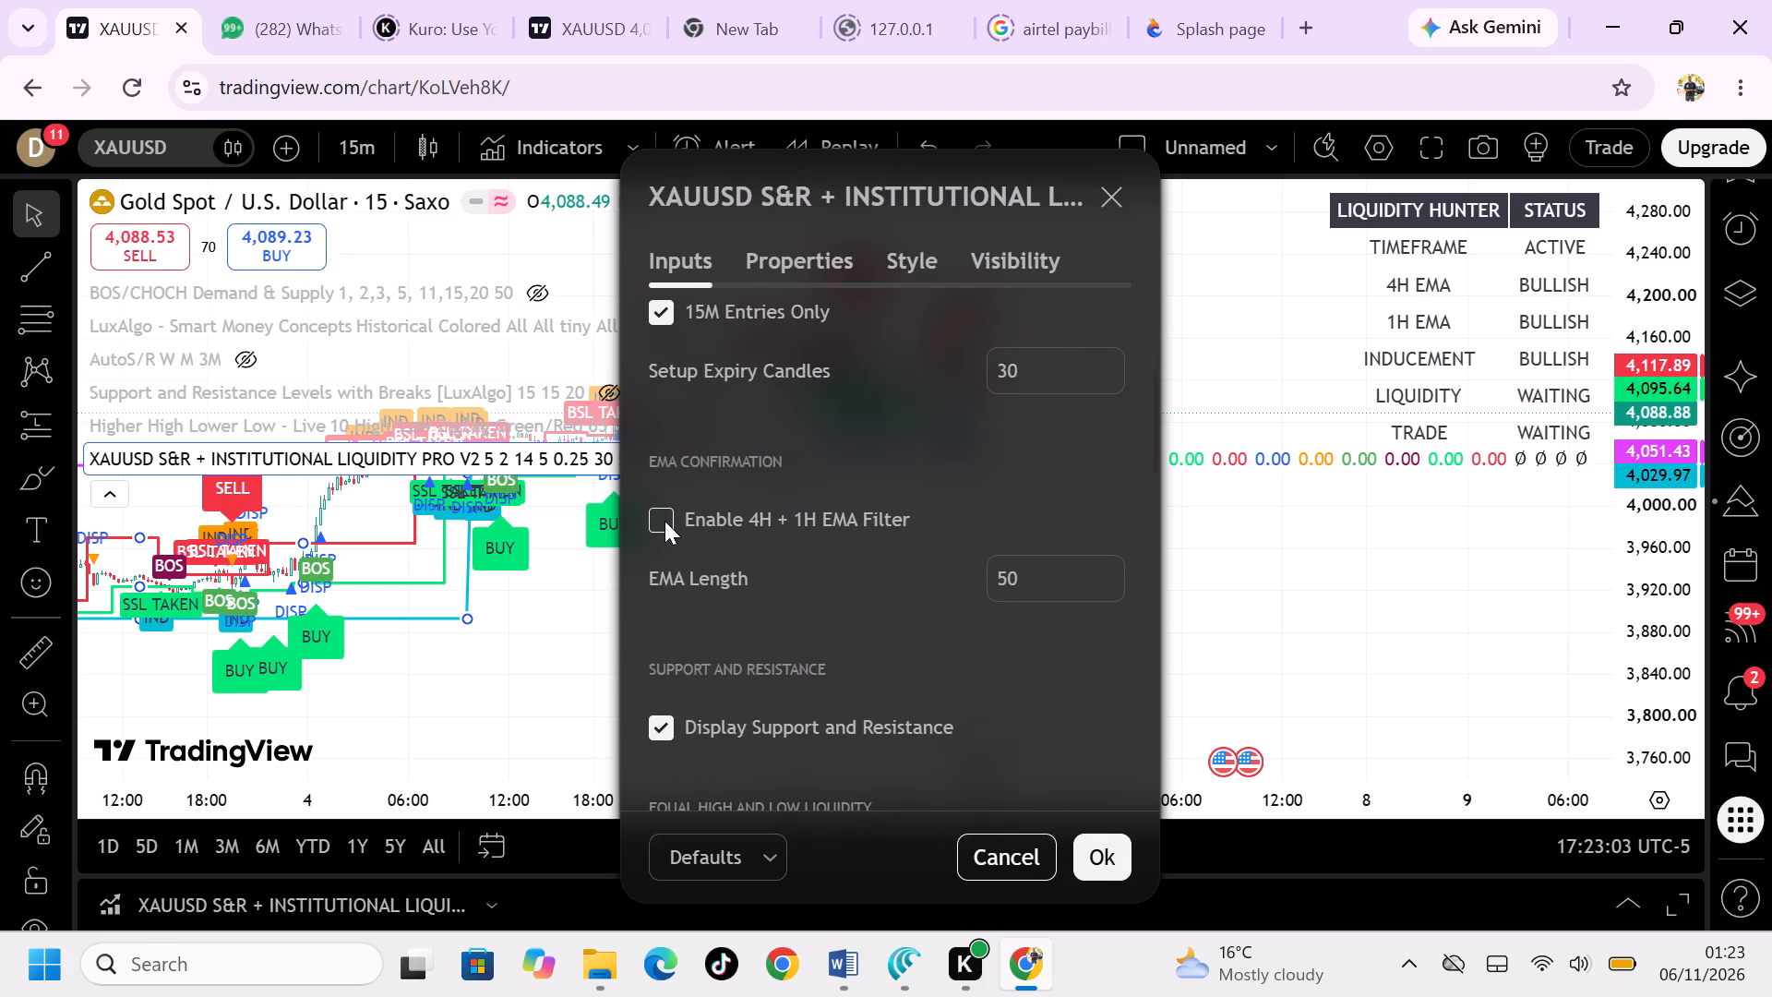
pyautogui.click(664, 520)
# Review the strategy's remaining inputs, from Support and Resistance through Entry Control.
pyautogui.scroll(-3, 813, 639)
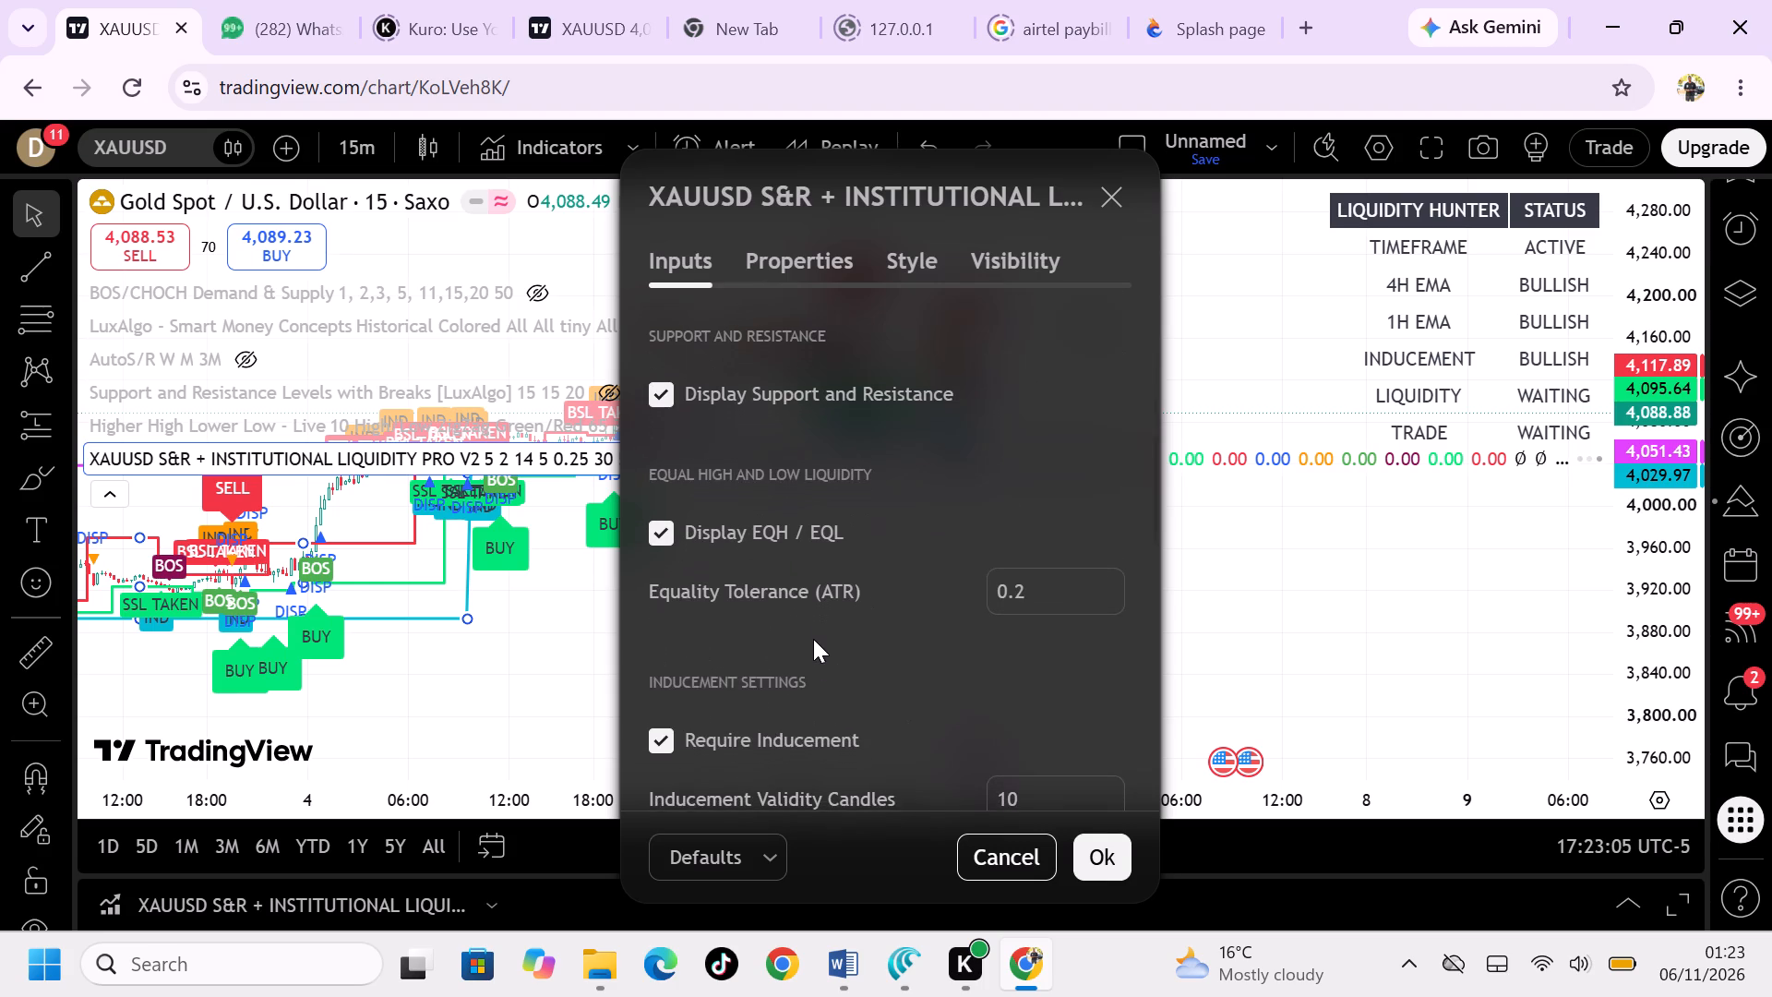
pyautogui.scroll(-4, 764, 686)
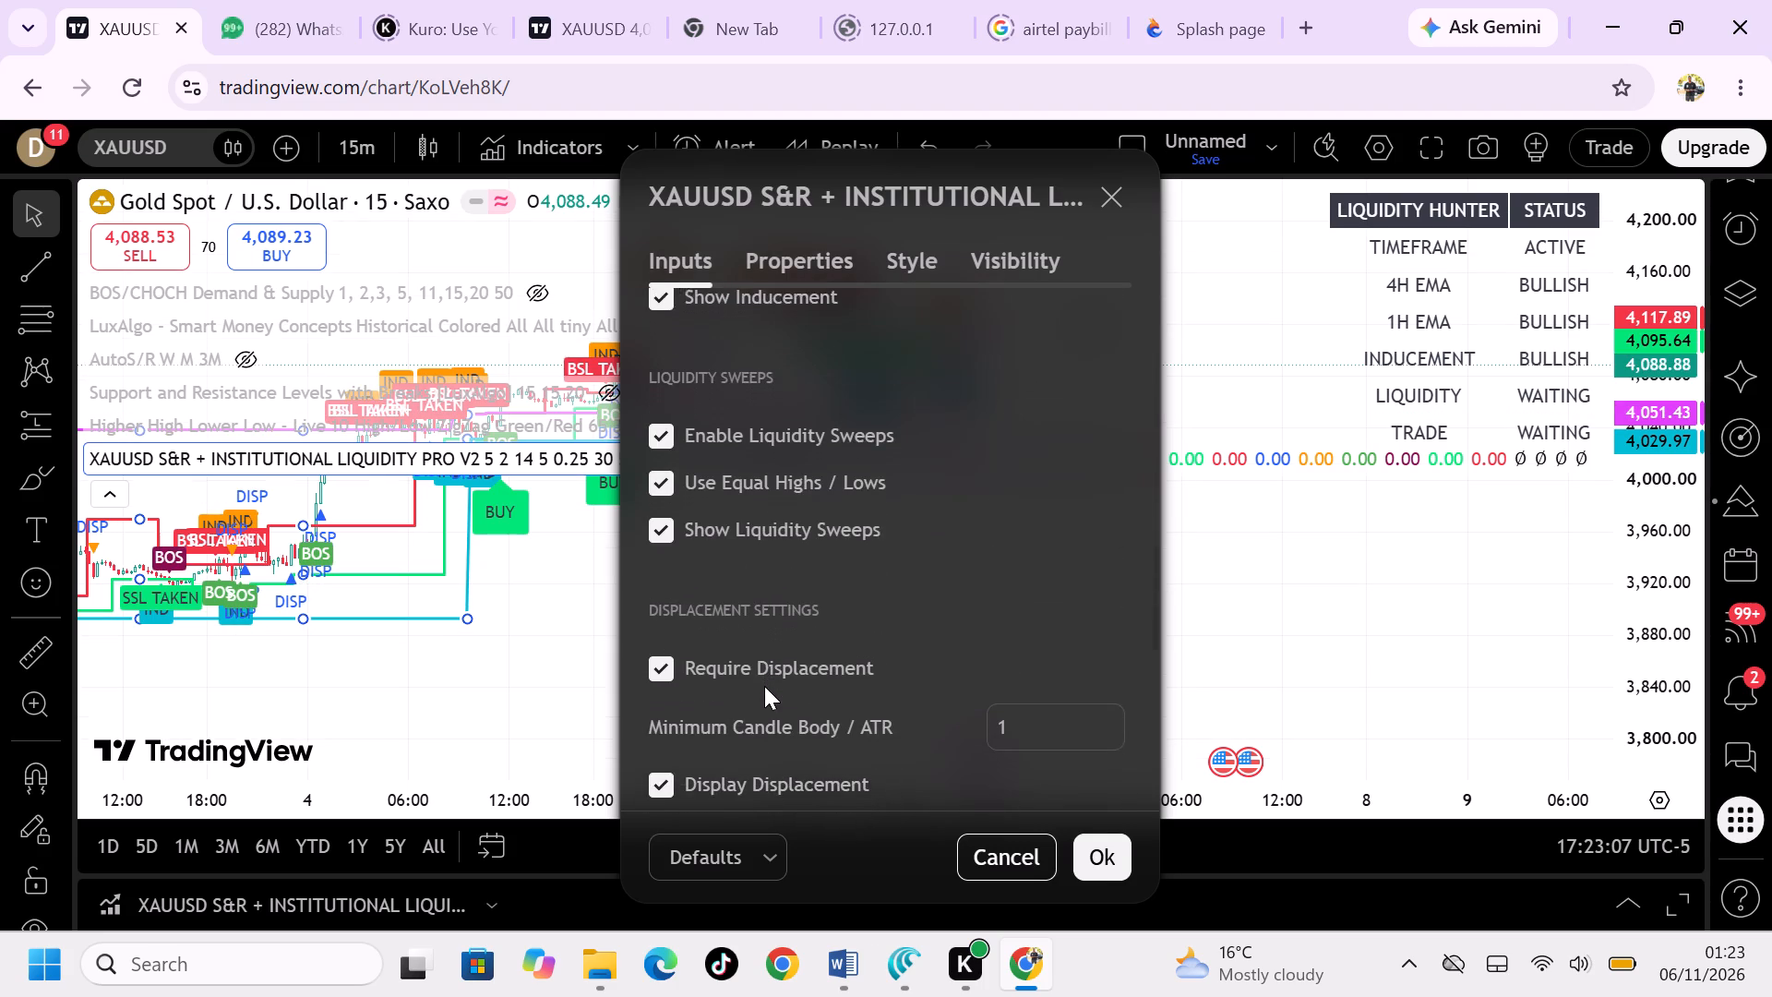
pyautogui.scroll(-3, 742, 583)
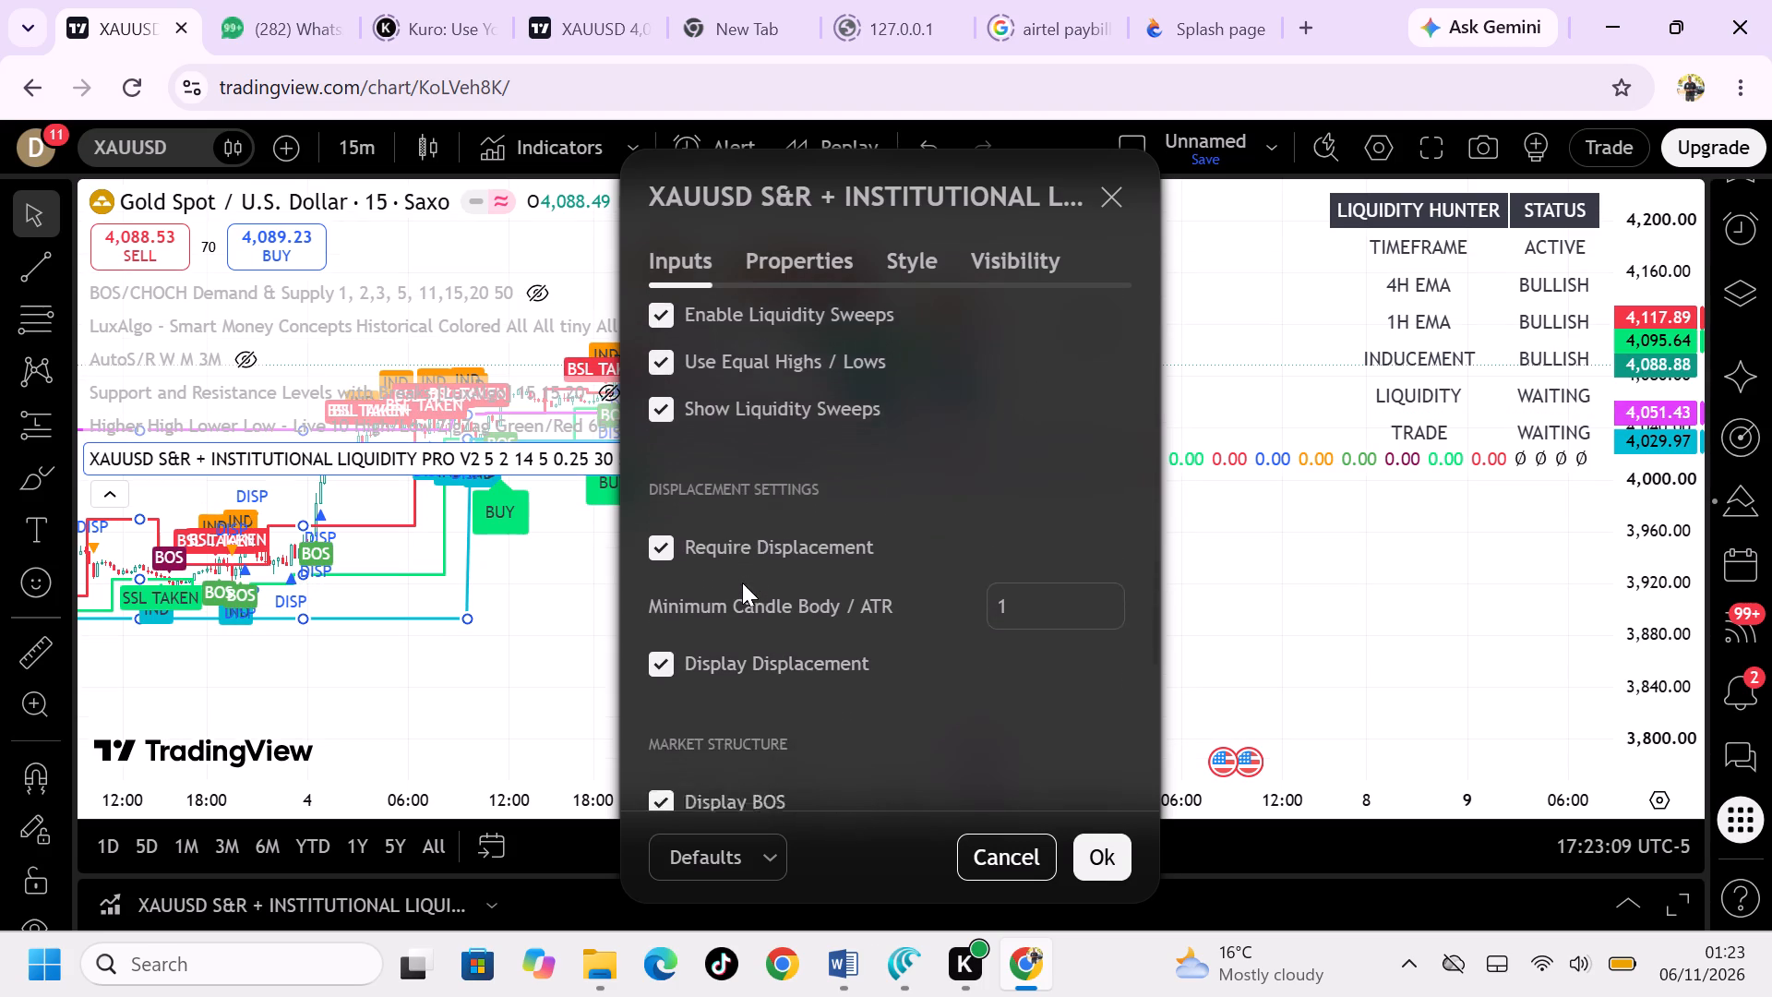
pyautogui.scroll(-1, 742, 583)
pyautogui.scroll(-2, 748, 503)
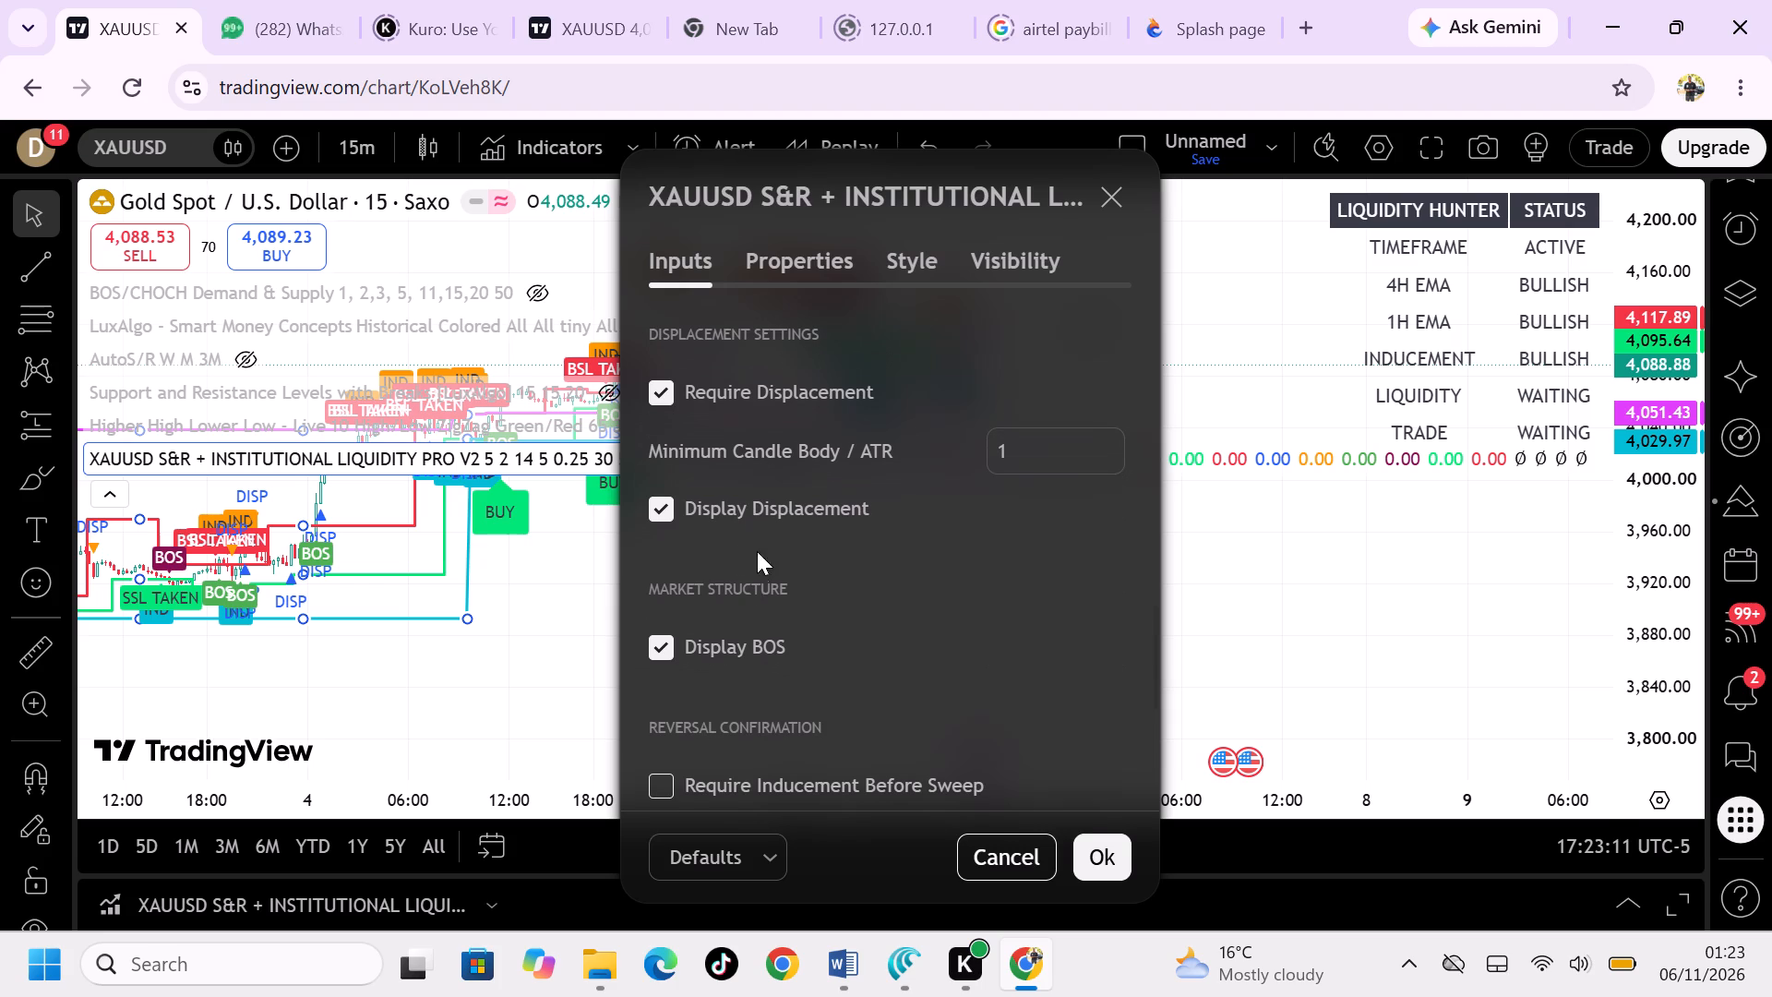
pyautogui.scroll(-2, 725, 581)
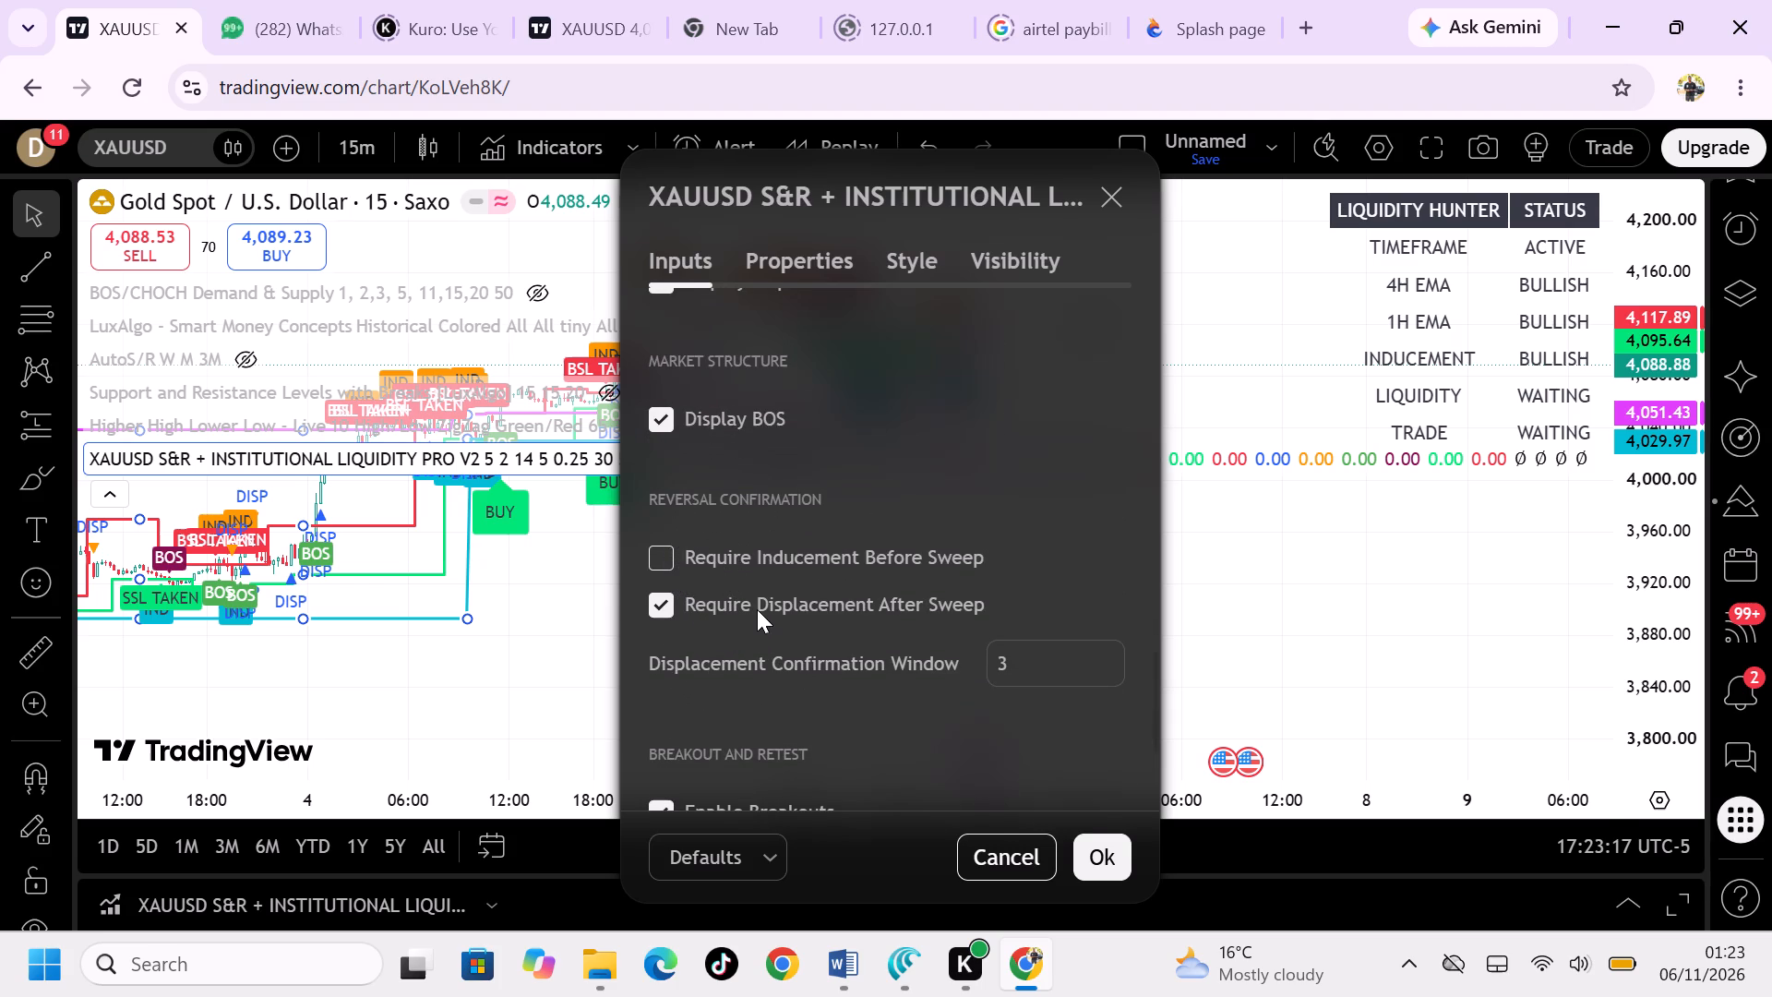
pyautogui.scroll(-3, 757, 609)
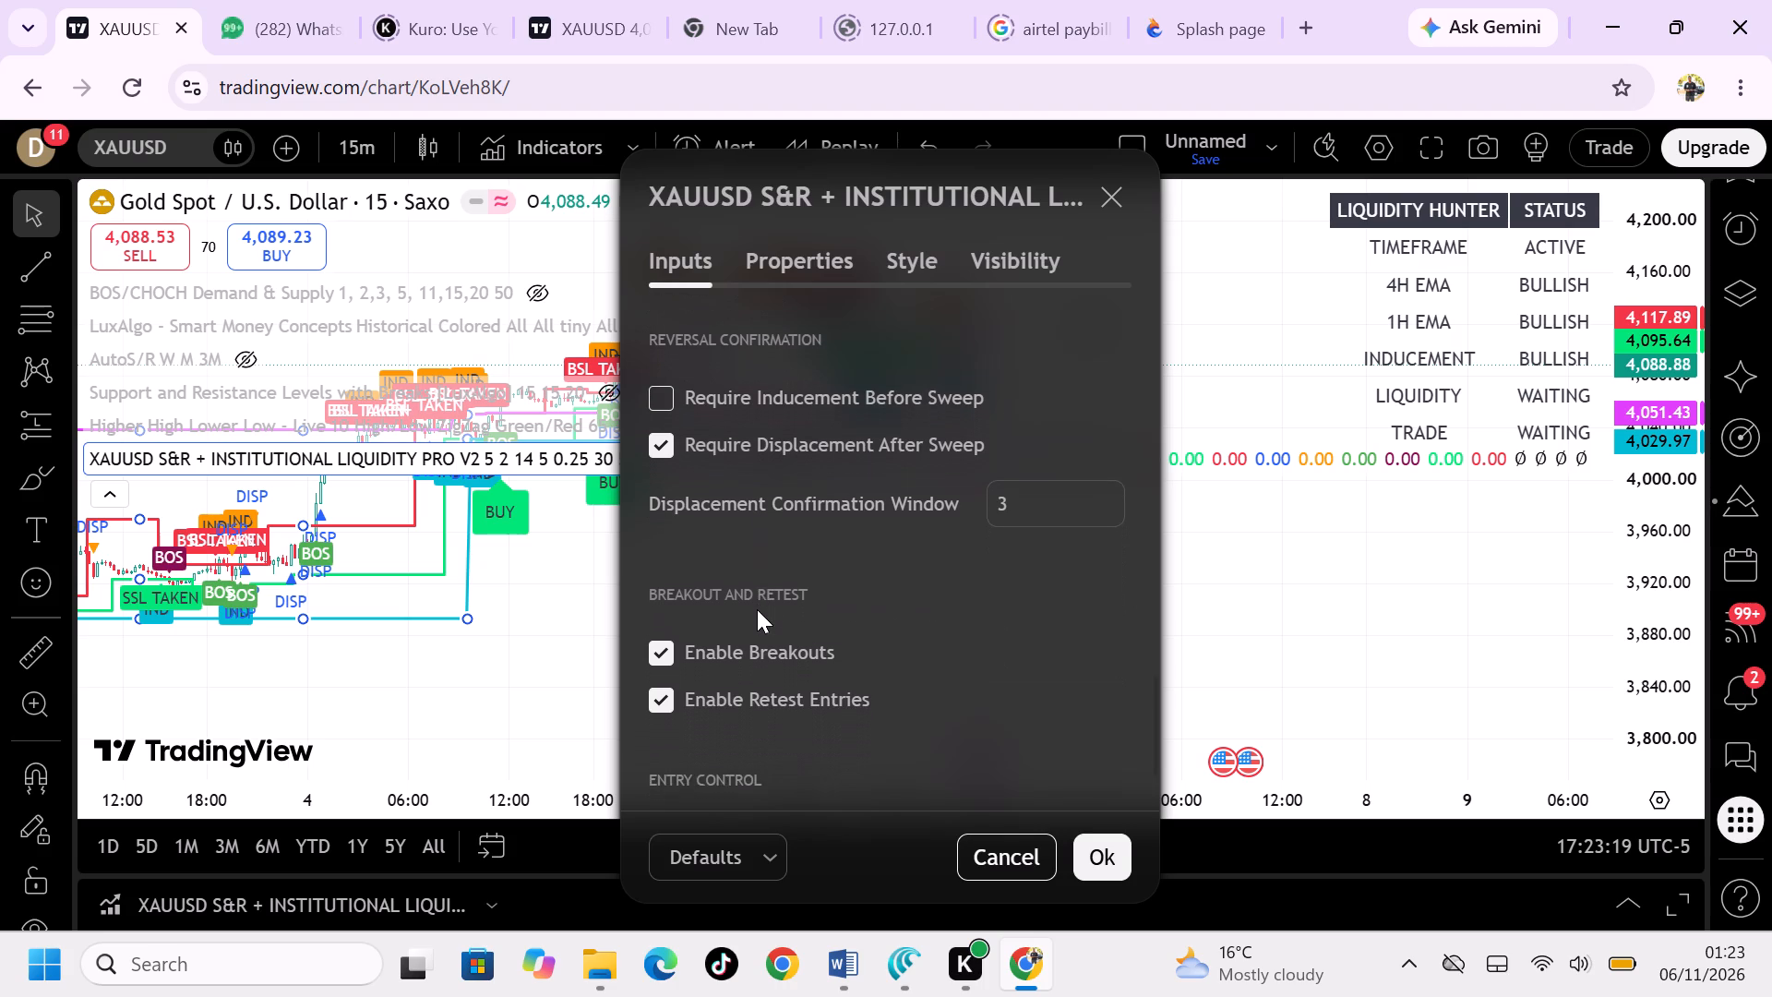
pyautogui.scroll(-3, 757, 609)
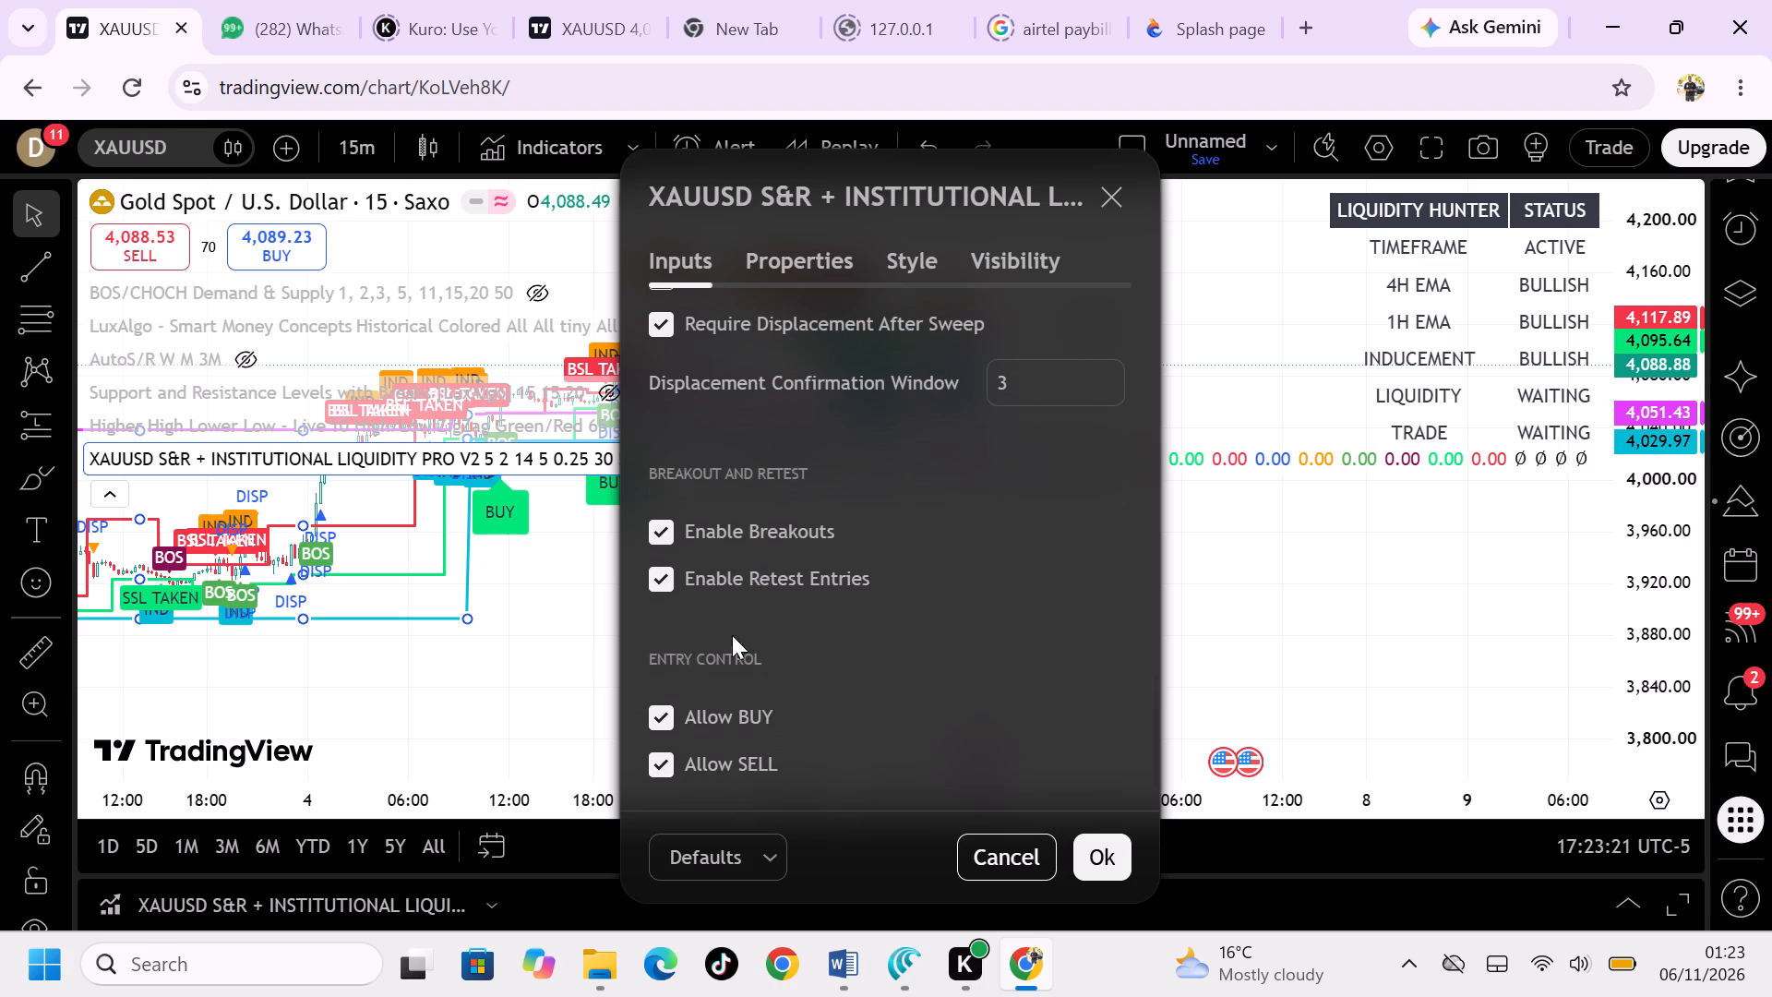
# Turn off Enable Liquidity Sweeps, Use Equal Highs / Lows and Show Liquidity Sweeps in the strategy's Liquidity Sweeps settings.
pyautogui.scroll(2, 720, 643)
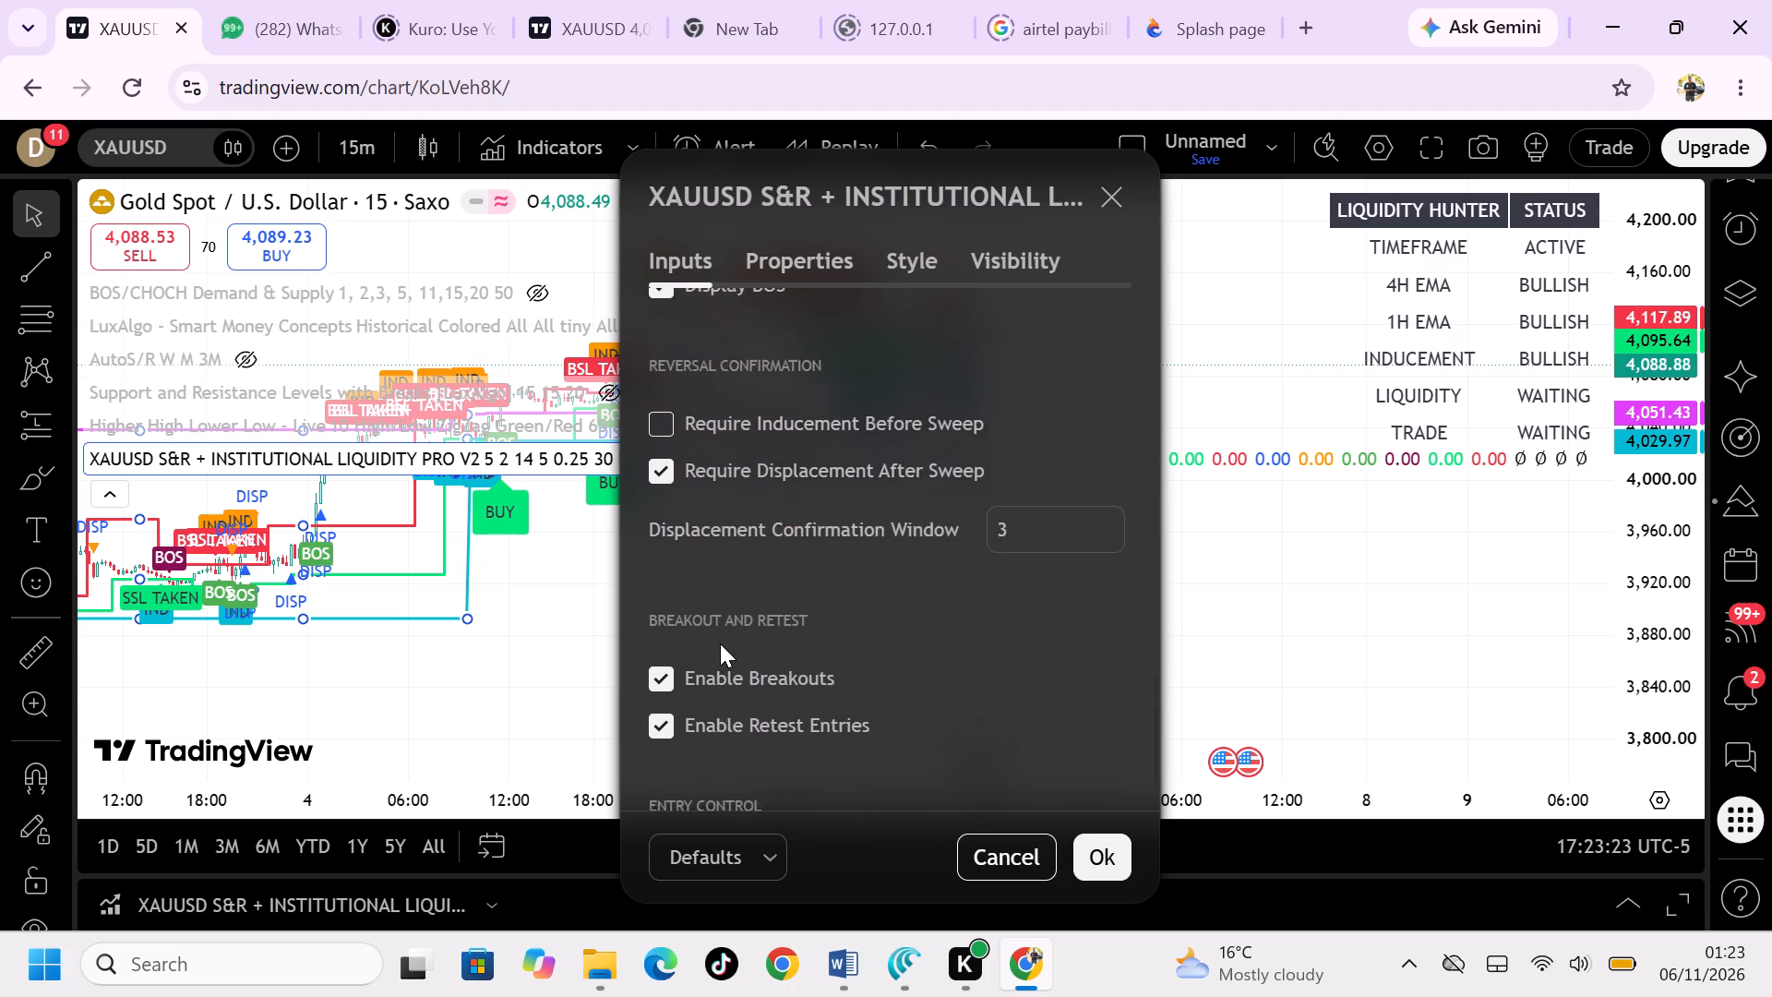
pyautogui.scroll(3, 720, 643)
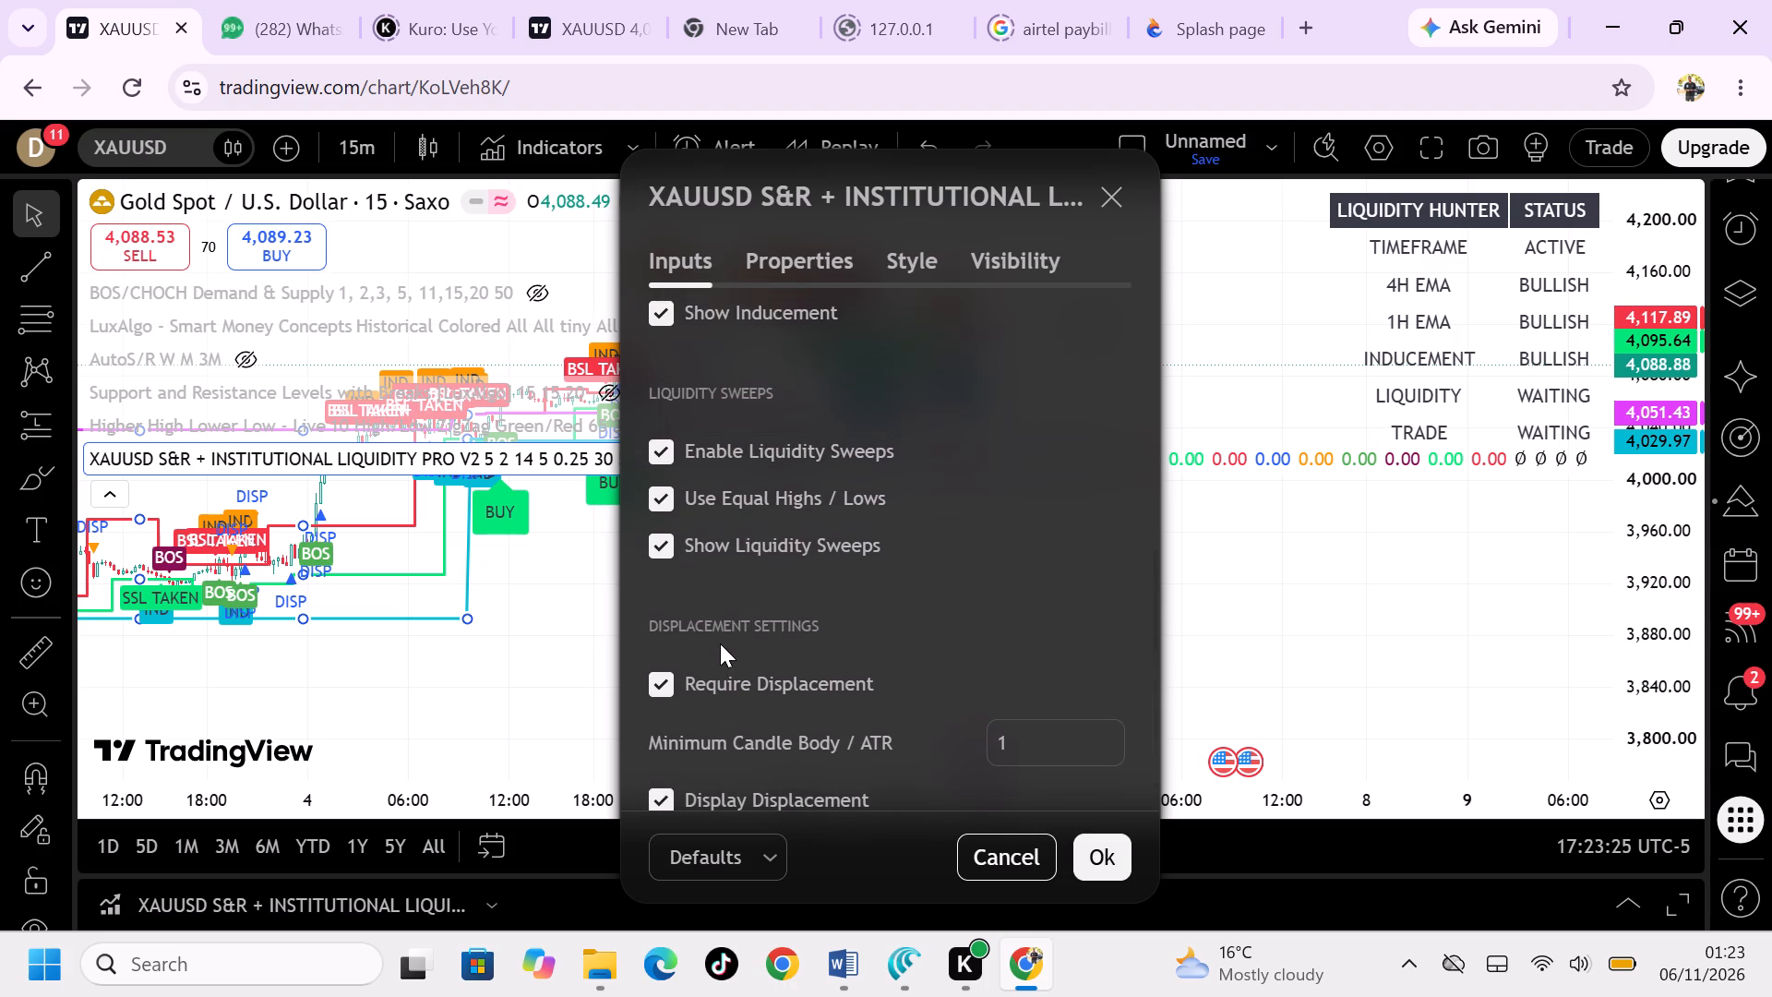
pyautogui.scroll(1, 720, 643)
pyautogui.click(665, 453)
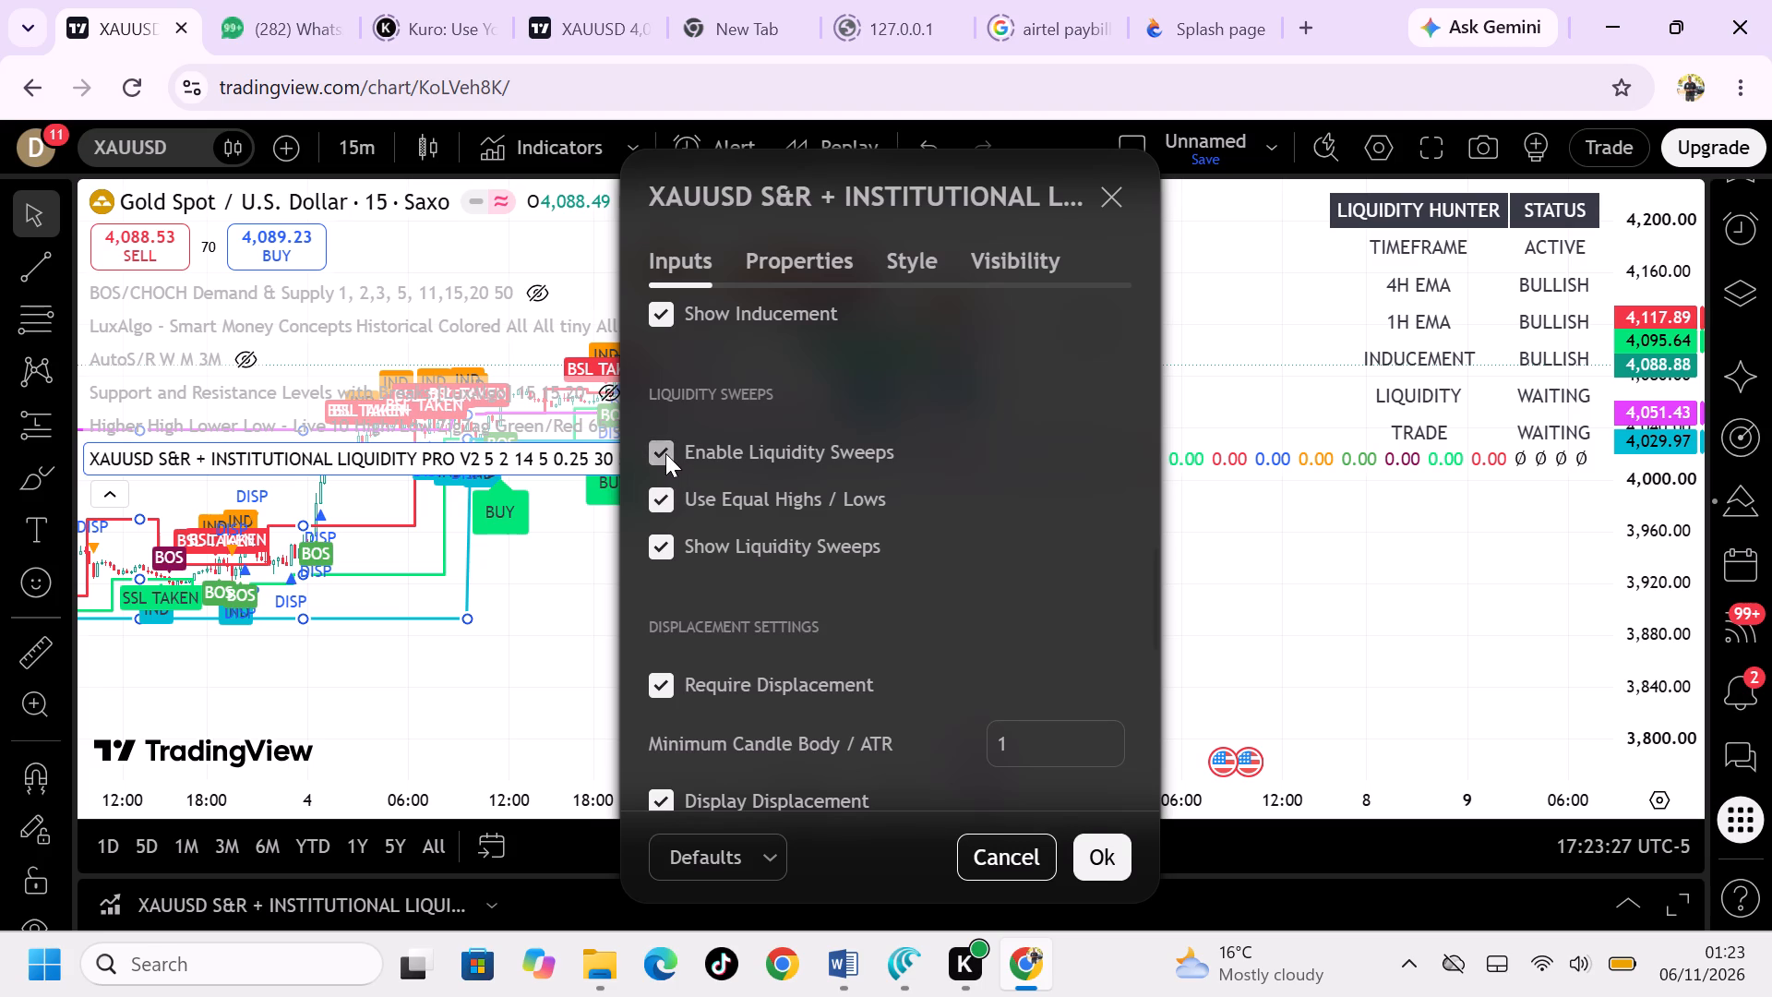
pyautogui.click(658, 496)
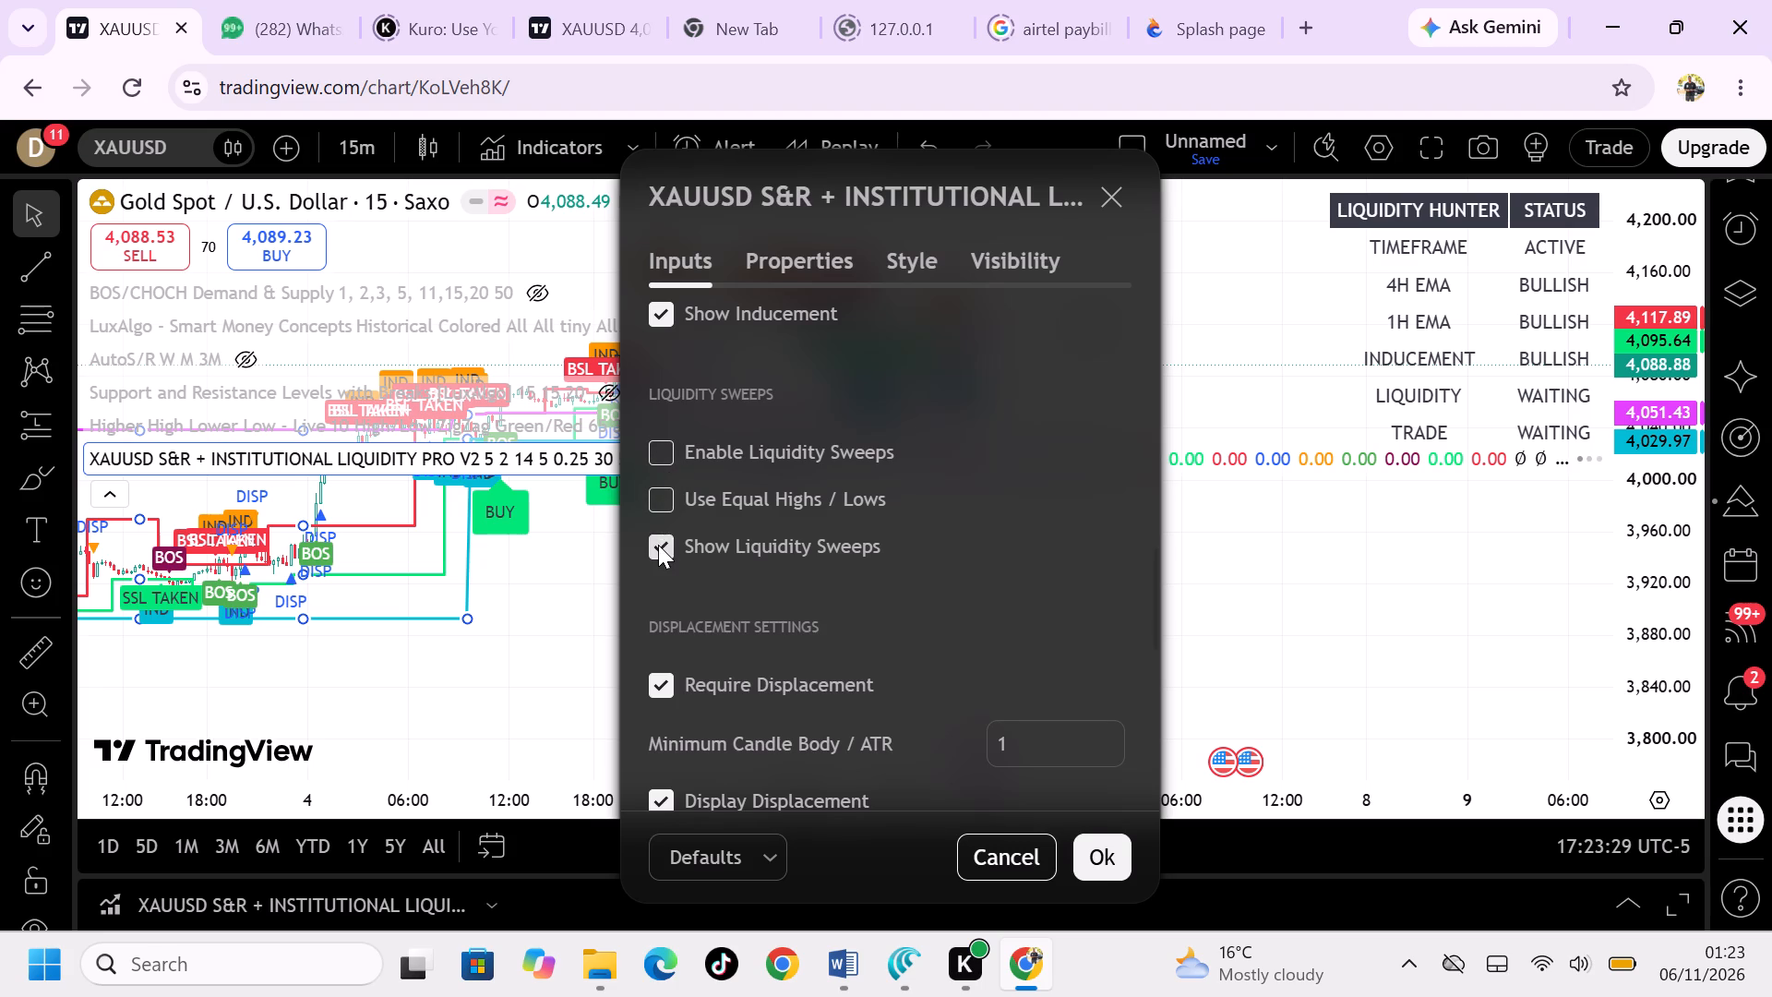
pyautogui.click(658, 545)
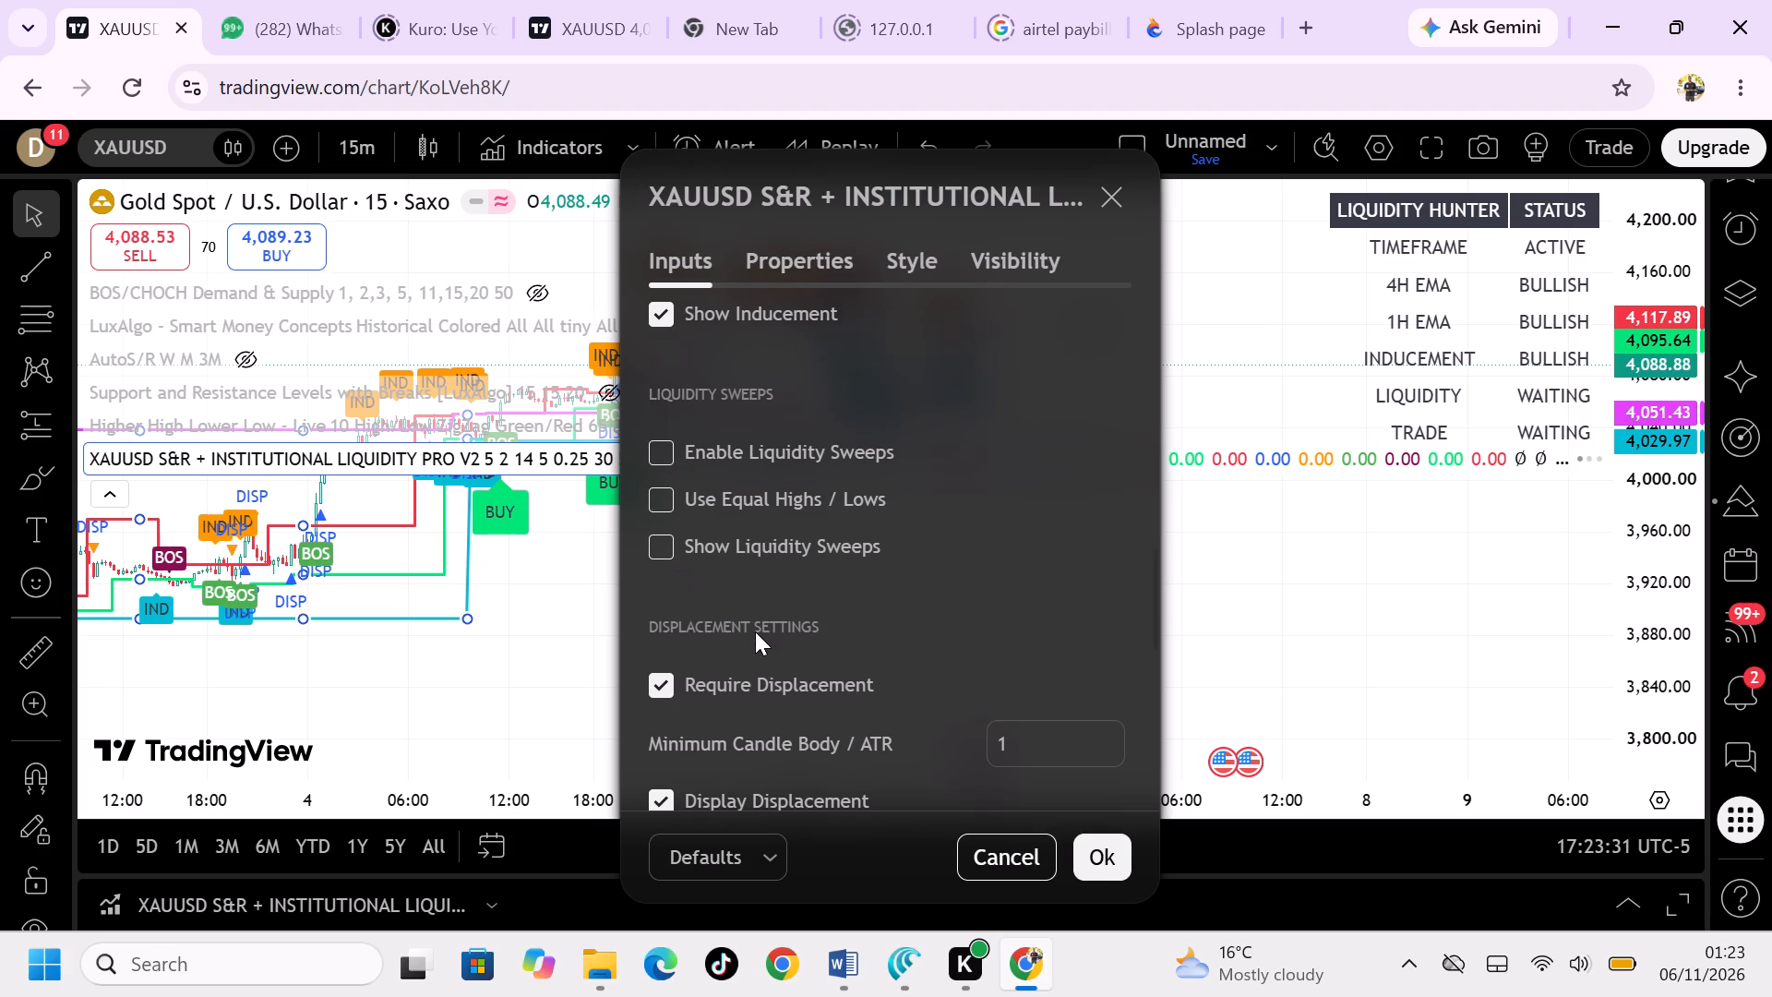
# Recheck the strategy's inputs back up to the main settings and apply the changes.
pyautogui.scroll(2, 755, 631)
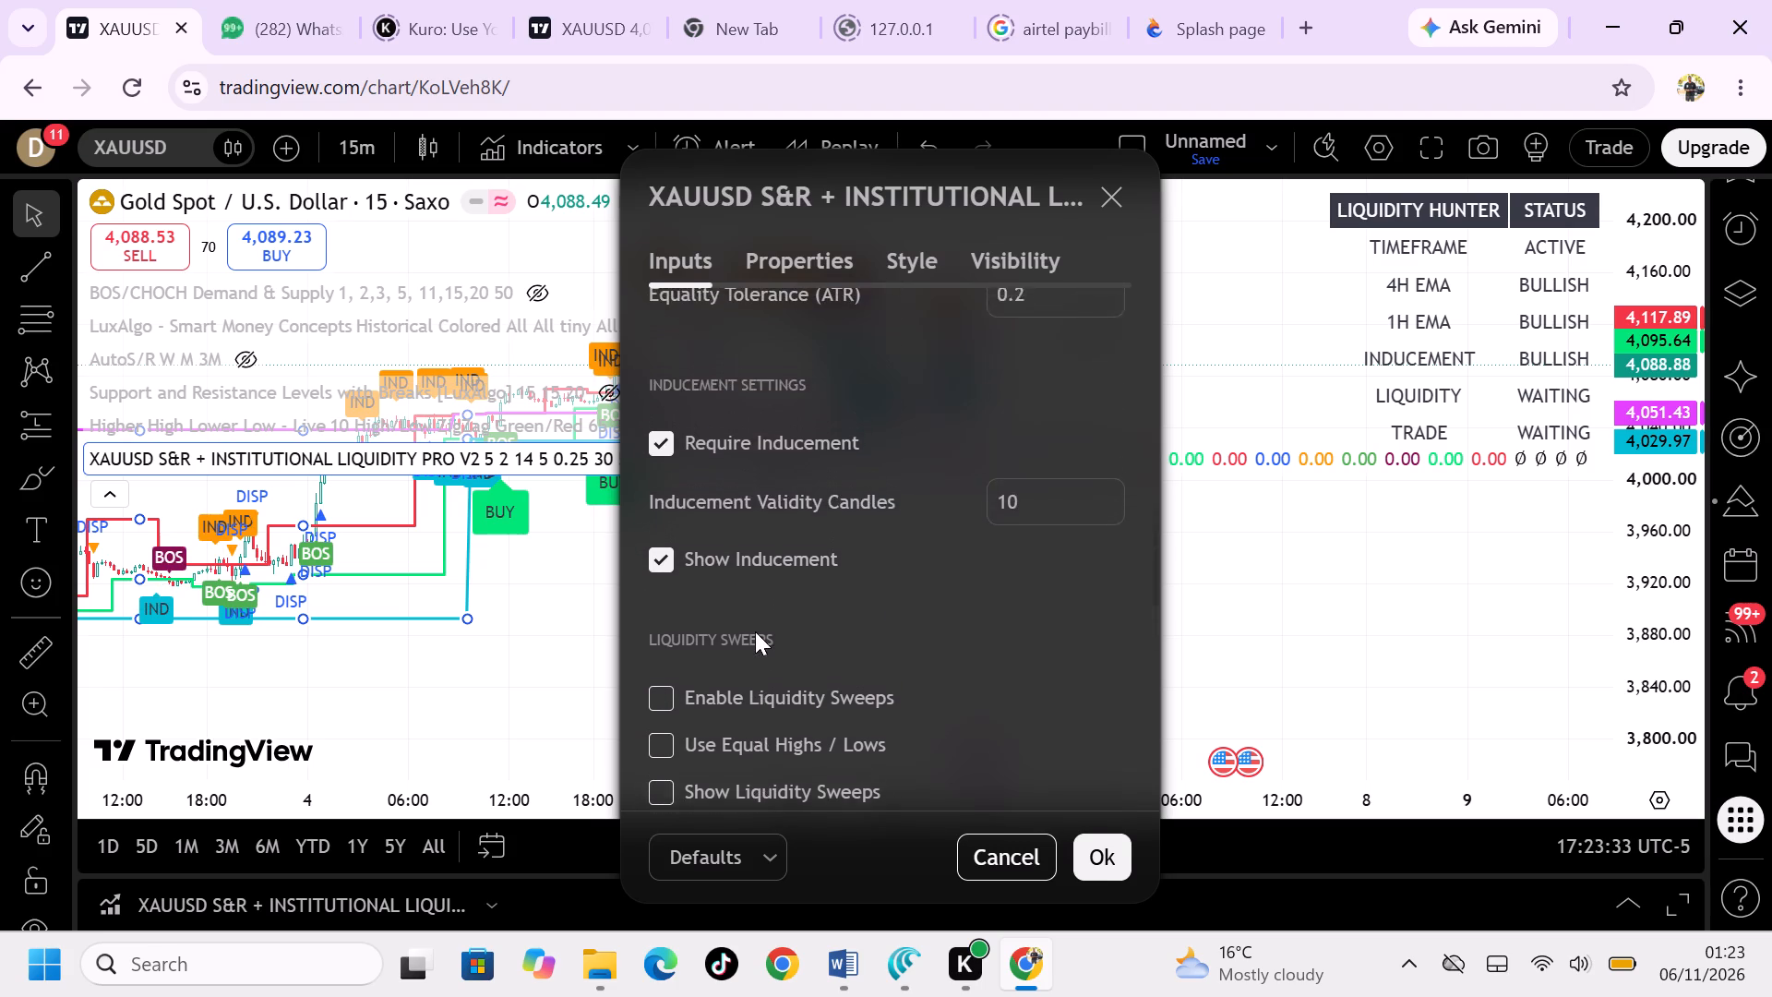
pyautogui.scroll(2, 755, 631)
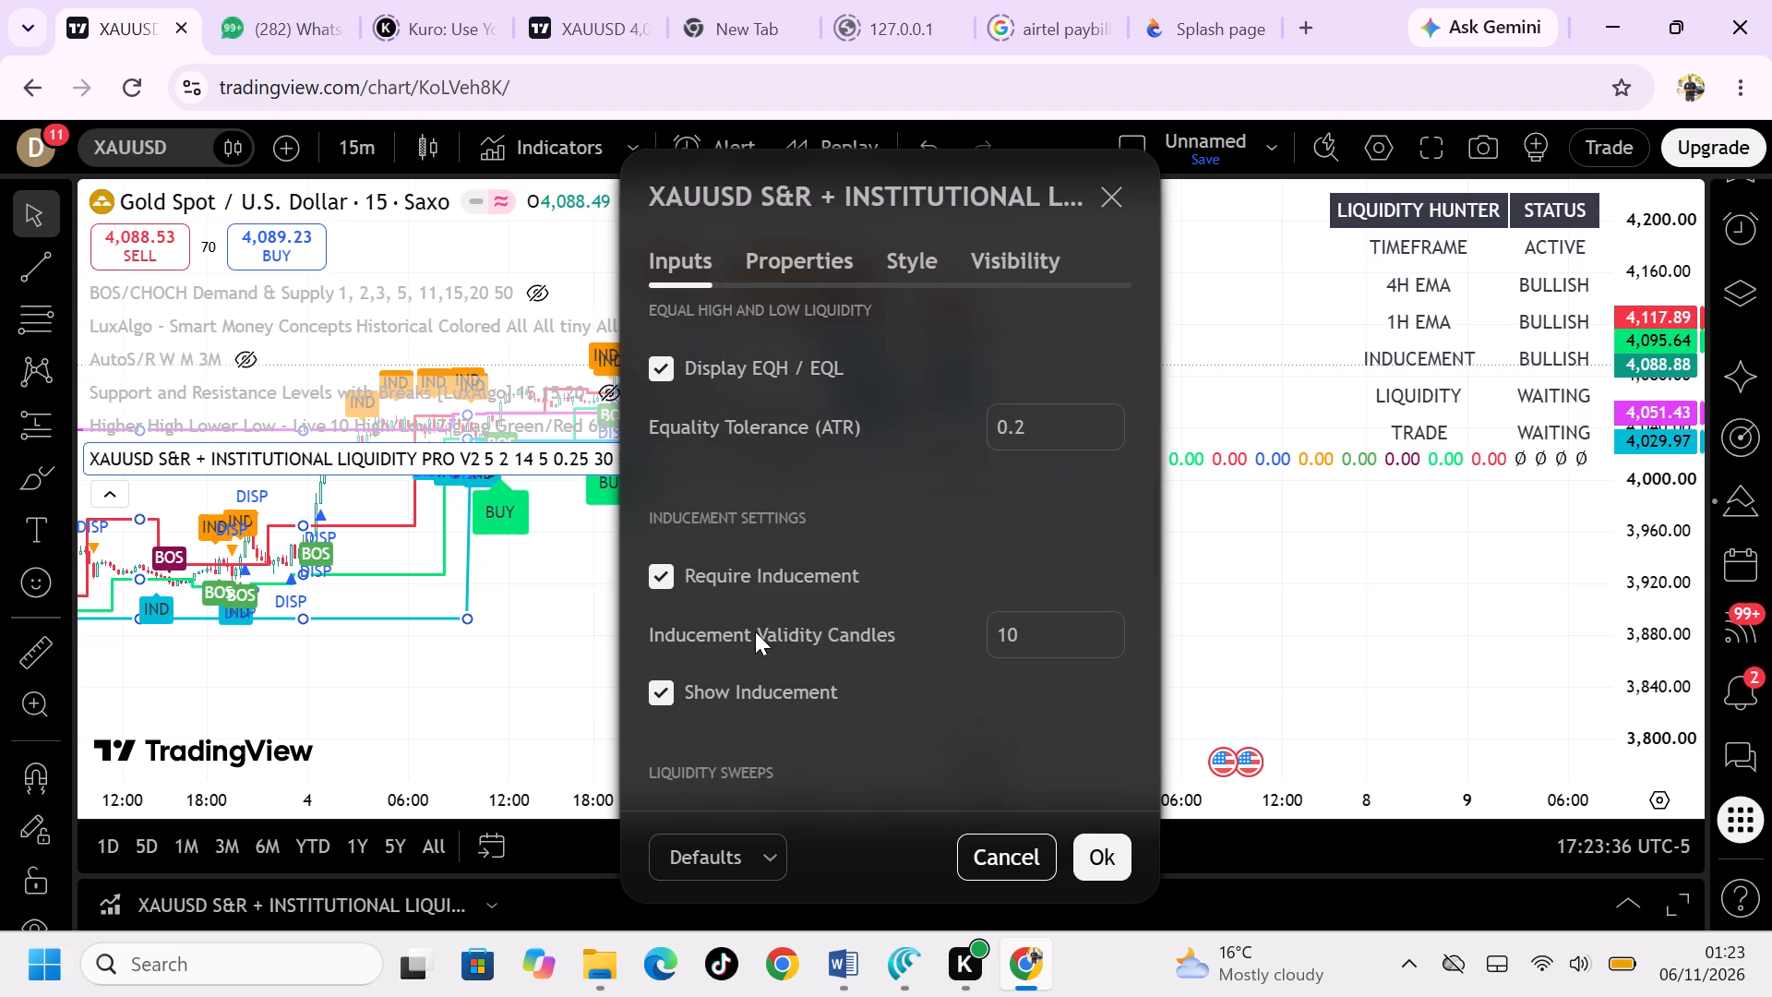
pyautogui.scroll(1, 755, 631)
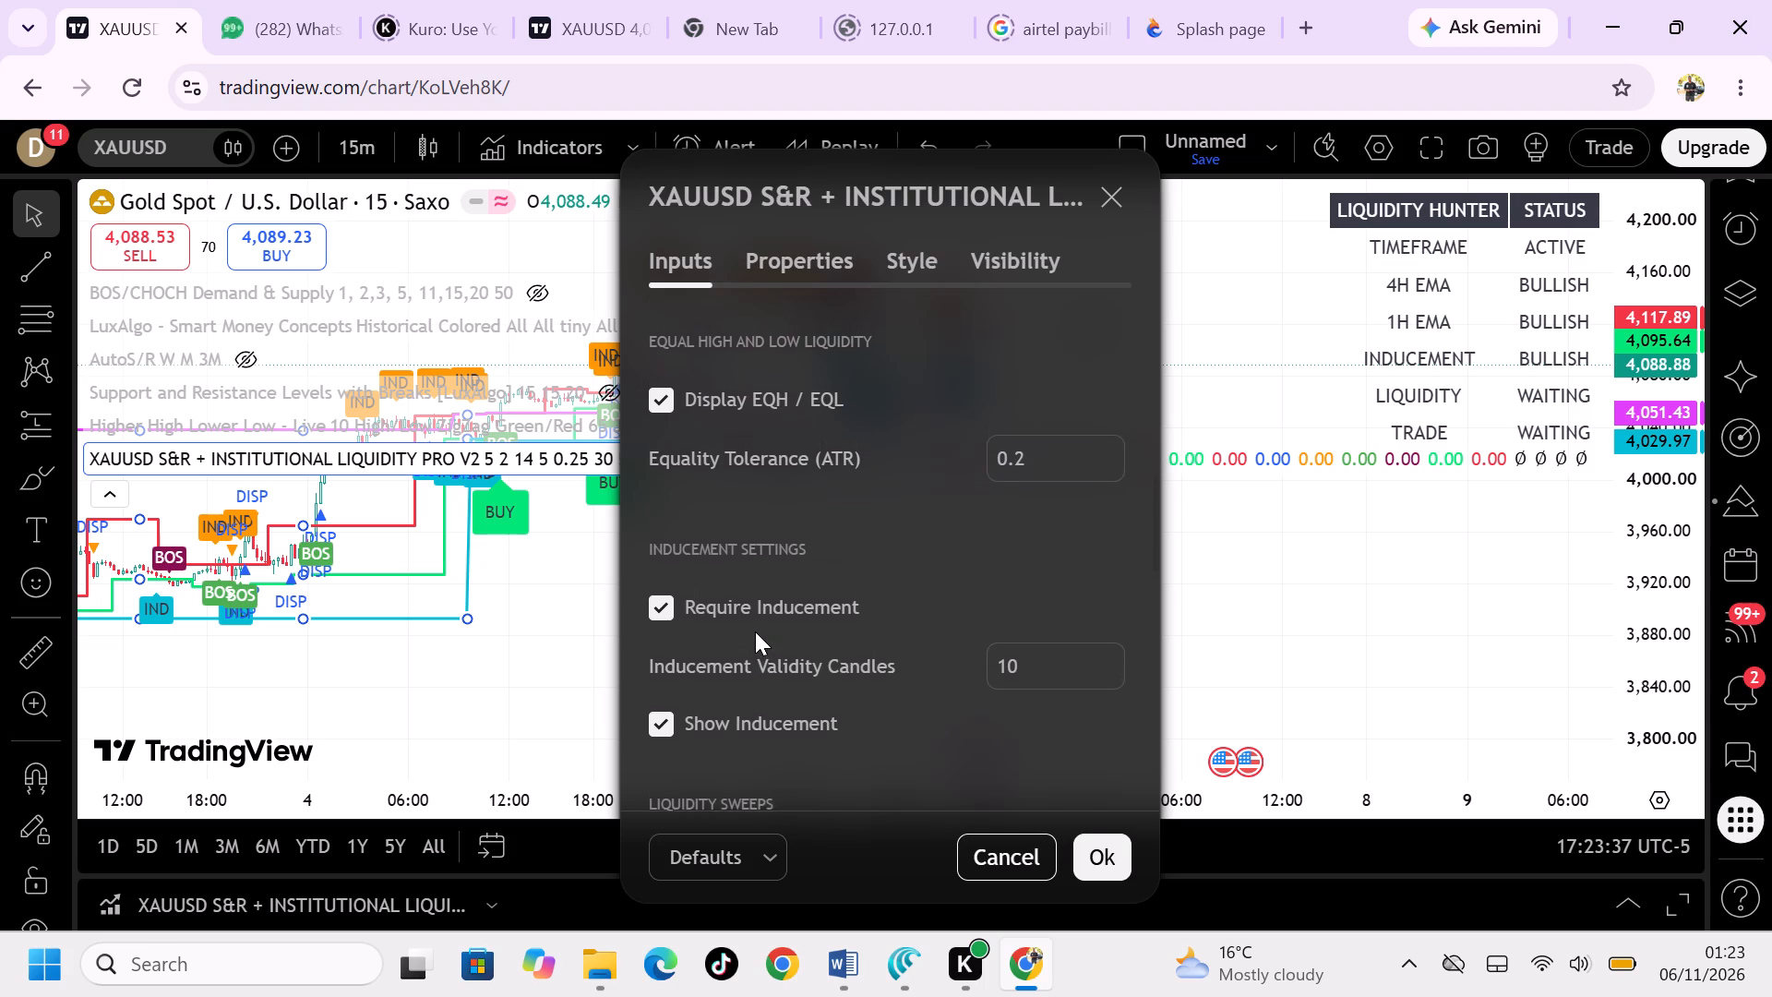
pyautogui.scroll(1, 755, 631)
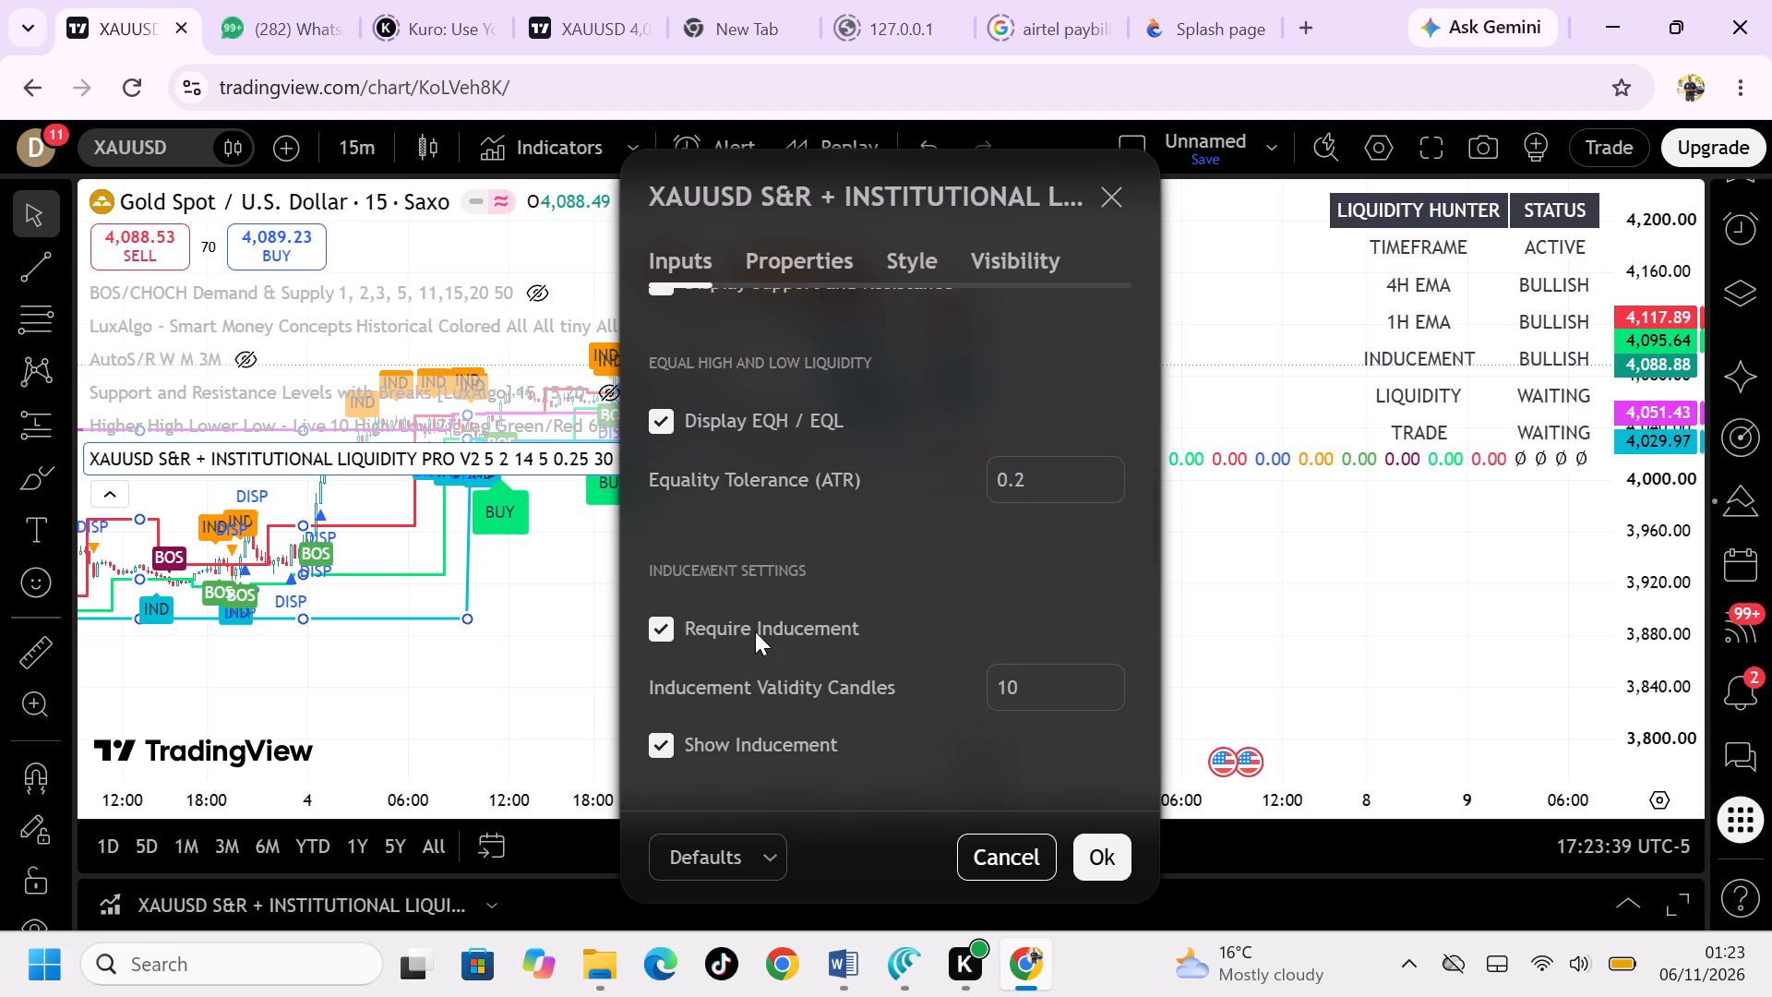
pyautogui.scroll(2, 755, 631)
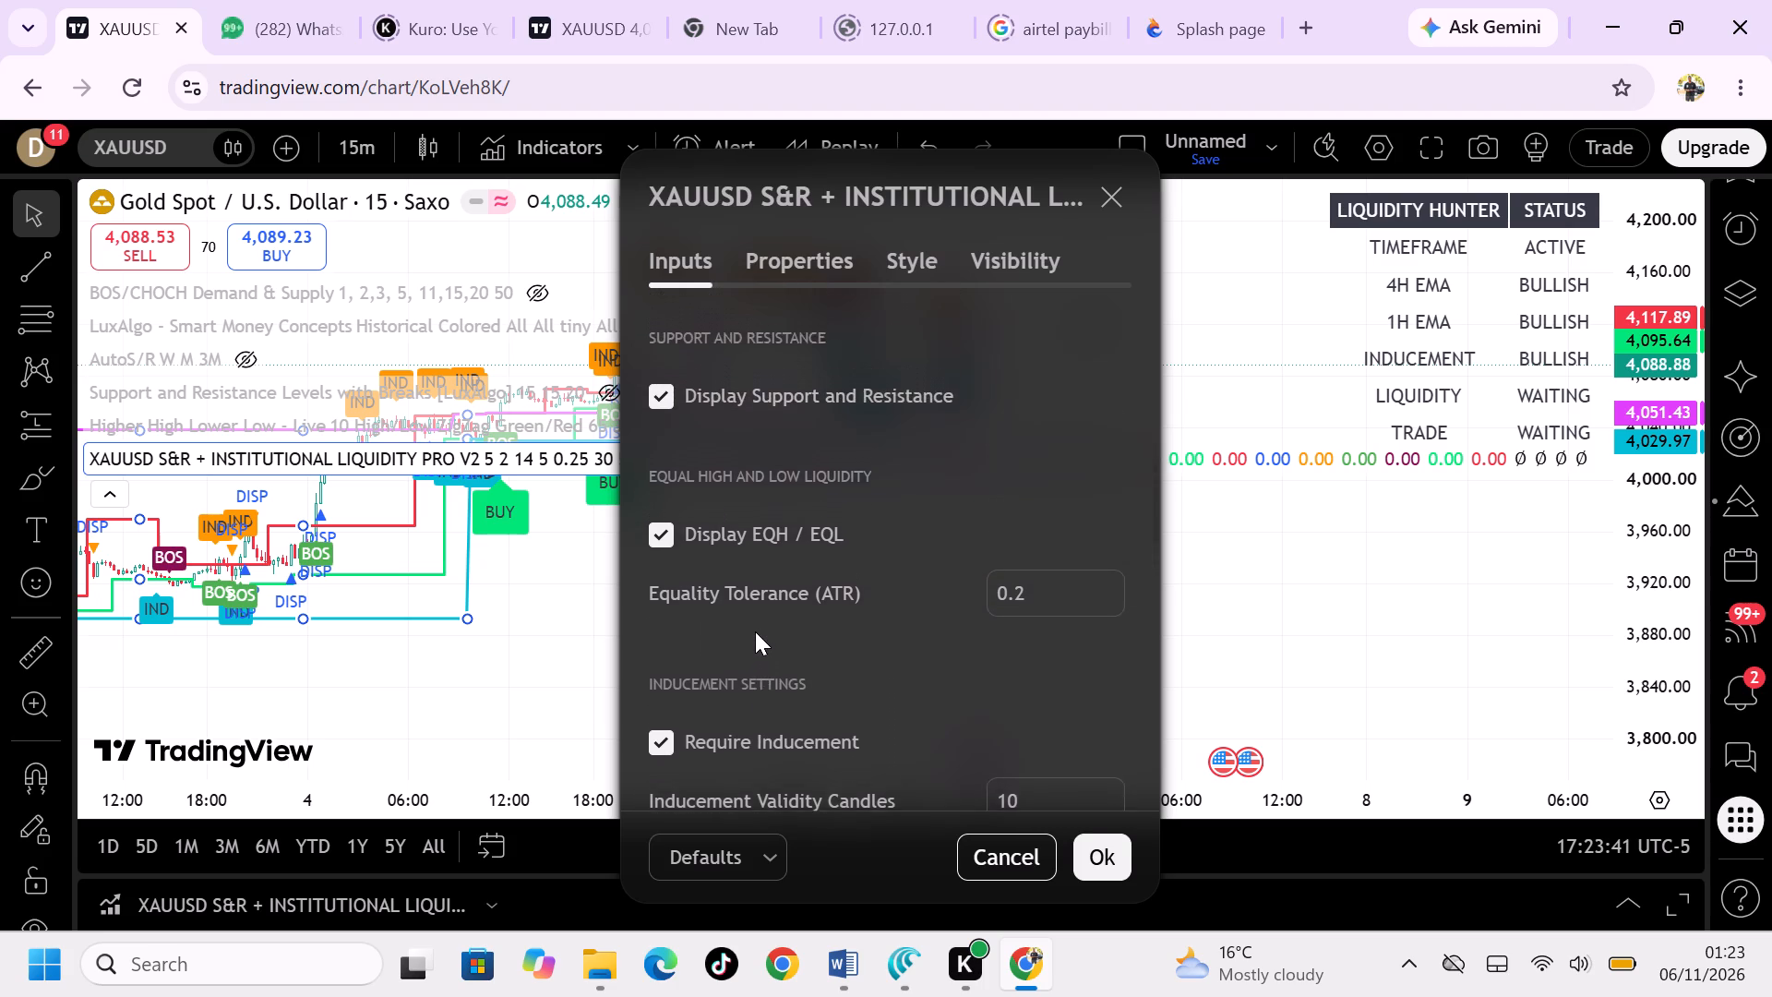
pyautogui.scroll(6, 755, 631)
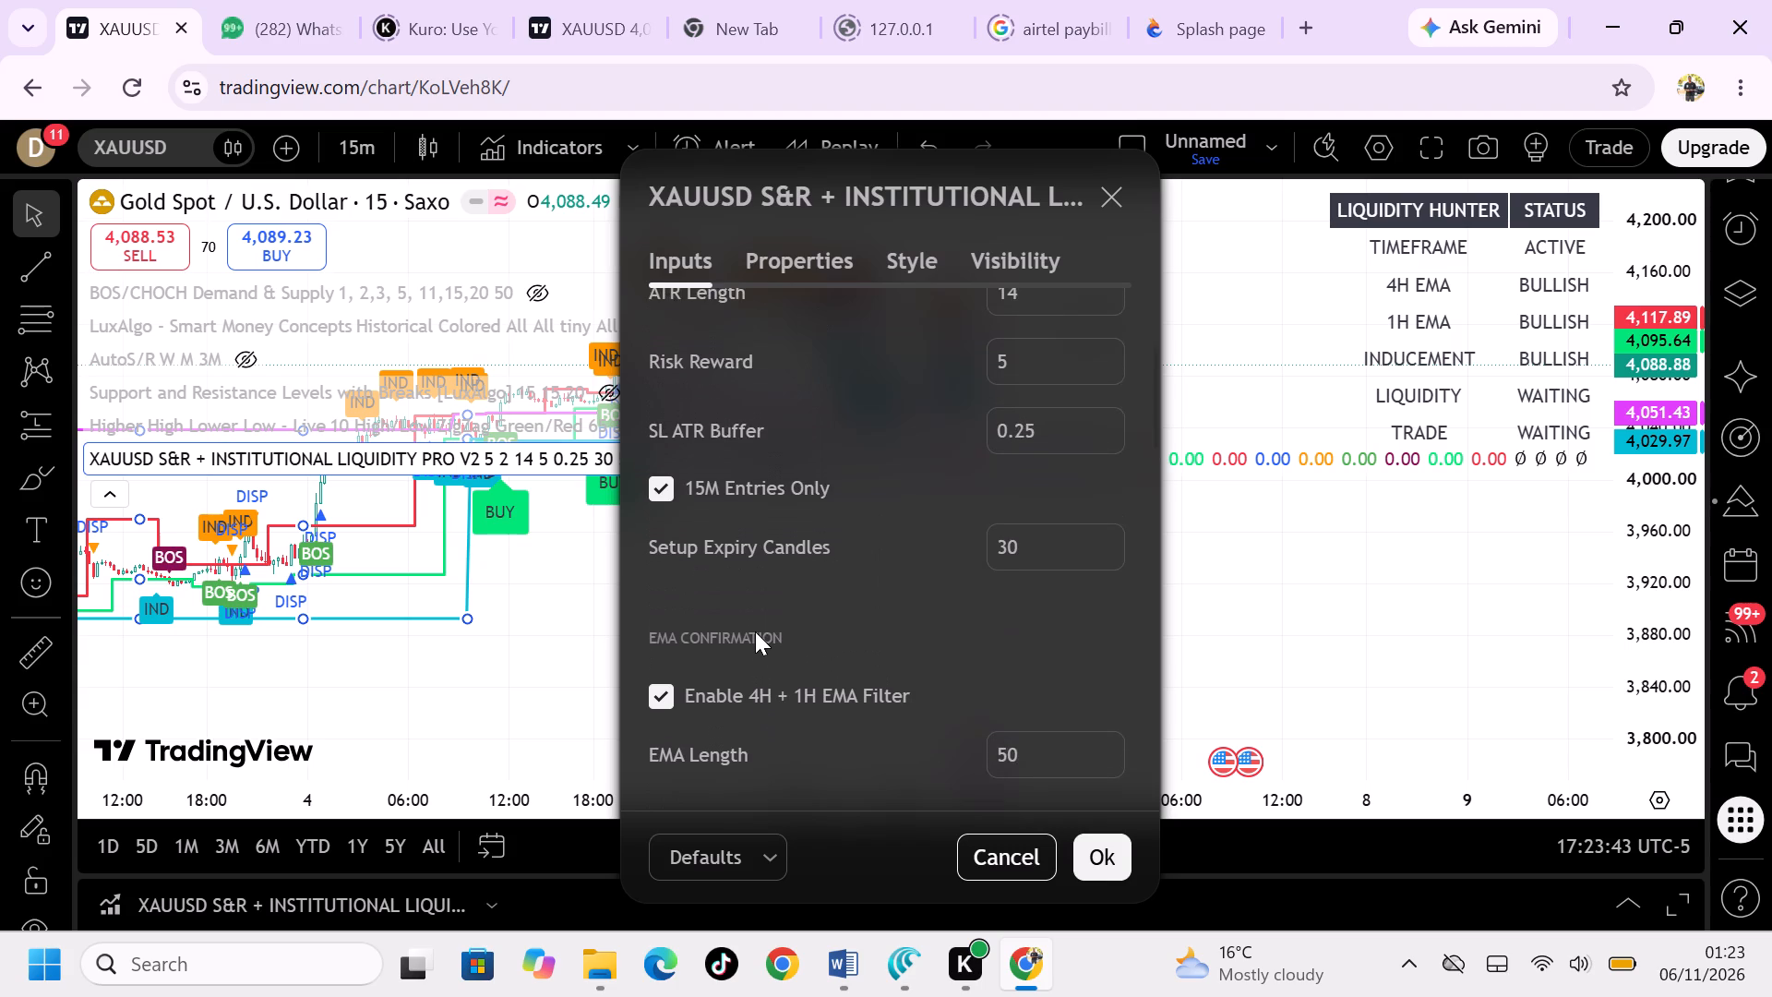
pyautogui.scroll(3, 755, 631)
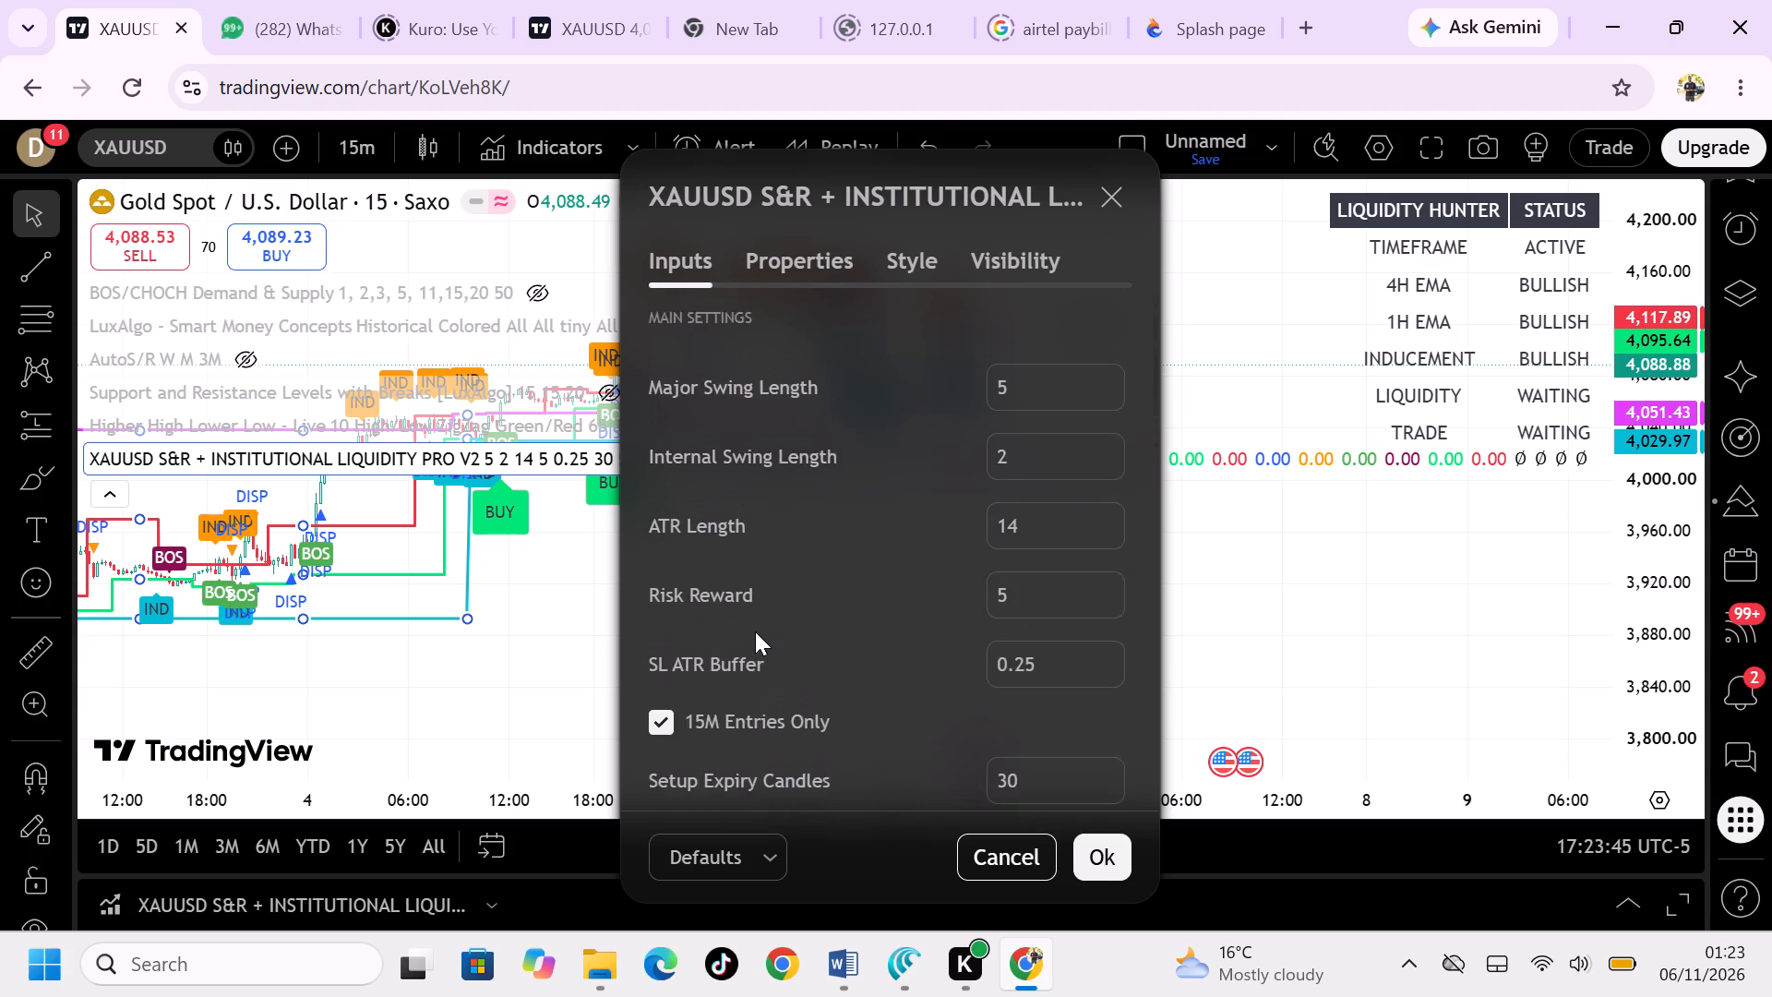
pyautogui.scroll(2, 755, 631)
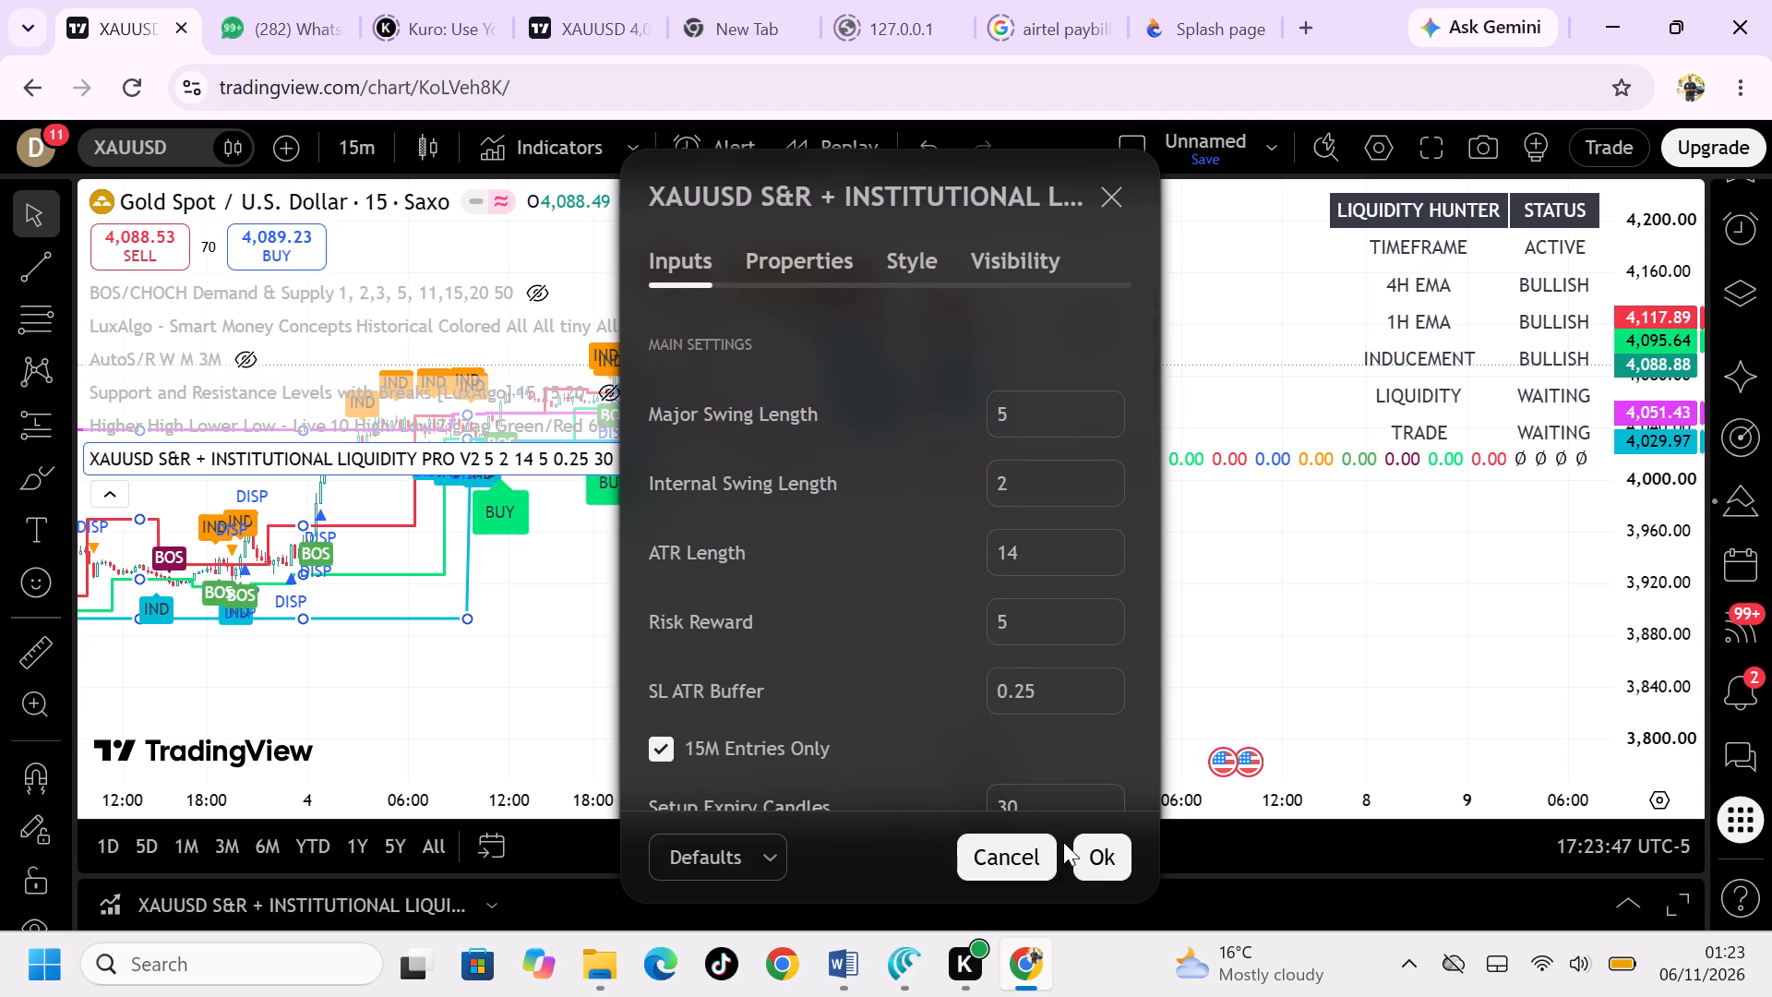
pyautogui.click(1106, 859)
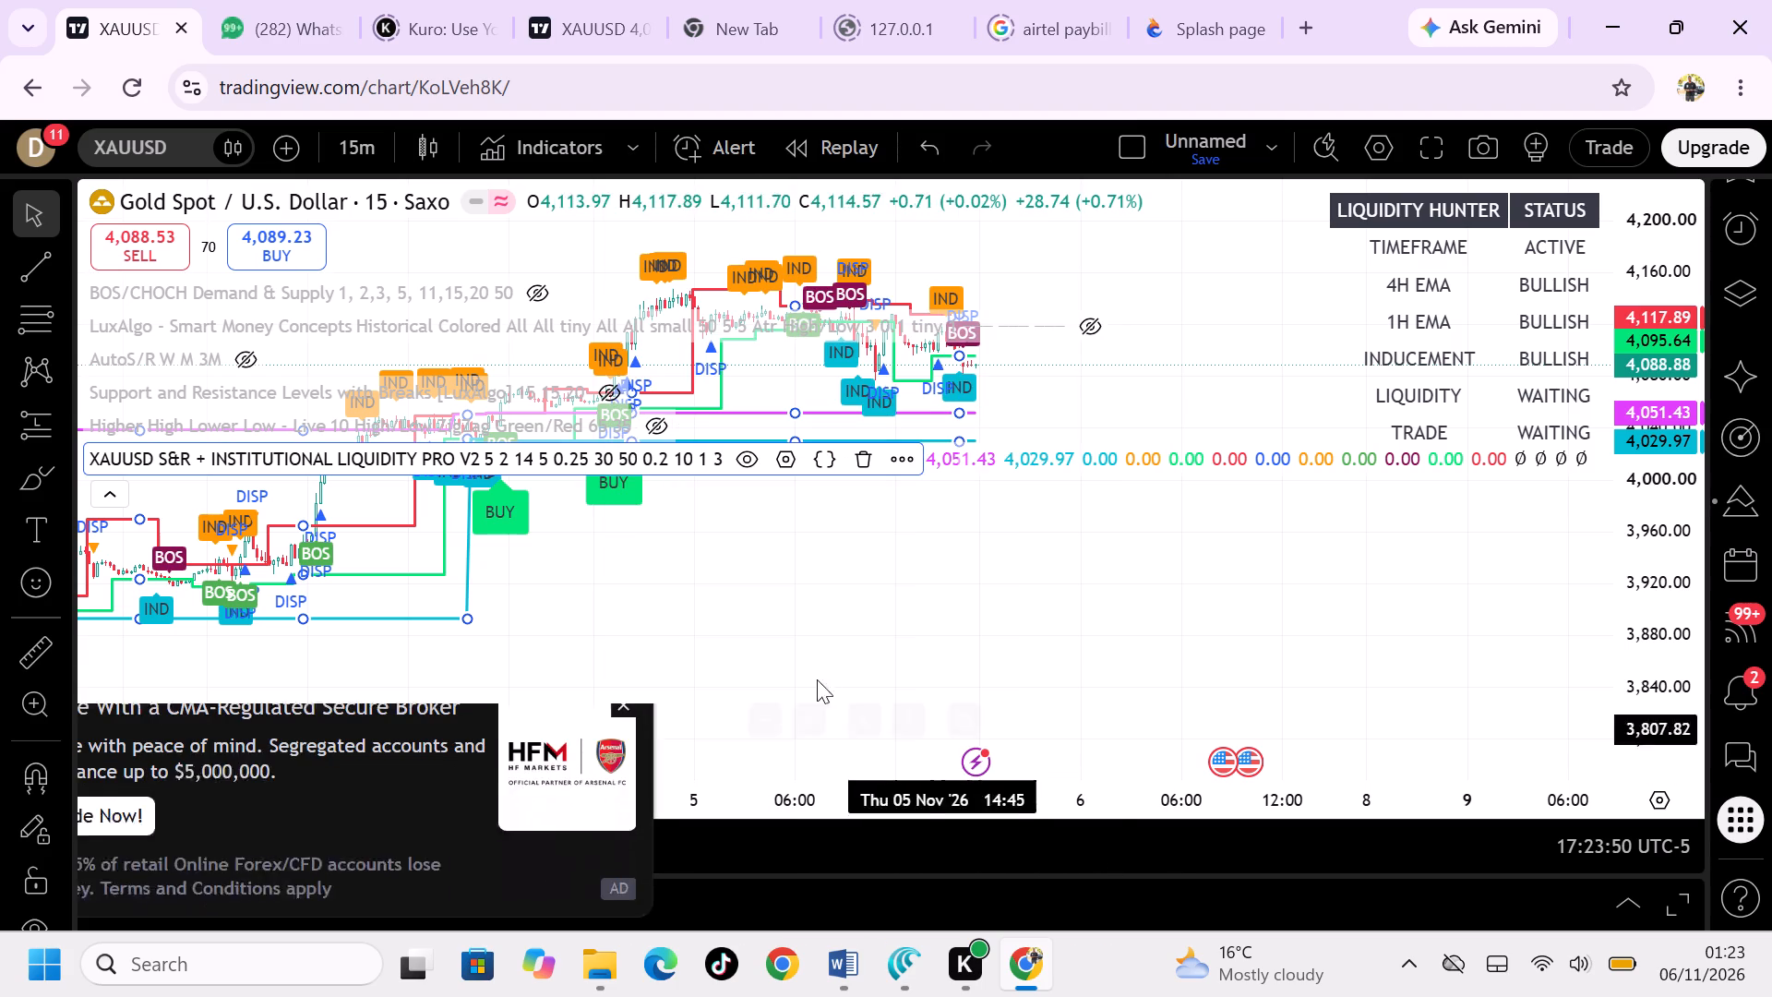
# Collapse the indicator legend, dismiss the advertisement and examine the BUY and SELL signals on the 15-minute XAUUSD chart since early November.
pyautogui.click(127, 490)
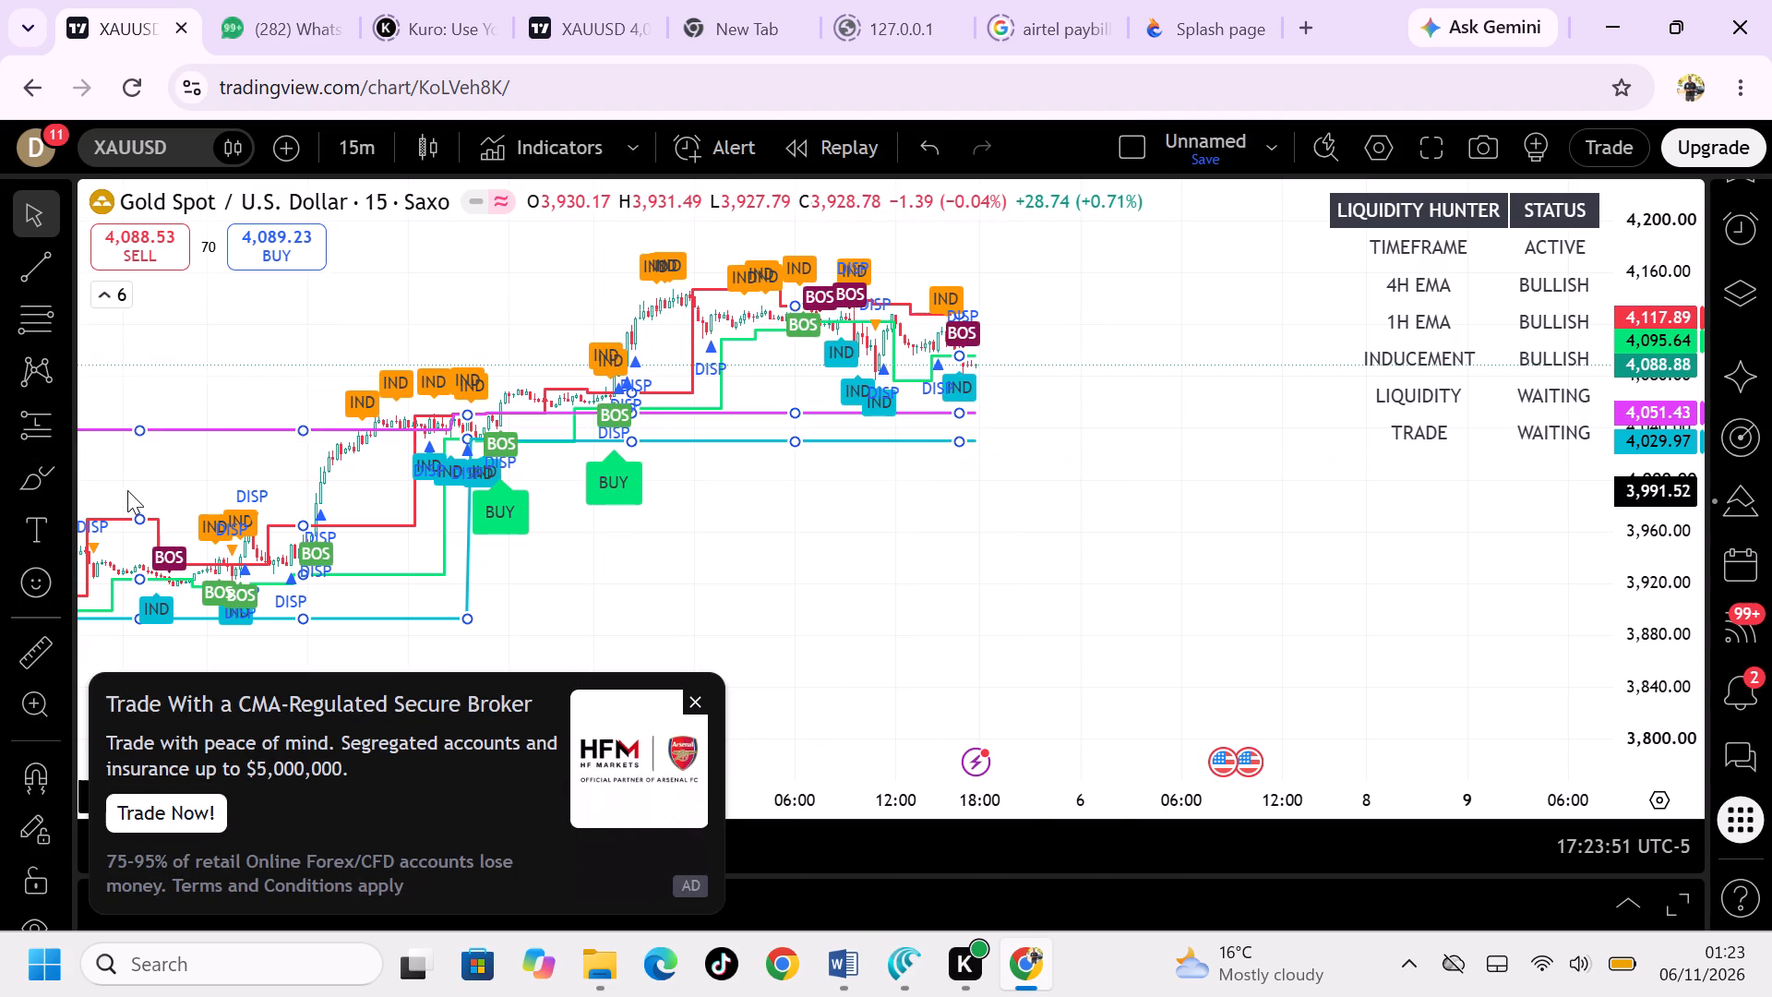
pyautogui.click(698, 709)
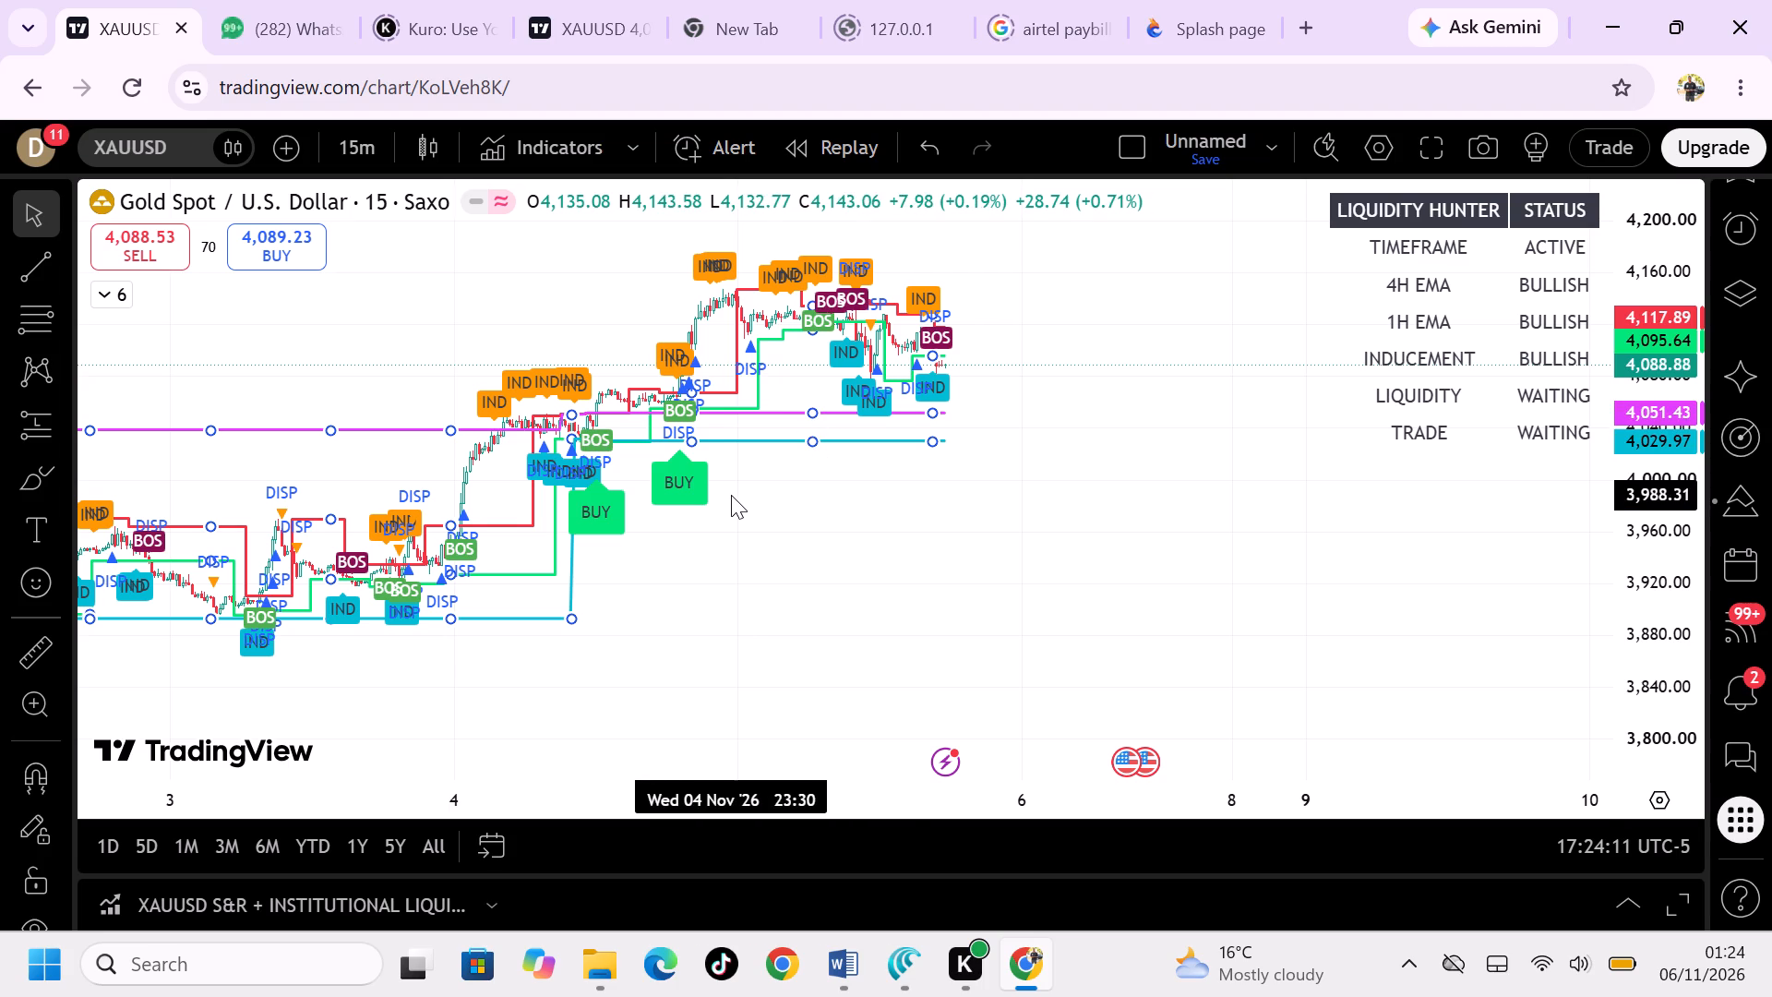
pyautogui.hscroll(4, 731, 495)
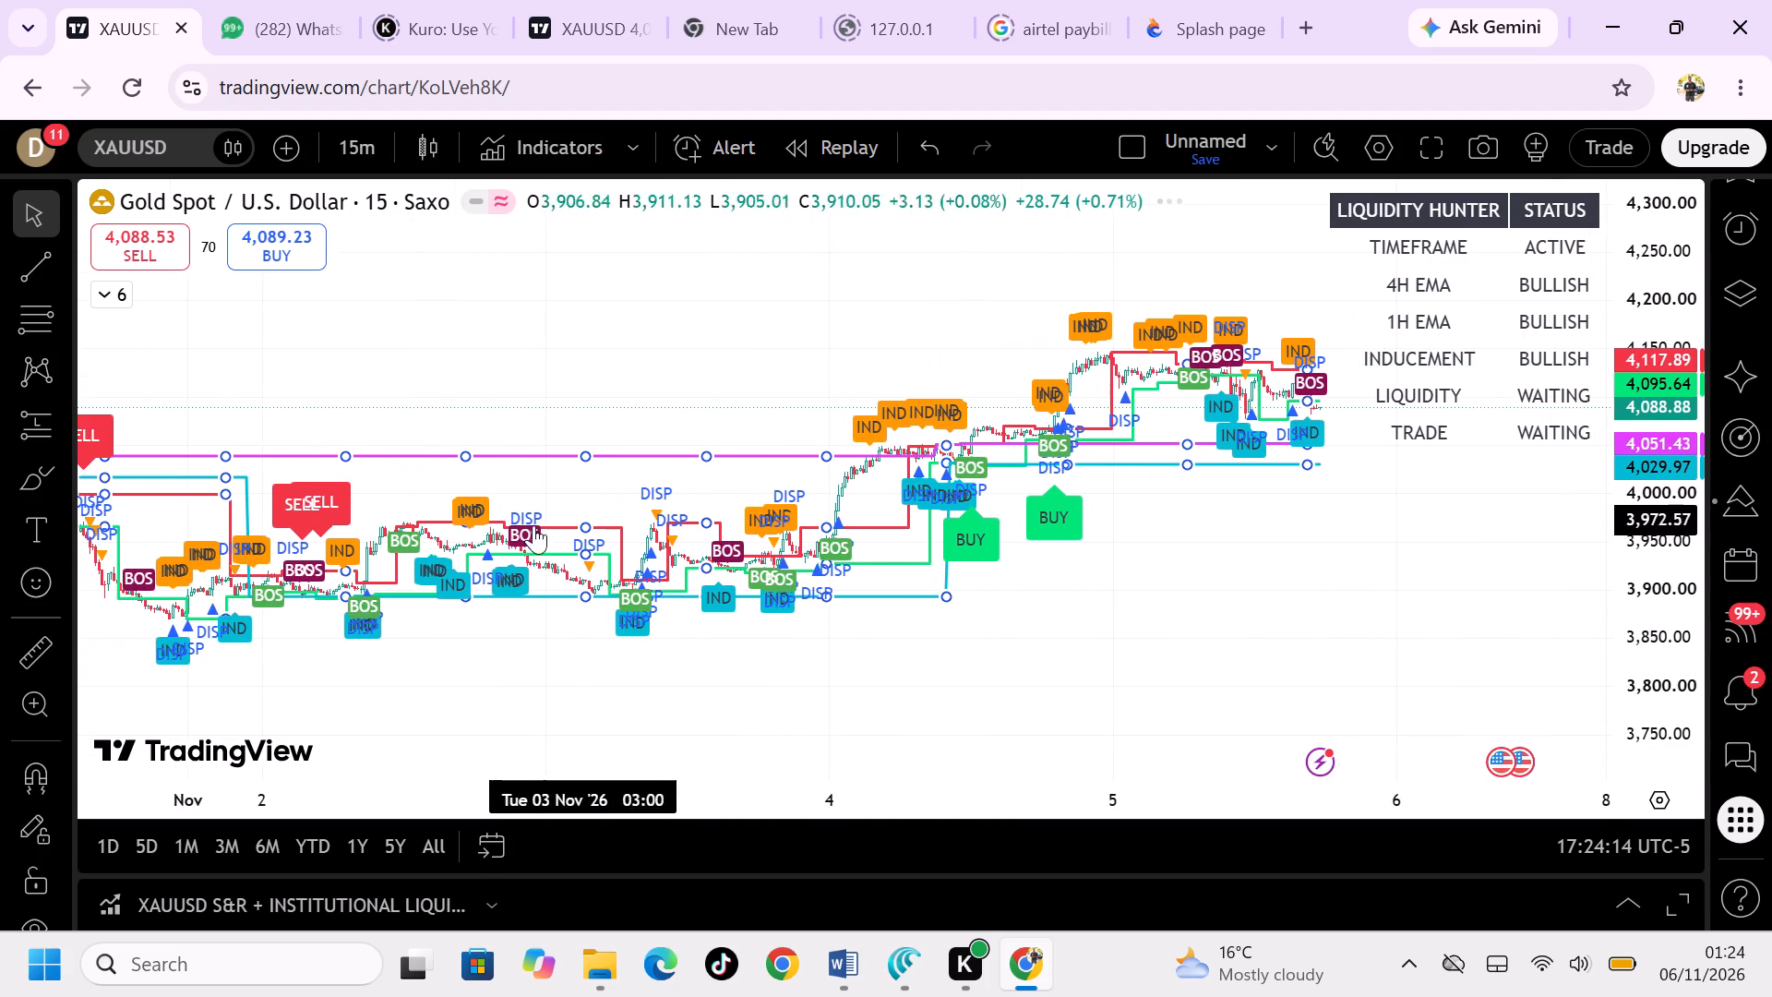
pyautogui.hscroll(1, 491, 469)
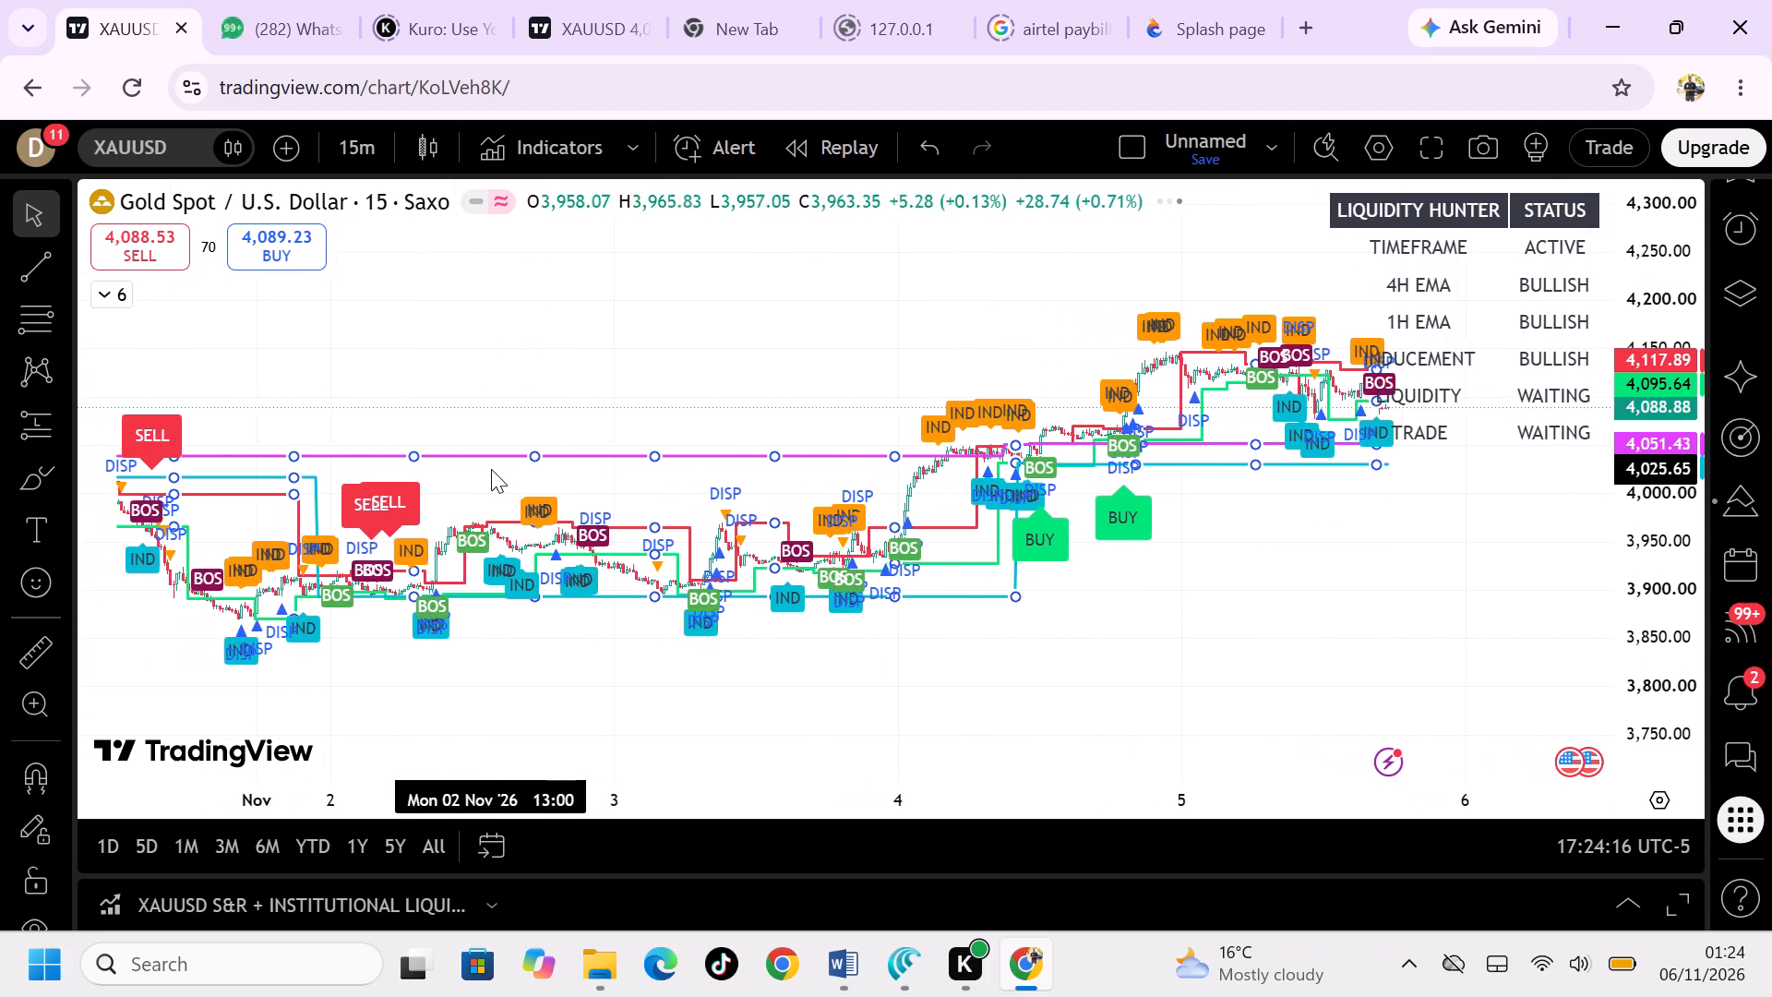
pyautogui.hscroll(2, 491, 469)
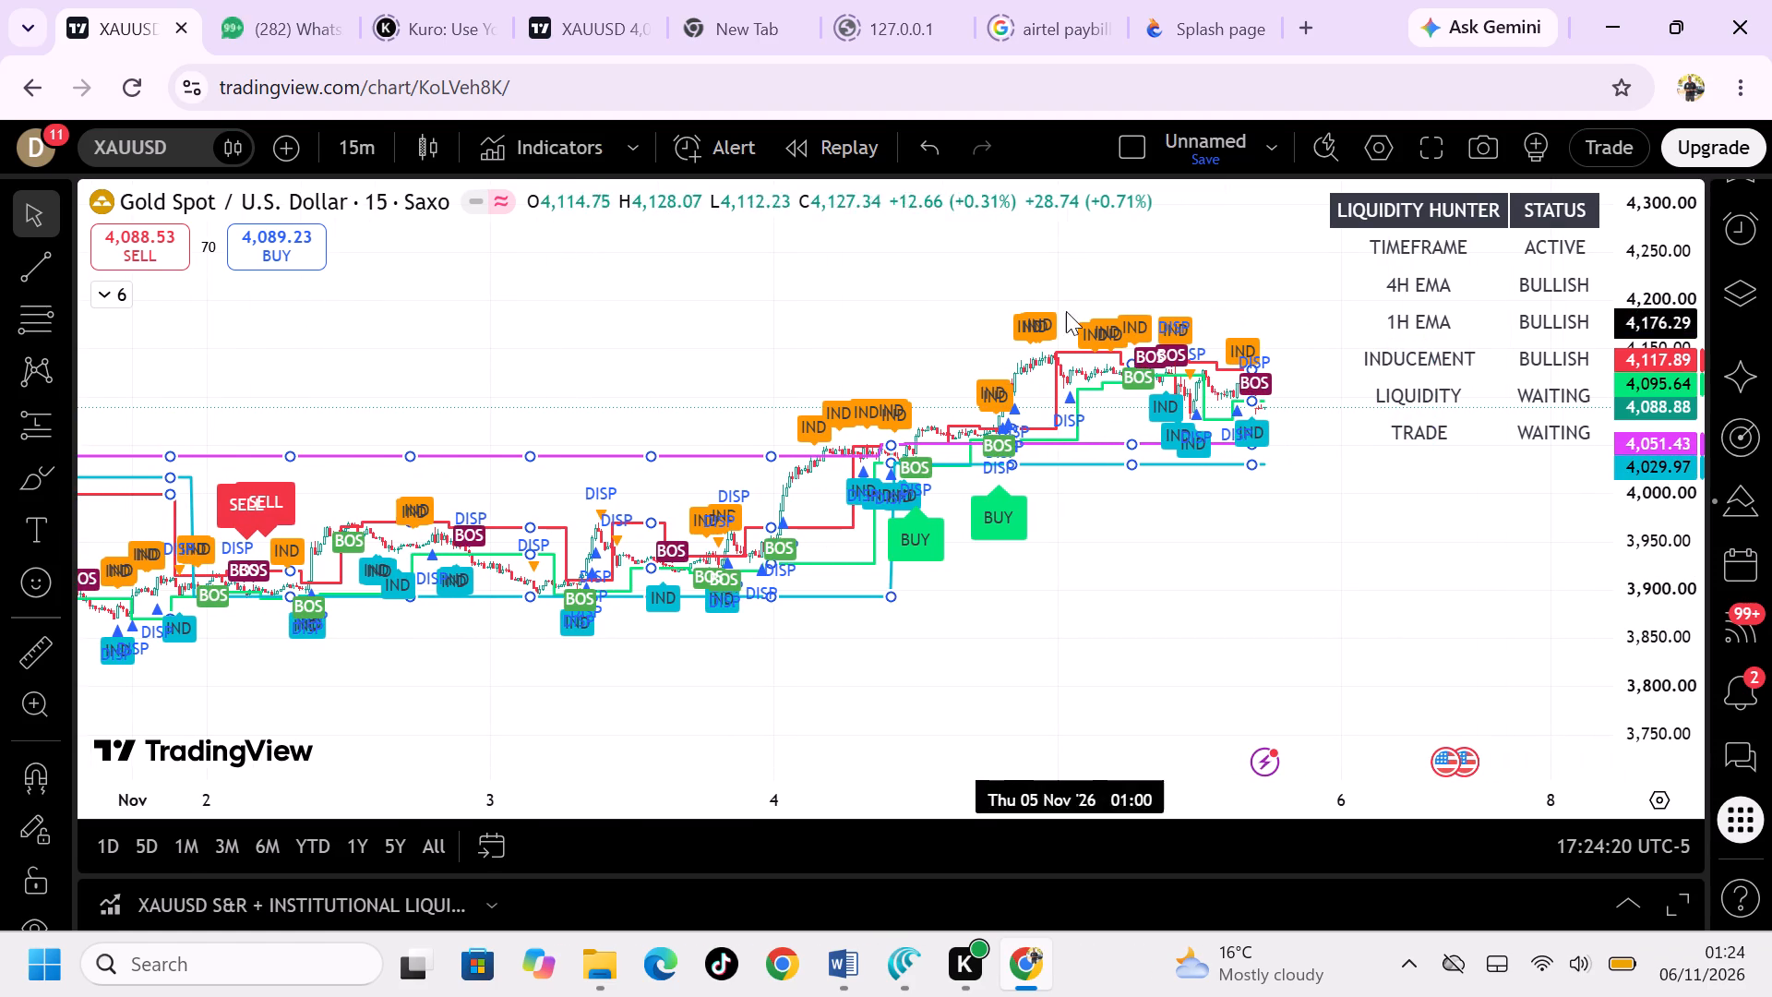
# In the XAUUSD S&R + Institutional Liquidity Pro V2 inputs, turn off Display Support and Resistance, Display EQH / EQL and Show Inducement.
pyautogui.click(115, 305)
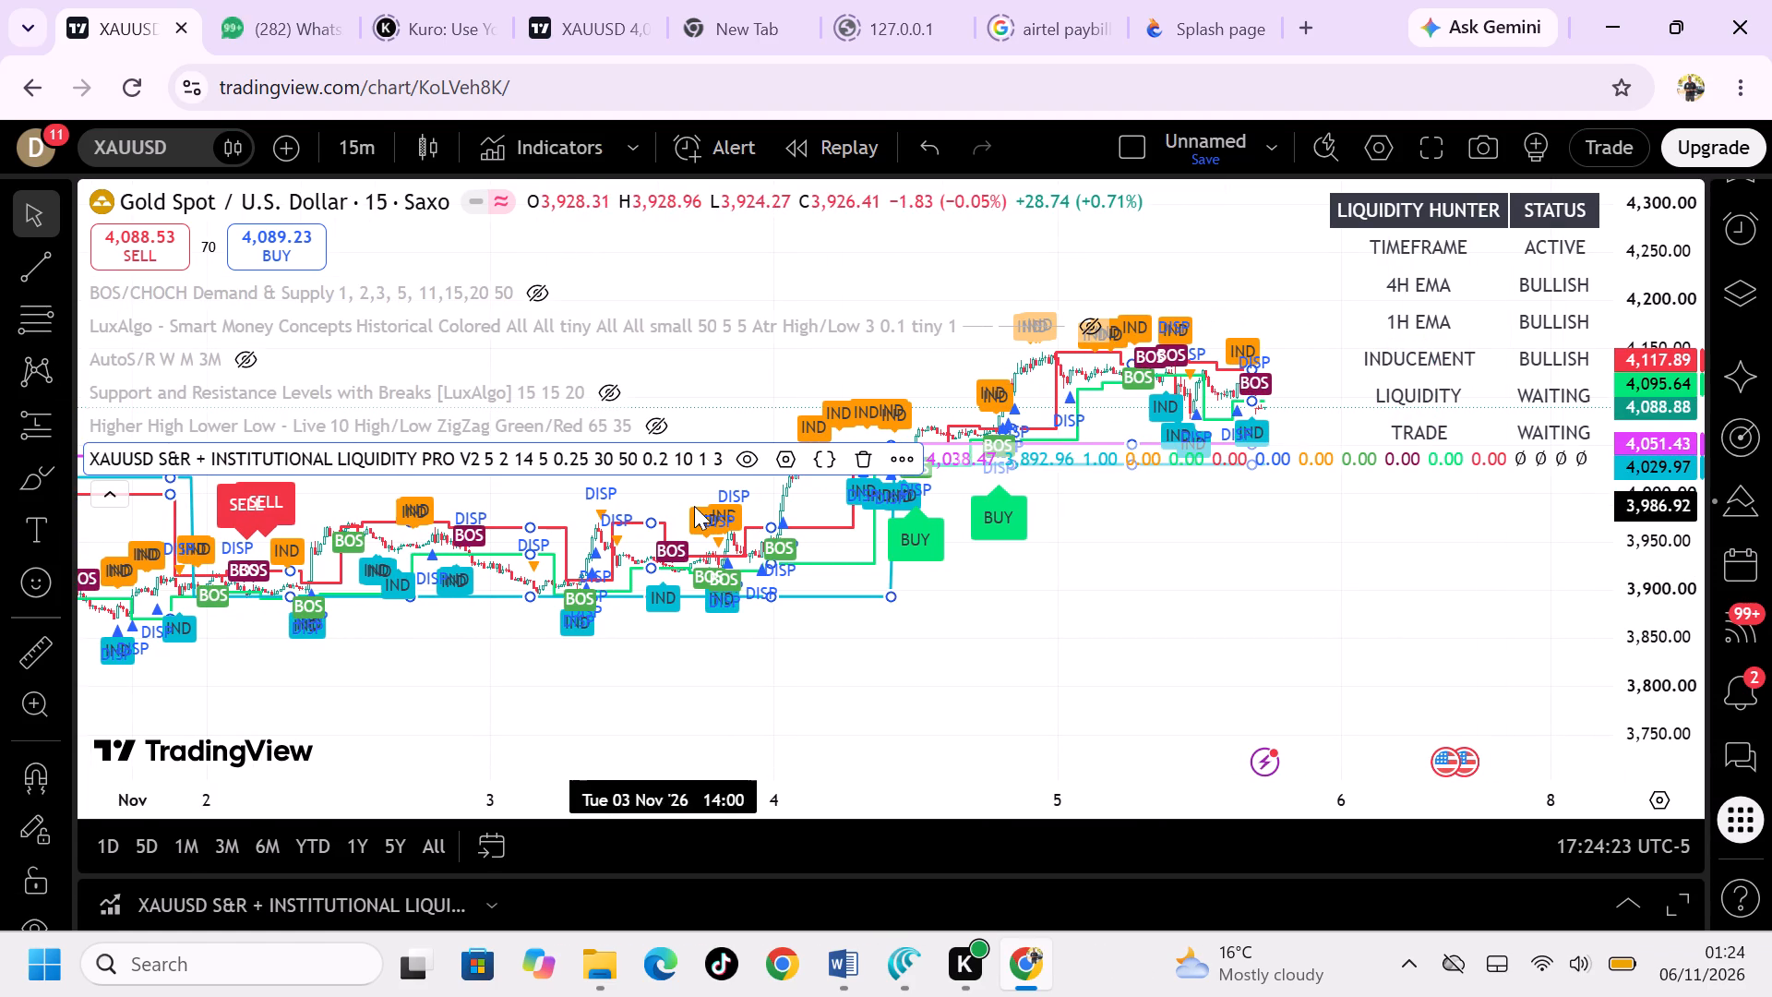
pyautogui.click(792, 462)
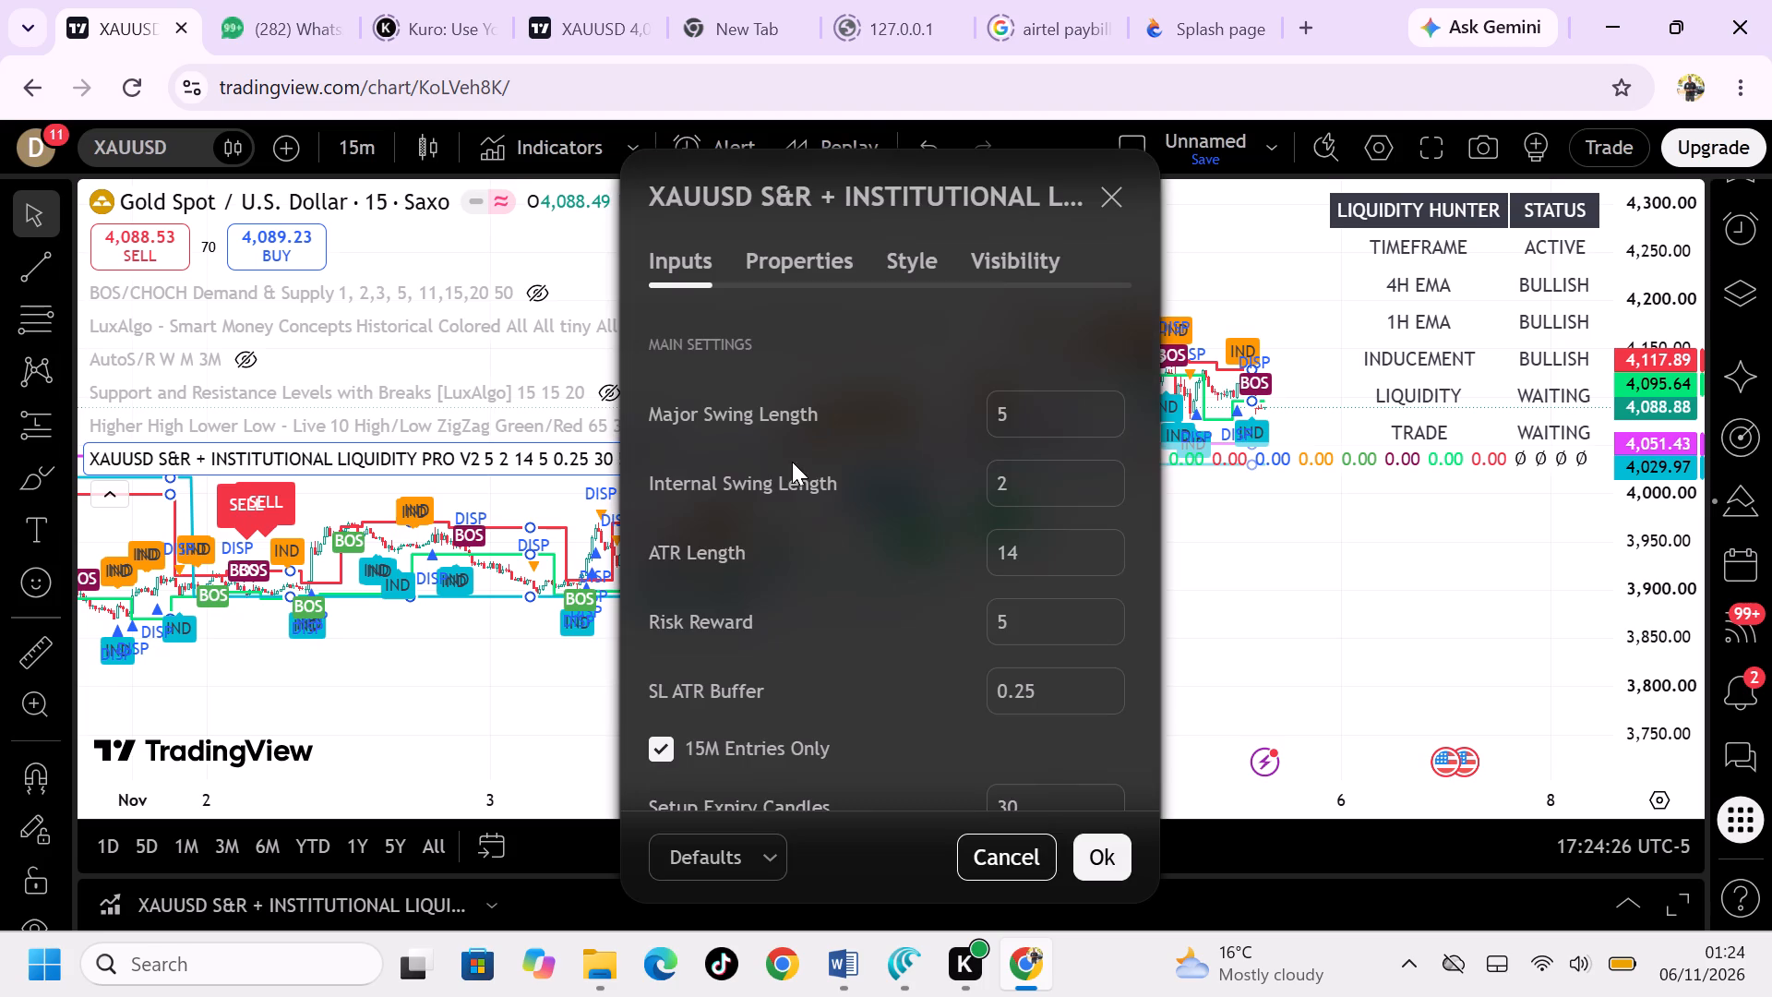
pyautogui.scroll(-4, 834, 589)
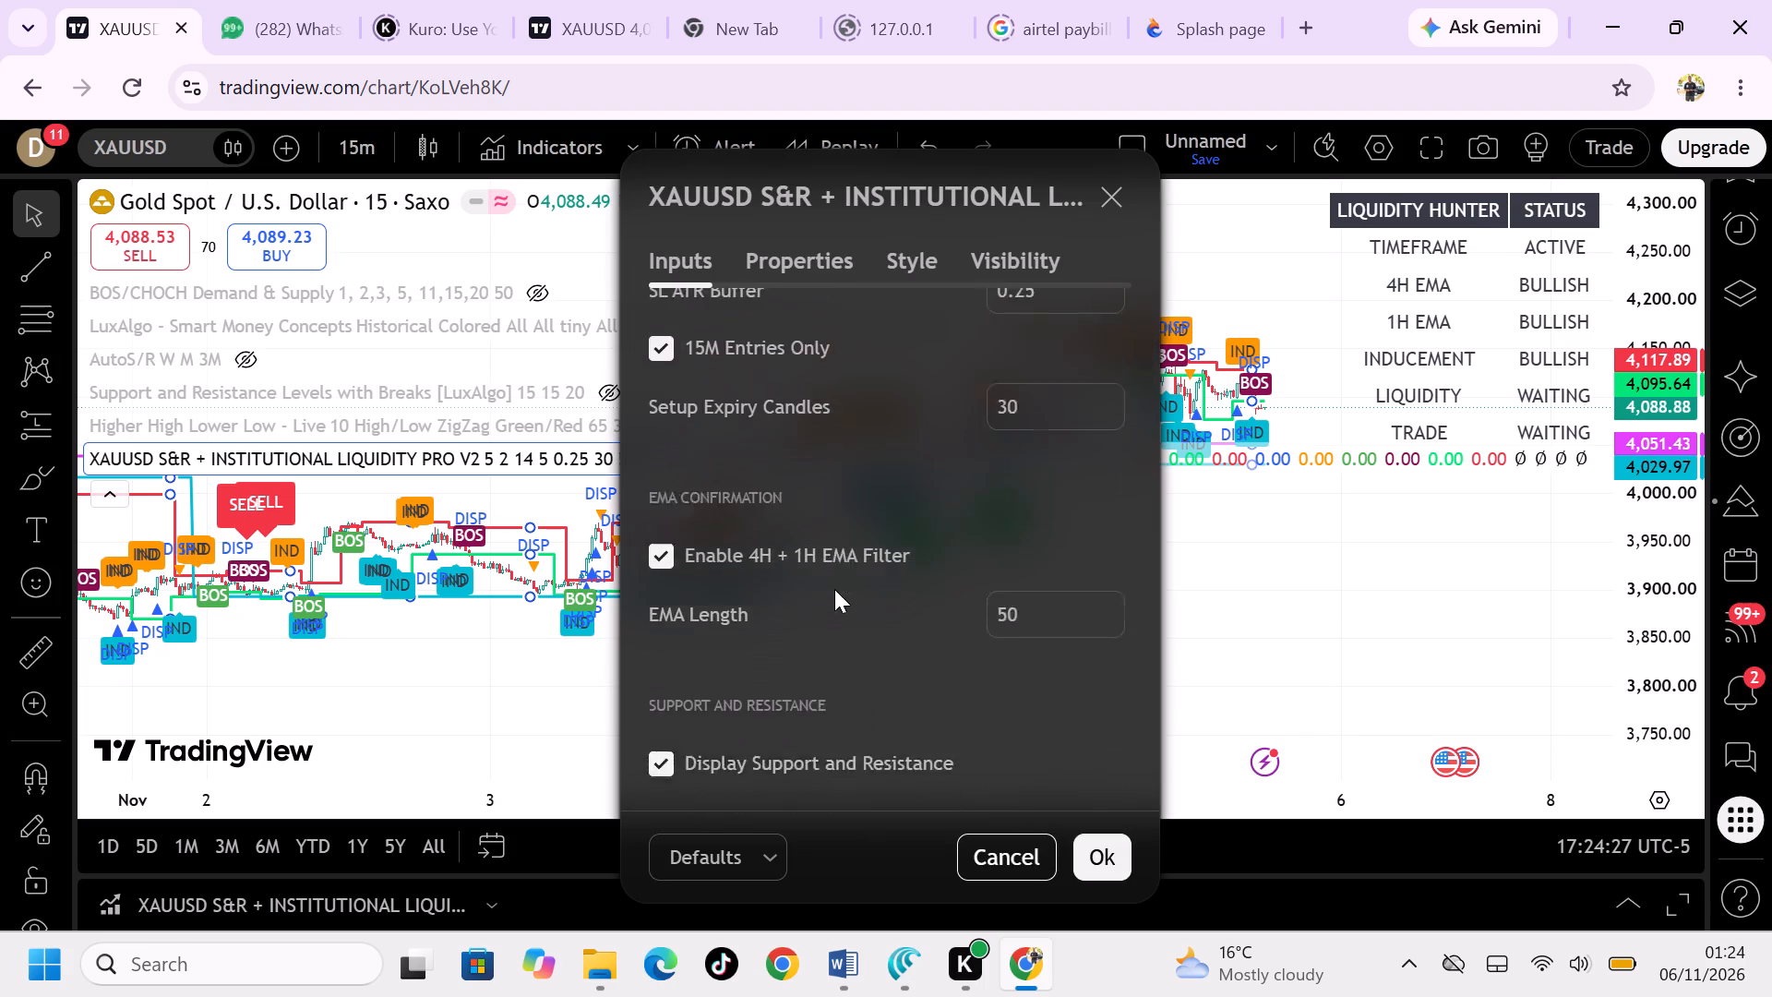
pyautogui.scroll(-2, 834, 589)
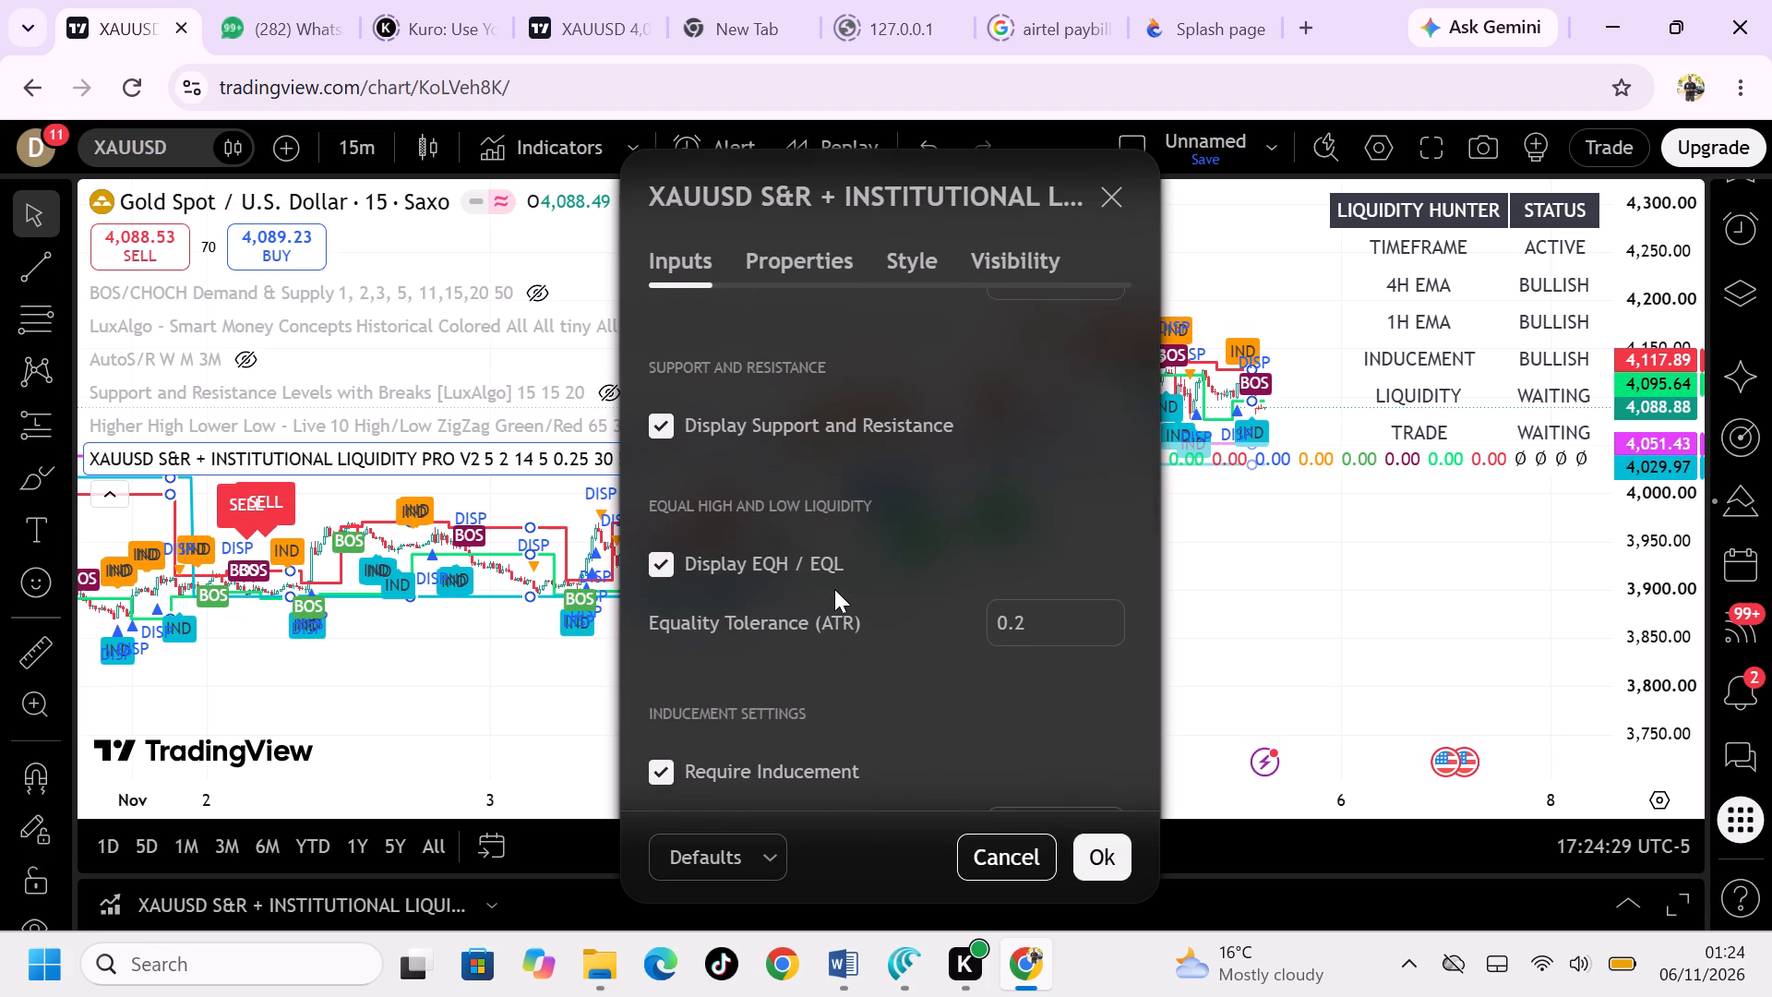
pyautogui.scroll(-1, 834, 589)
pyautogui.click(657, 391)
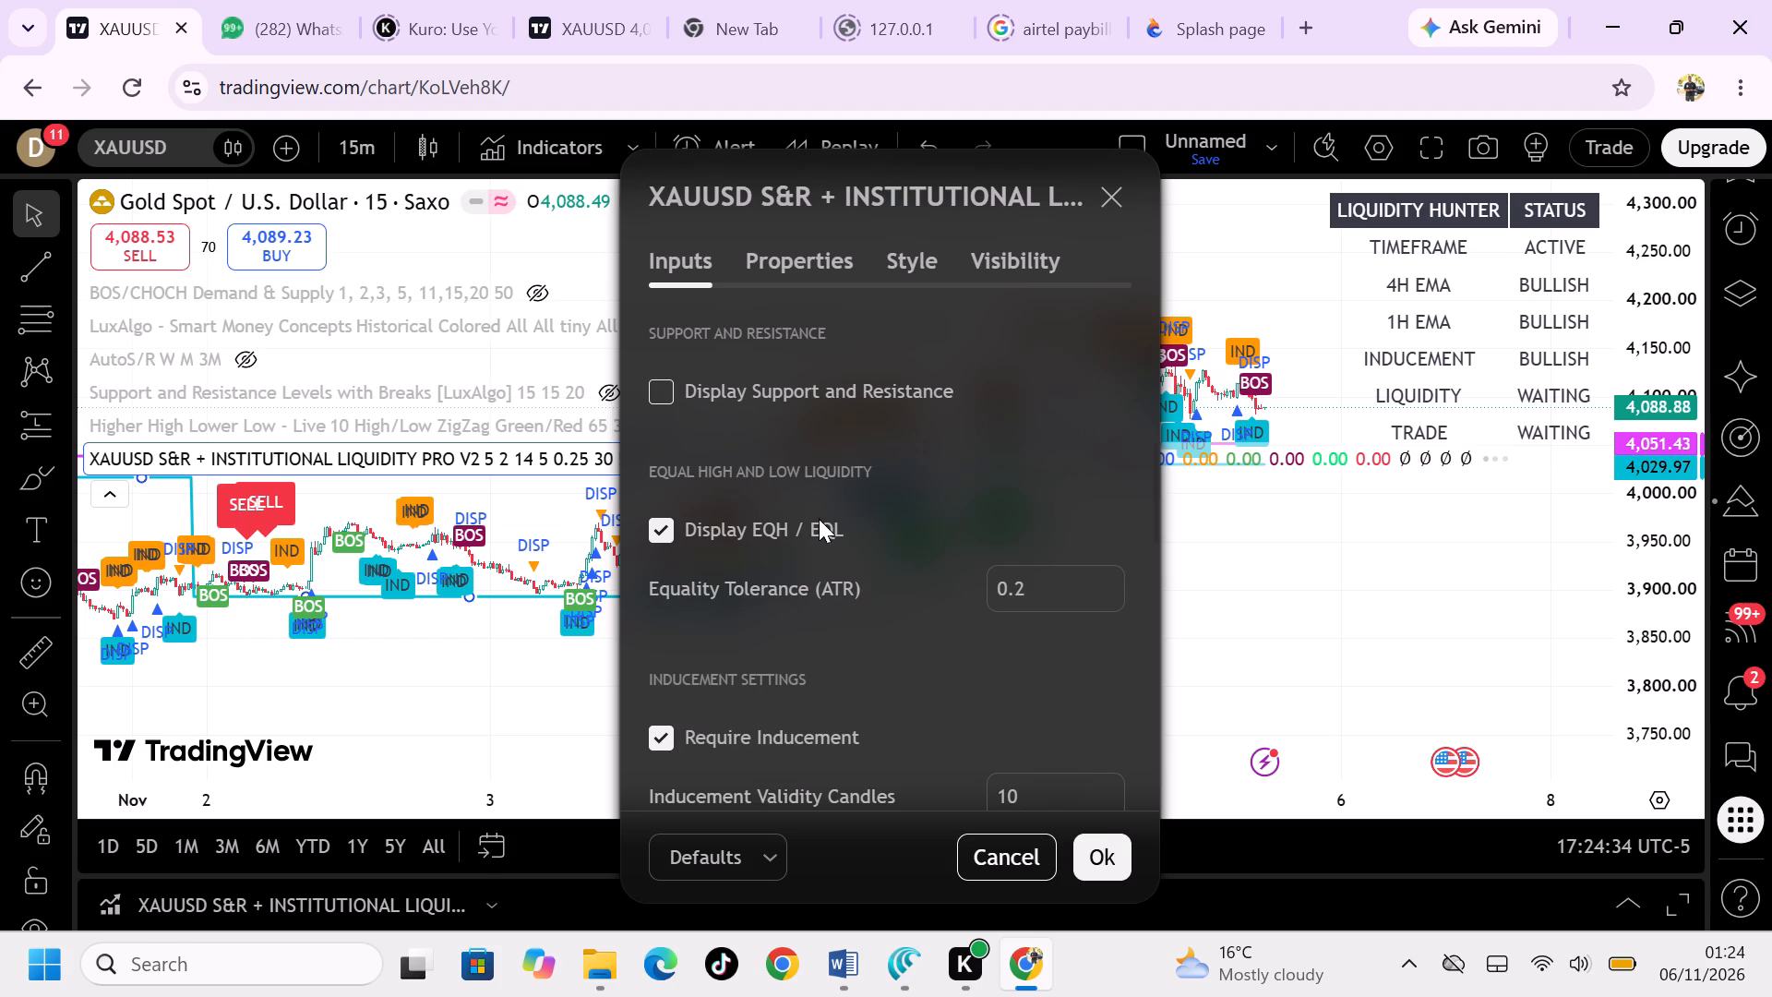
pyautogui.click(670, 536)
pyautogui.scroll(-1, 744, 643)
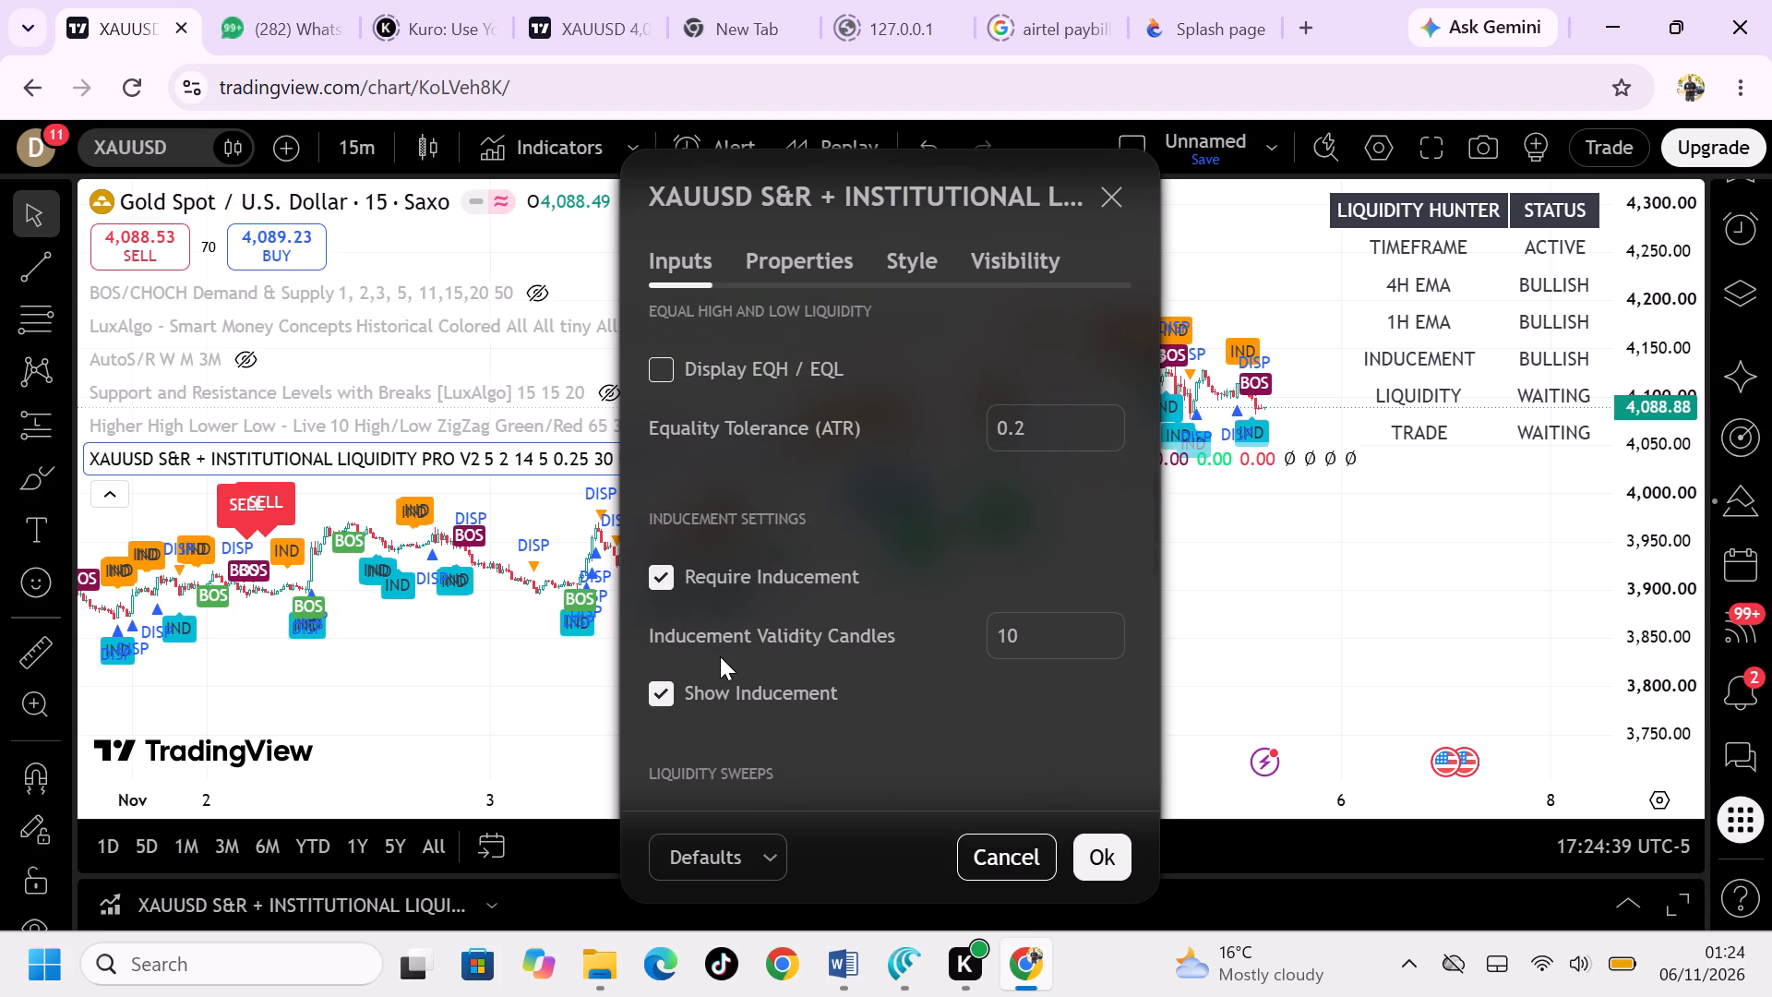
pyautogui.scroll(-2, 720, 656)
pyautogui.click(669, 555)
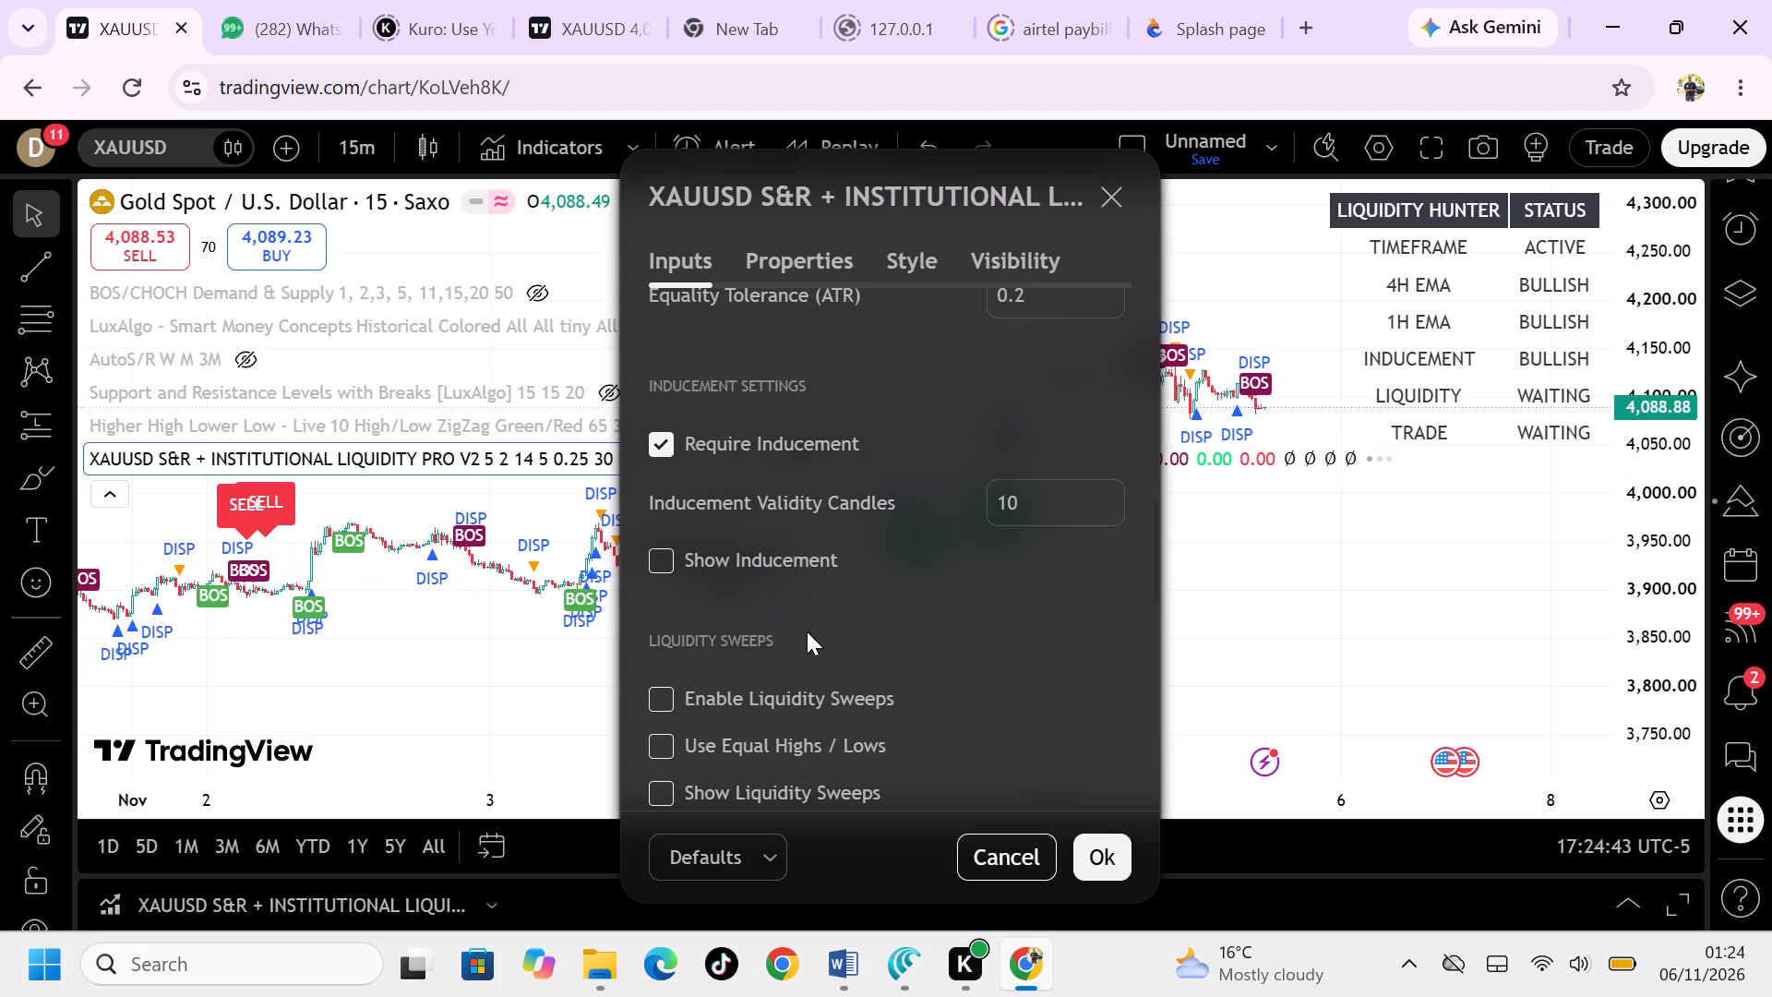
# Turn off Display Displacement and Display BOS, apply the strategy's input changes and collapse the indicator legend.
pyautogui.scroll(-1, 807, 631)
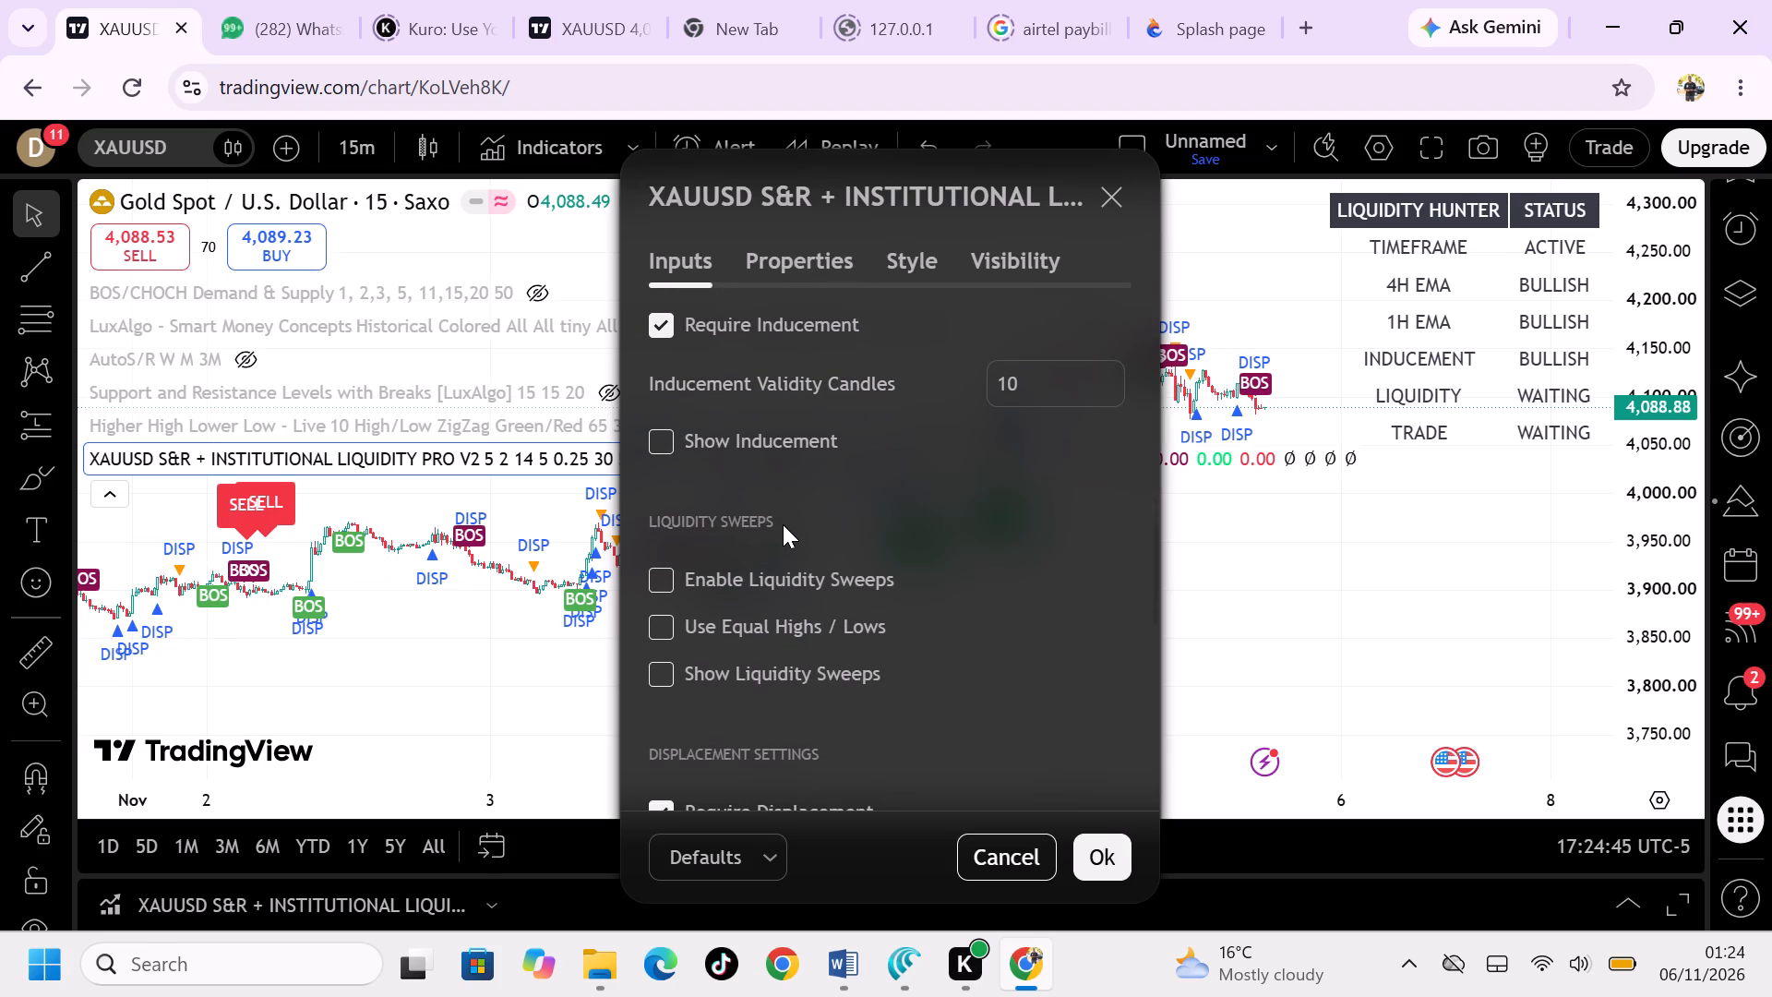
pyautogui.scroll(-2, 783, 524)
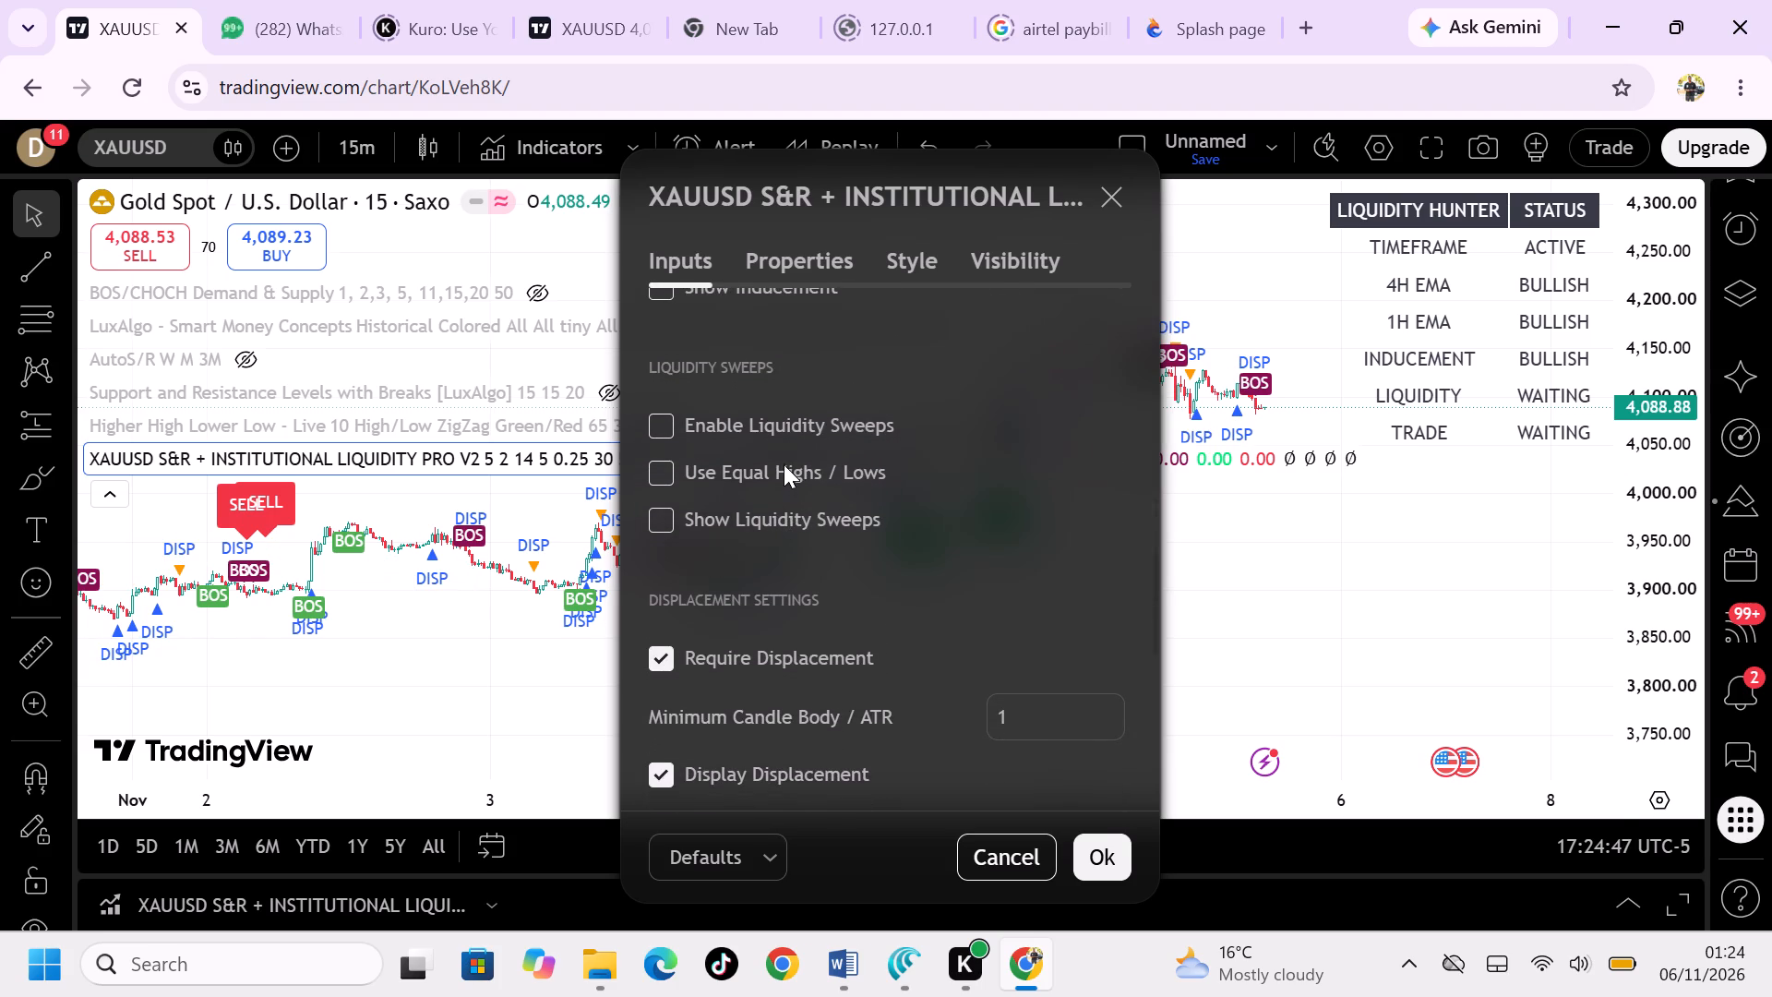
pyautogui.scroll(-2, 784, 464)
pyautogui.click(675, 550)
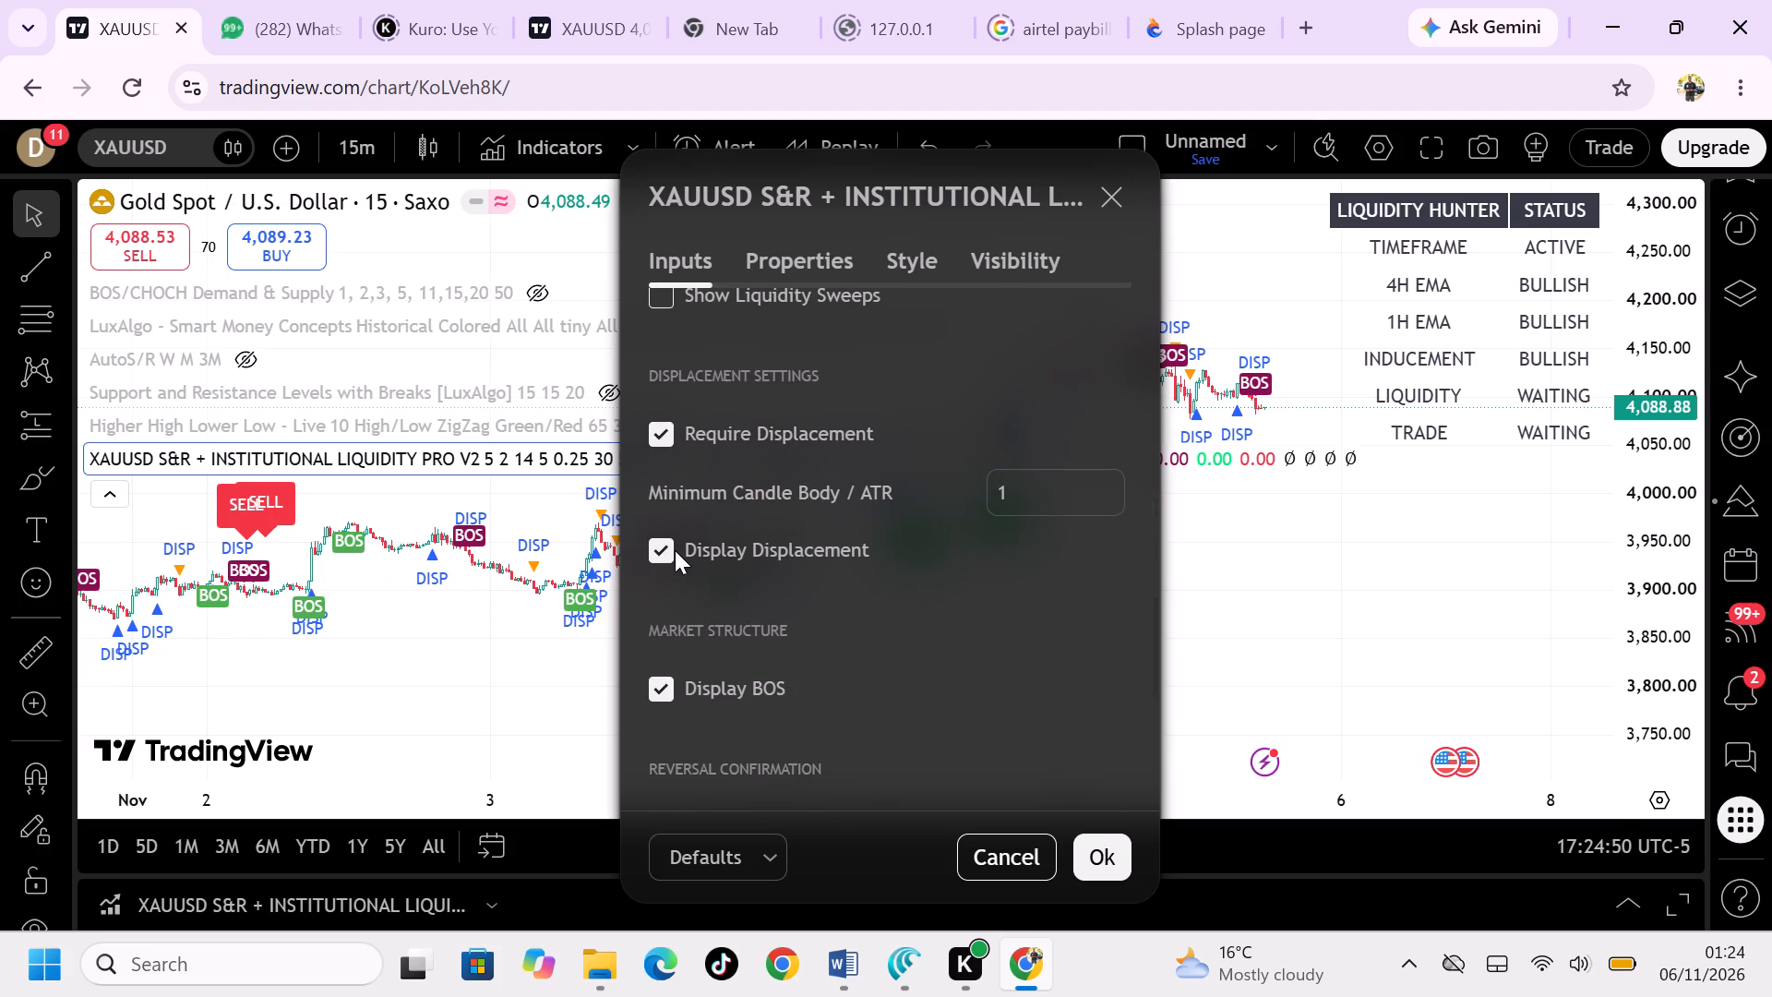
pyautogui.click(662, 696)
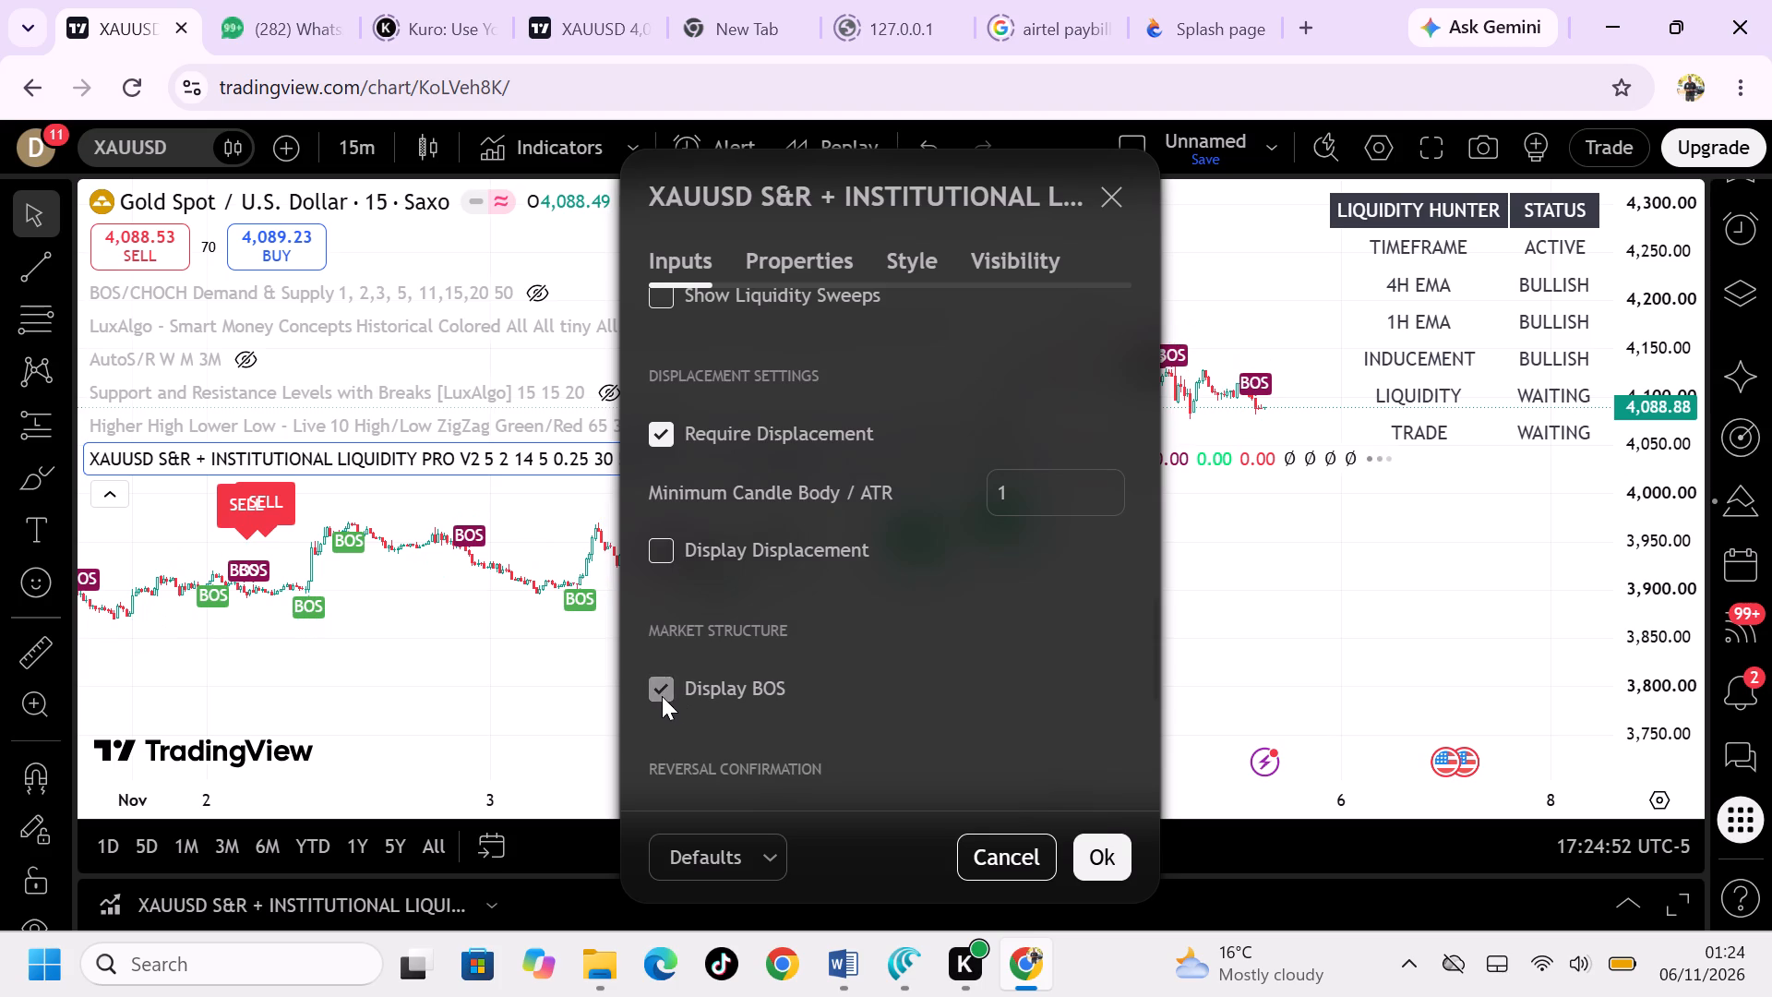
pyautogui.scroll(-2, 868, 703)
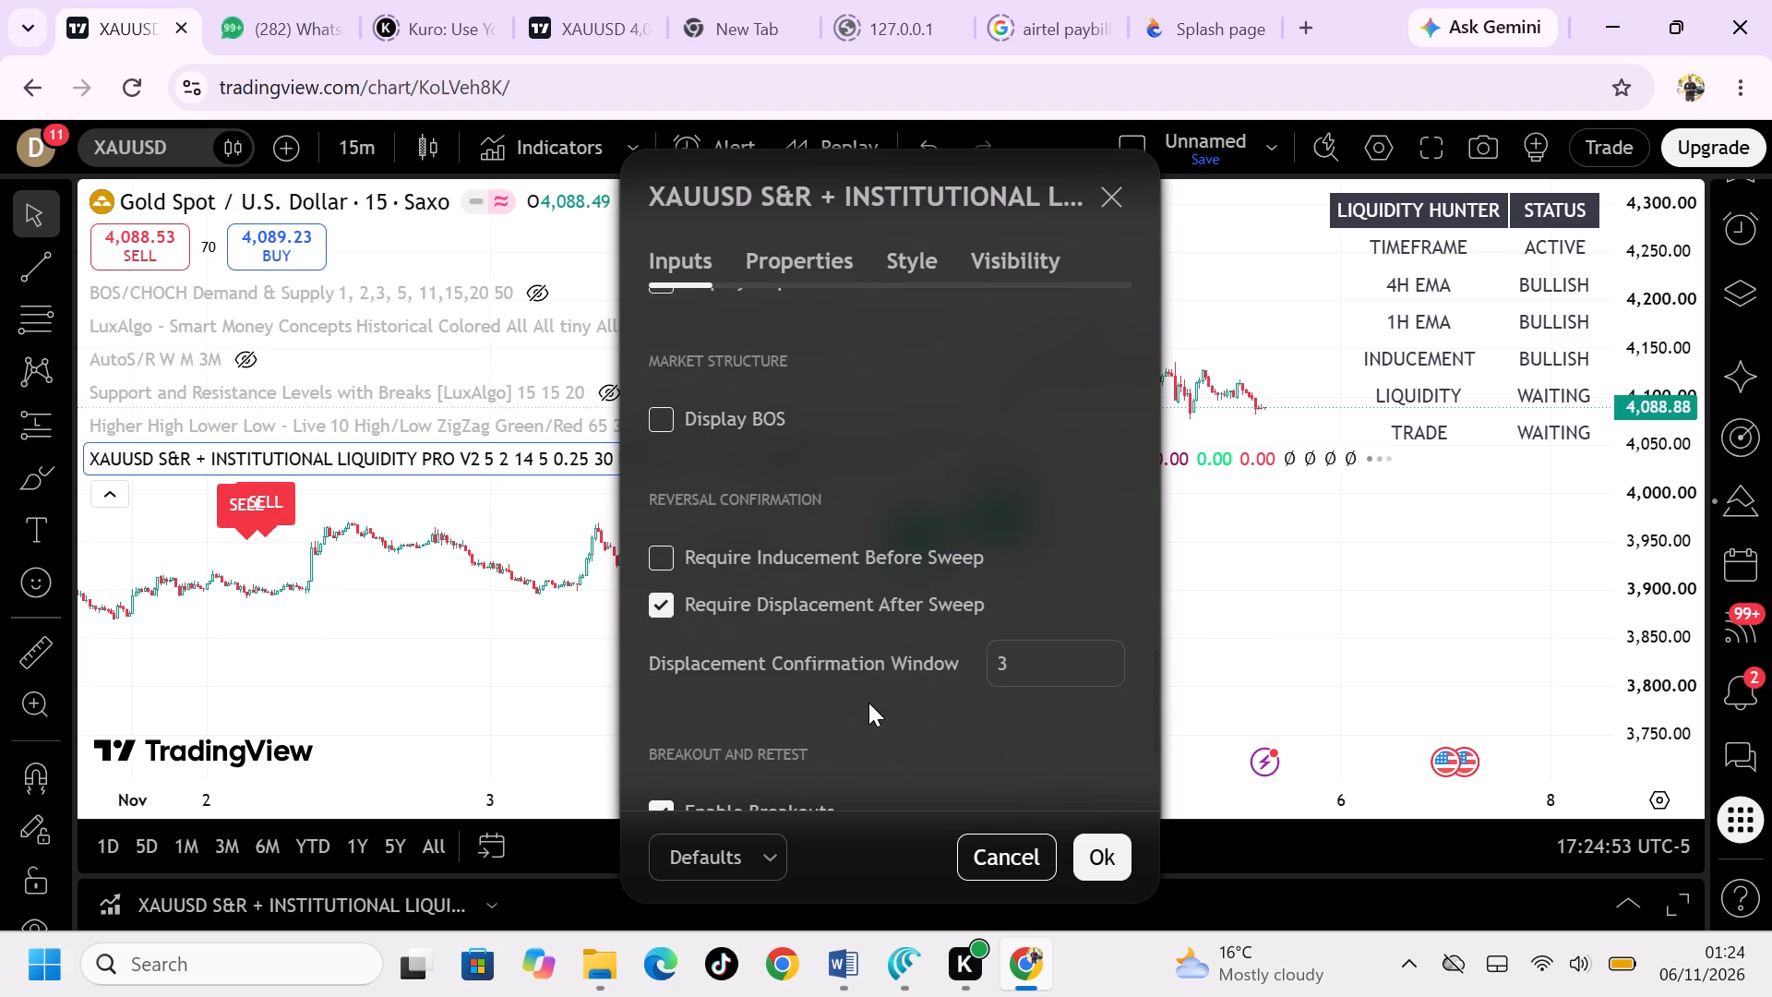
pyautogui.scroll(-3, 868, 703)
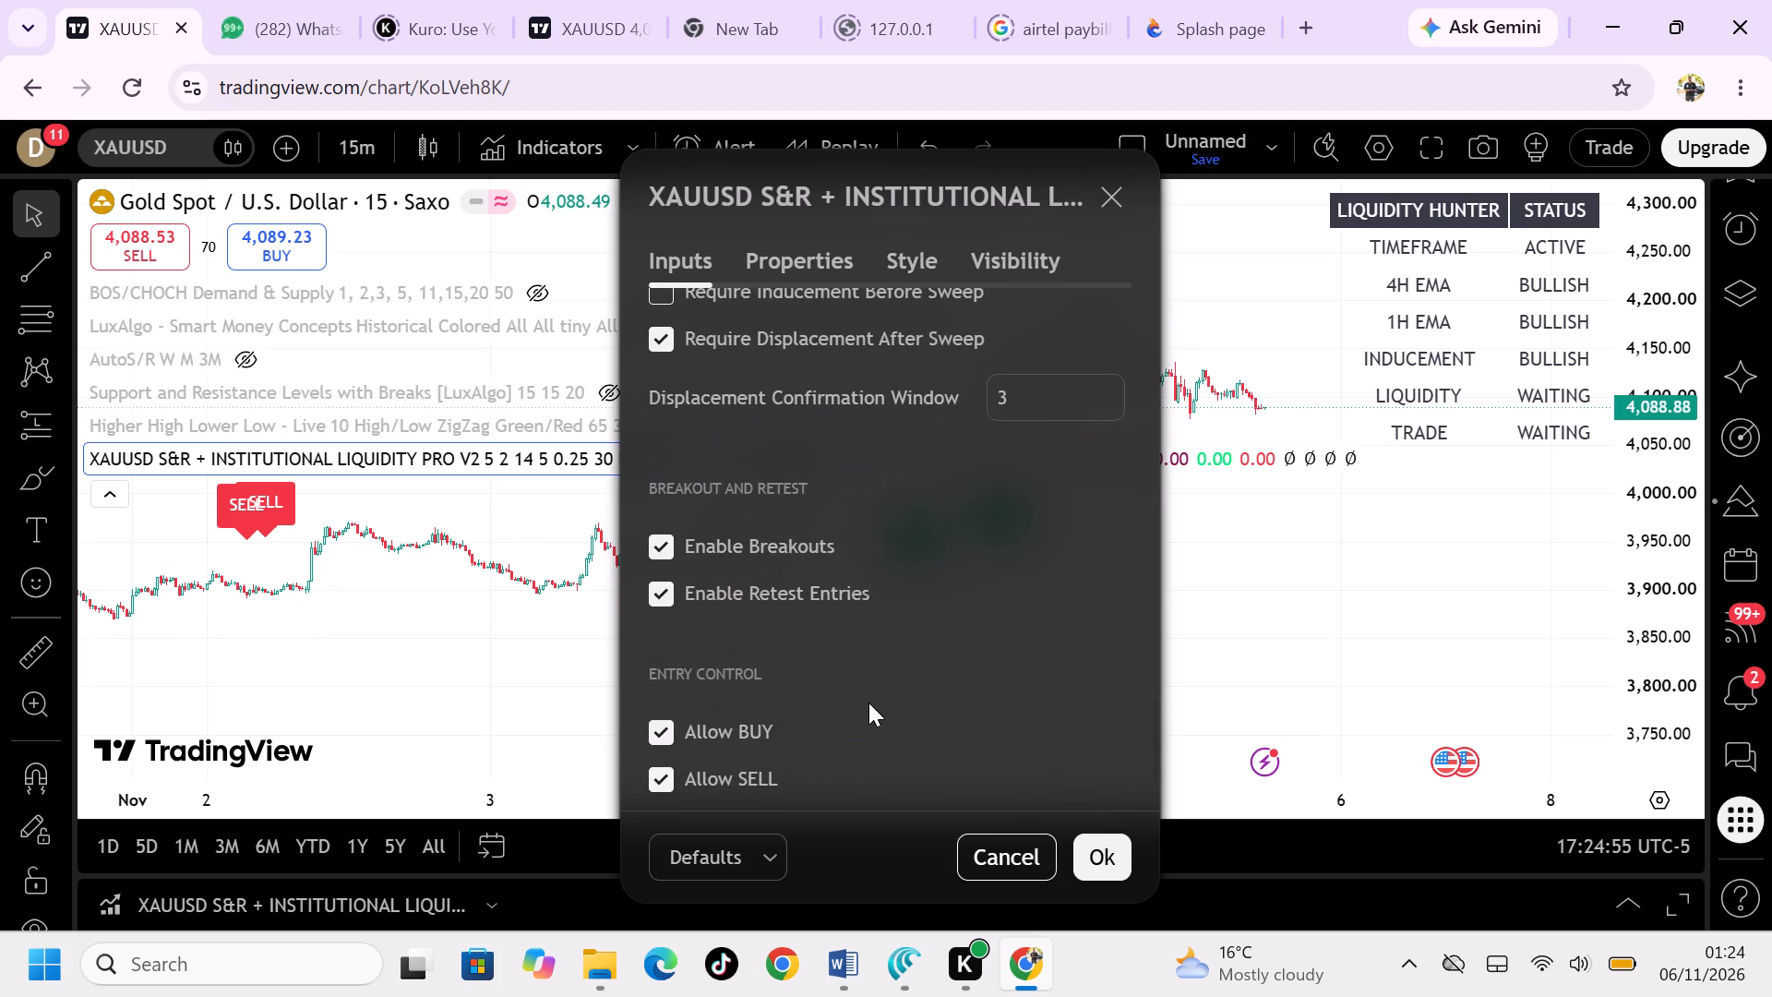
pyautogui.scroll(-2, 868, 703)
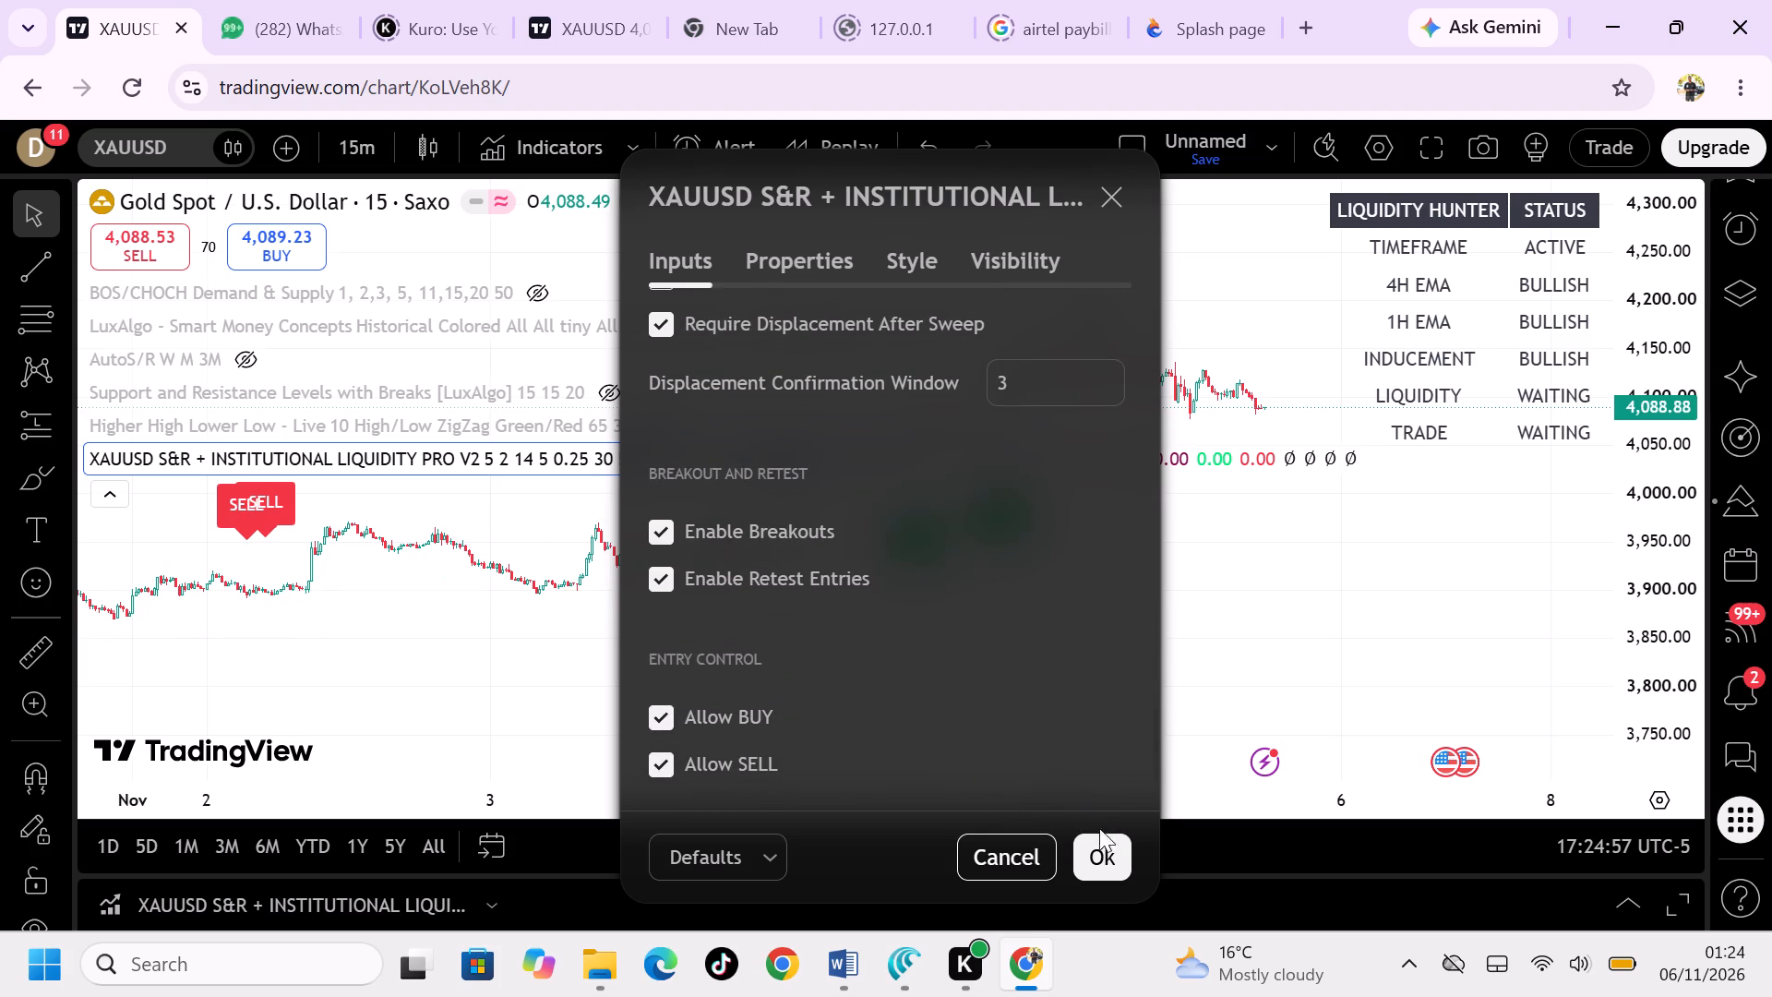
pyautogui.click(1116, 861)
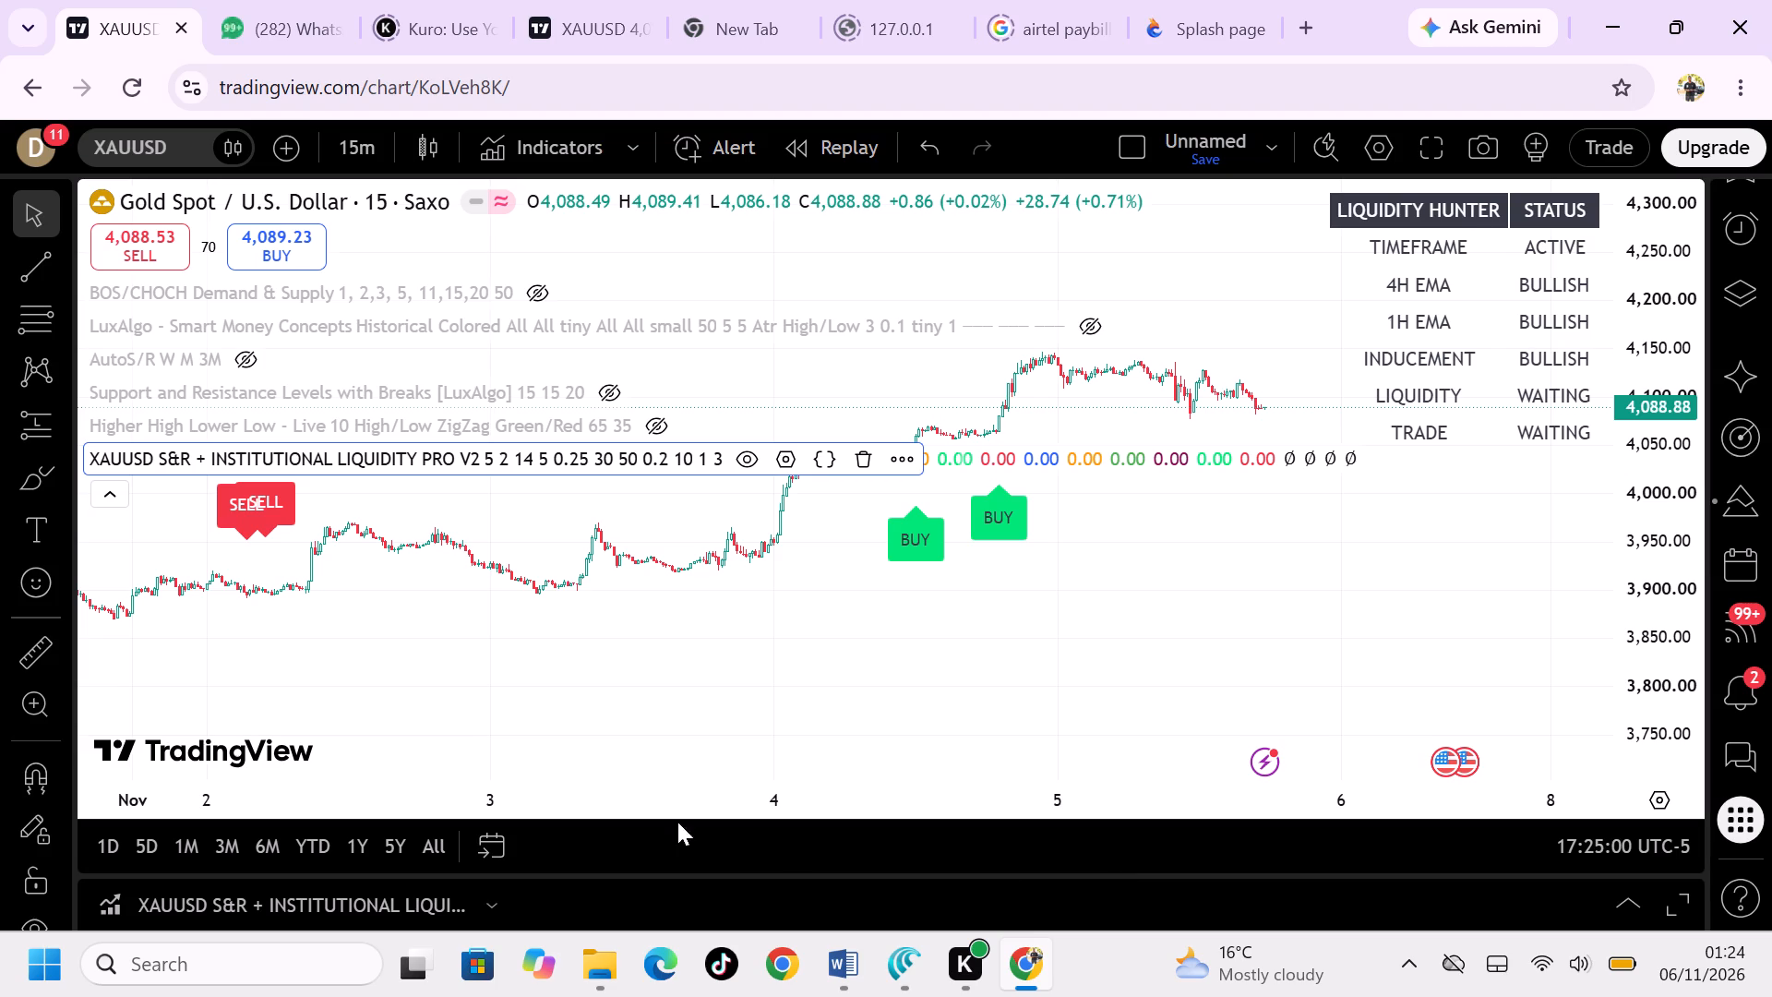
pyautogui.click(102, 488)
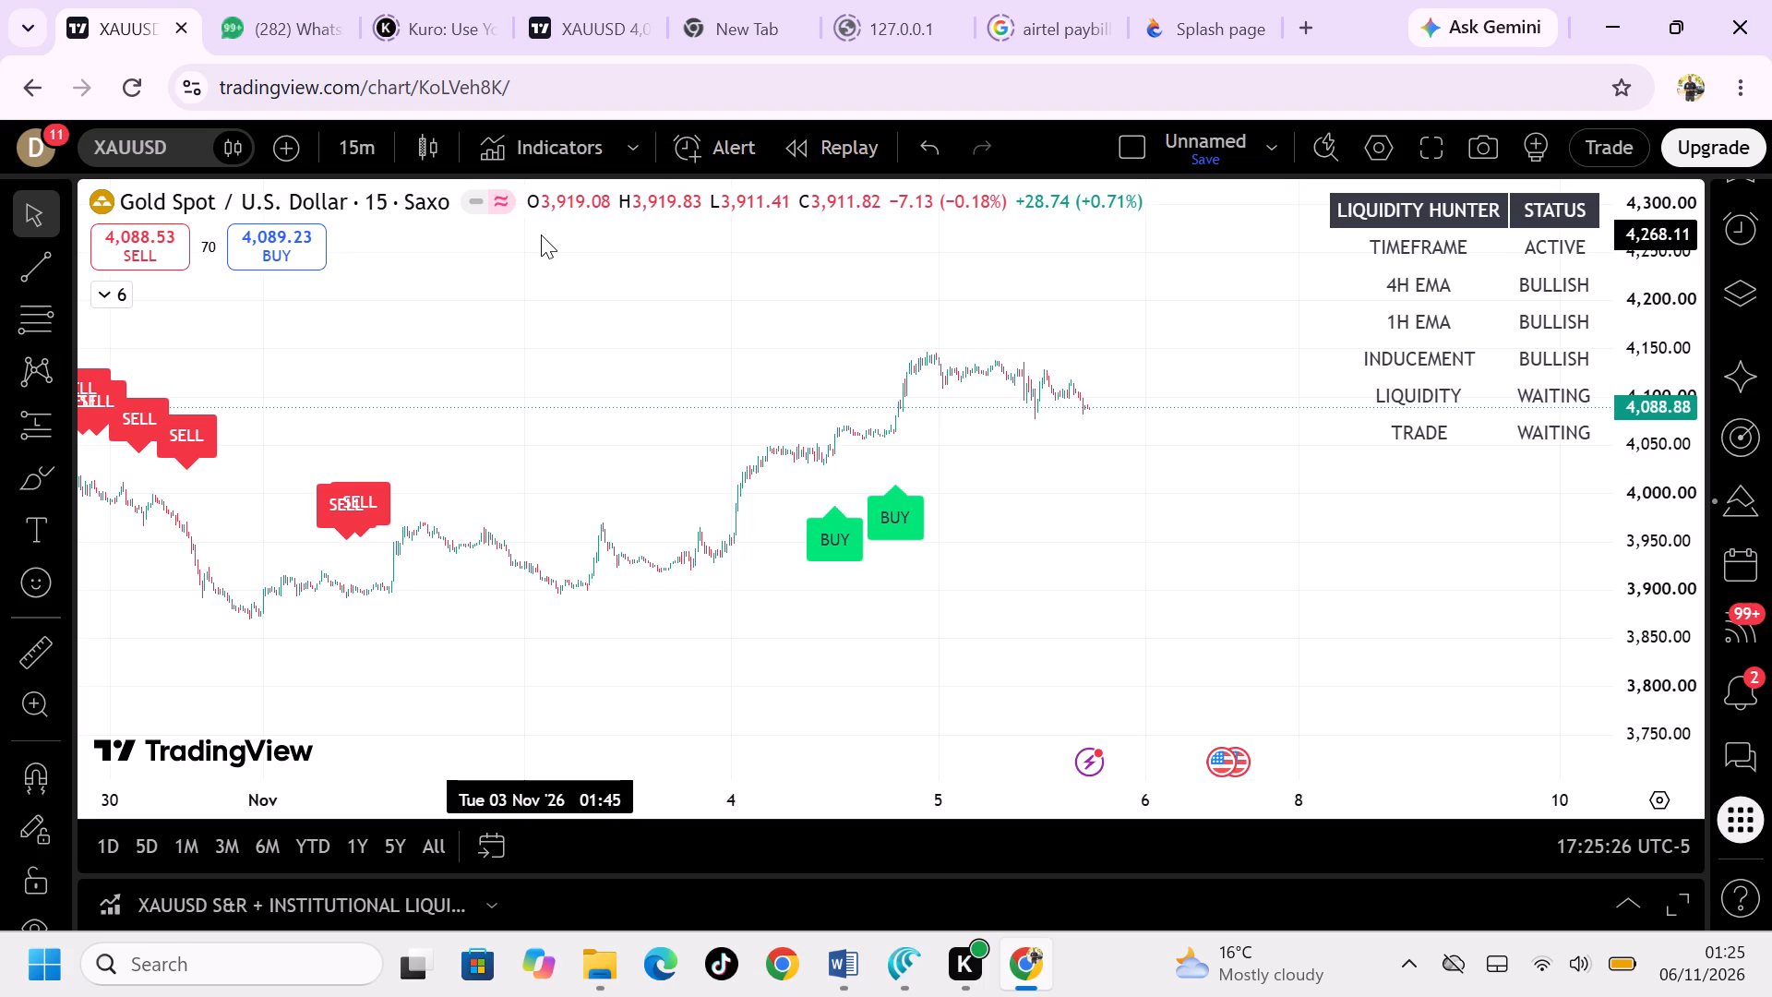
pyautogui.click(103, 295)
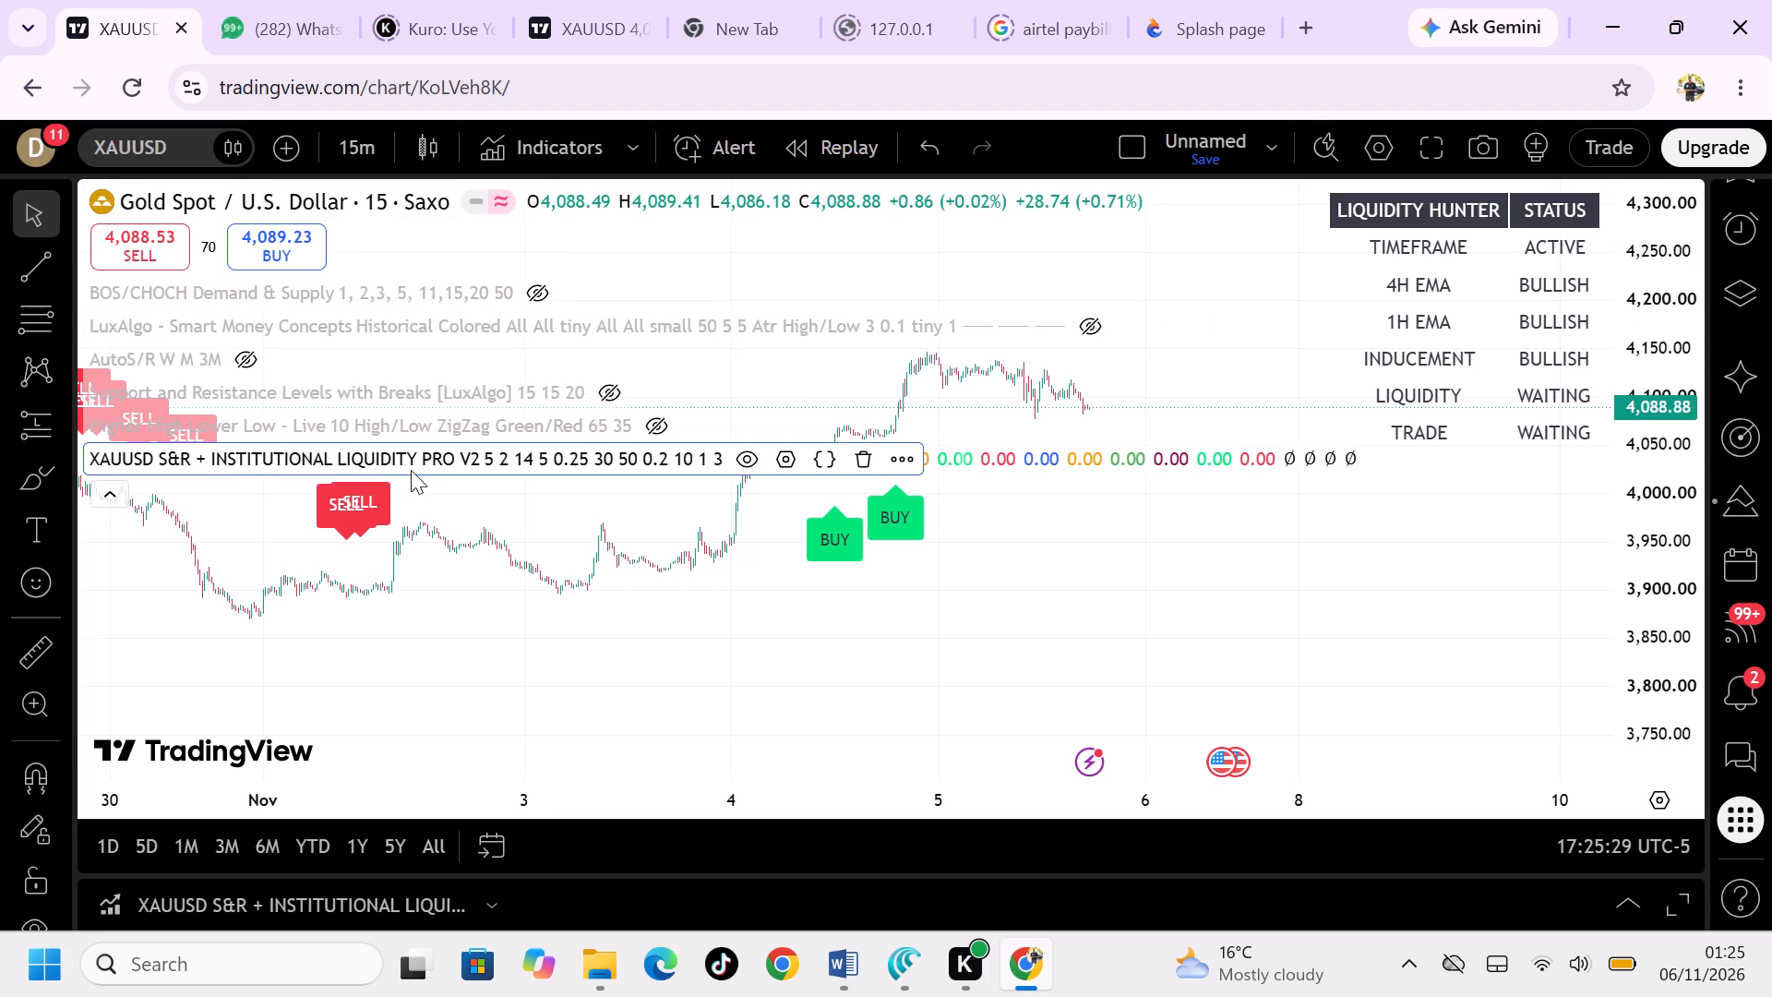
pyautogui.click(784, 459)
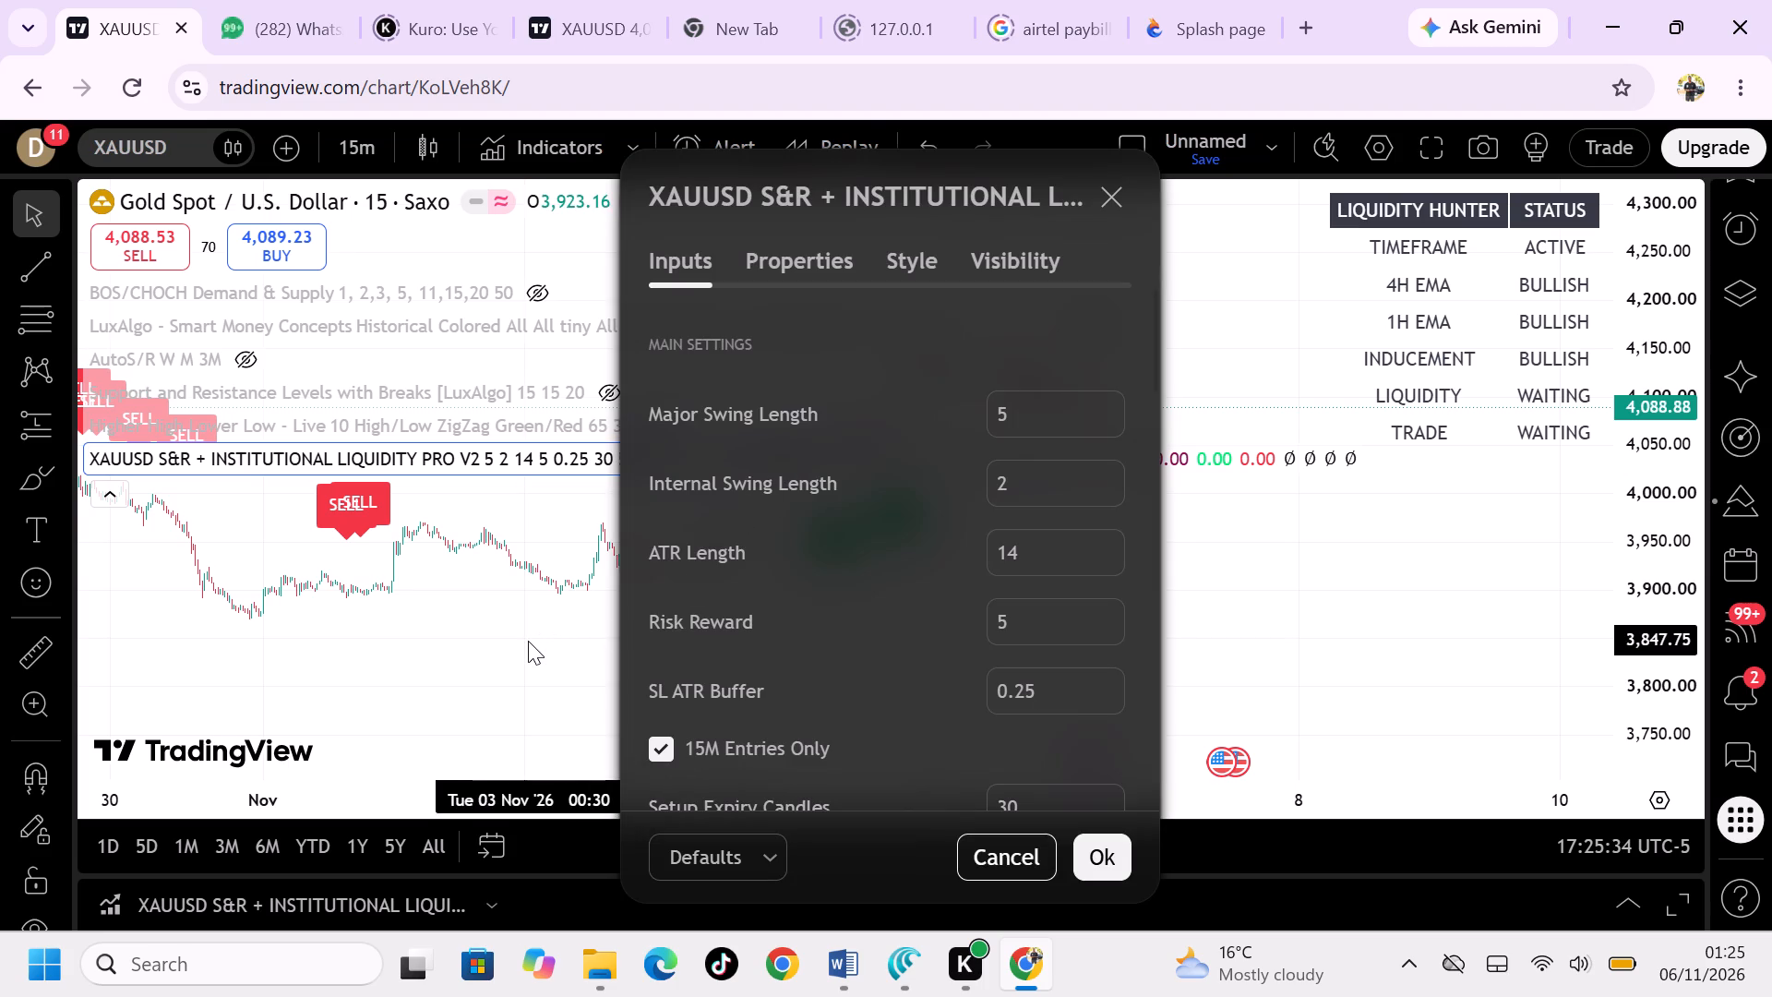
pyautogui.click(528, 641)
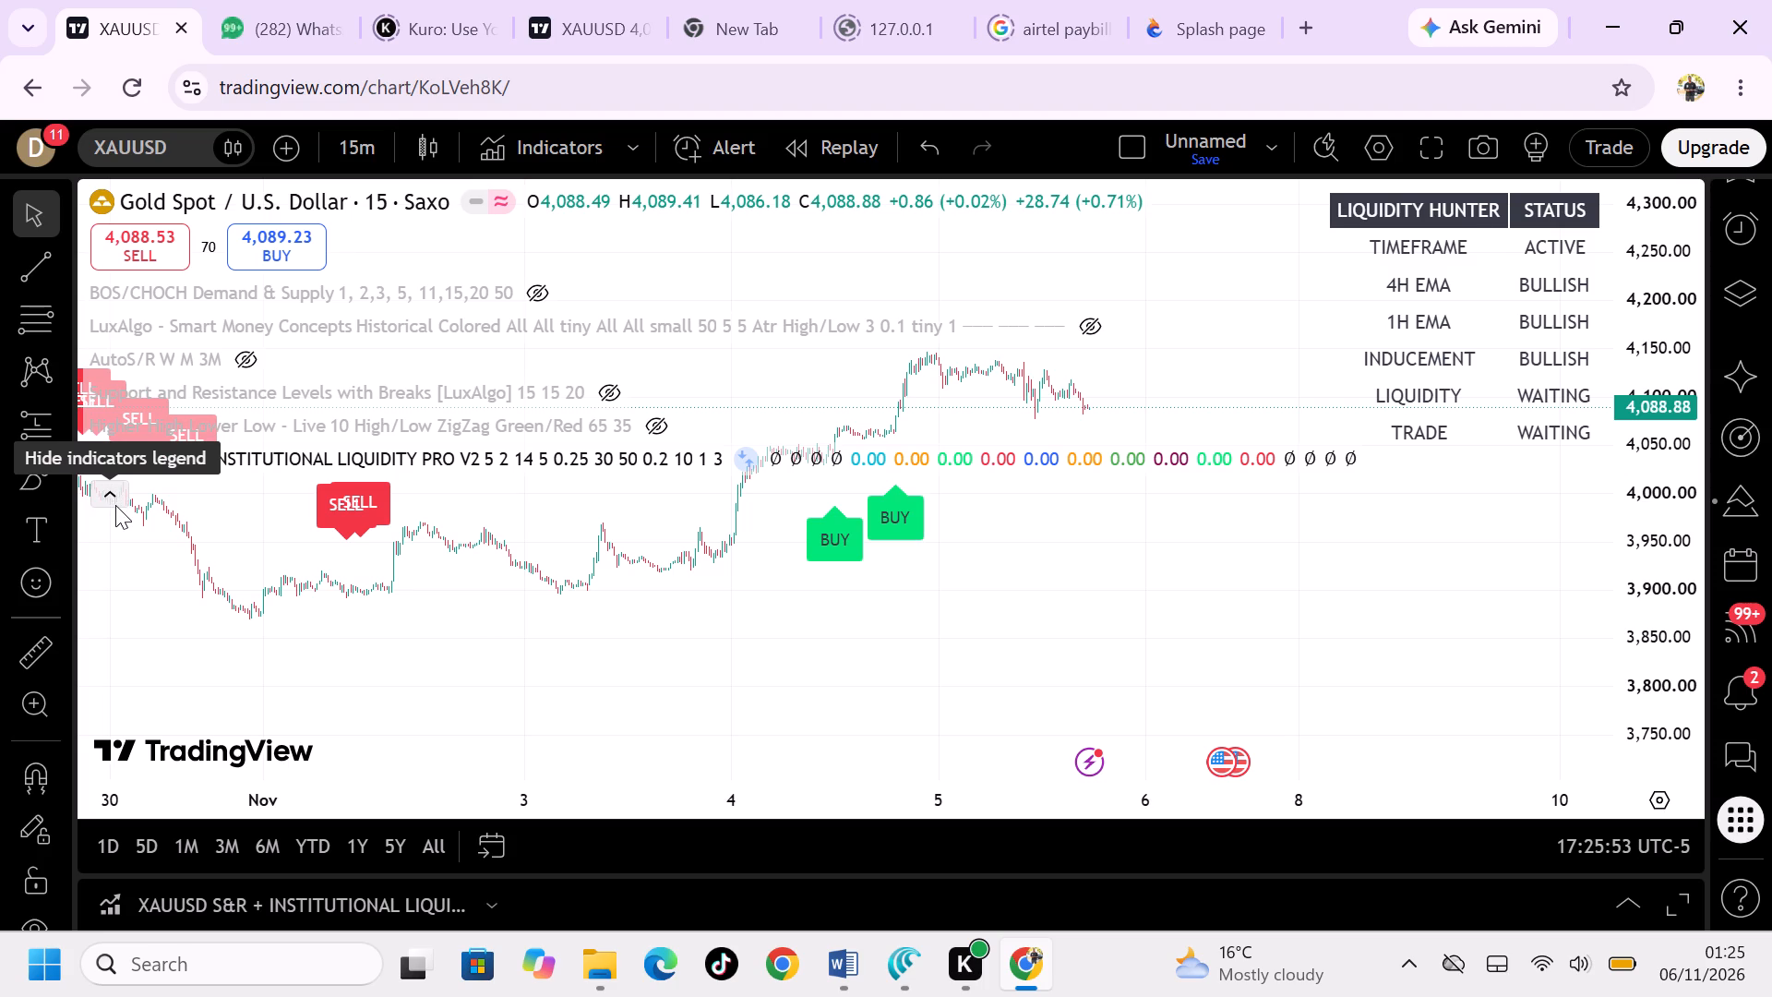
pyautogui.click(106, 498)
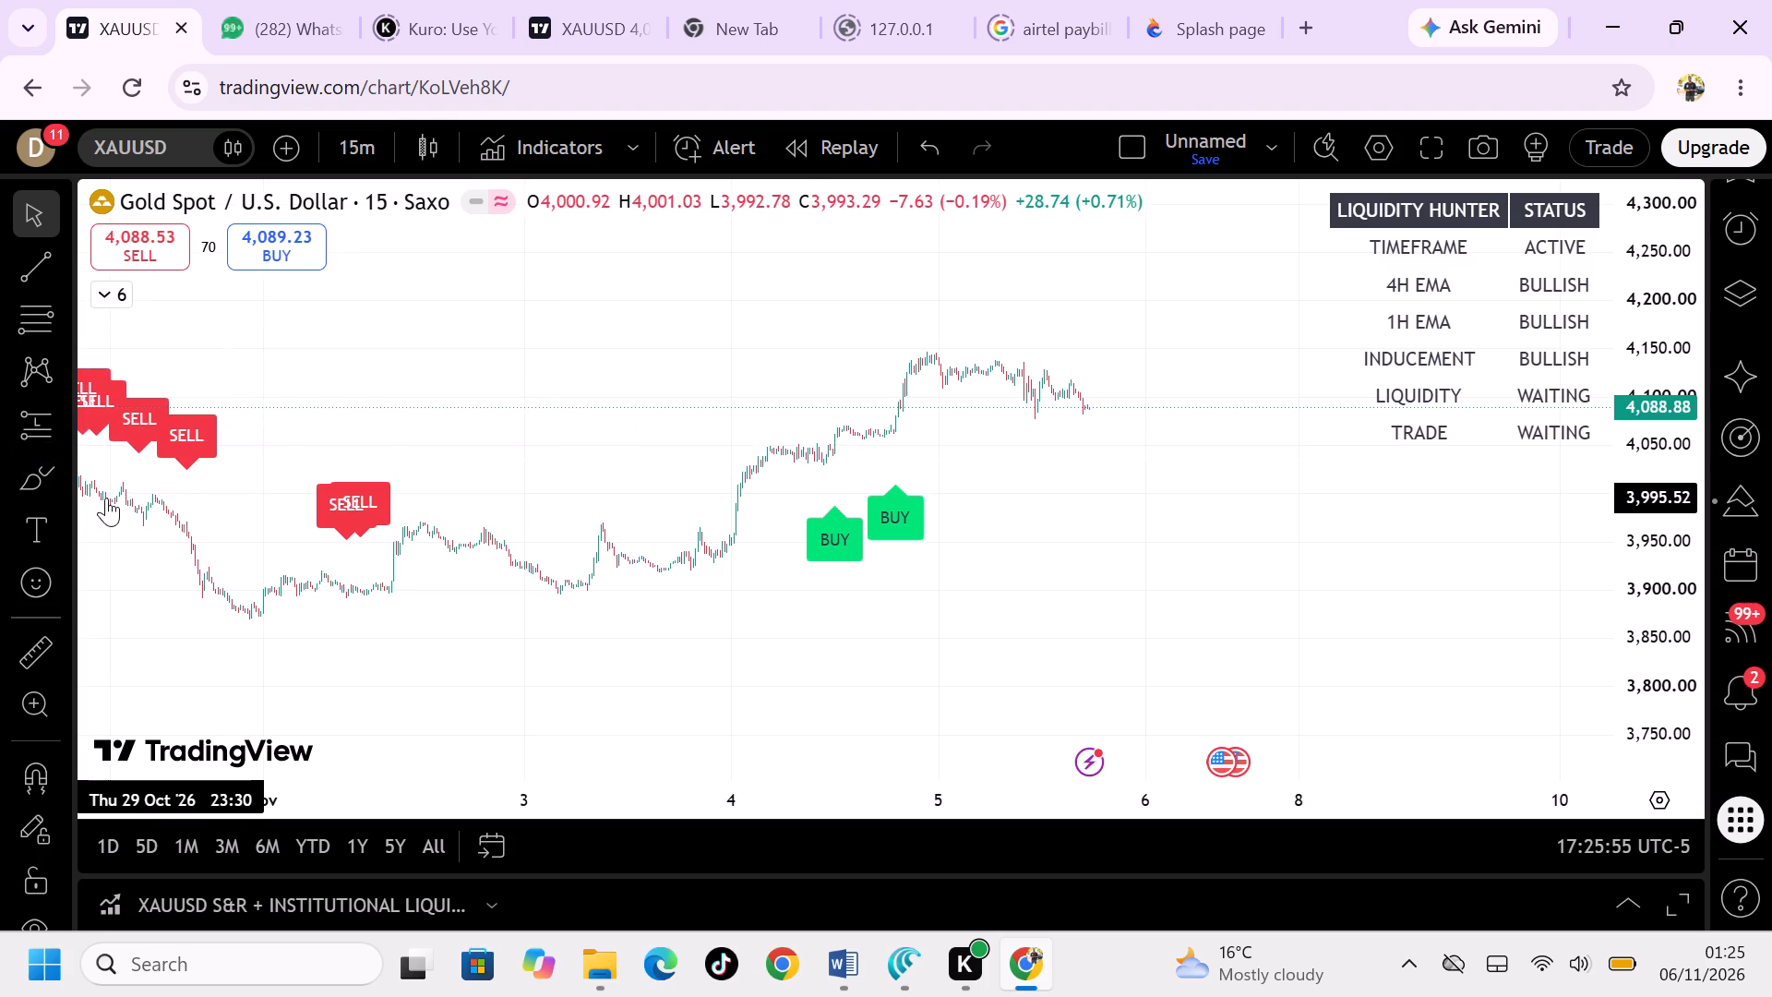
# Examine the strategy's BUY and SELL signals on the 15-minute XAUUSD chart back to late October.
pyautogui.hscroll(2, 330, 441)
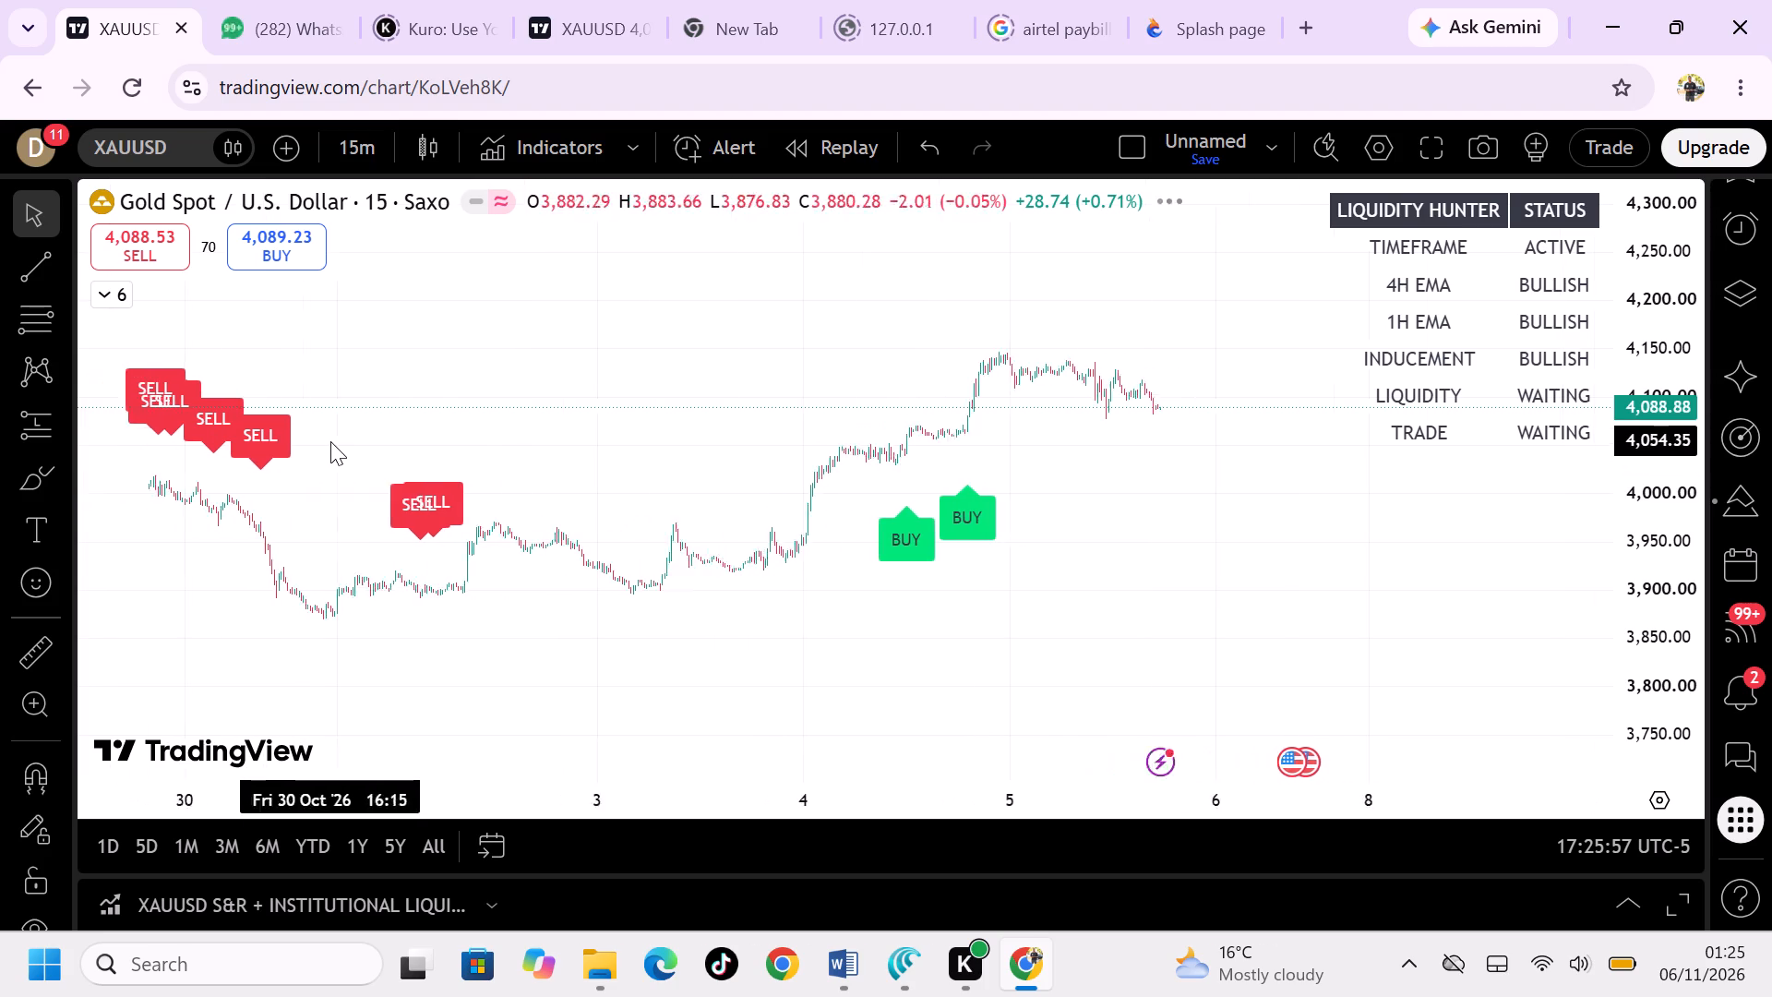
pyautogui.hscroll(5, 330, 441)
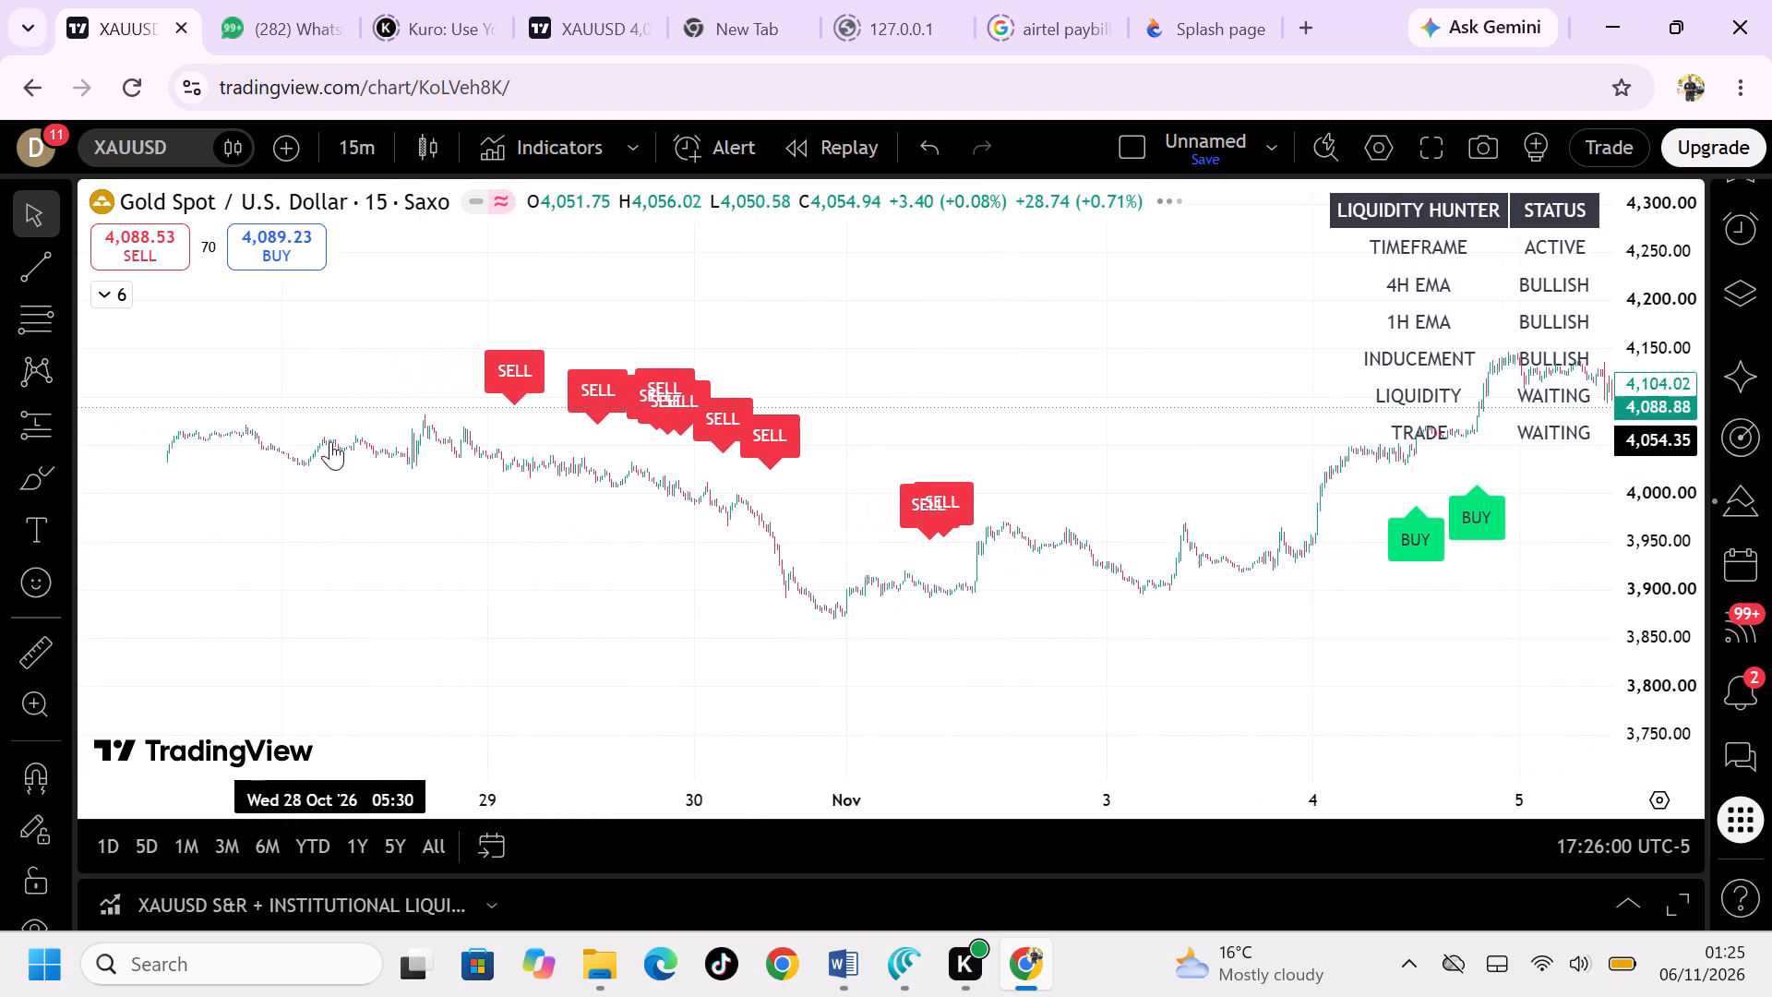
pyautogui.hscroll(4, 330, 441)
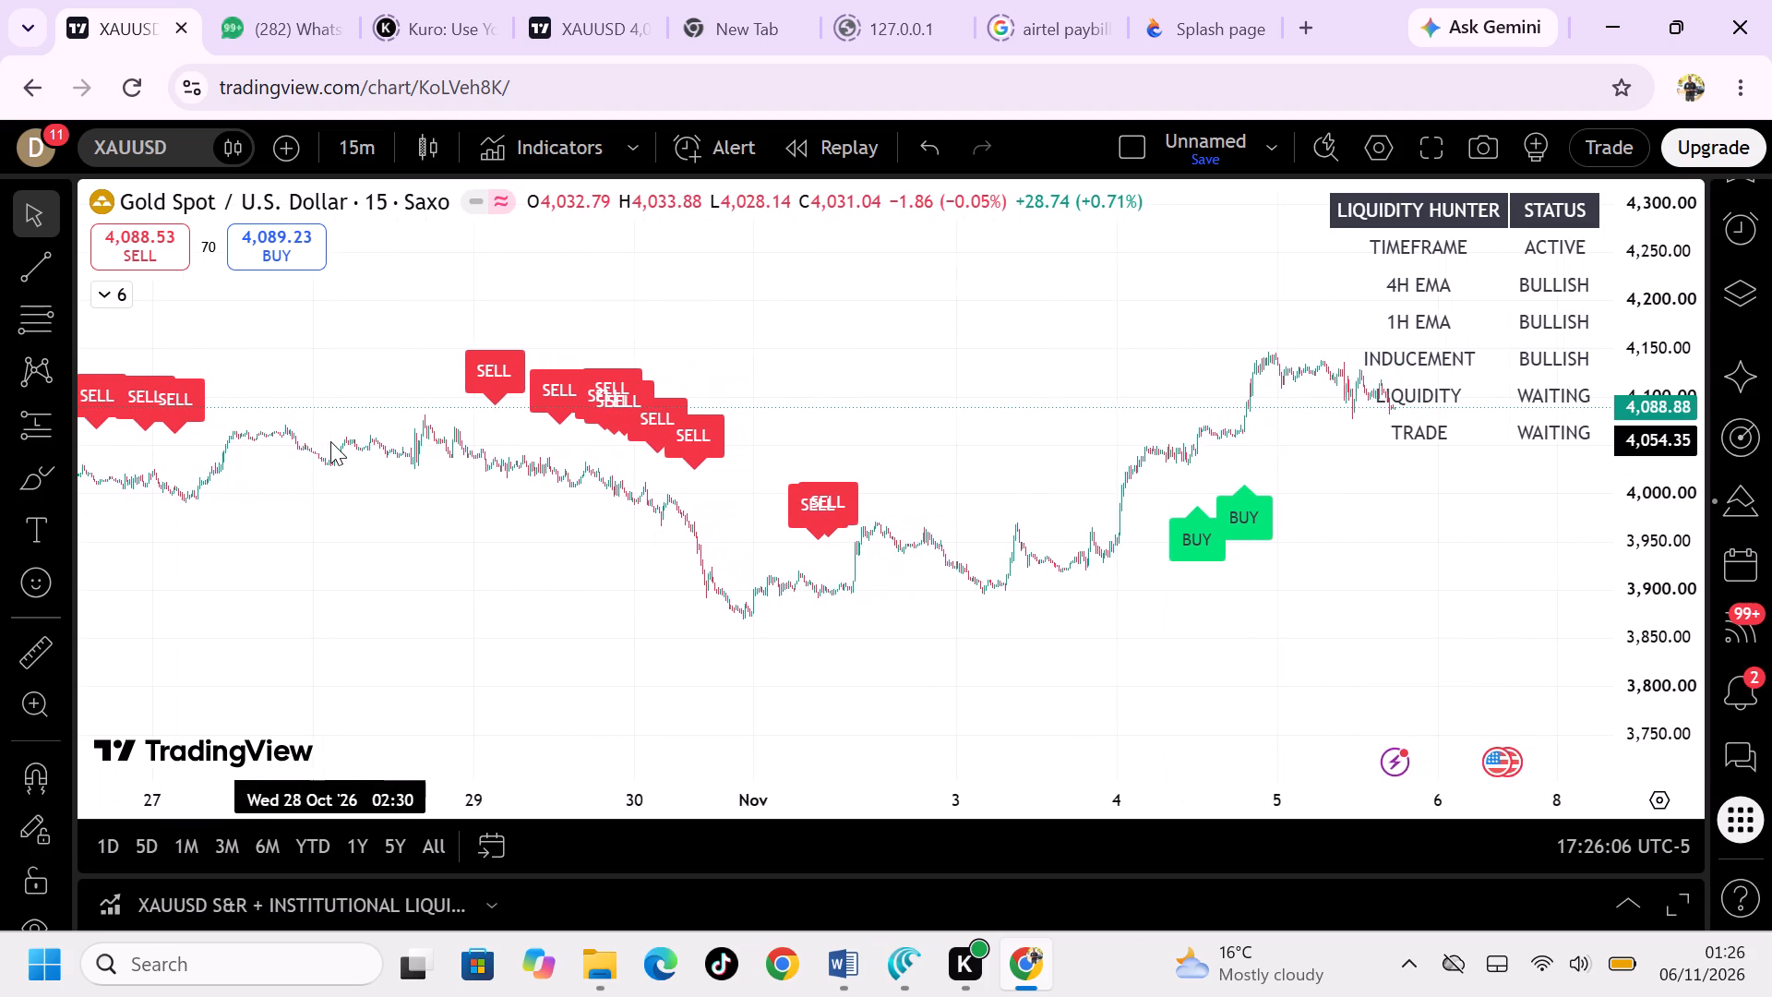
pyautogui.hscroll(-1, 330, 441)
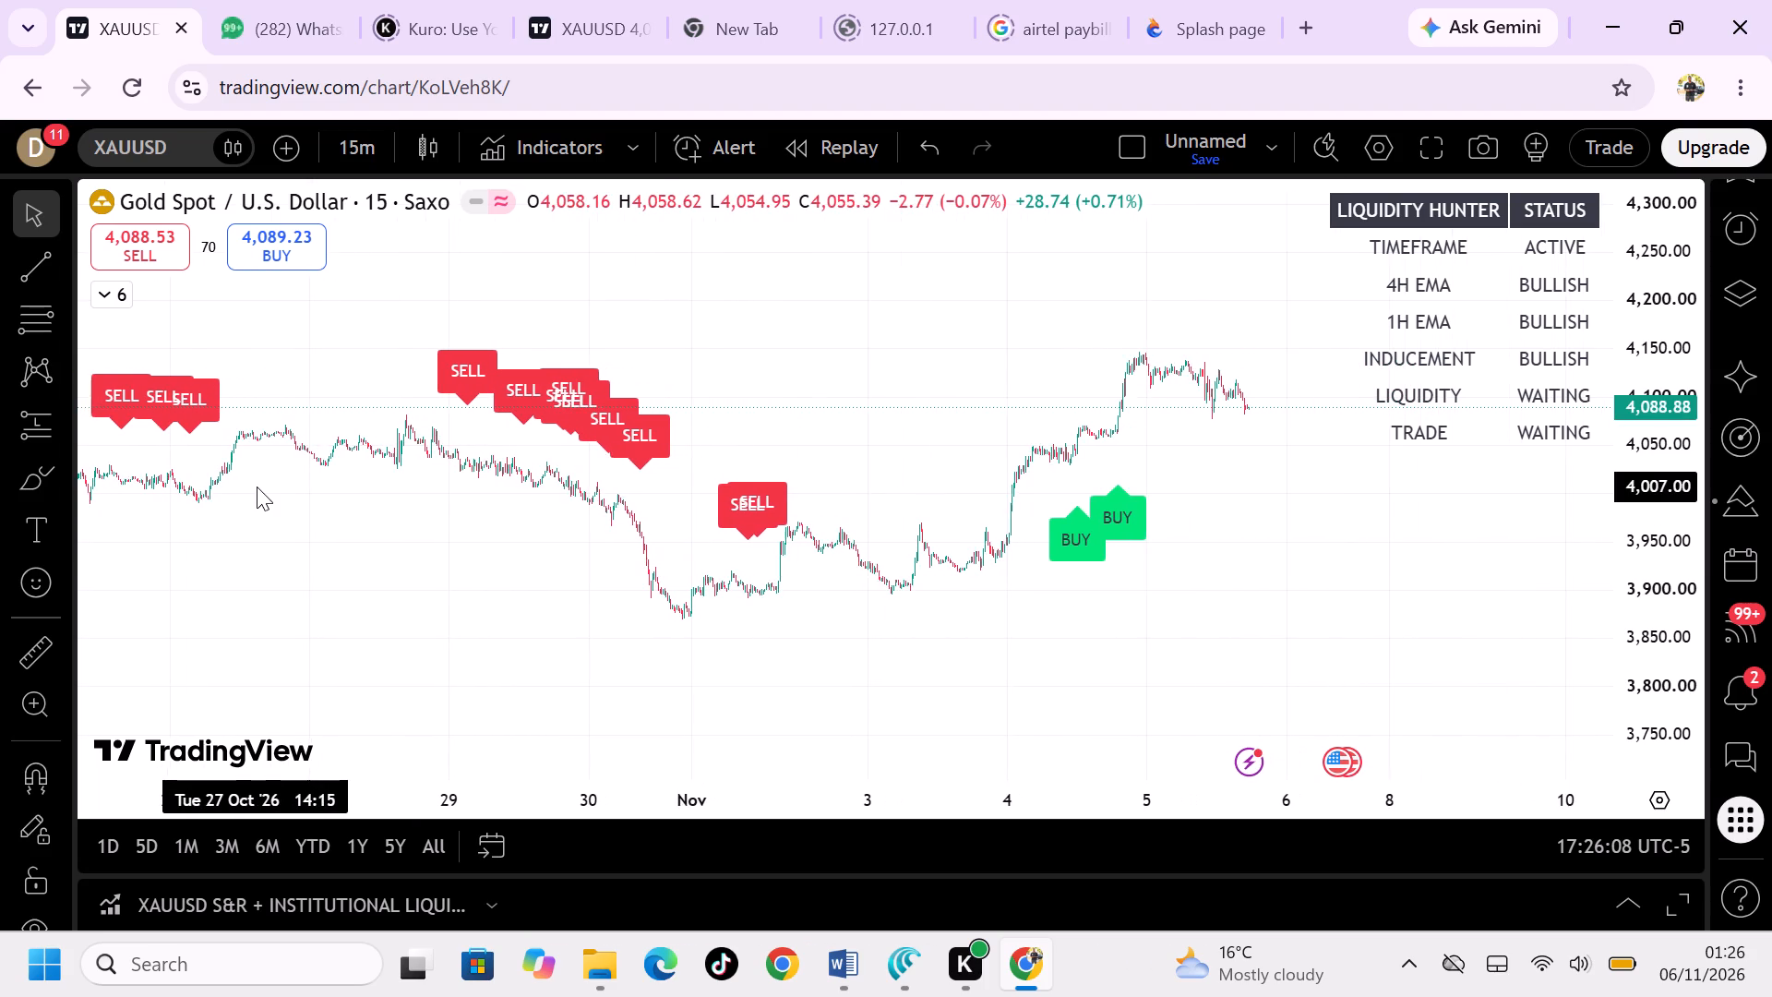
pyautogui.hscroll(-1, 257, 486)
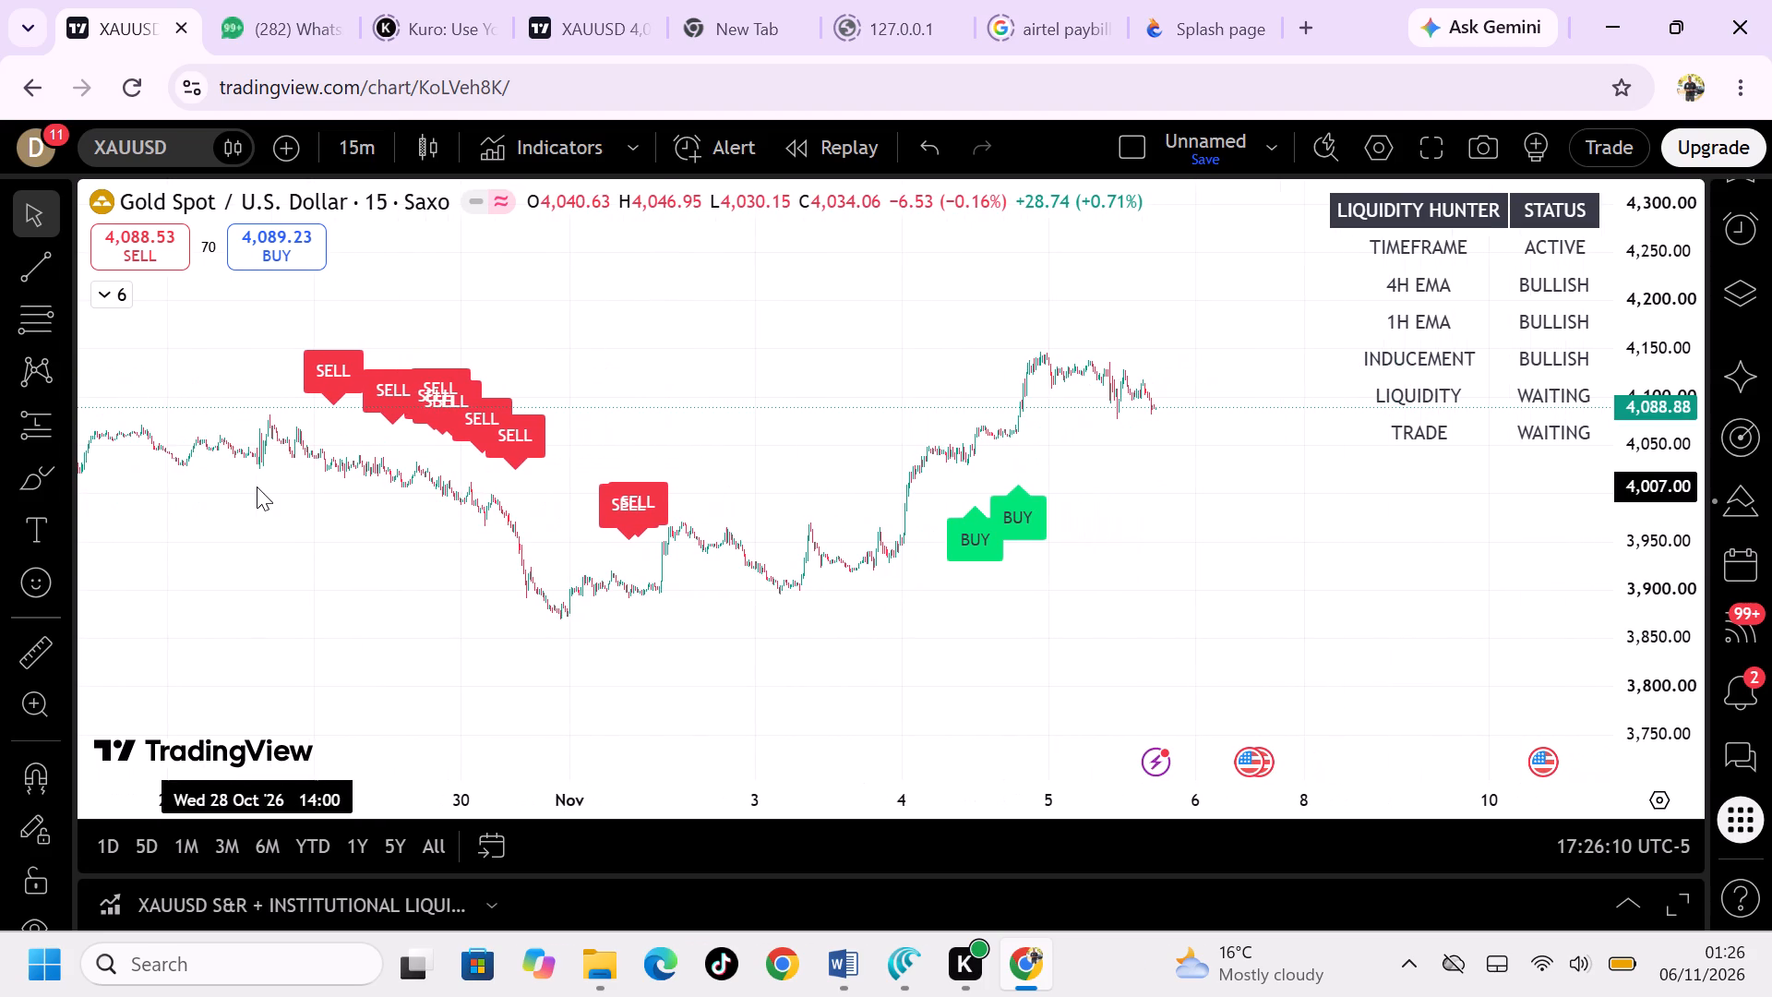
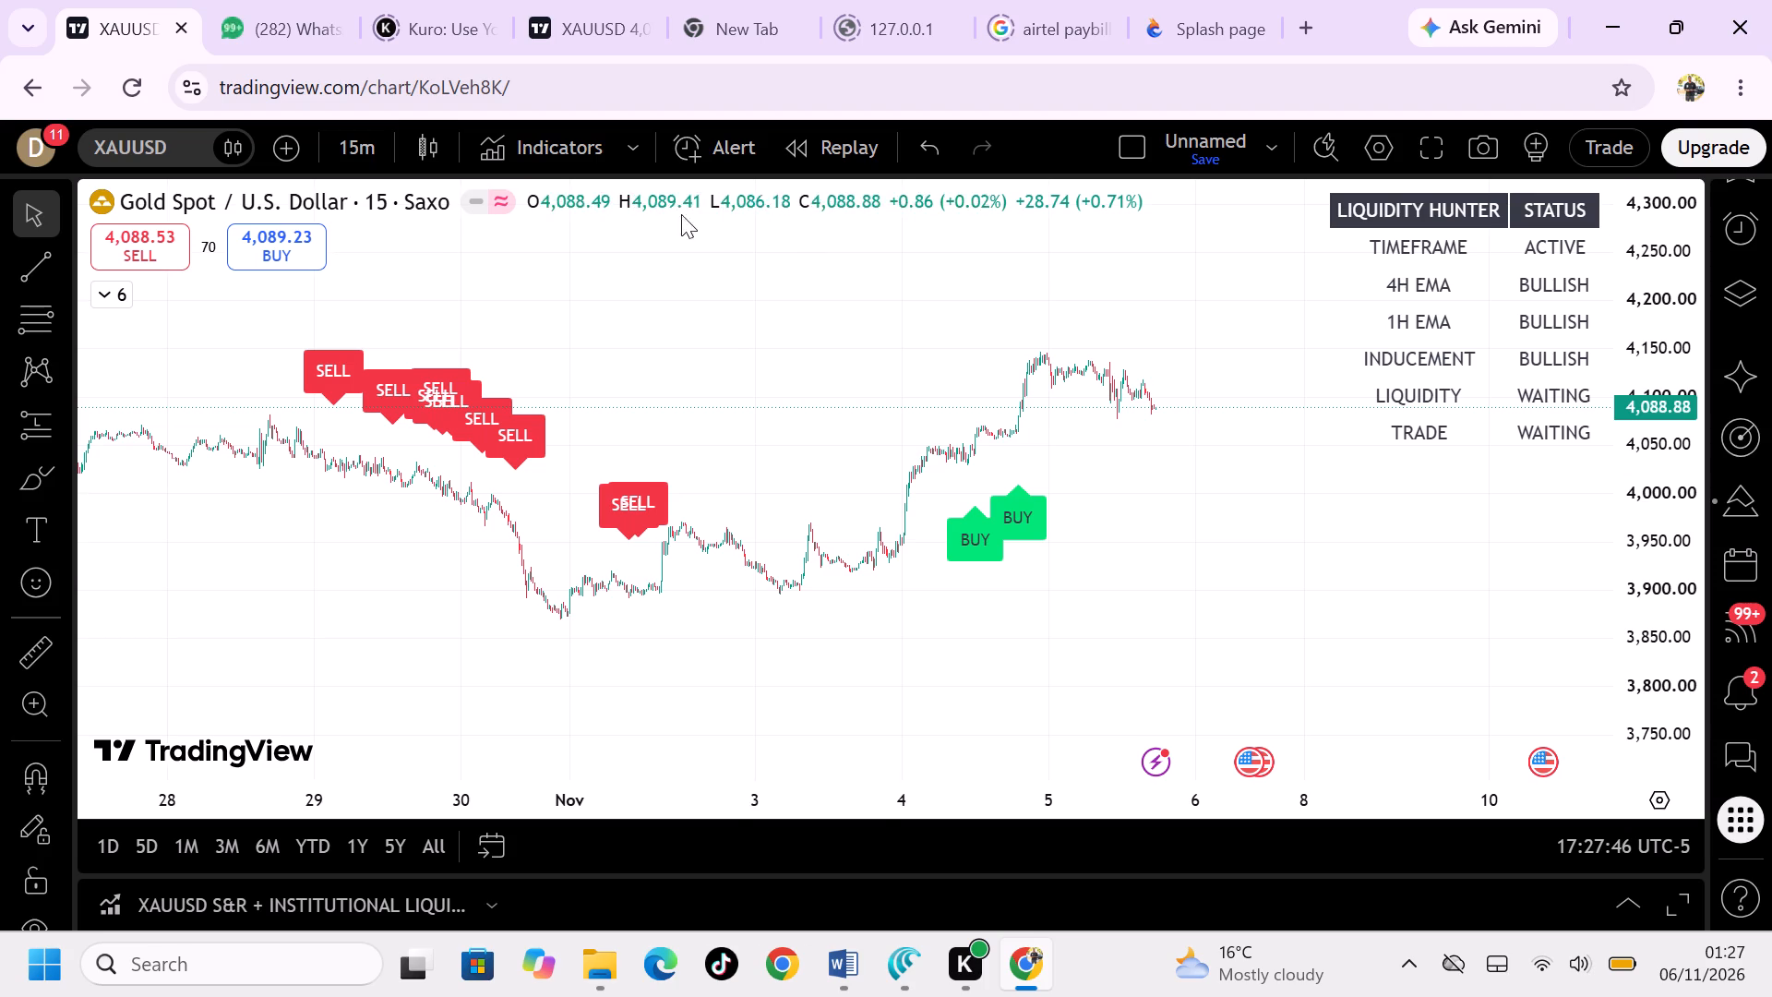
# Open the Pine Editor beside the 15-minute XAUUSD chart to access the strategy's source code.
pyautogui.click(1751, 484)
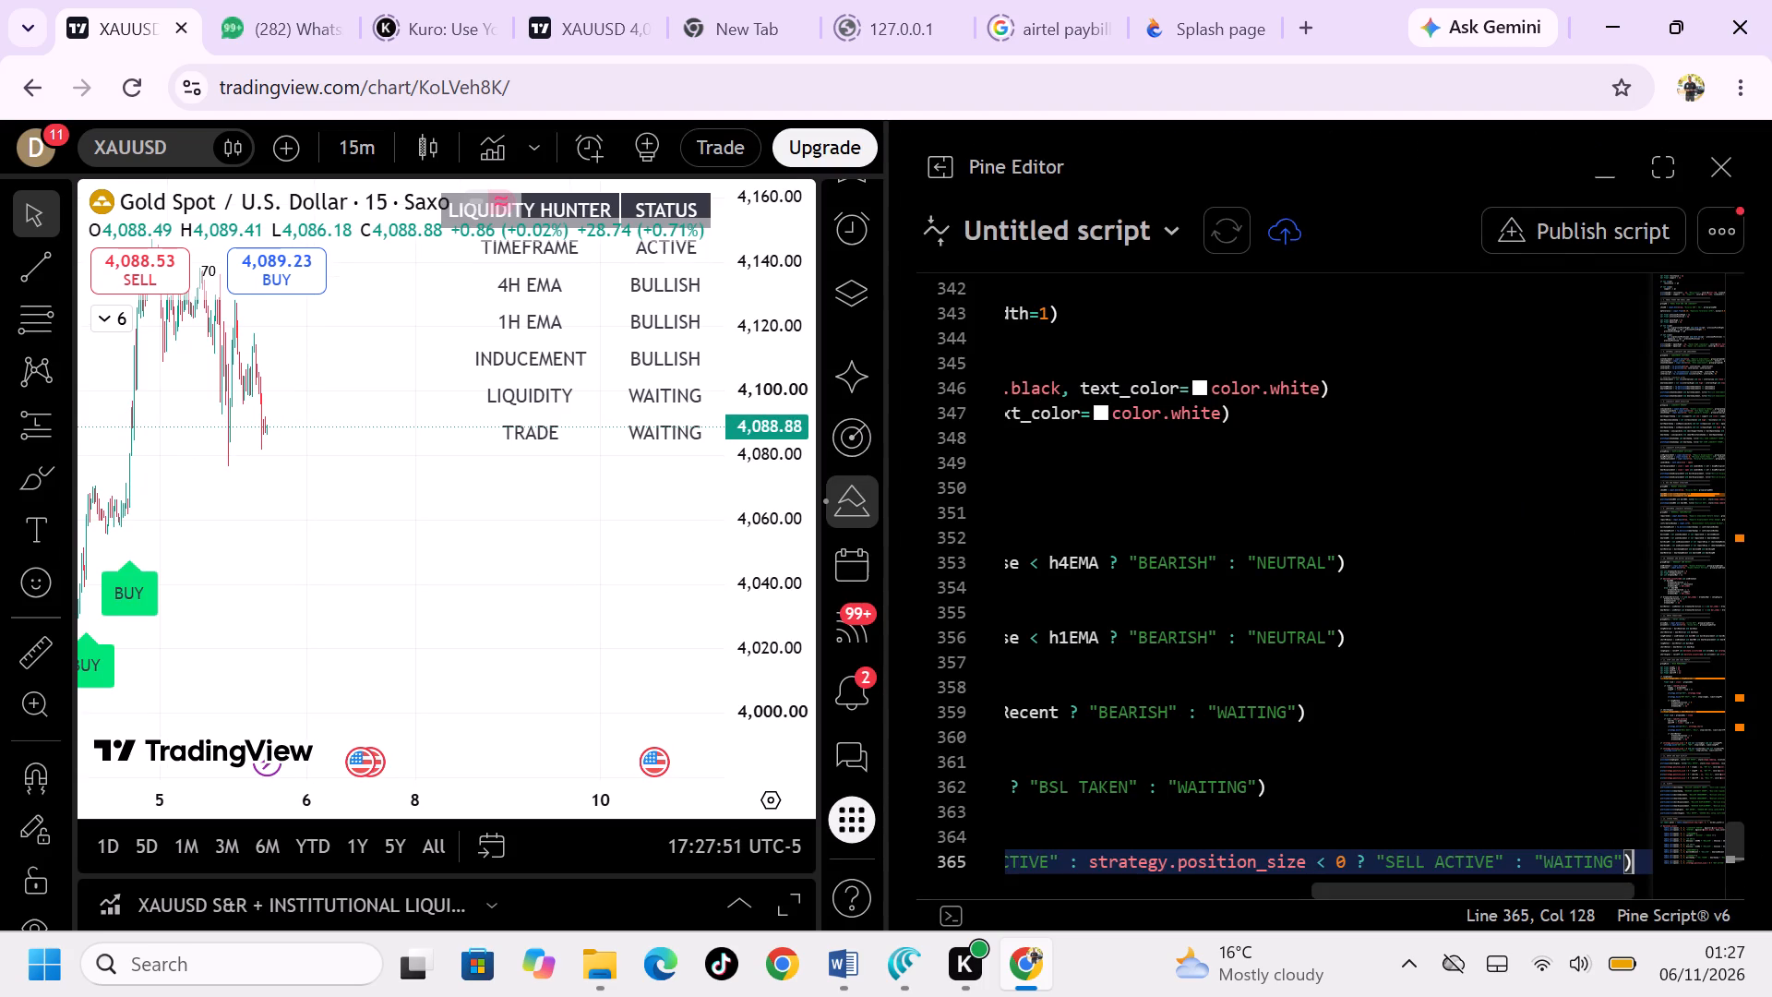
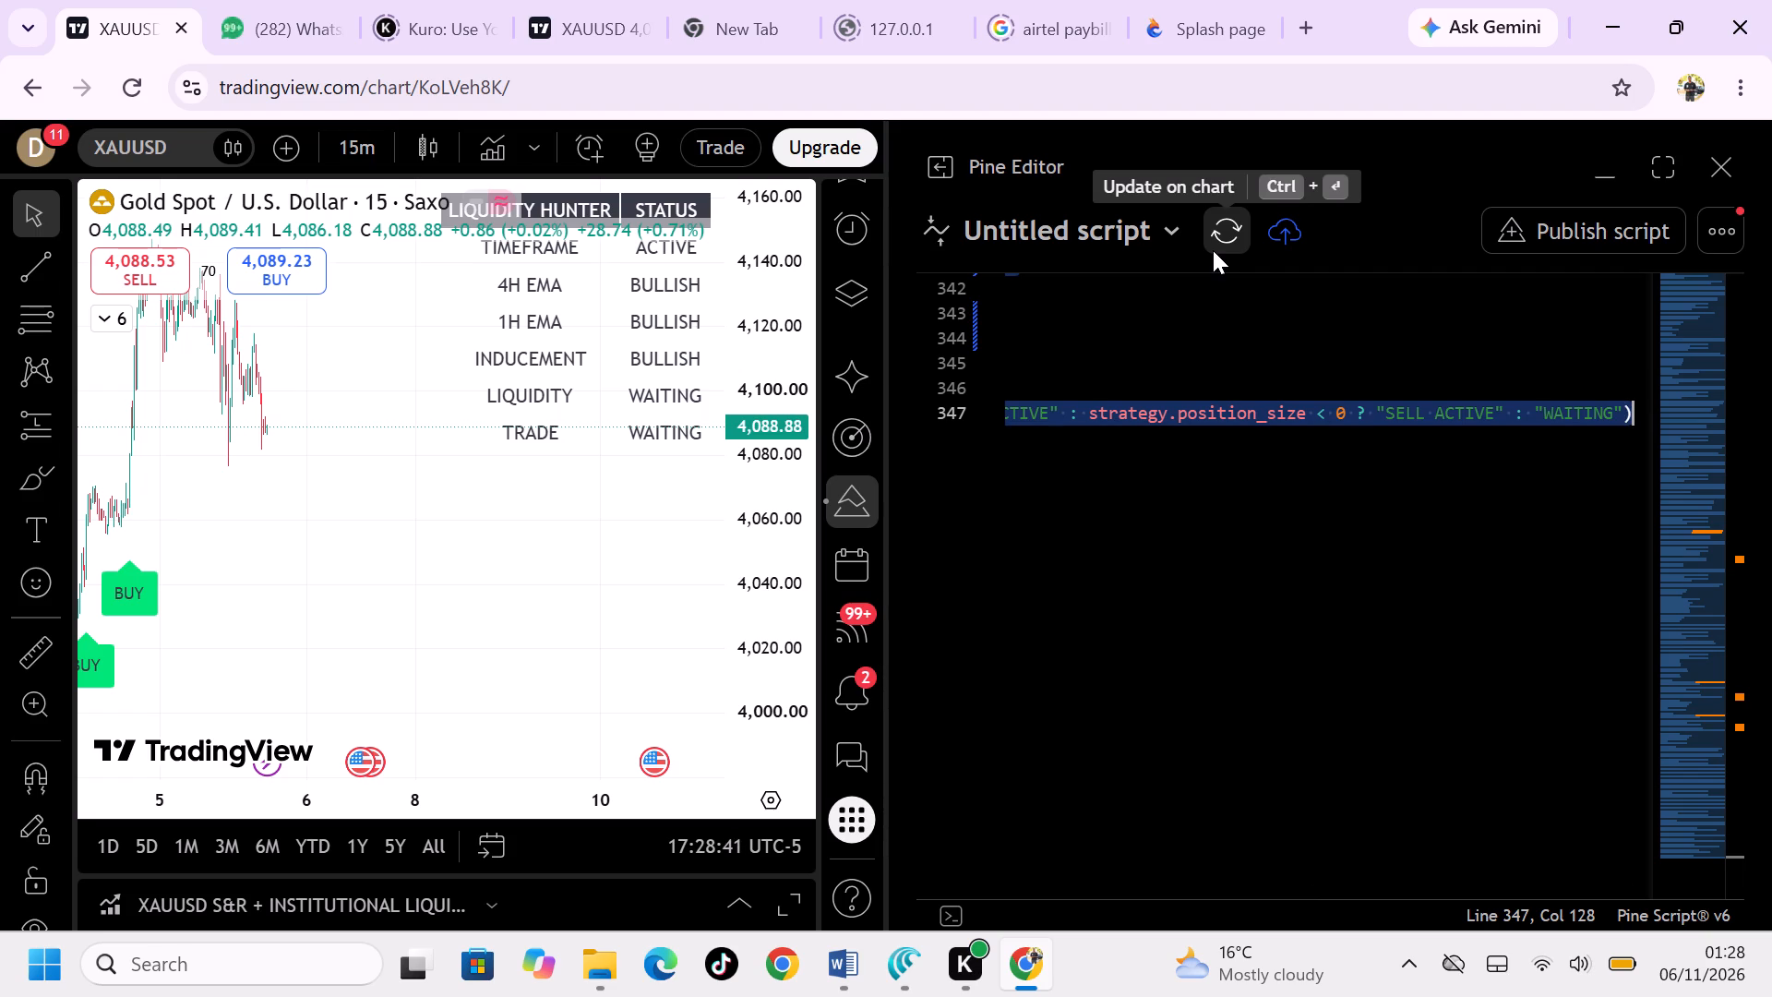
# Replace the whole Pine script with the copied XAUUSD S&R Liquidity Hunter V3 code and update the strategy on the chart.
pyautogui.press('BackSpace')
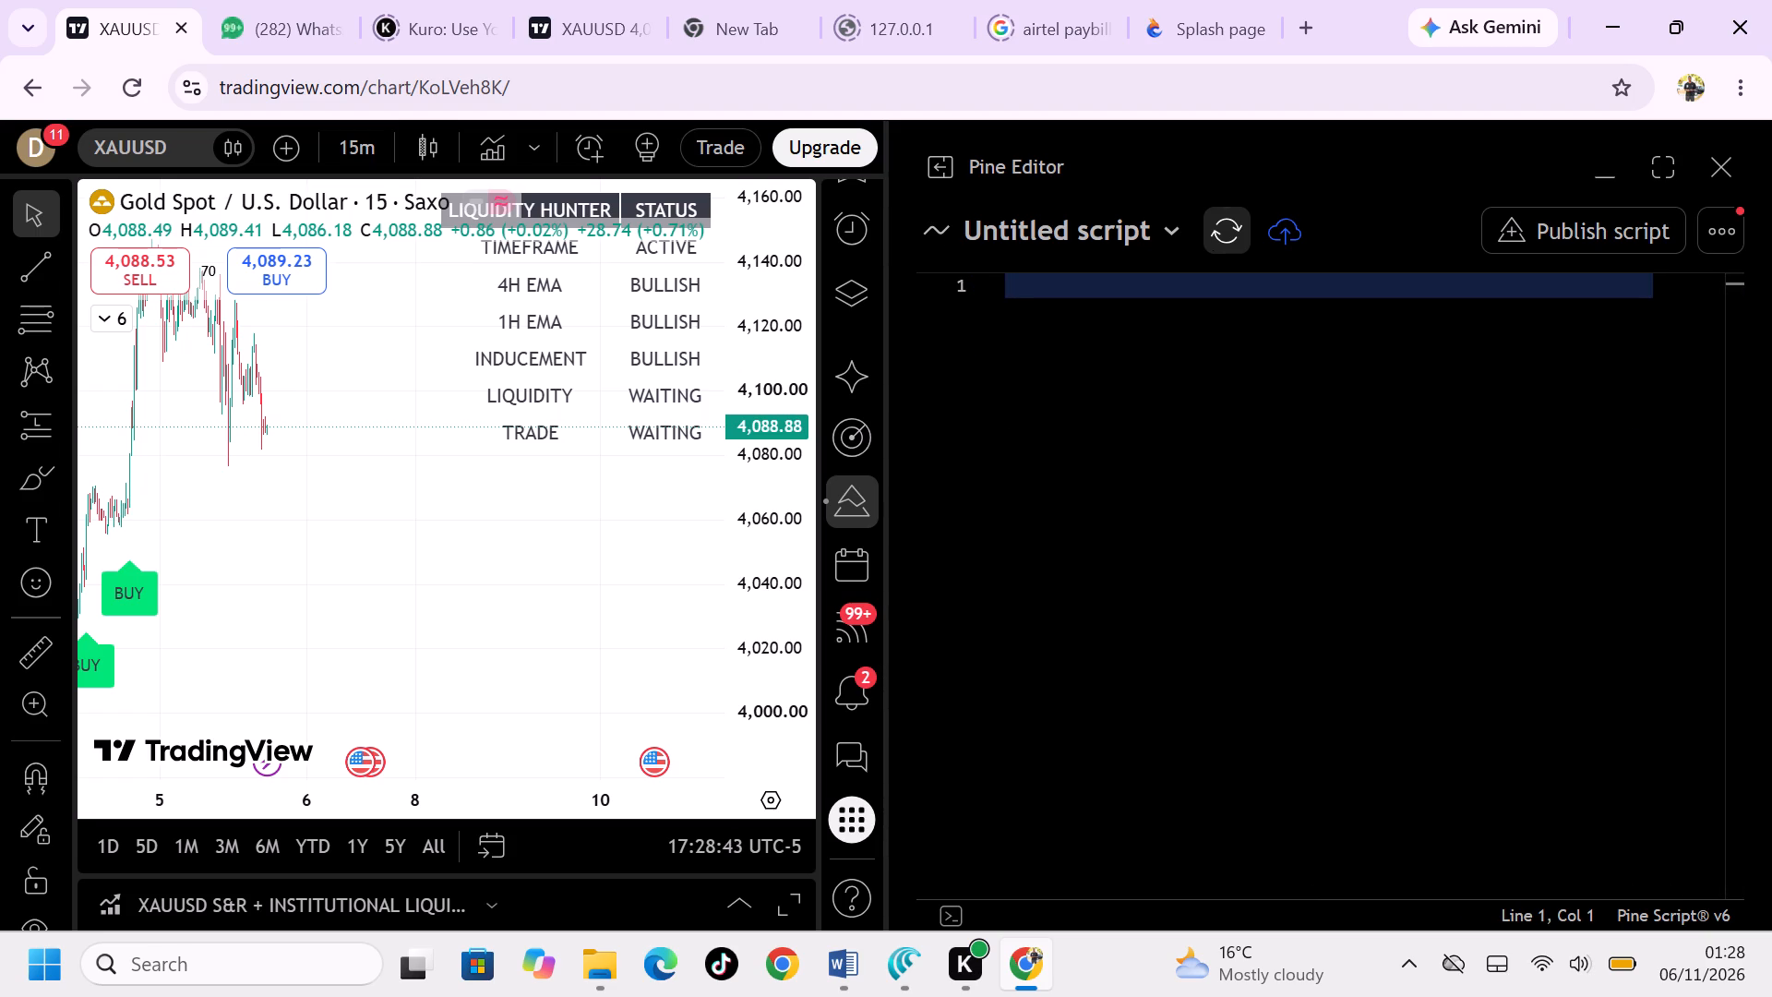
pyautogui.hotkey('ctrl', 'v')
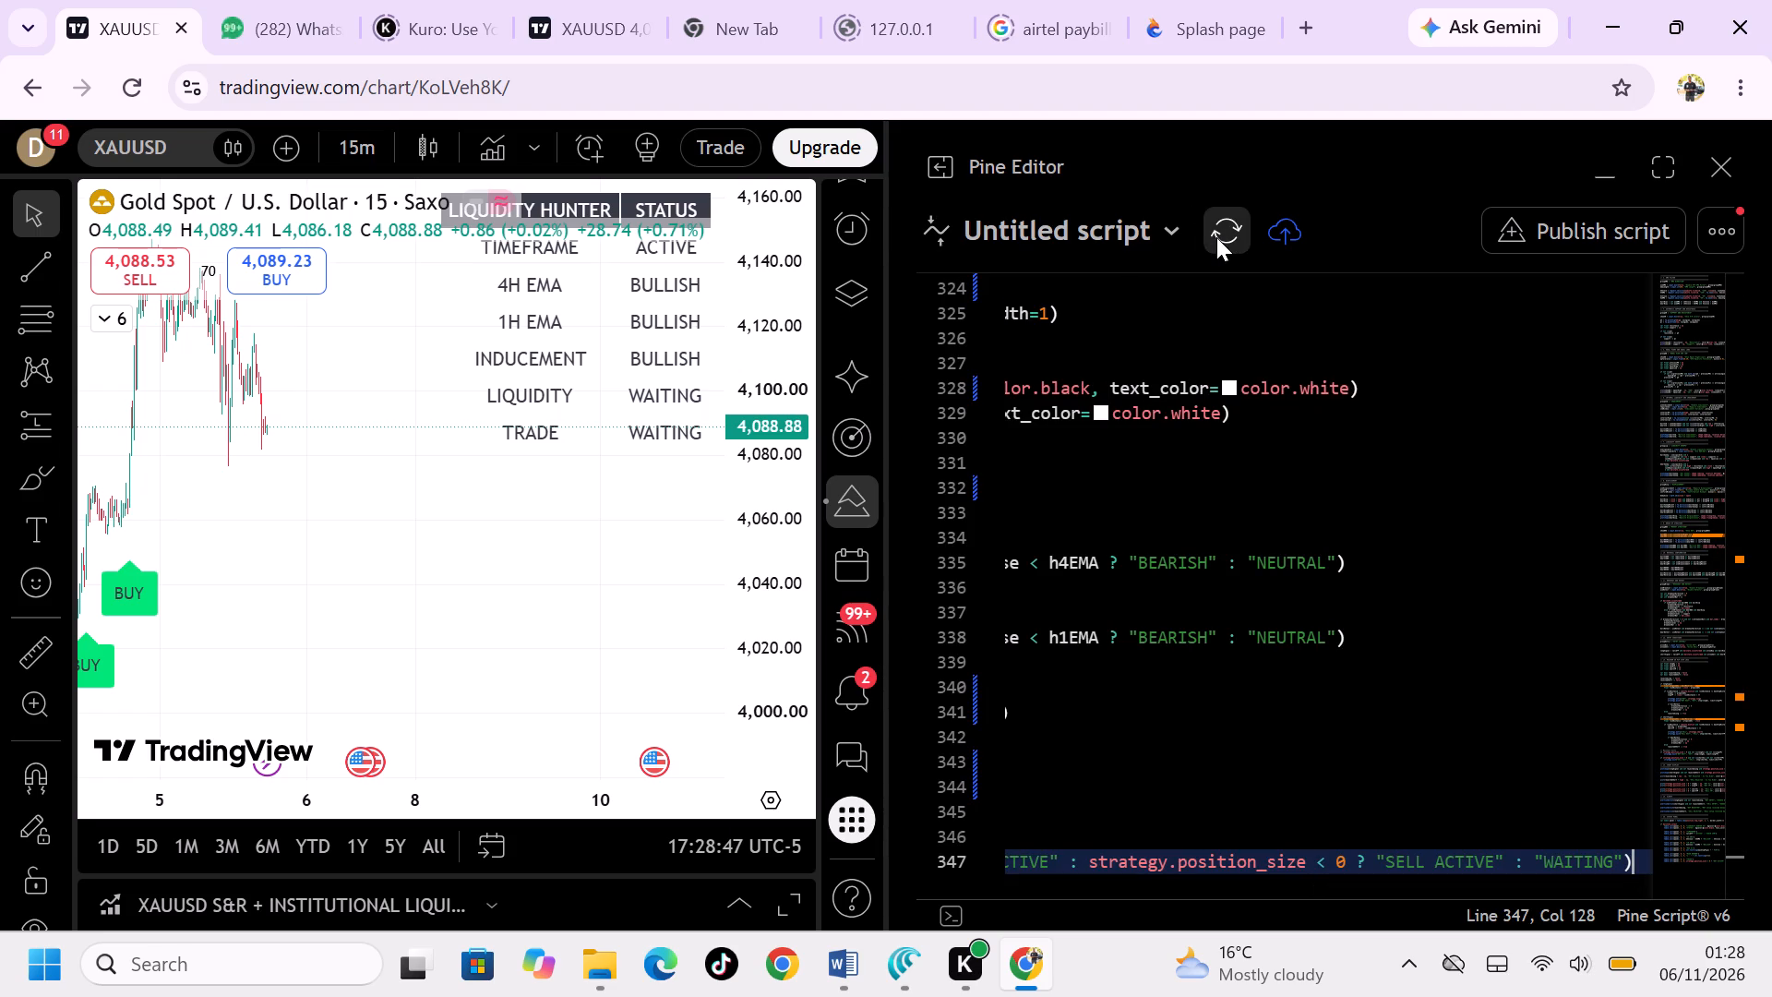
pyautogui.click(1216, 237)
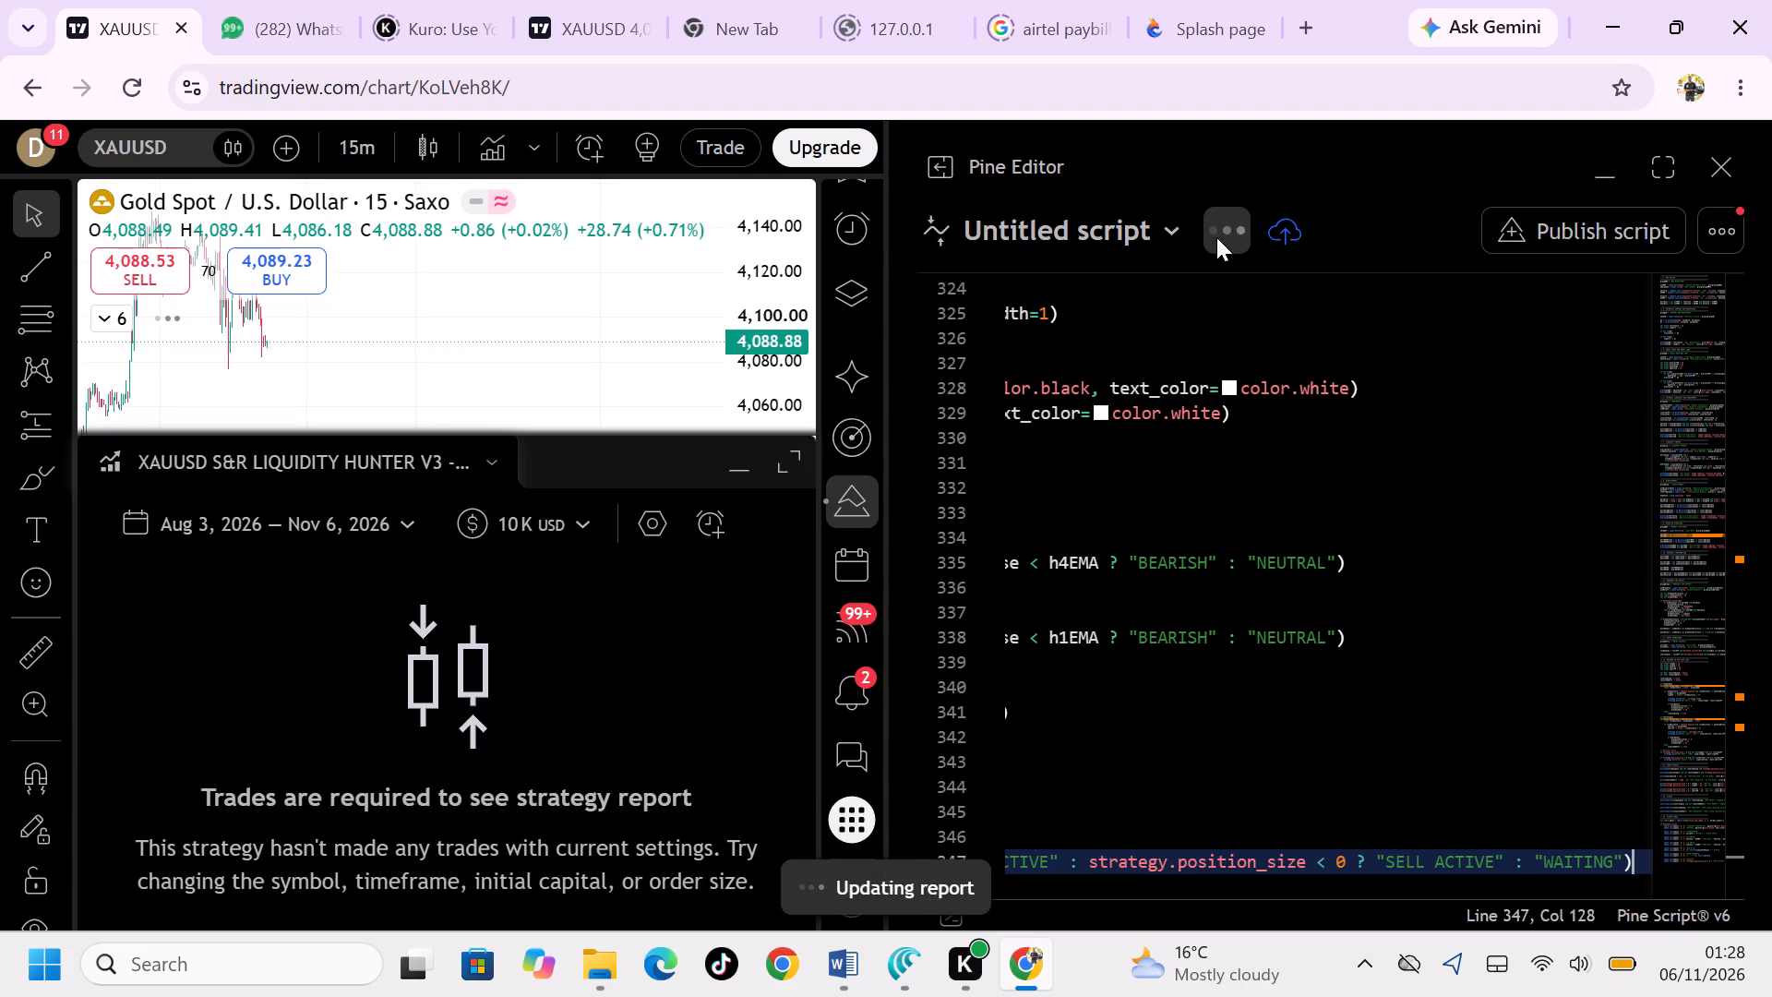
pyautogui.click(643, 376)
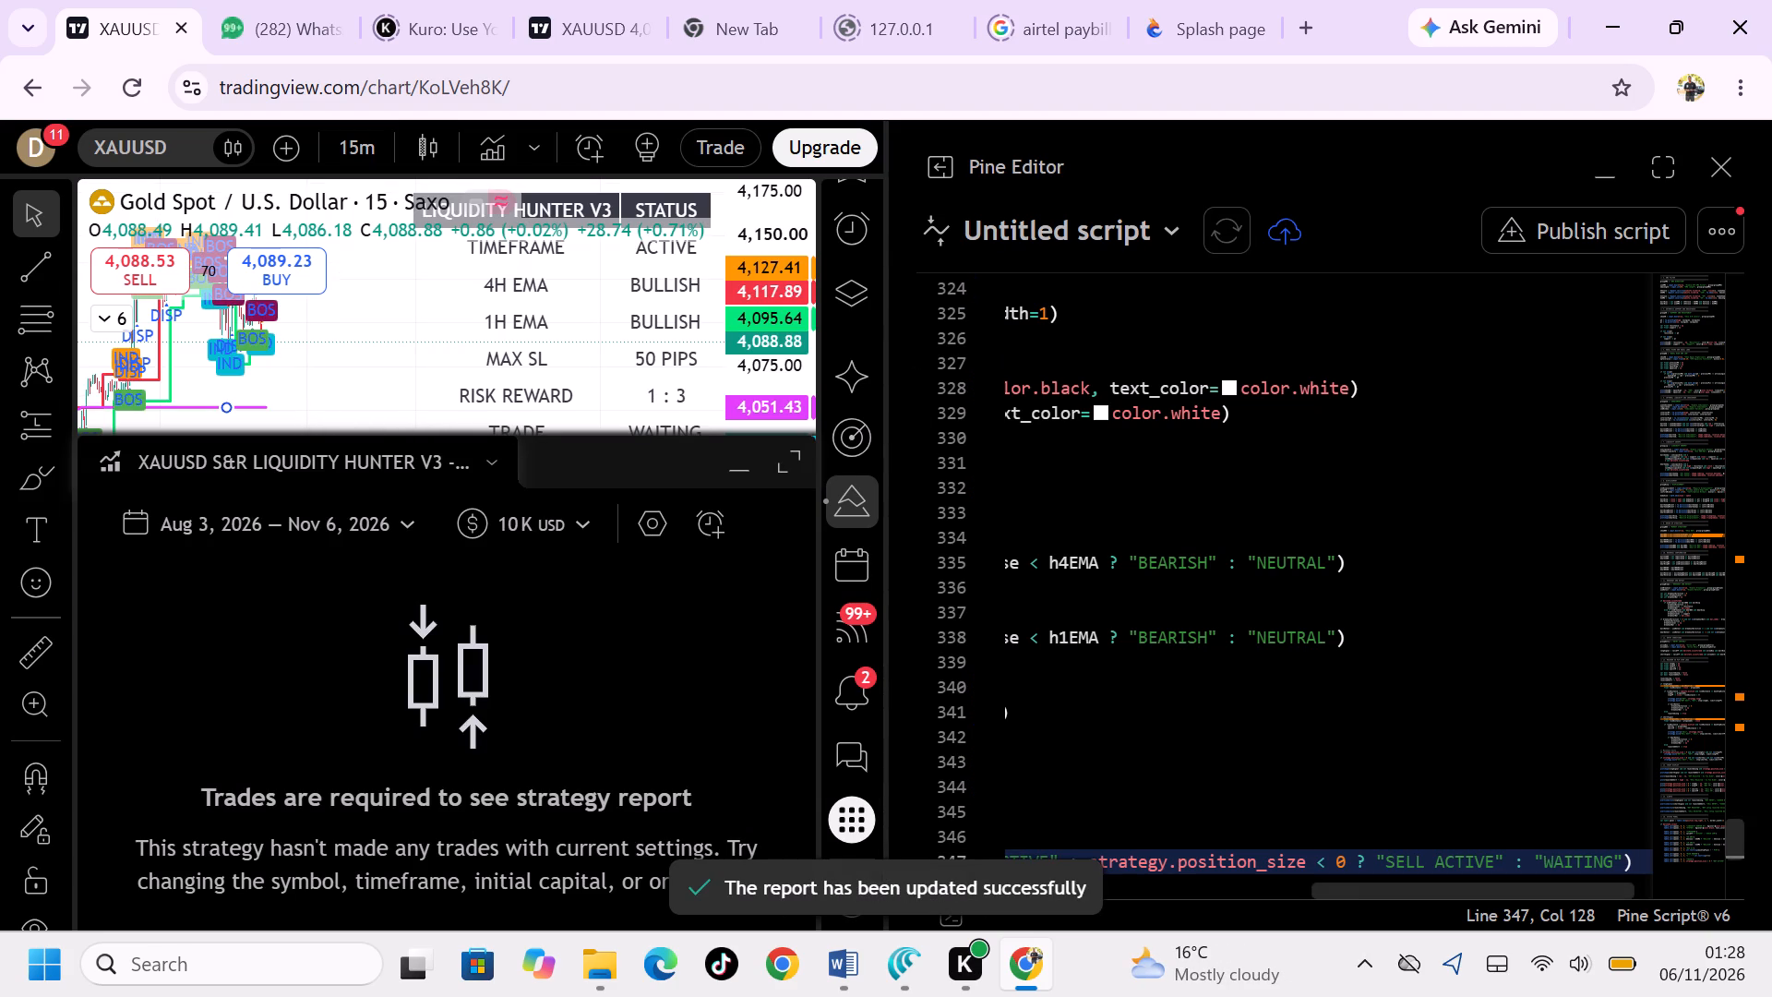
# Minimise the Pine Editor and the strategy report, and dismiss the broker advertisement so the XAUUSD chart has full space.
pyautogui.click(1592, 184)
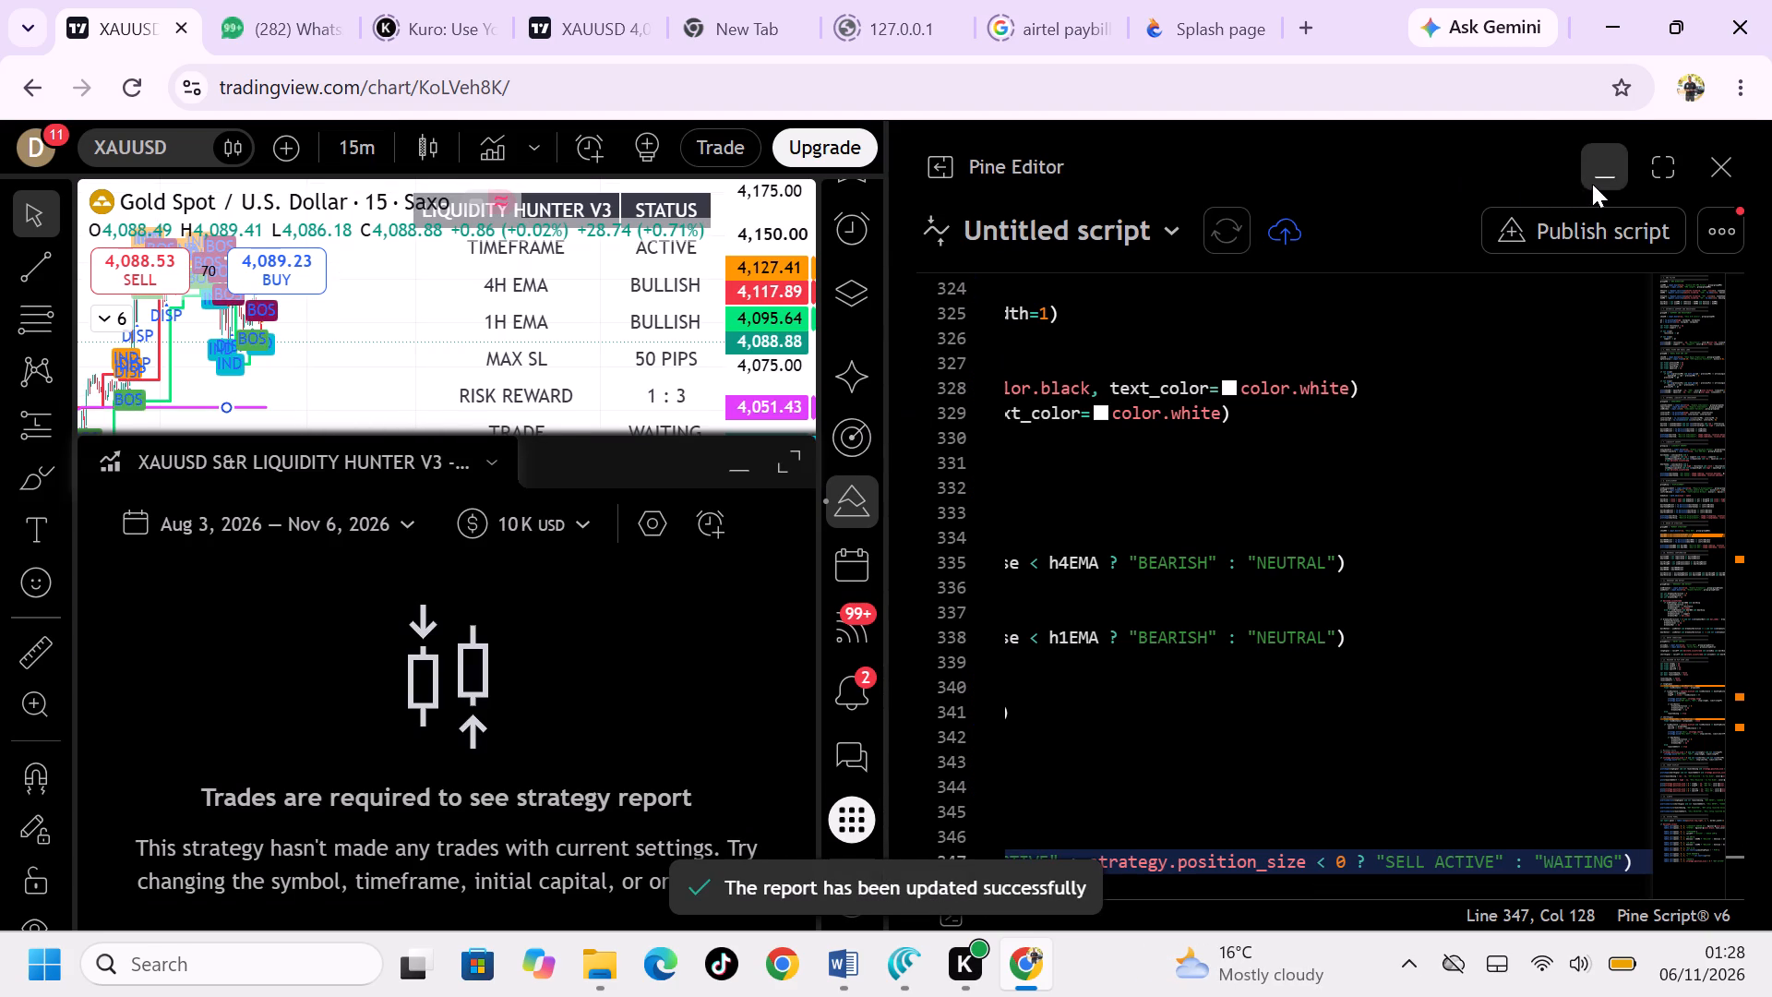
pyautogui.click(811, 300)
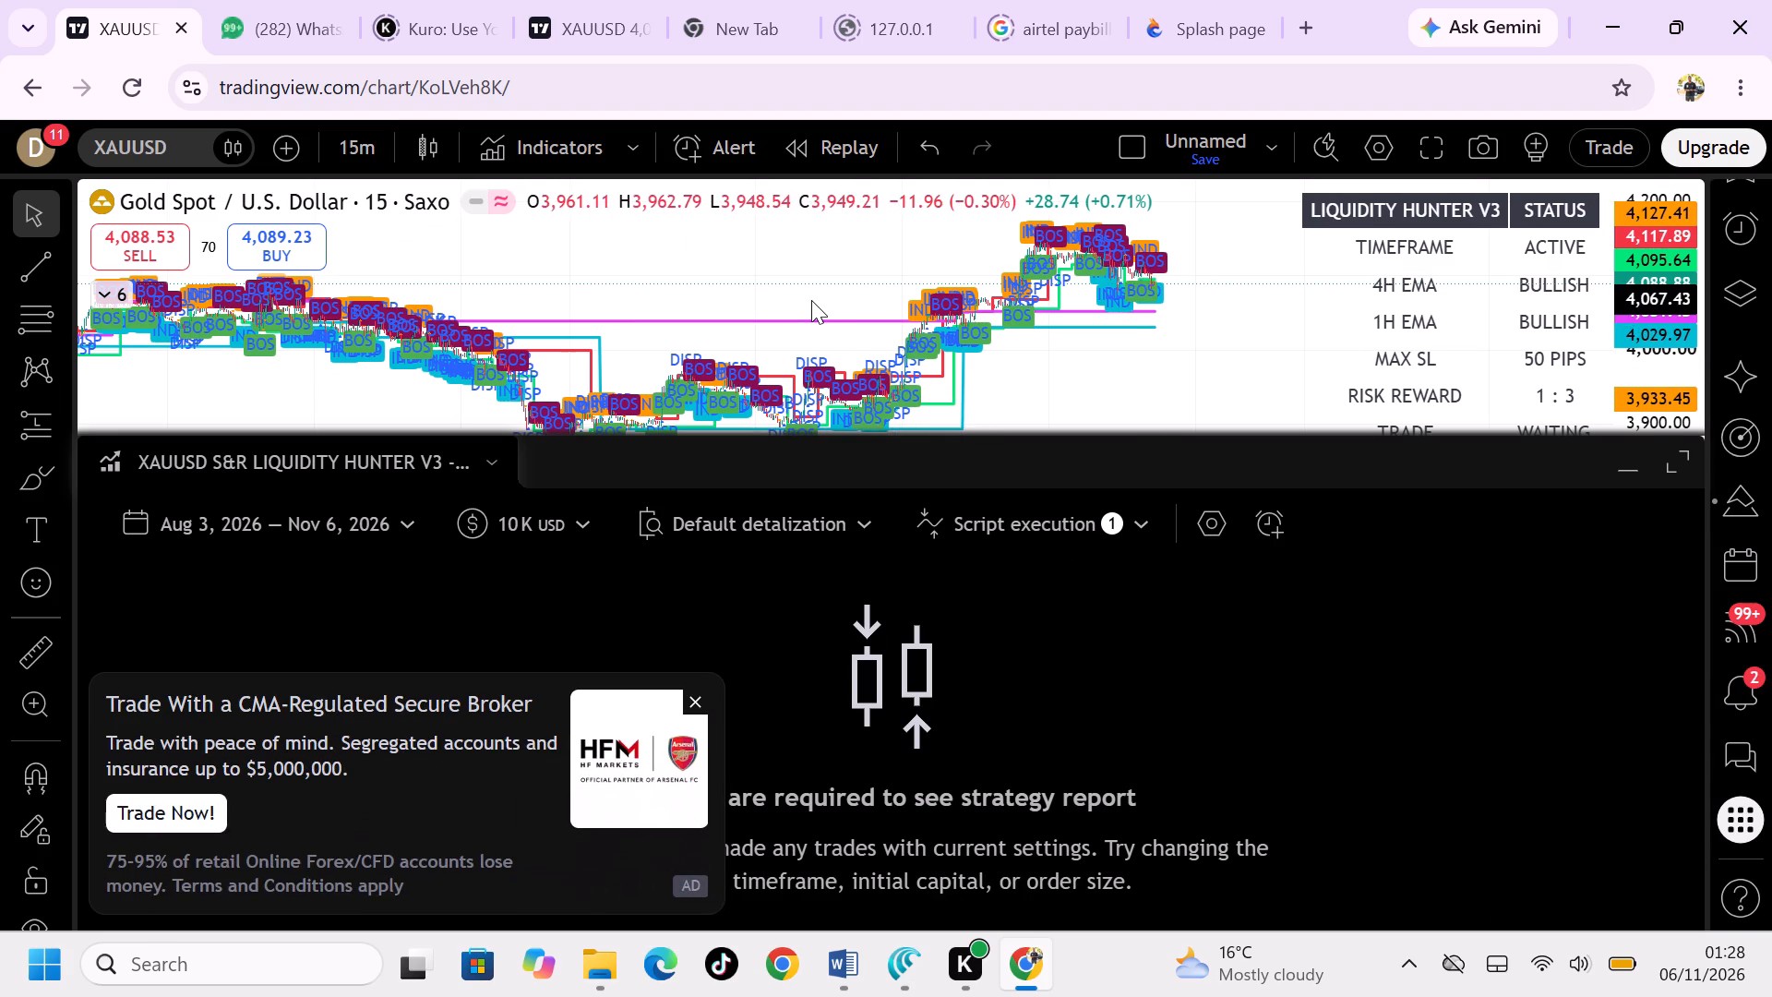
pyautogui.click(1628, 487)
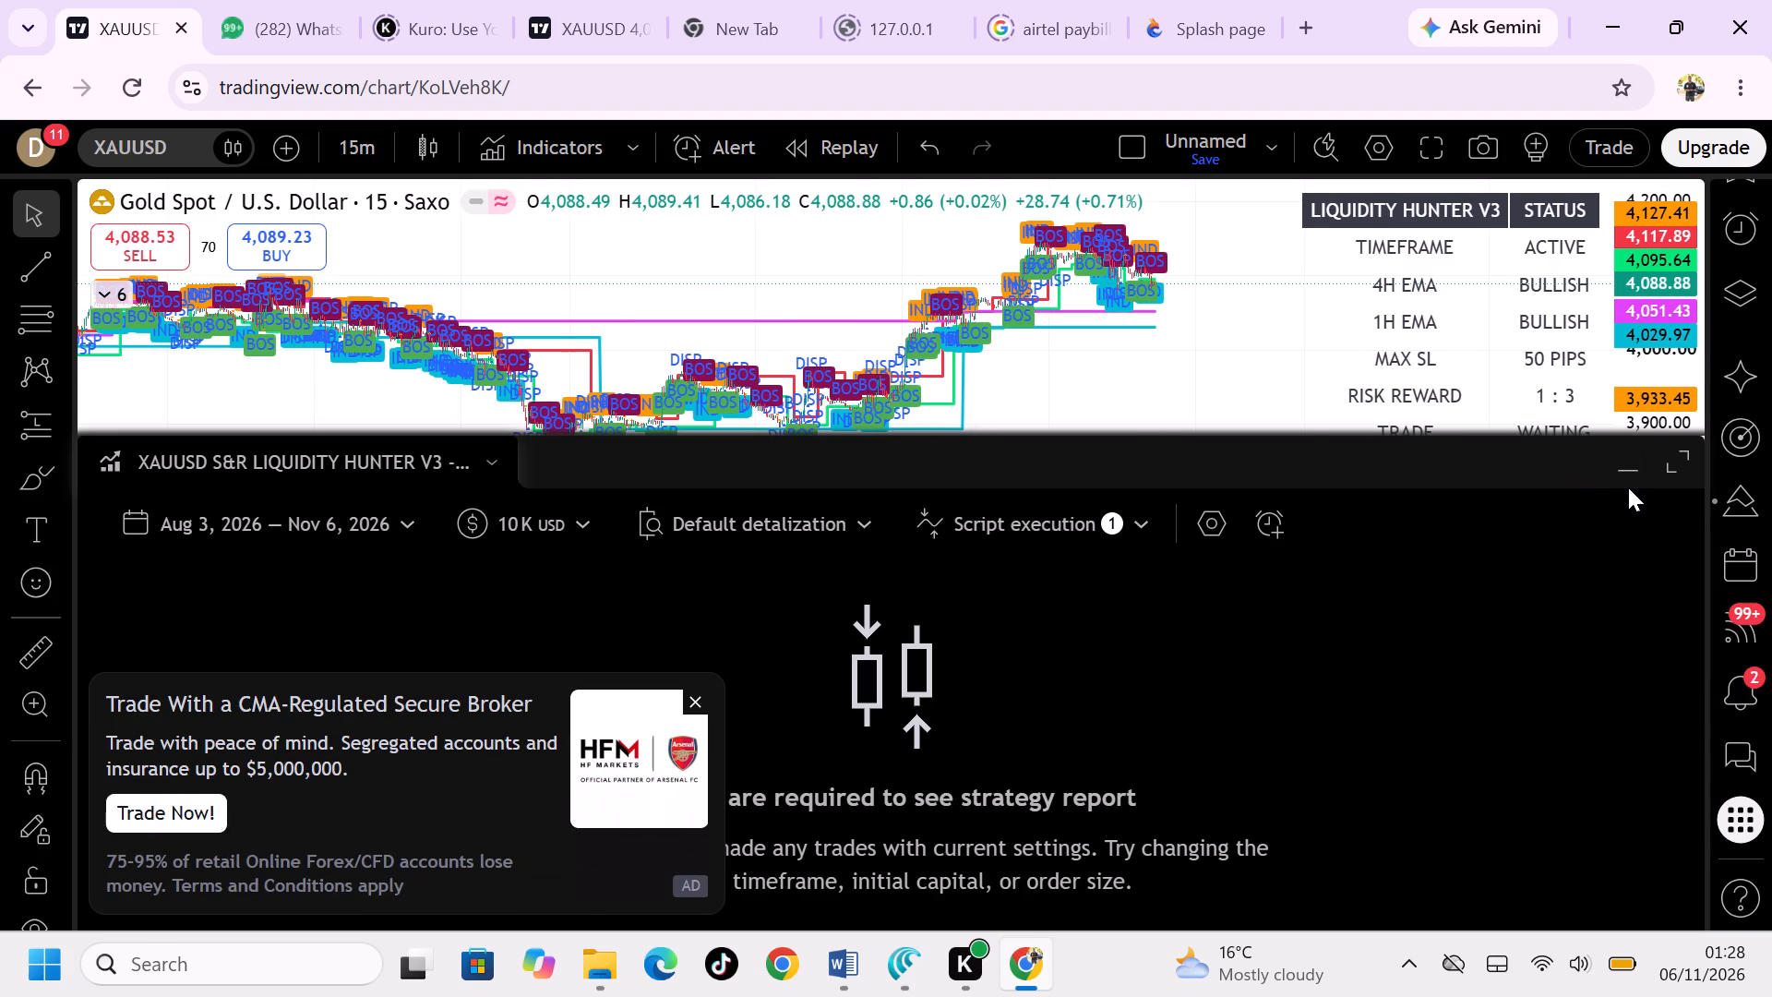
pyautogui.click(1622, 467)
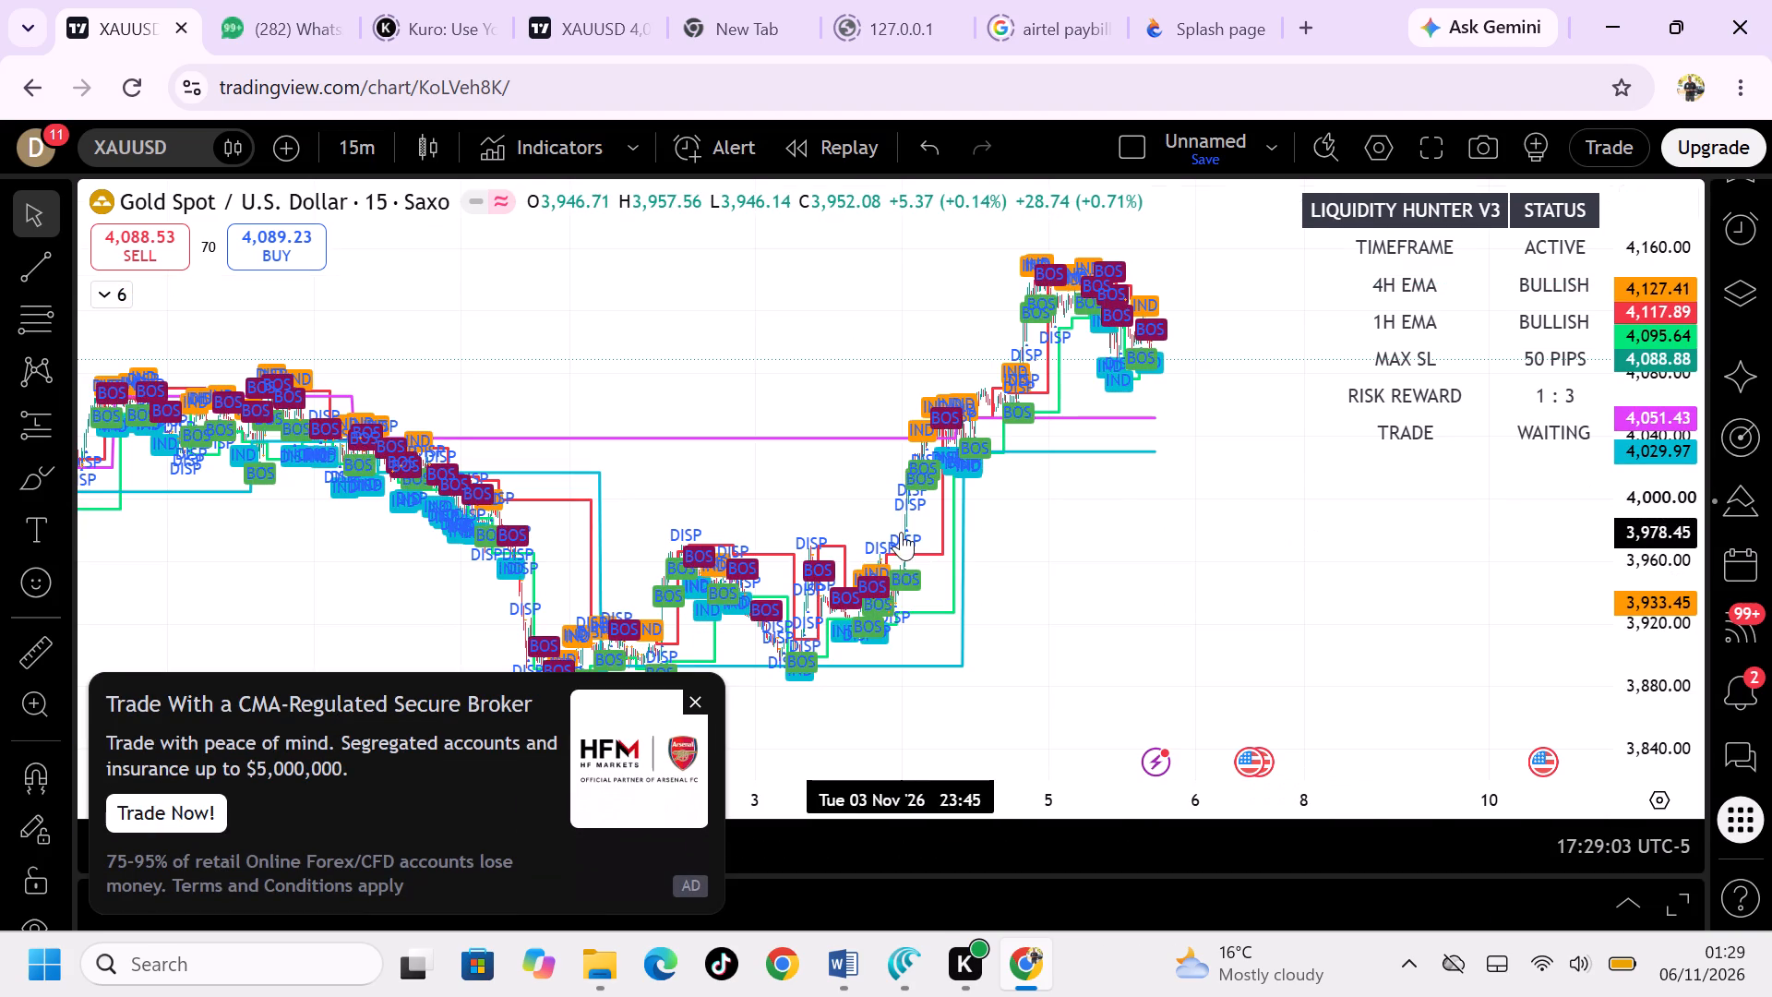
pyautogui.click(689, 691)
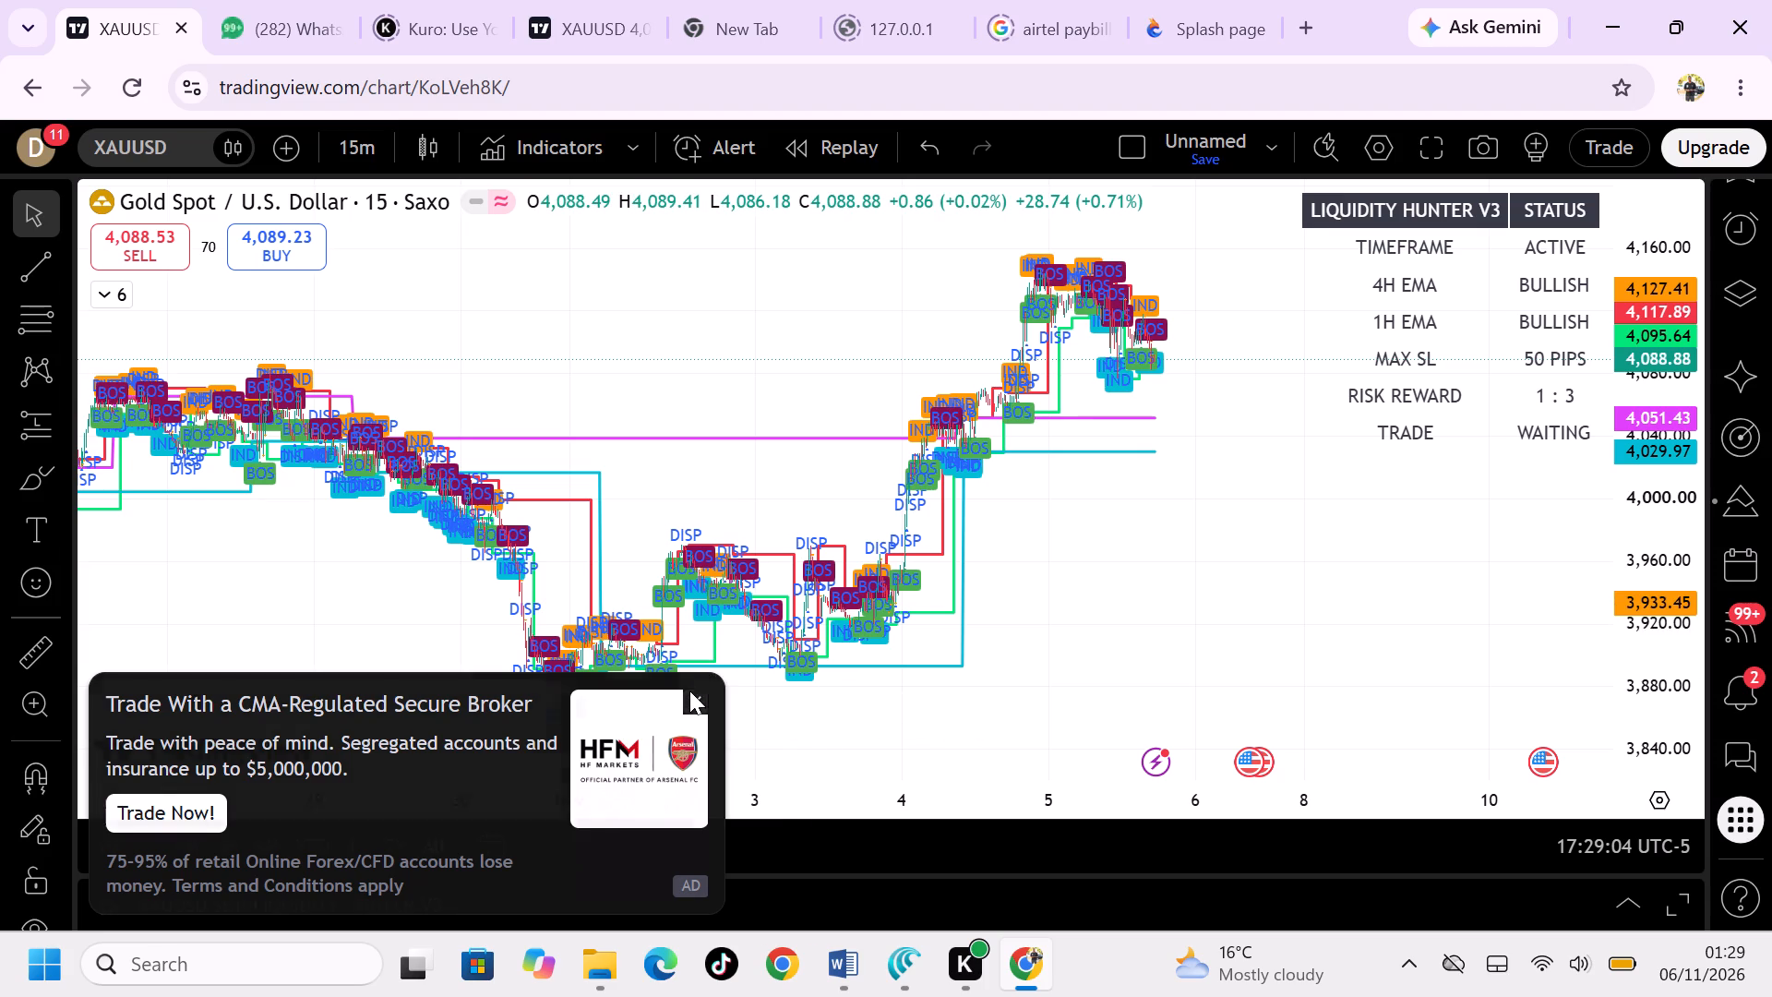
# Expand the indicator legend to check the listed indicators and the Liquidity Hunter V3 strategy, and collapse it again.
pyautogui.click(104, 278)
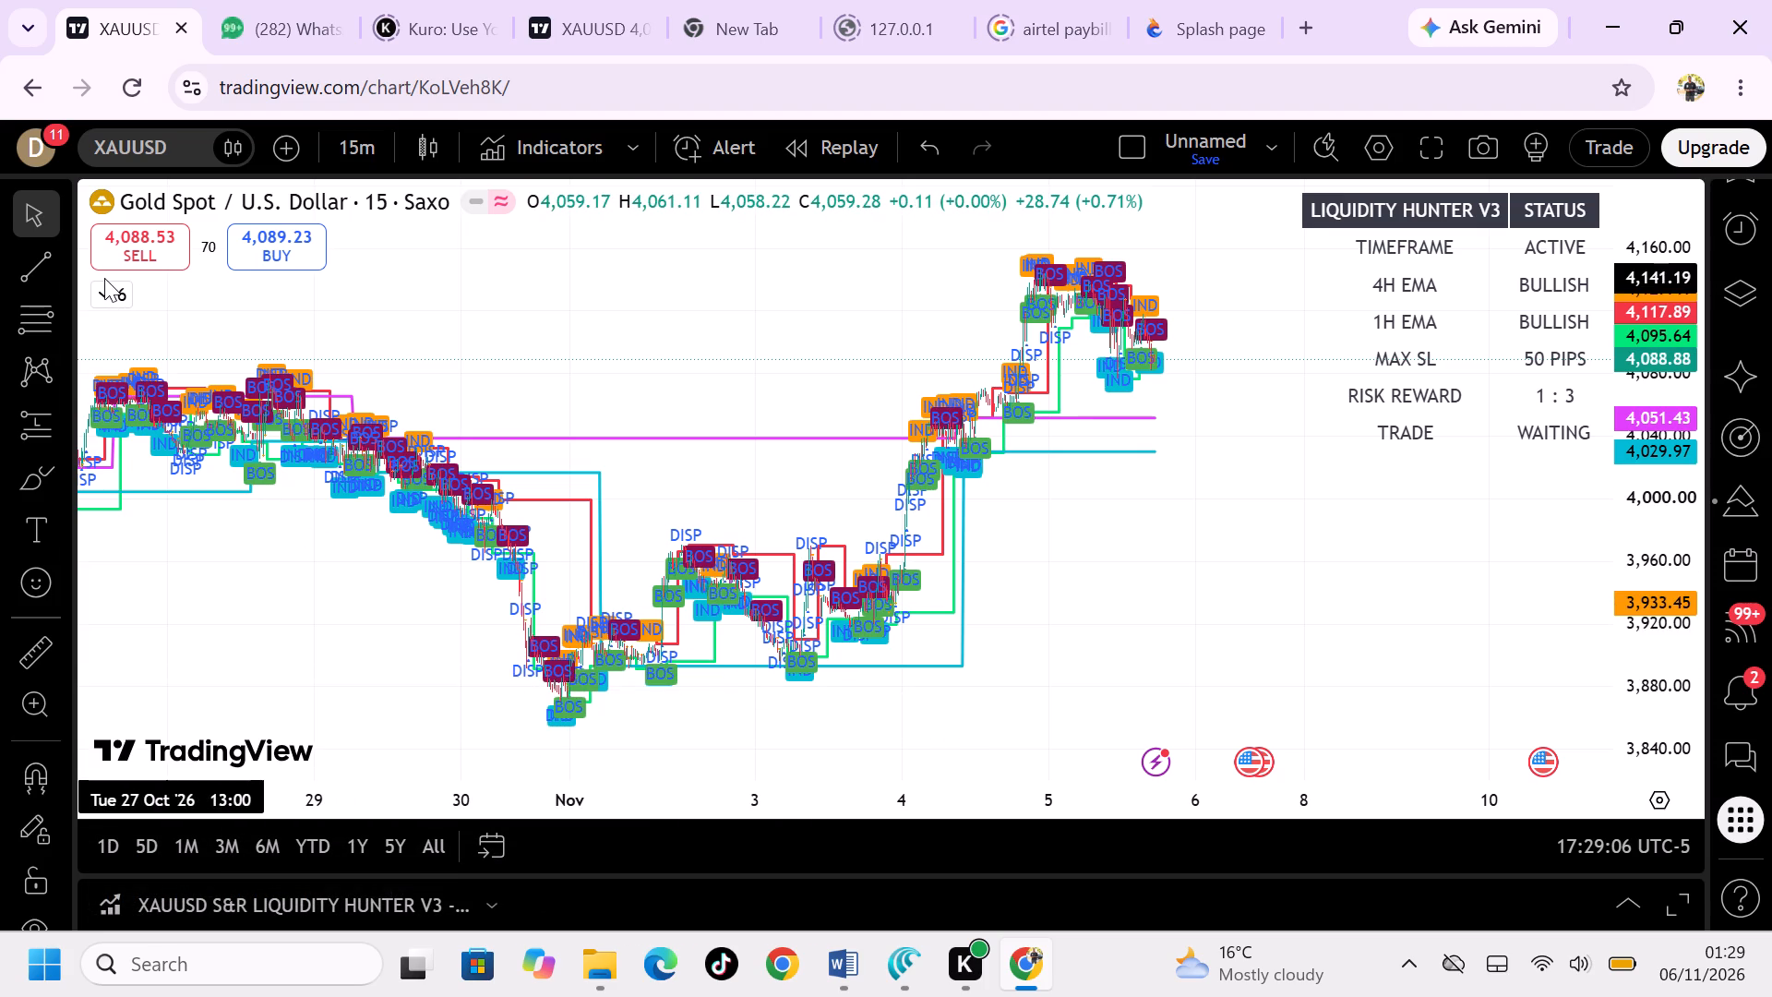
pyautogui.click(107, 292)
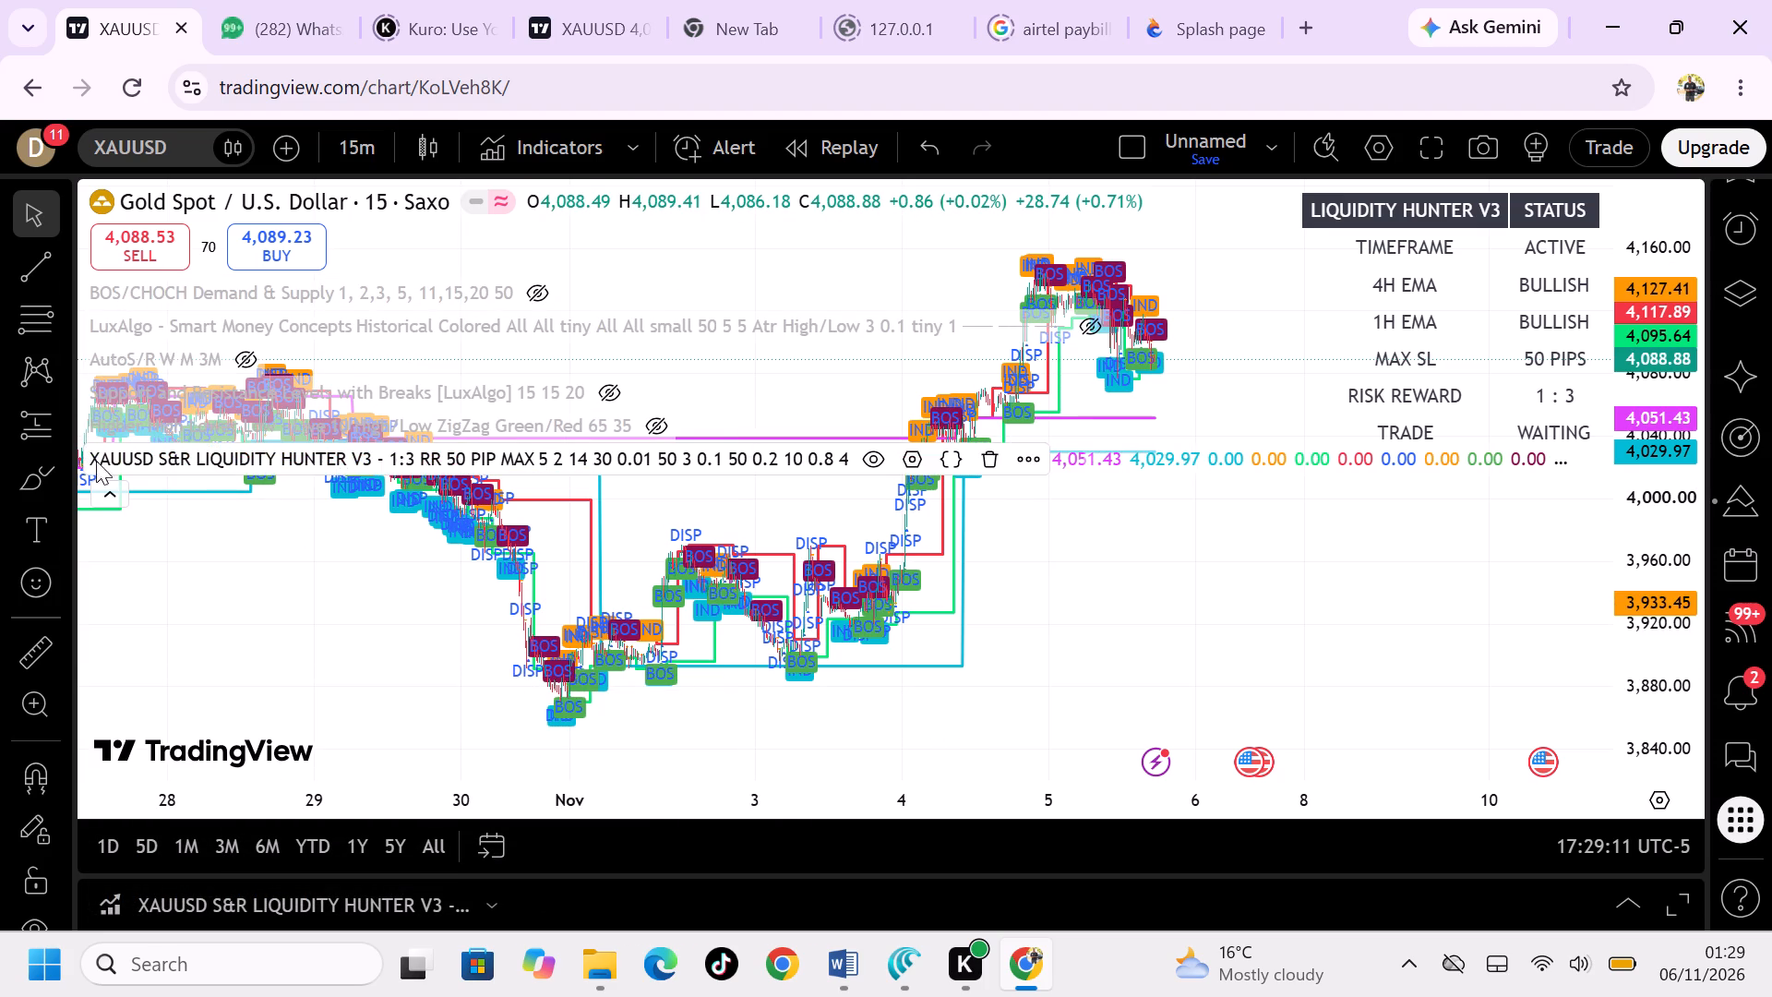
pyautogui.click(97, 486)
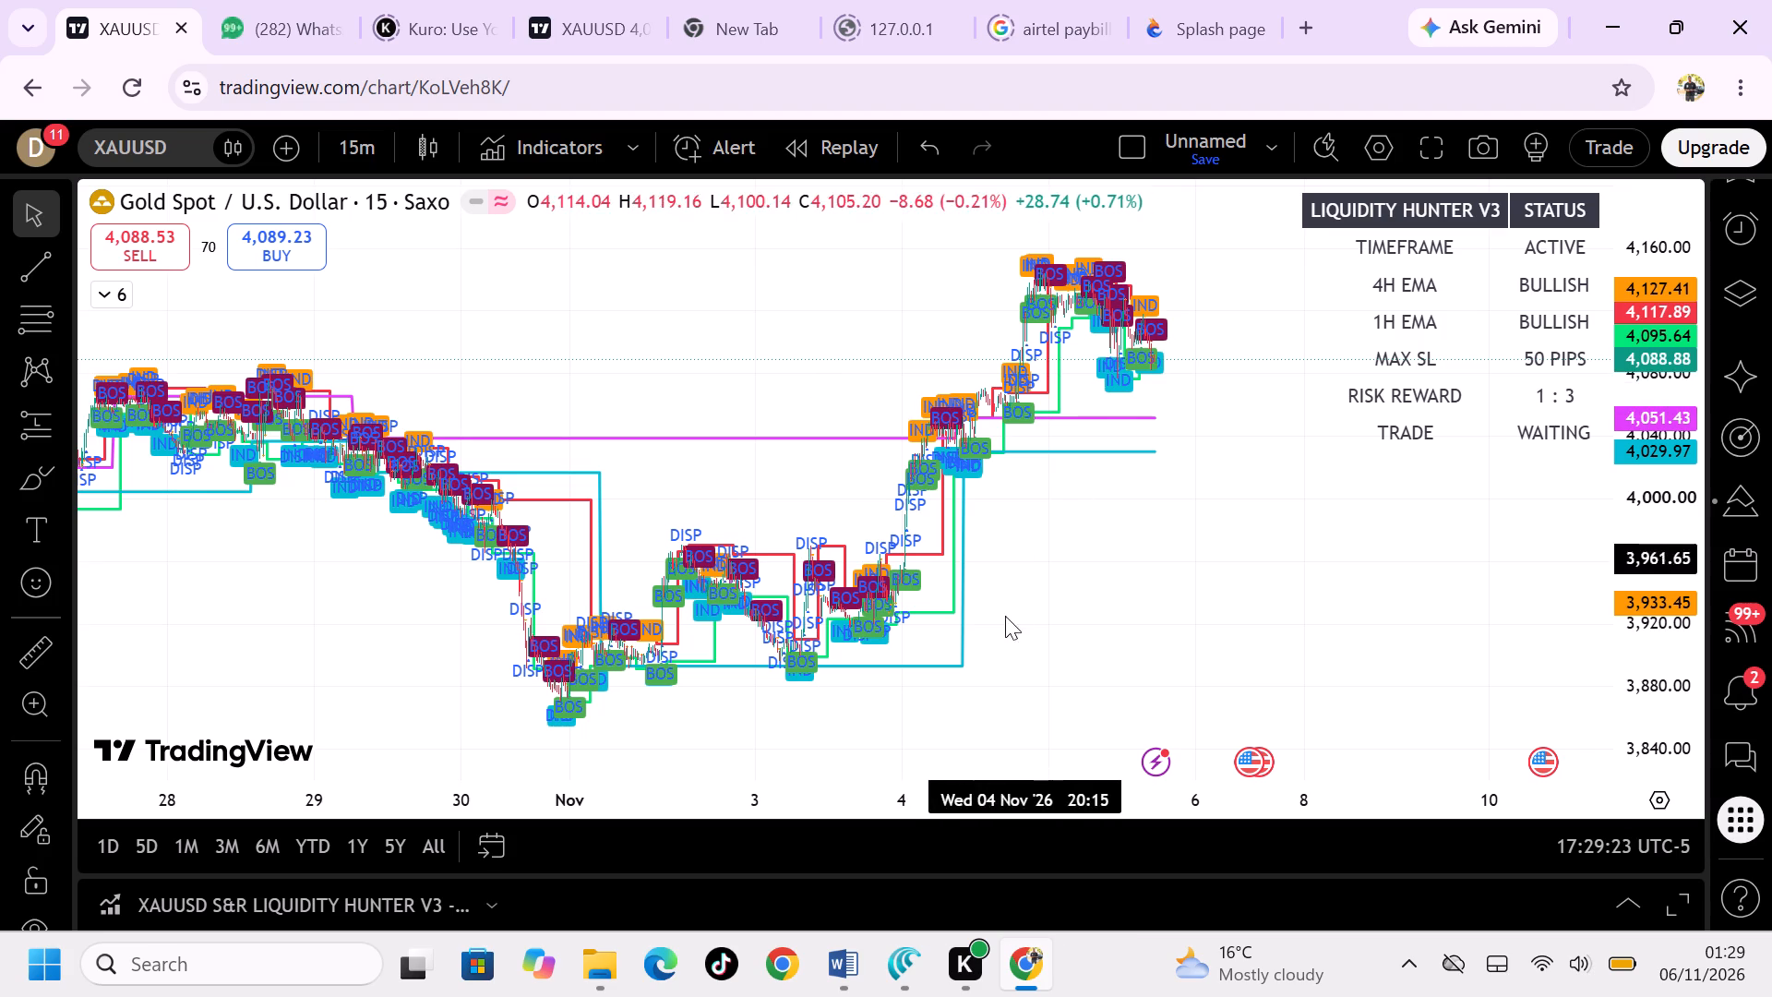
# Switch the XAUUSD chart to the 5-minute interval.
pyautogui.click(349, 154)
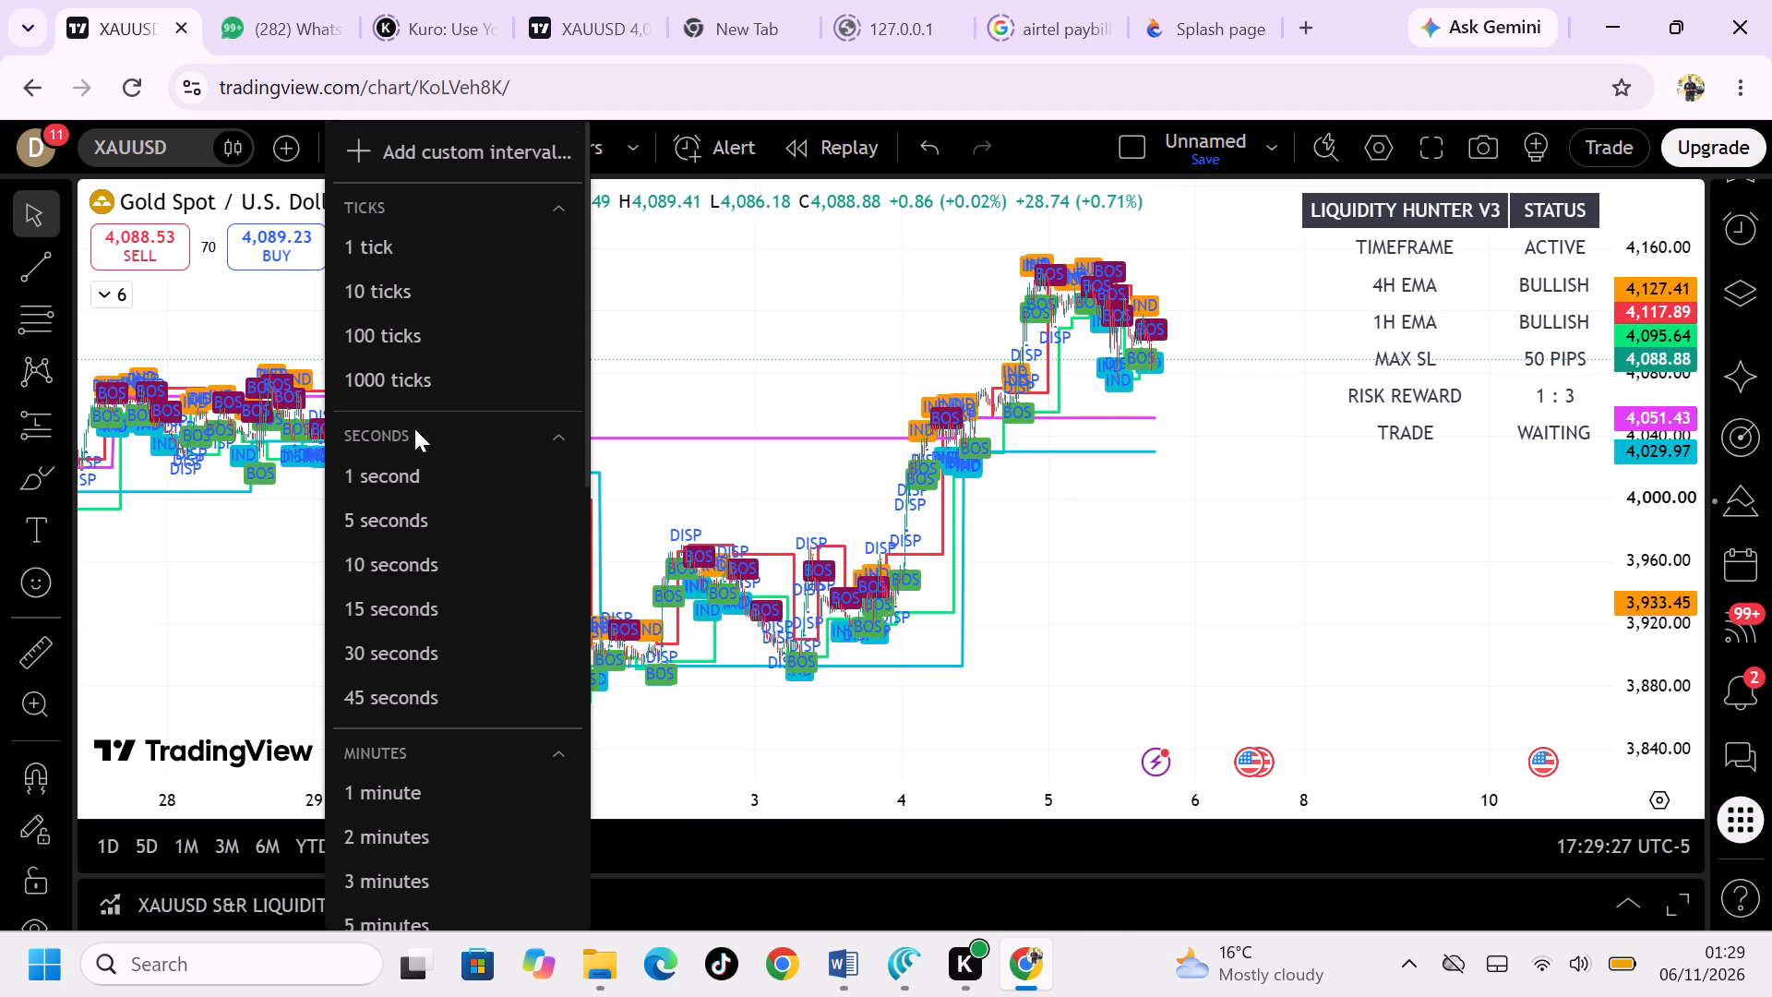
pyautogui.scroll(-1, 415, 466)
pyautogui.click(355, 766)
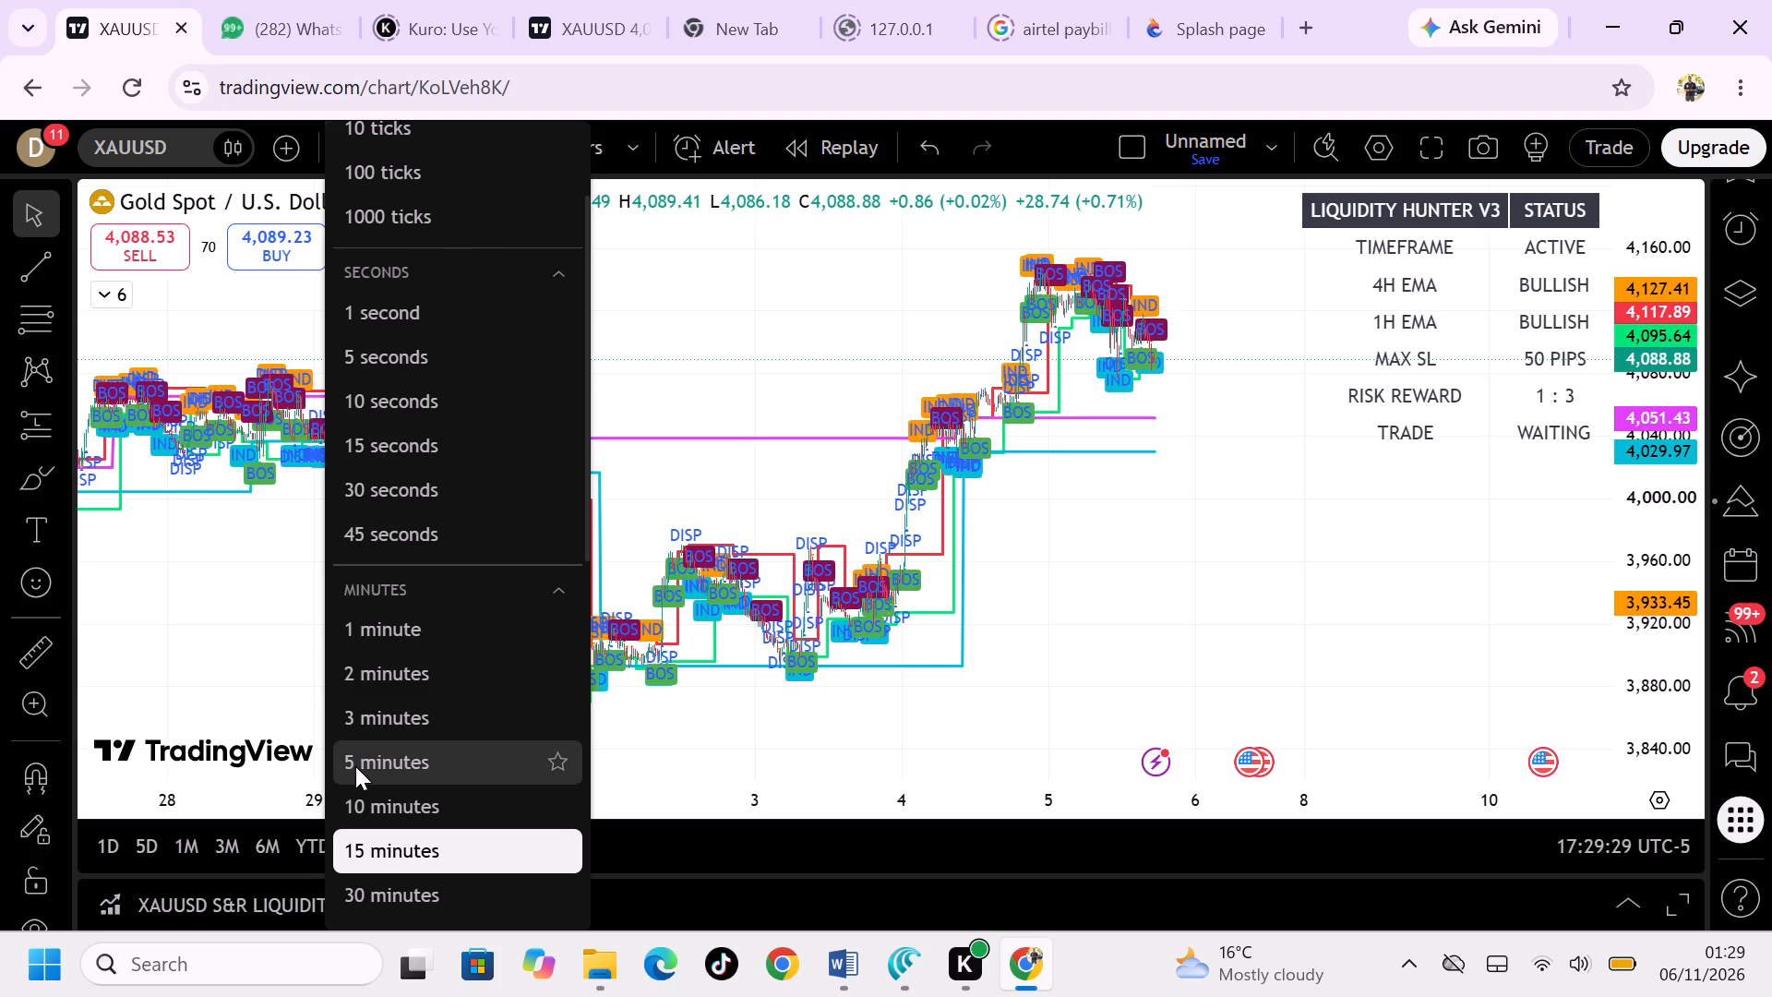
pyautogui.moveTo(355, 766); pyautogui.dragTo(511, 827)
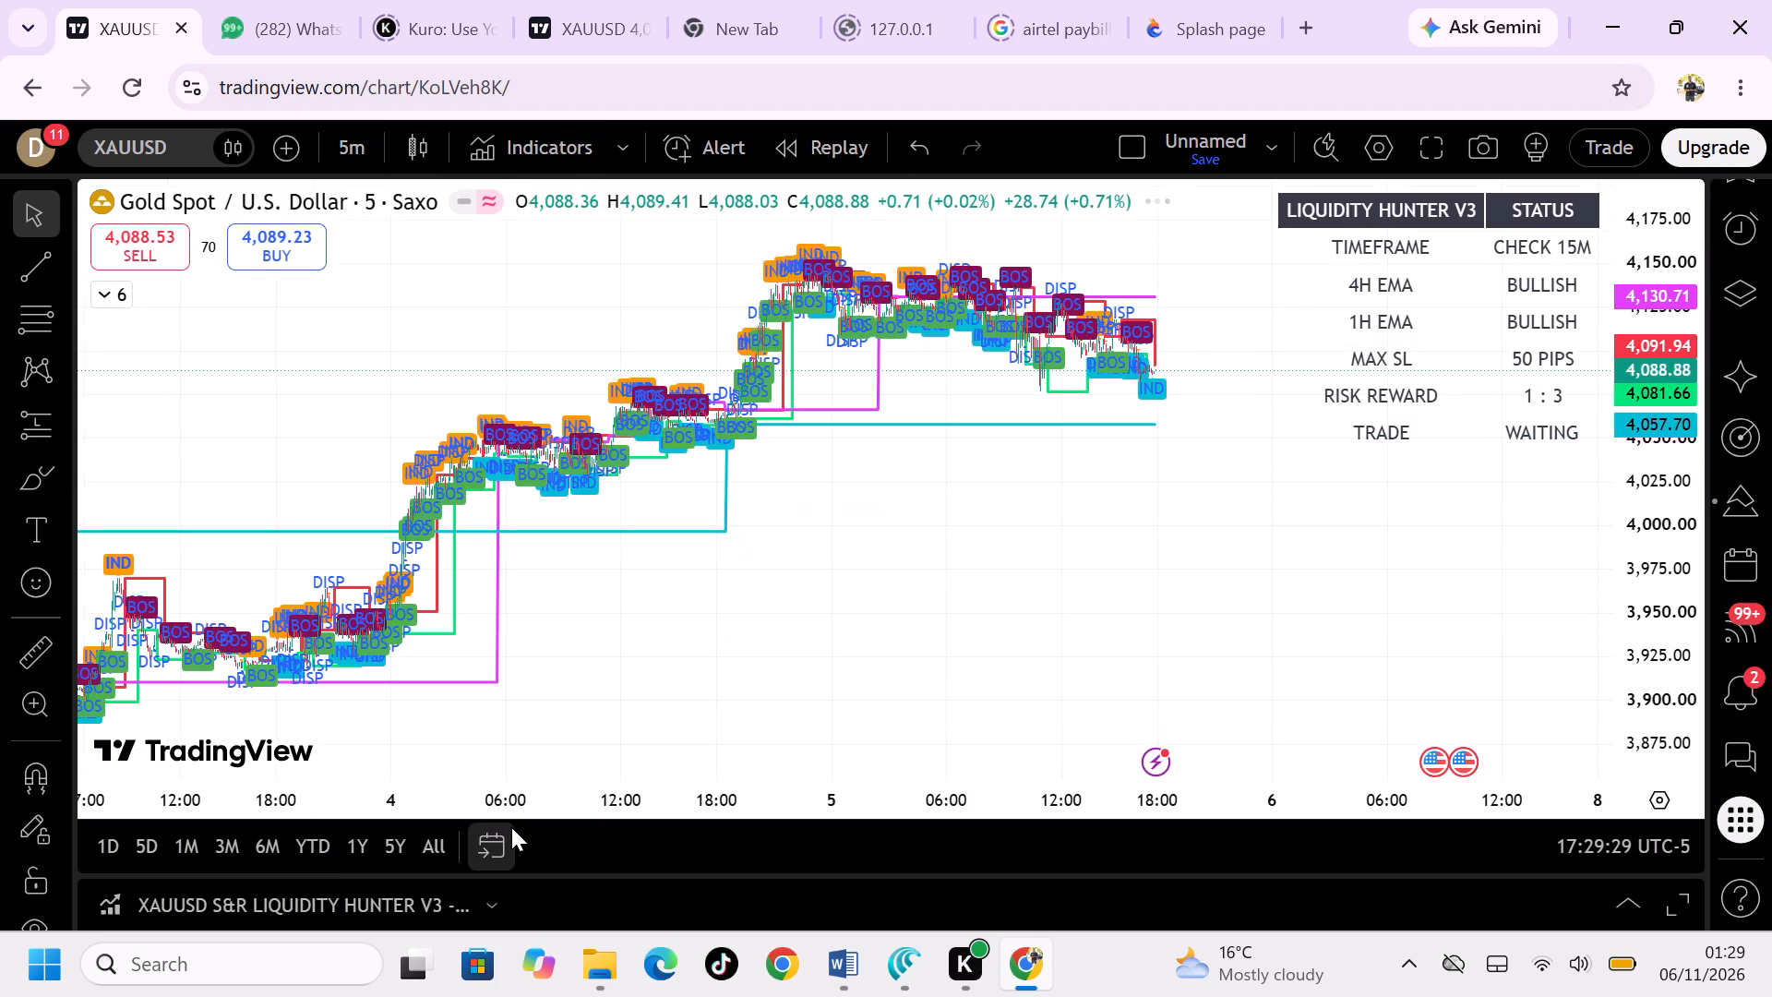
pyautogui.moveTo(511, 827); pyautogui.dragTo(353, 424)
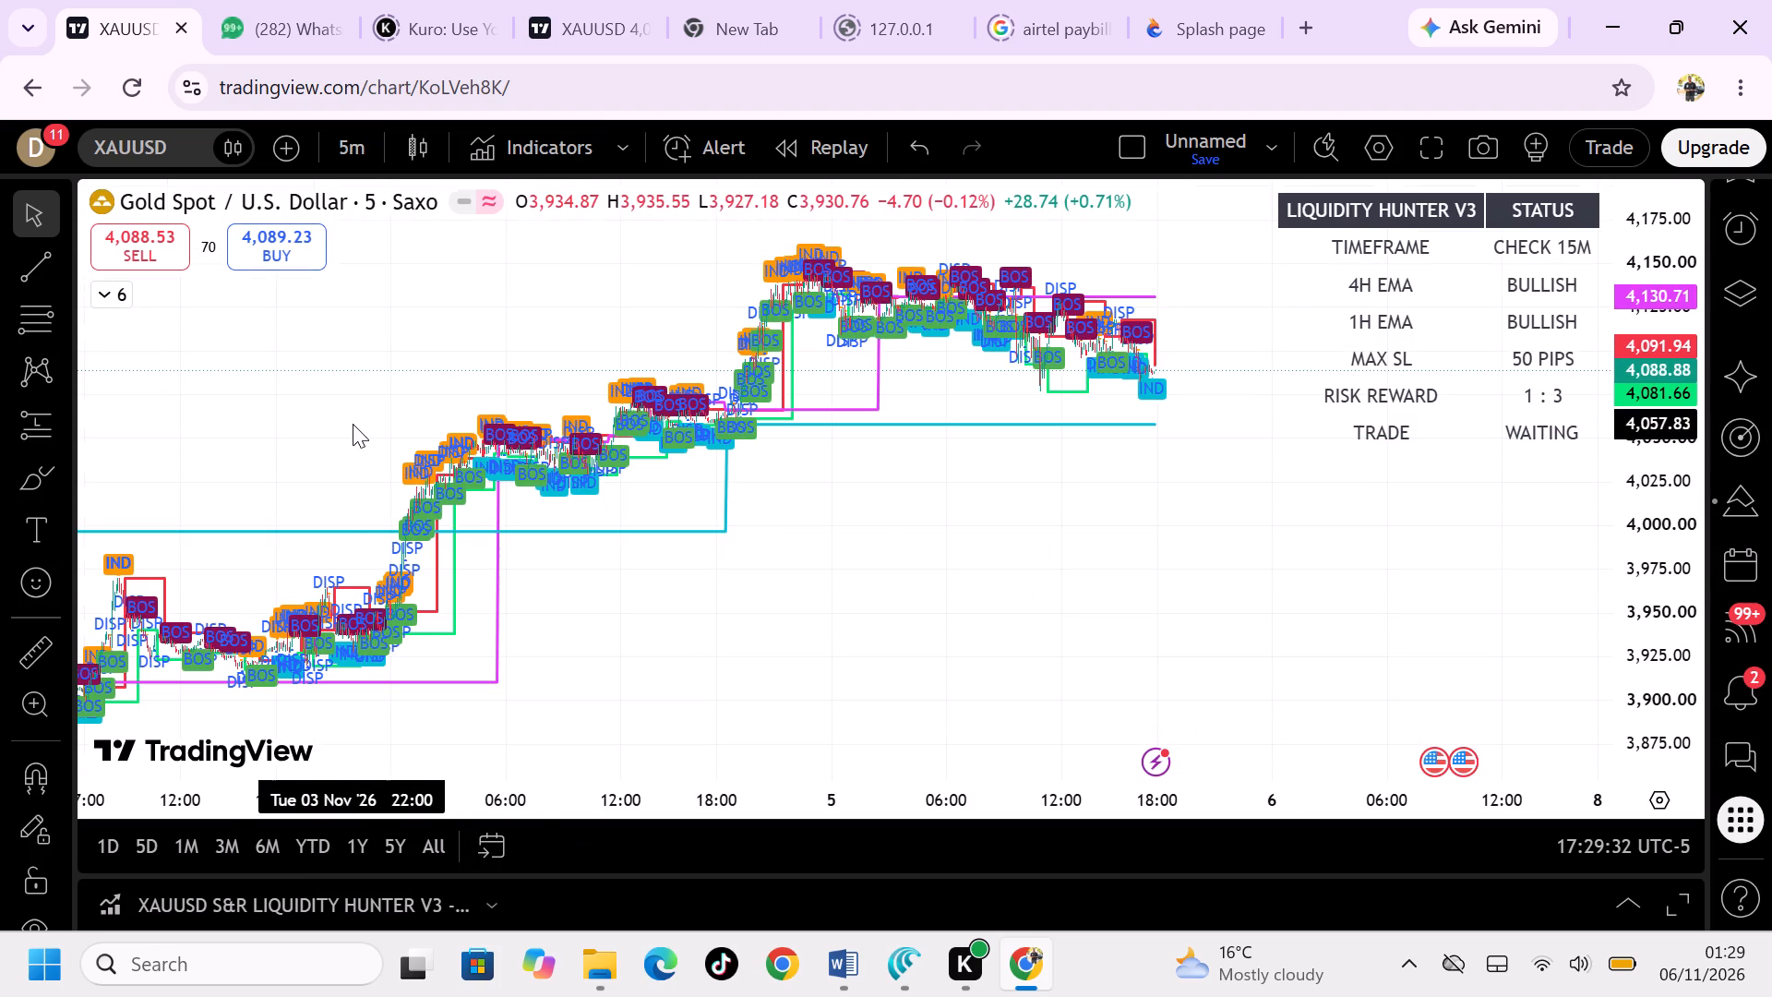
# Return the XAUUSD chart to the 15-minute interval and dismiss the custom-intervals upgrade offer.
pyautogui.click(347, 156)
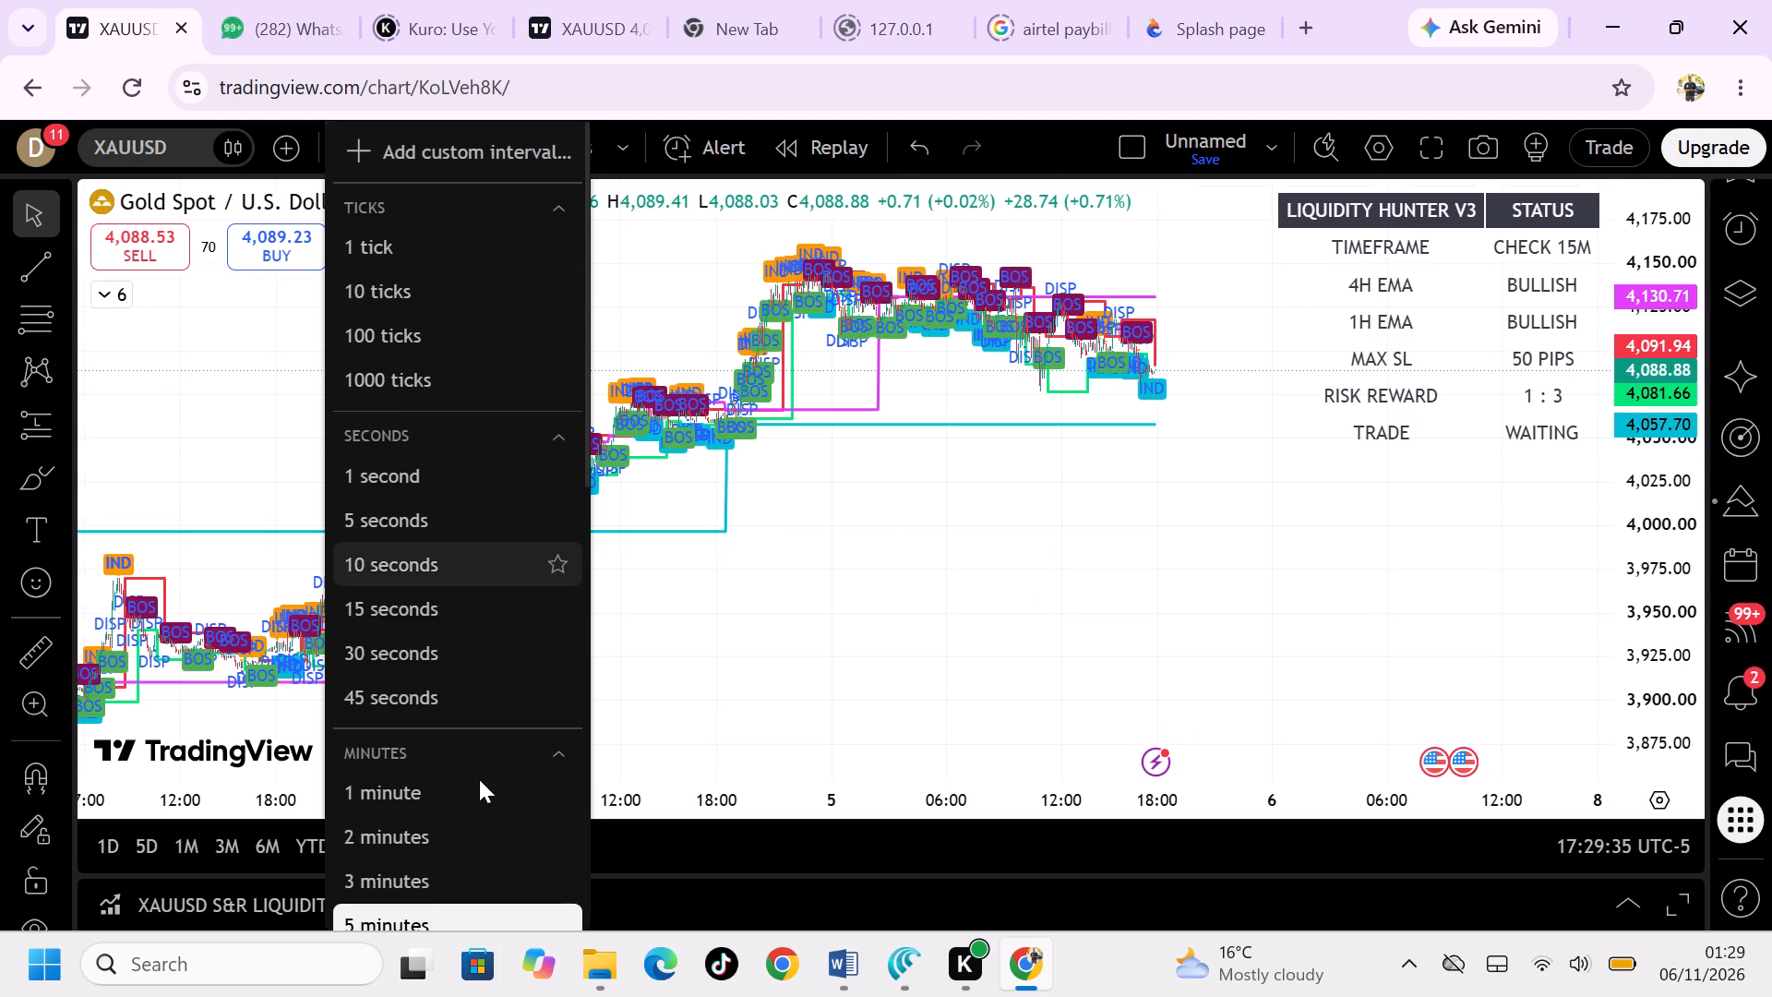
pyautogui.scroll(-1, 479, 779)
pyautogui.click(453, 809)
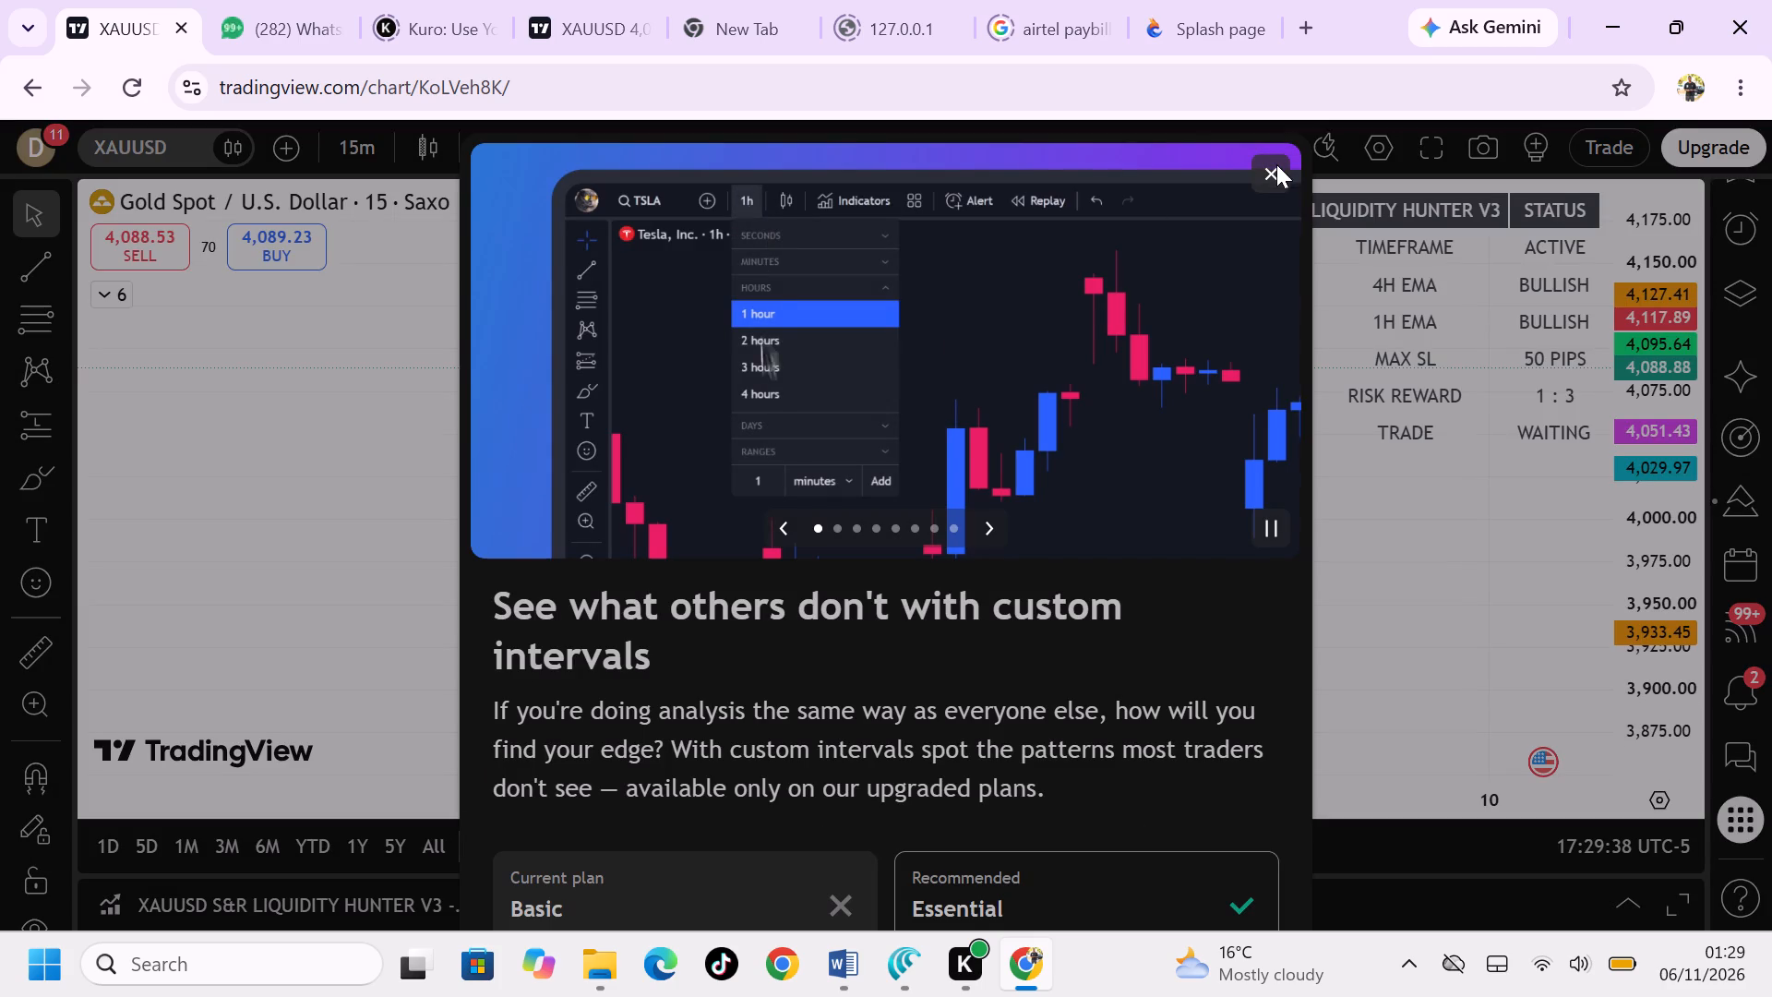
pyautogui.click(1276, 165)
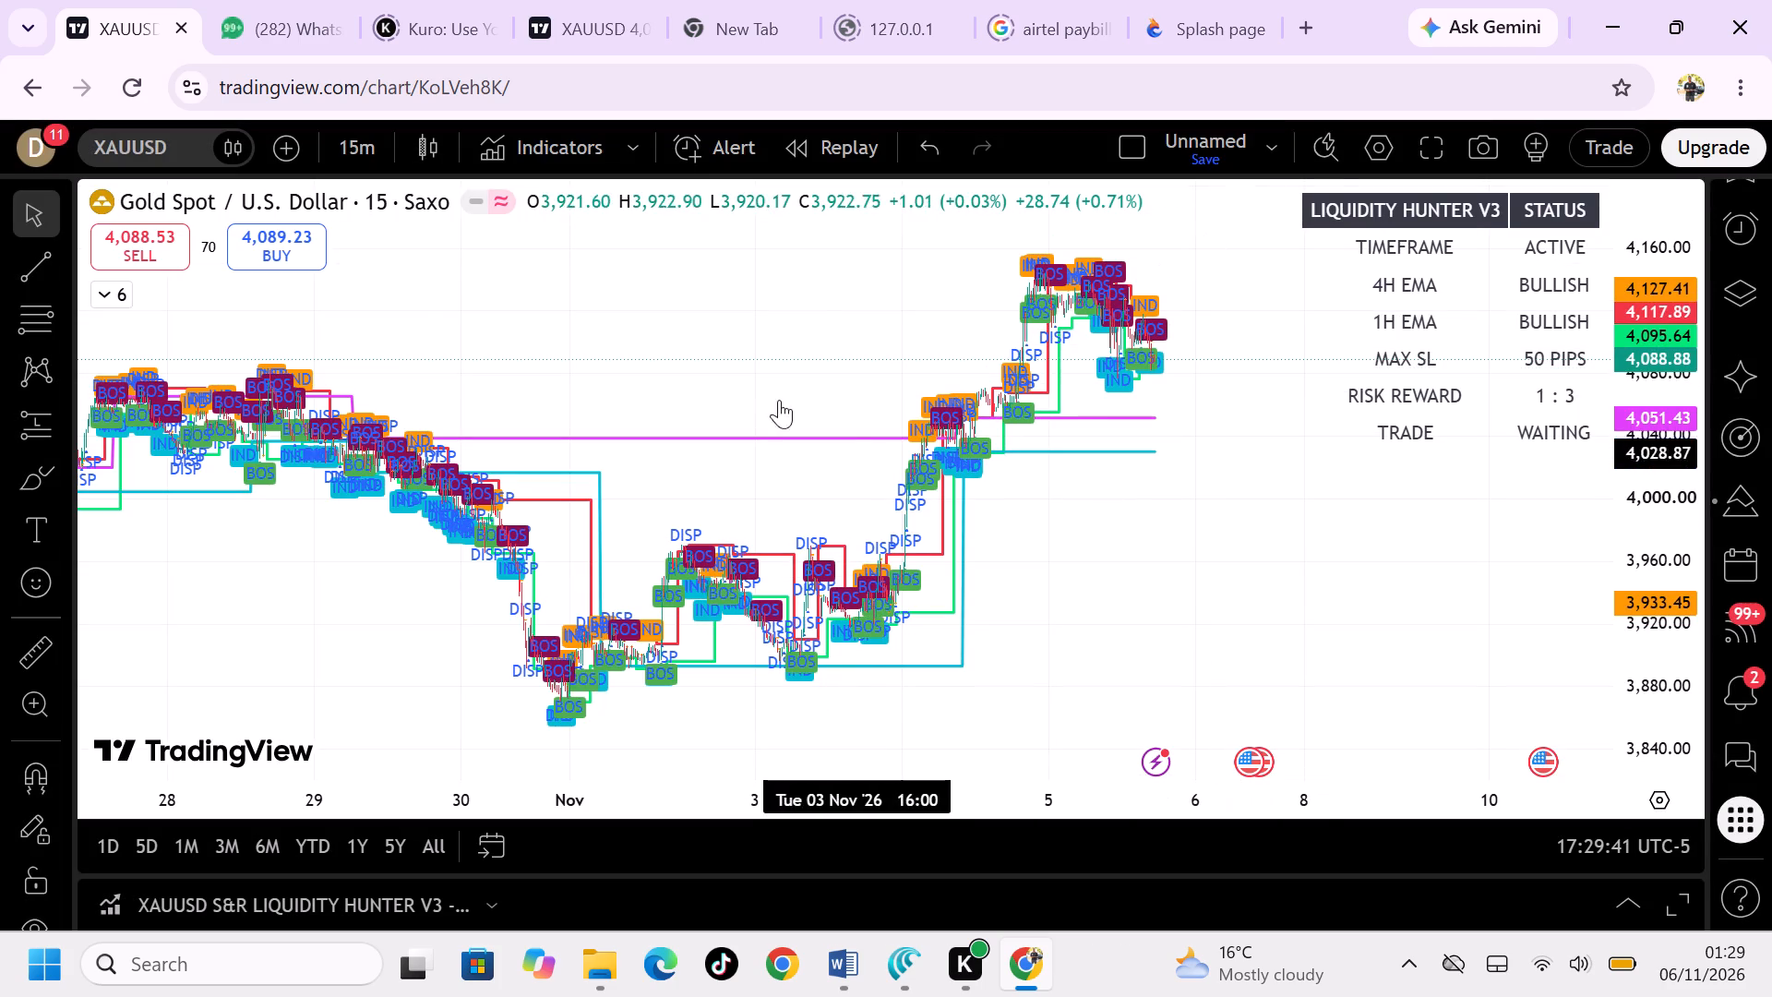
# Open the XAUUSD S&R LIQUIDITY HUNTER V3 settings and review all its inputs, from Main Settings through Entry Control.
pyautogui.click(121, 294)
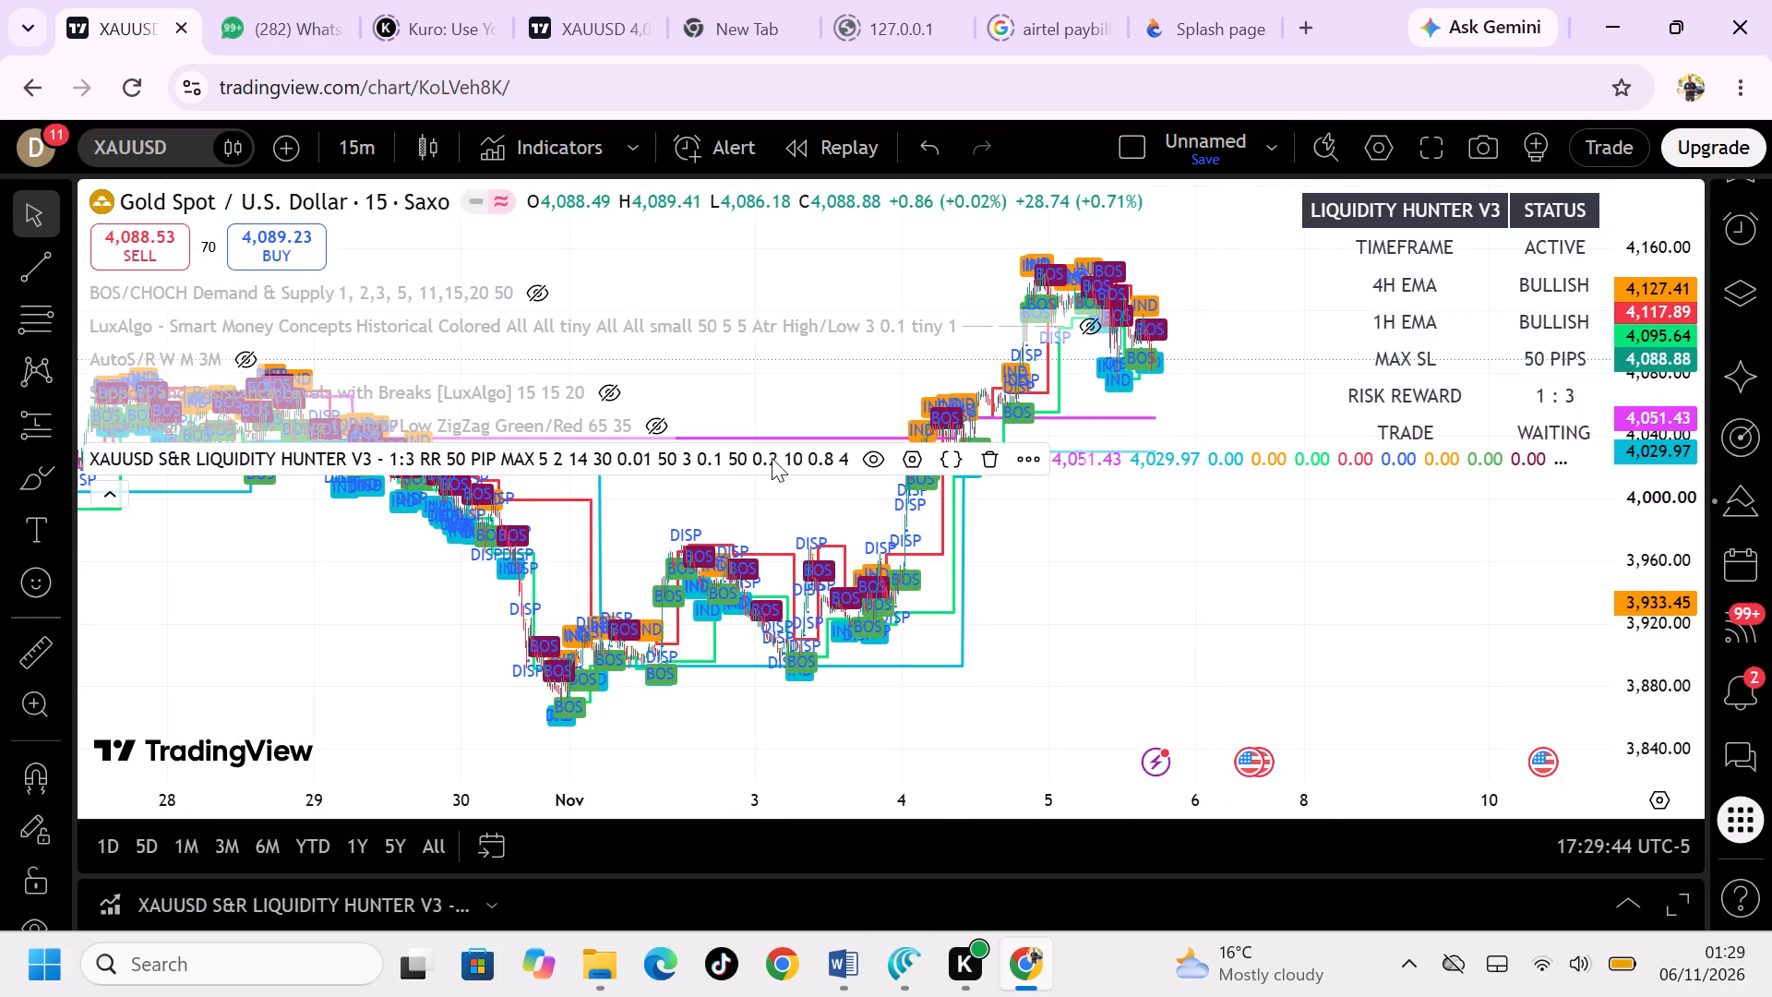
pyautogui.click(904, 471)
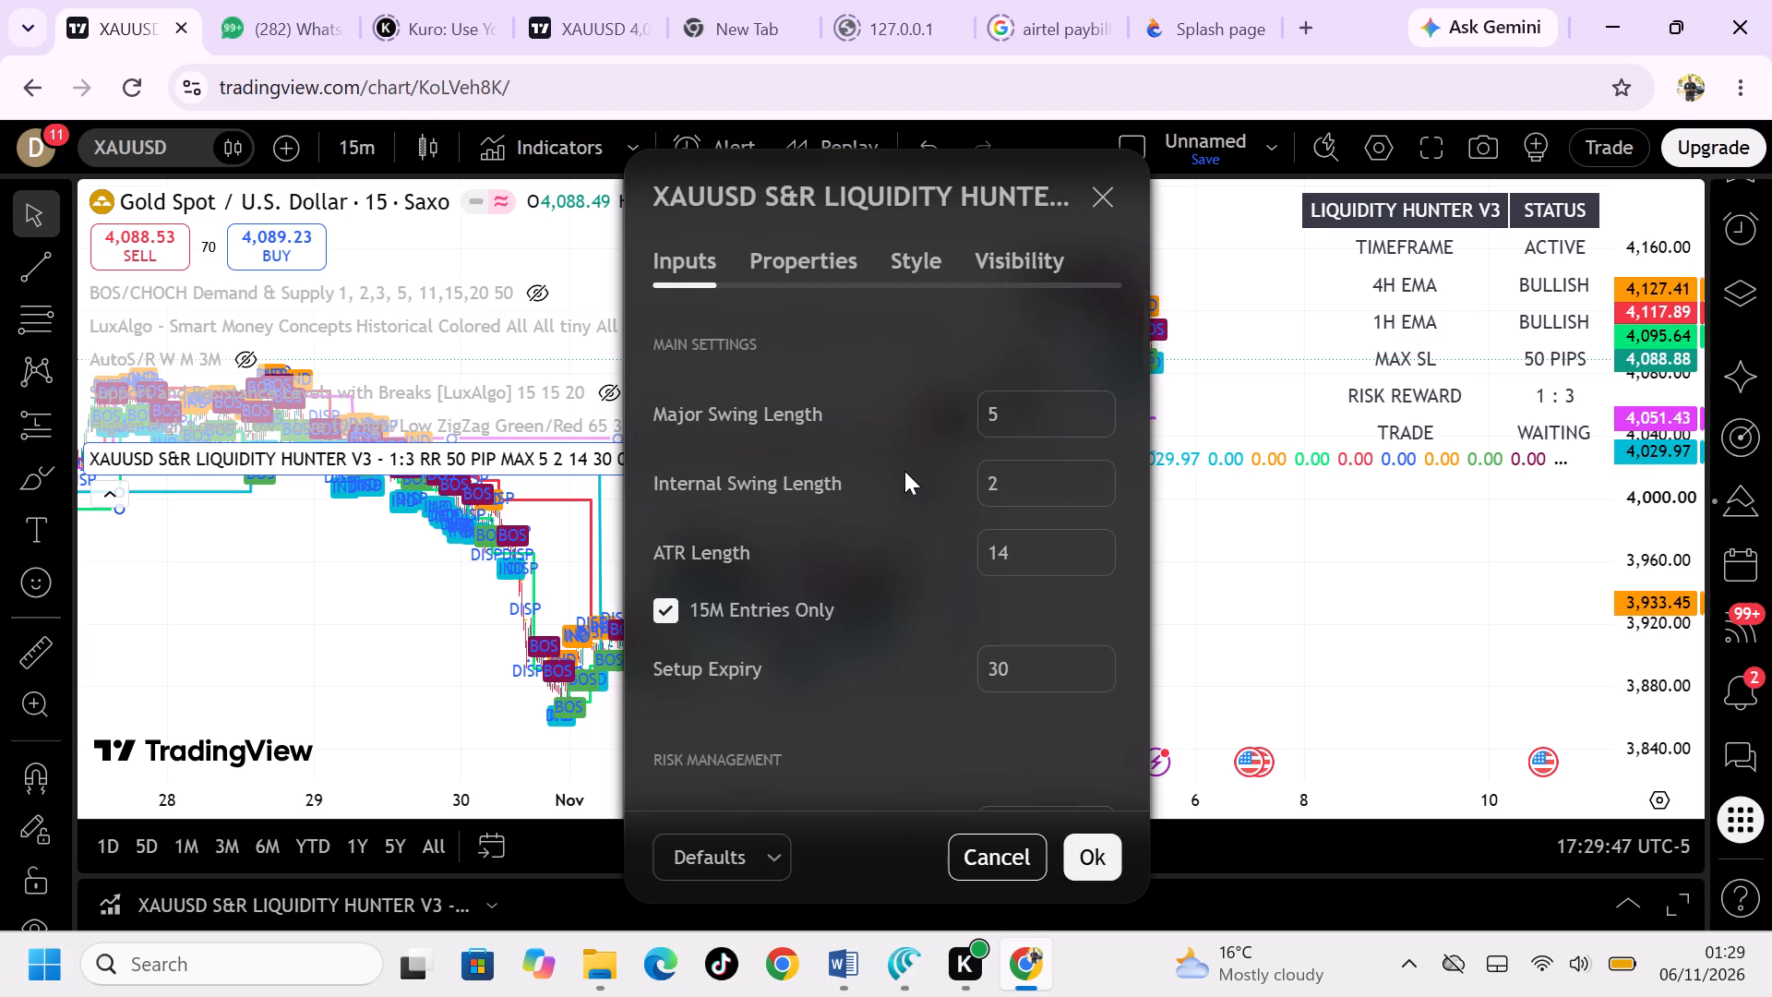
pyautogui.scroll(-1, 906, 499)
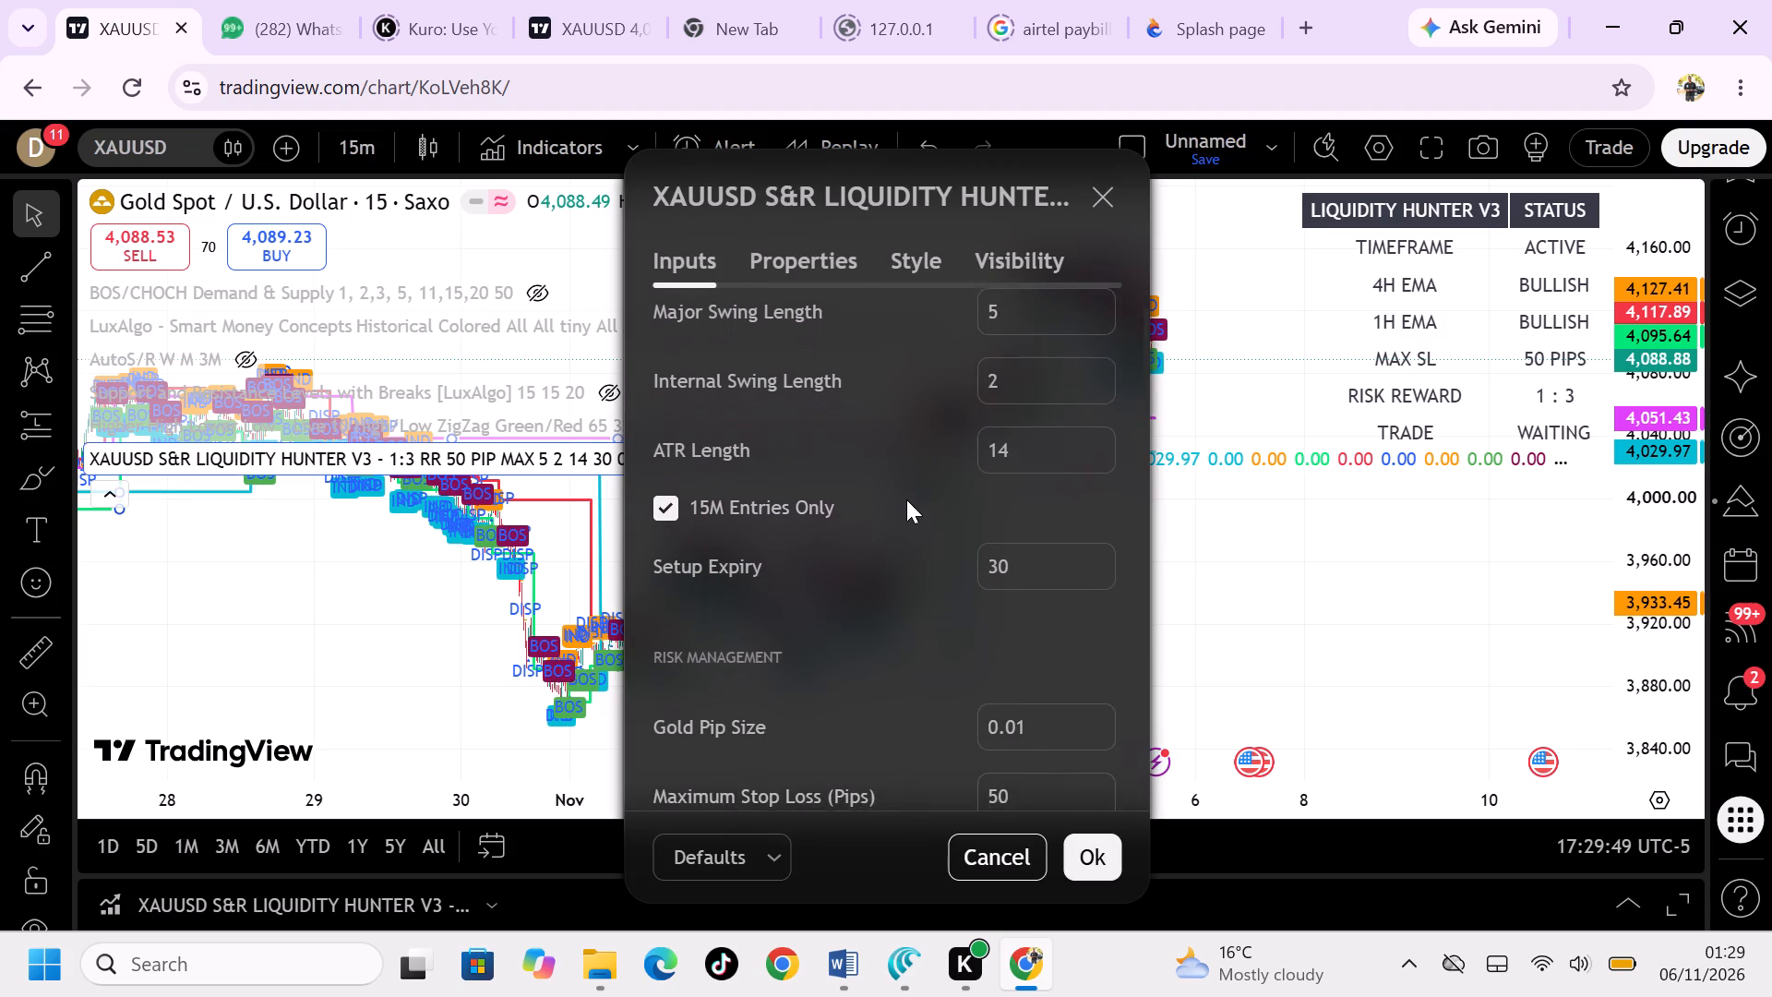
pyautogui.scroll(-2, 906, 499)
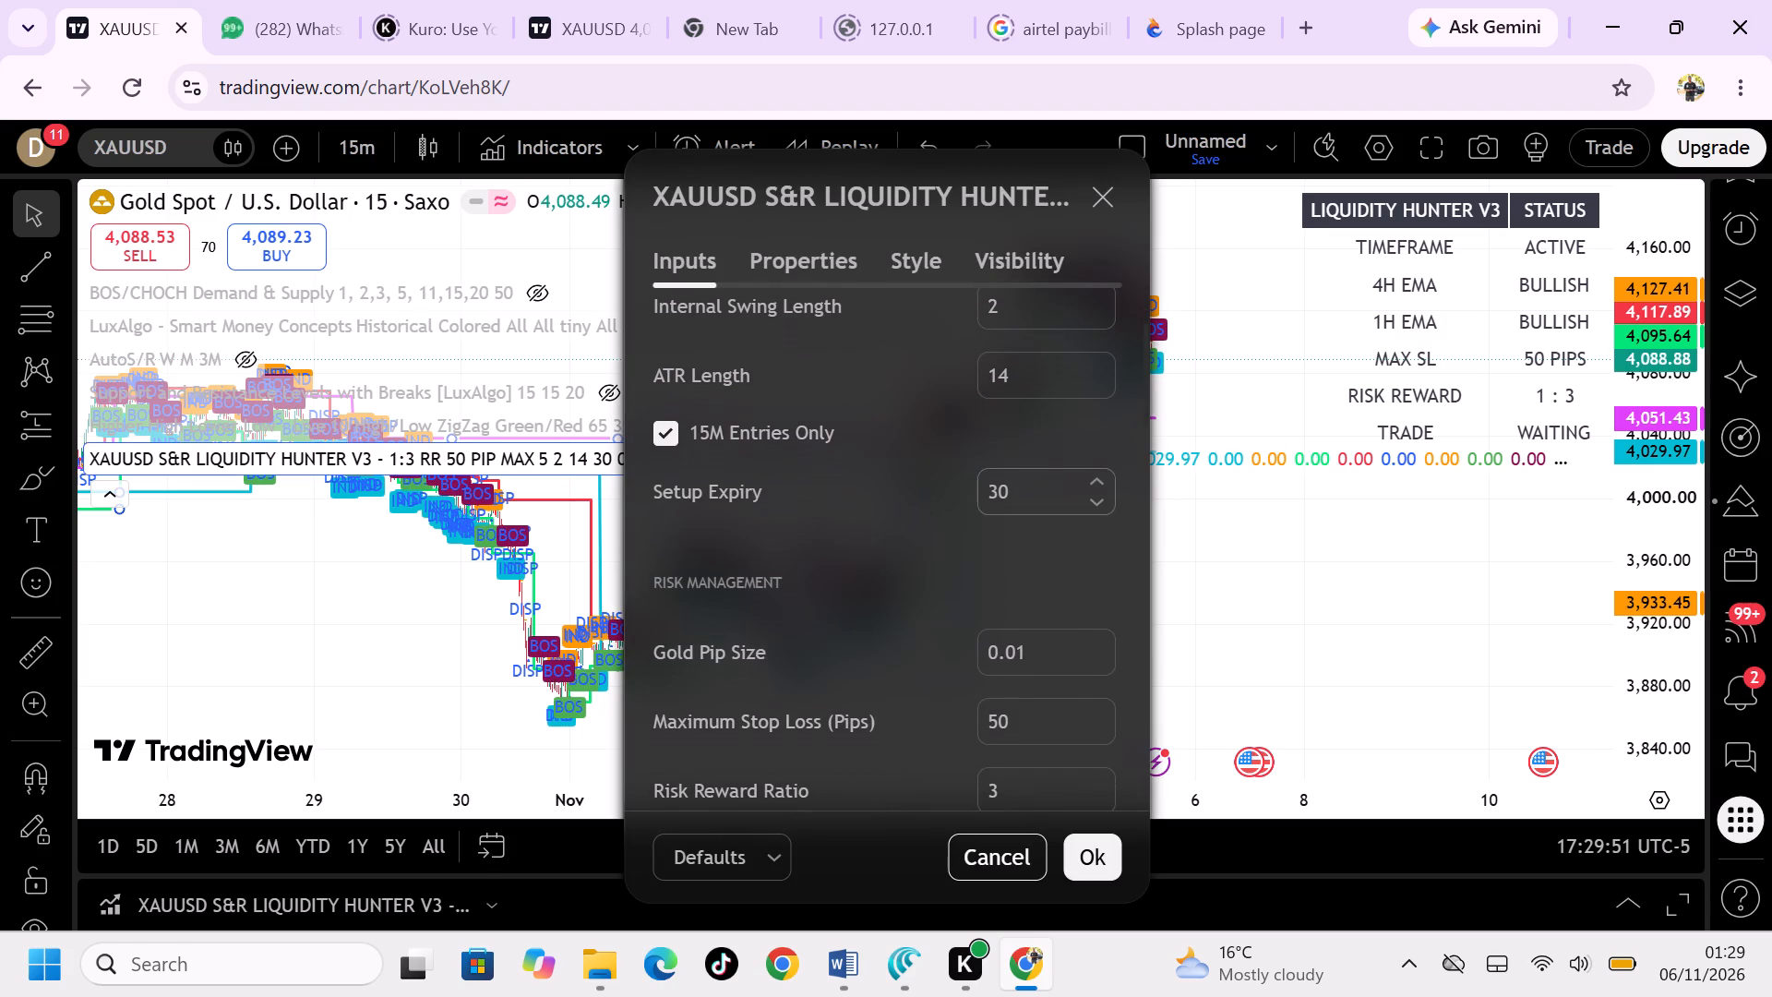
pyautogui.scroll(-2, 808, 650)
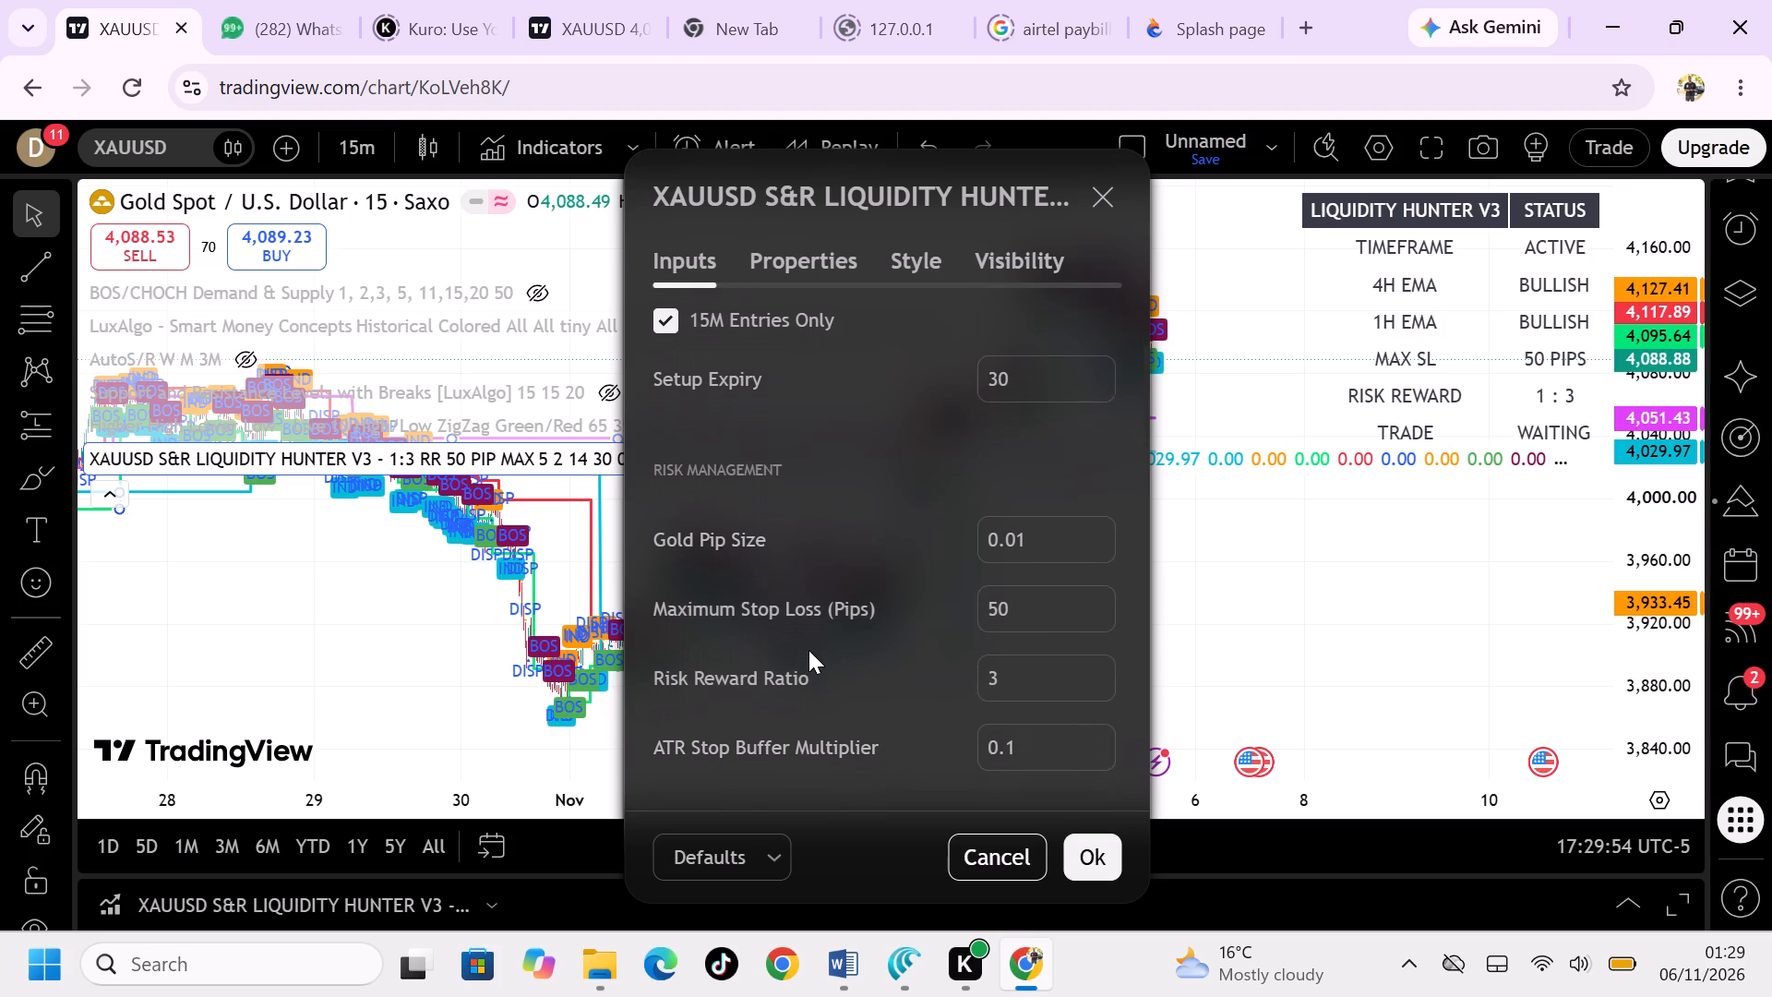
pyautogui.scroll(-3, 808, 650)
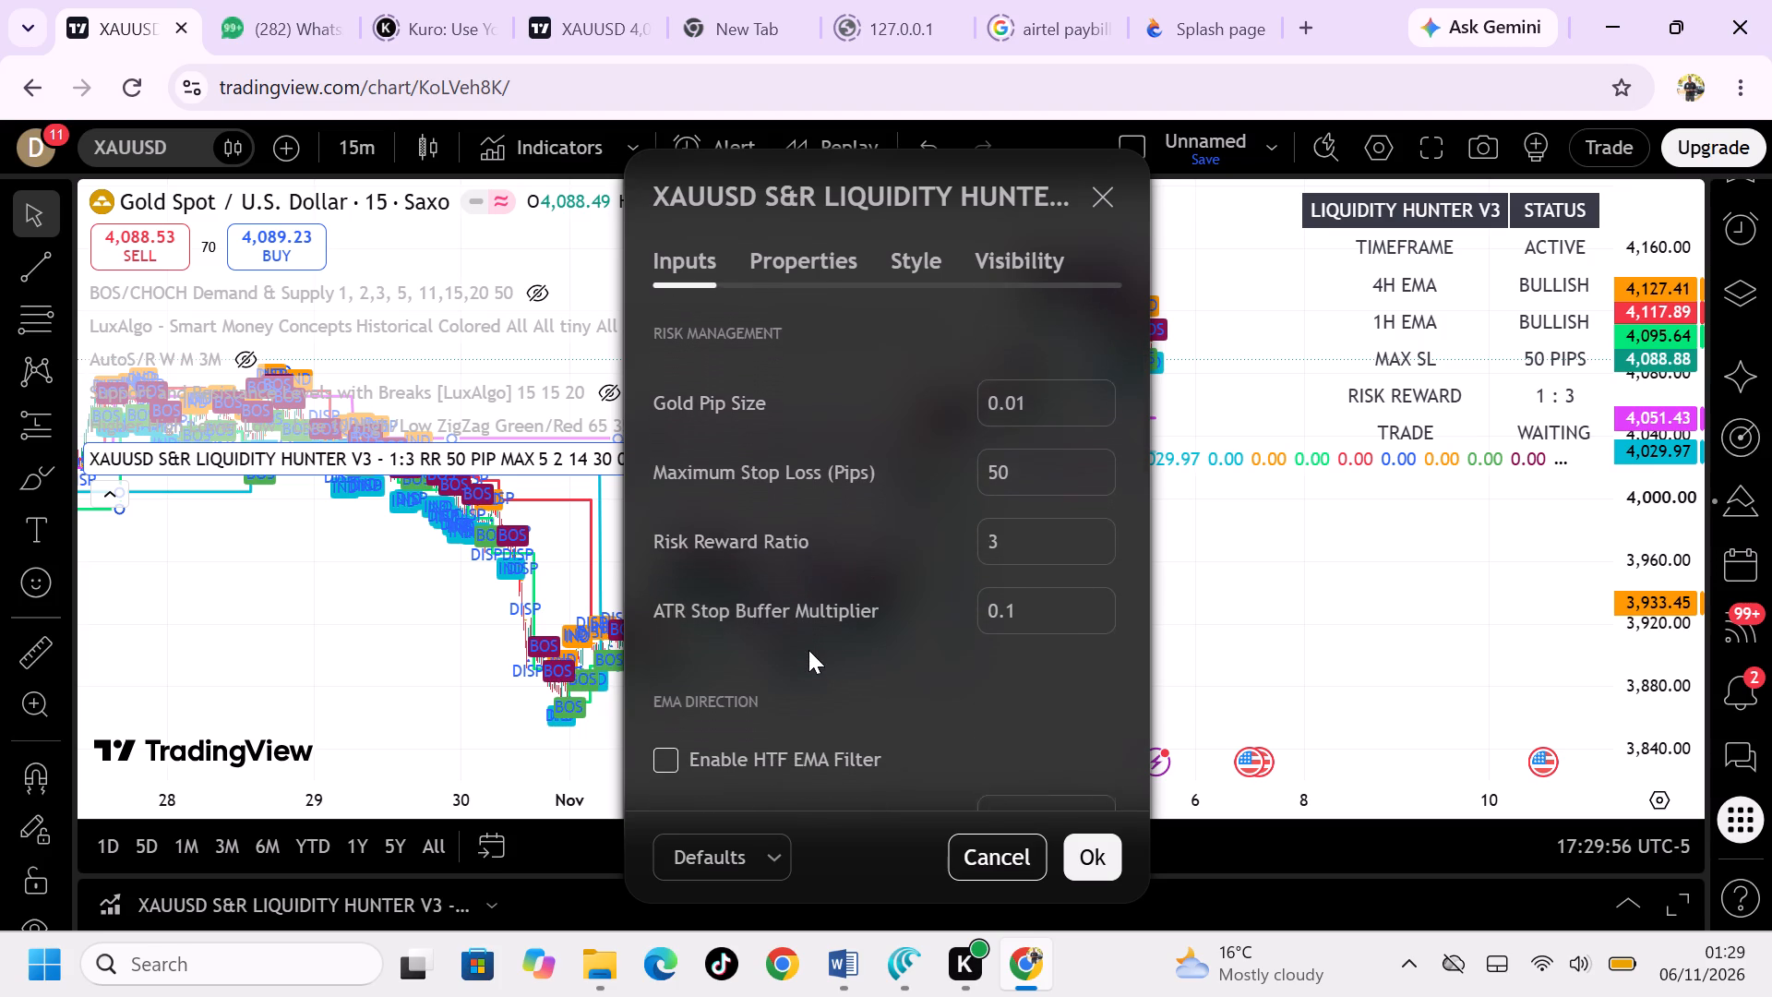
pyautogui.scroll(-3, 808, 650)
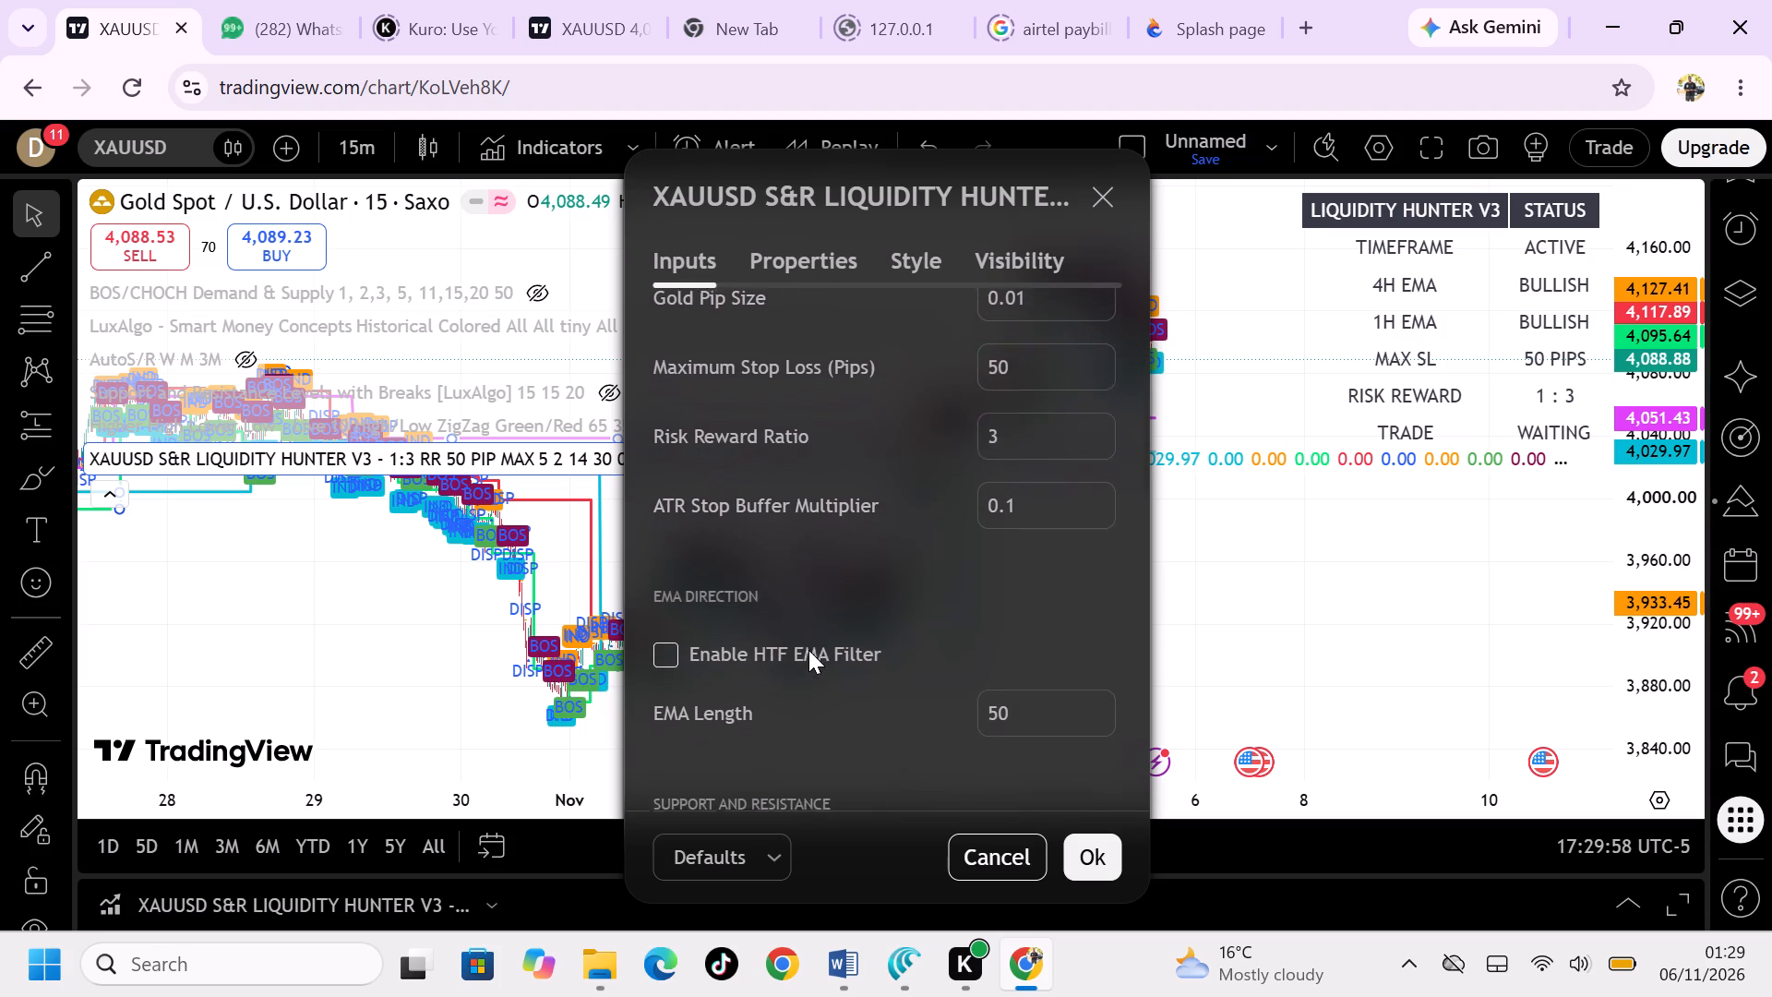
pyautogui.scroll(-2, 808, 650)
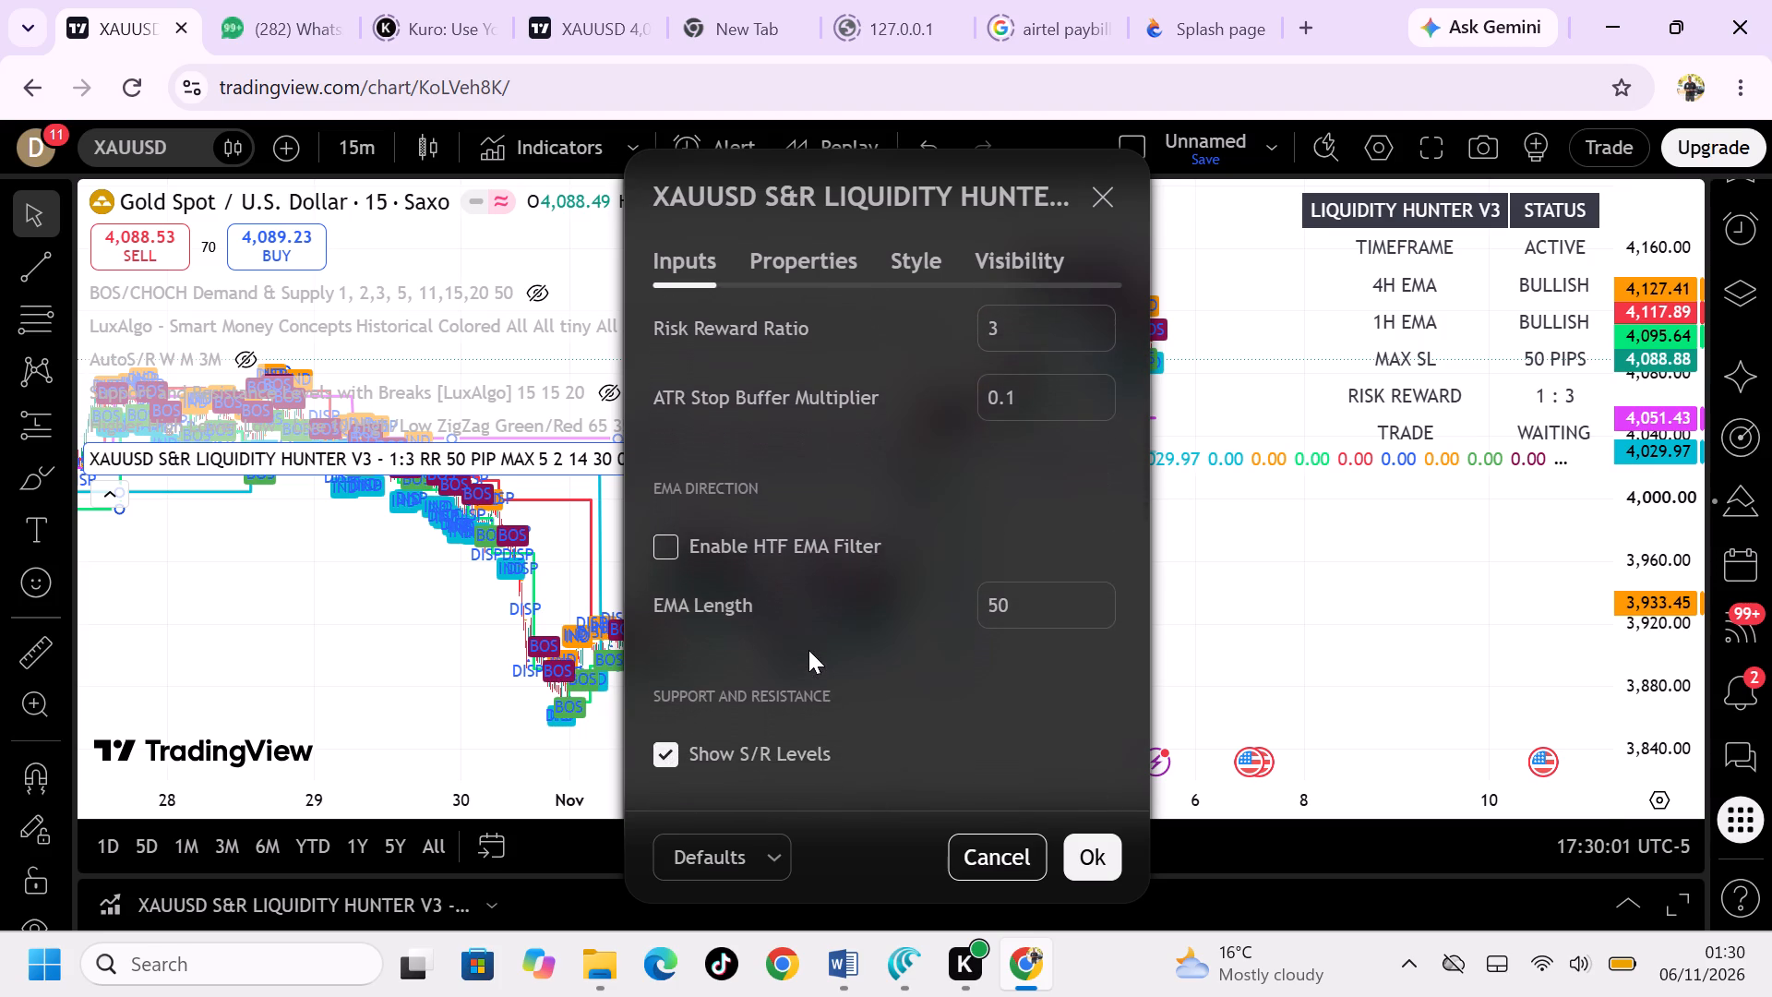
pyautogui.scroll(-2, 808, 650)
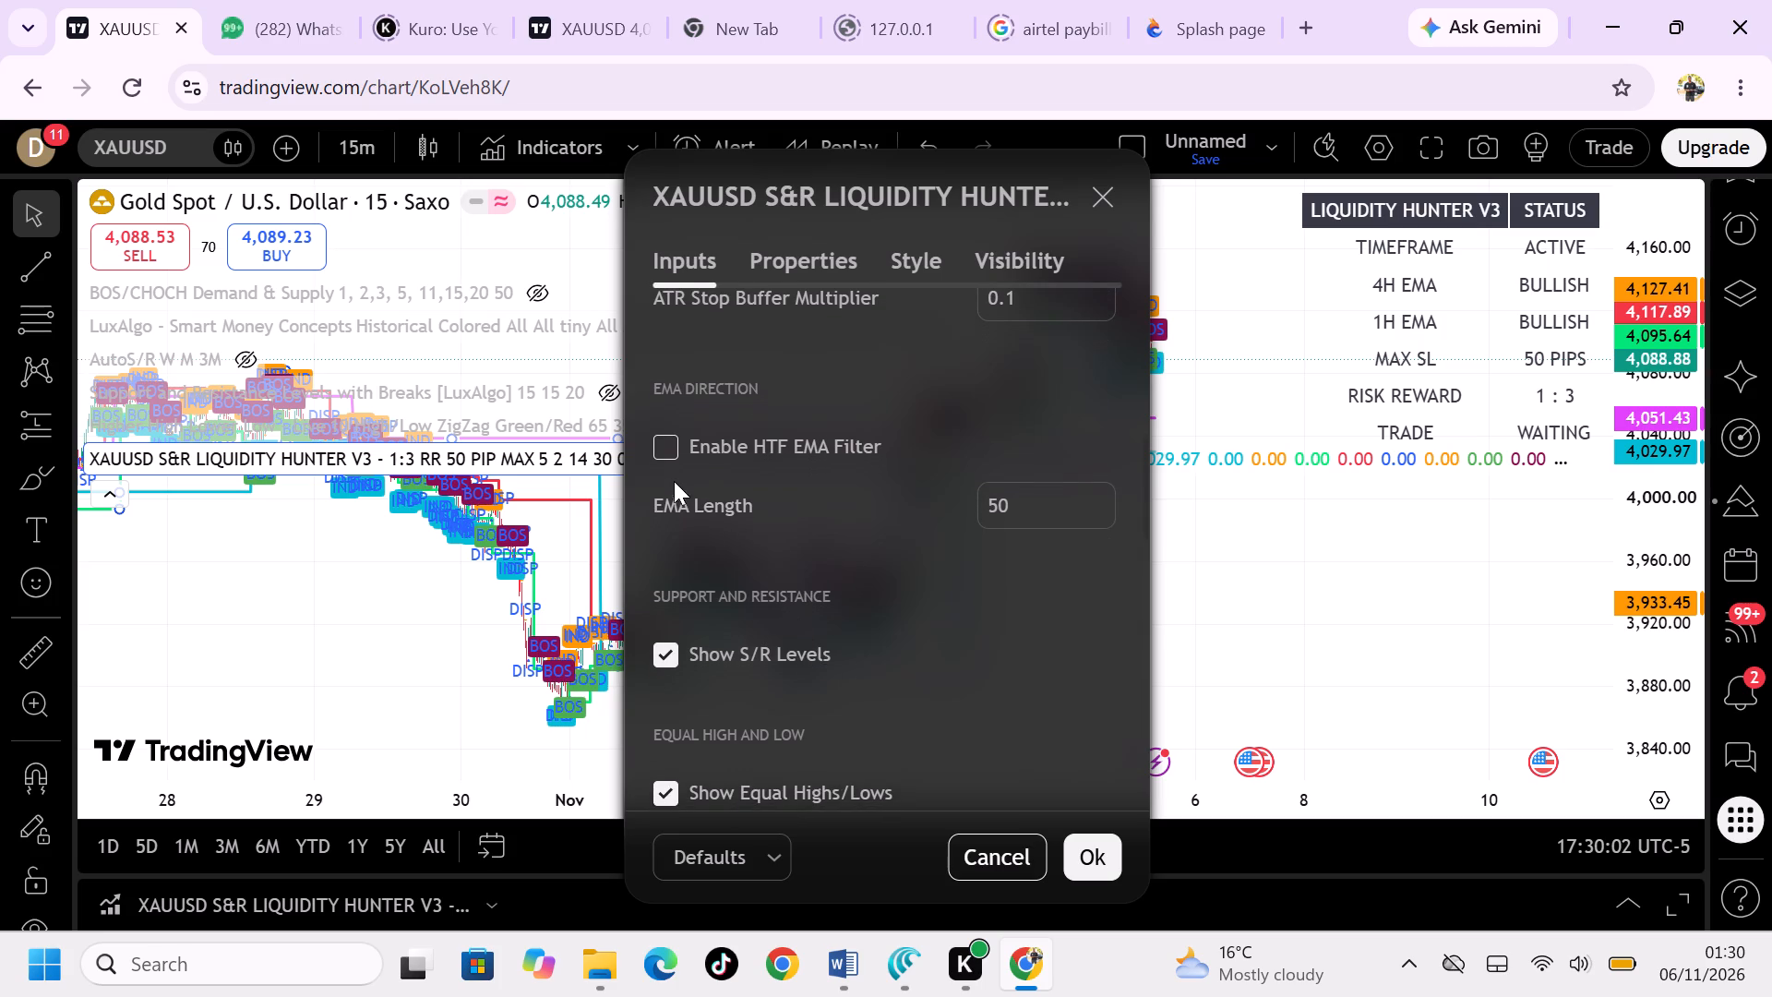
pyautogui.scroll(-3, 758, 633)
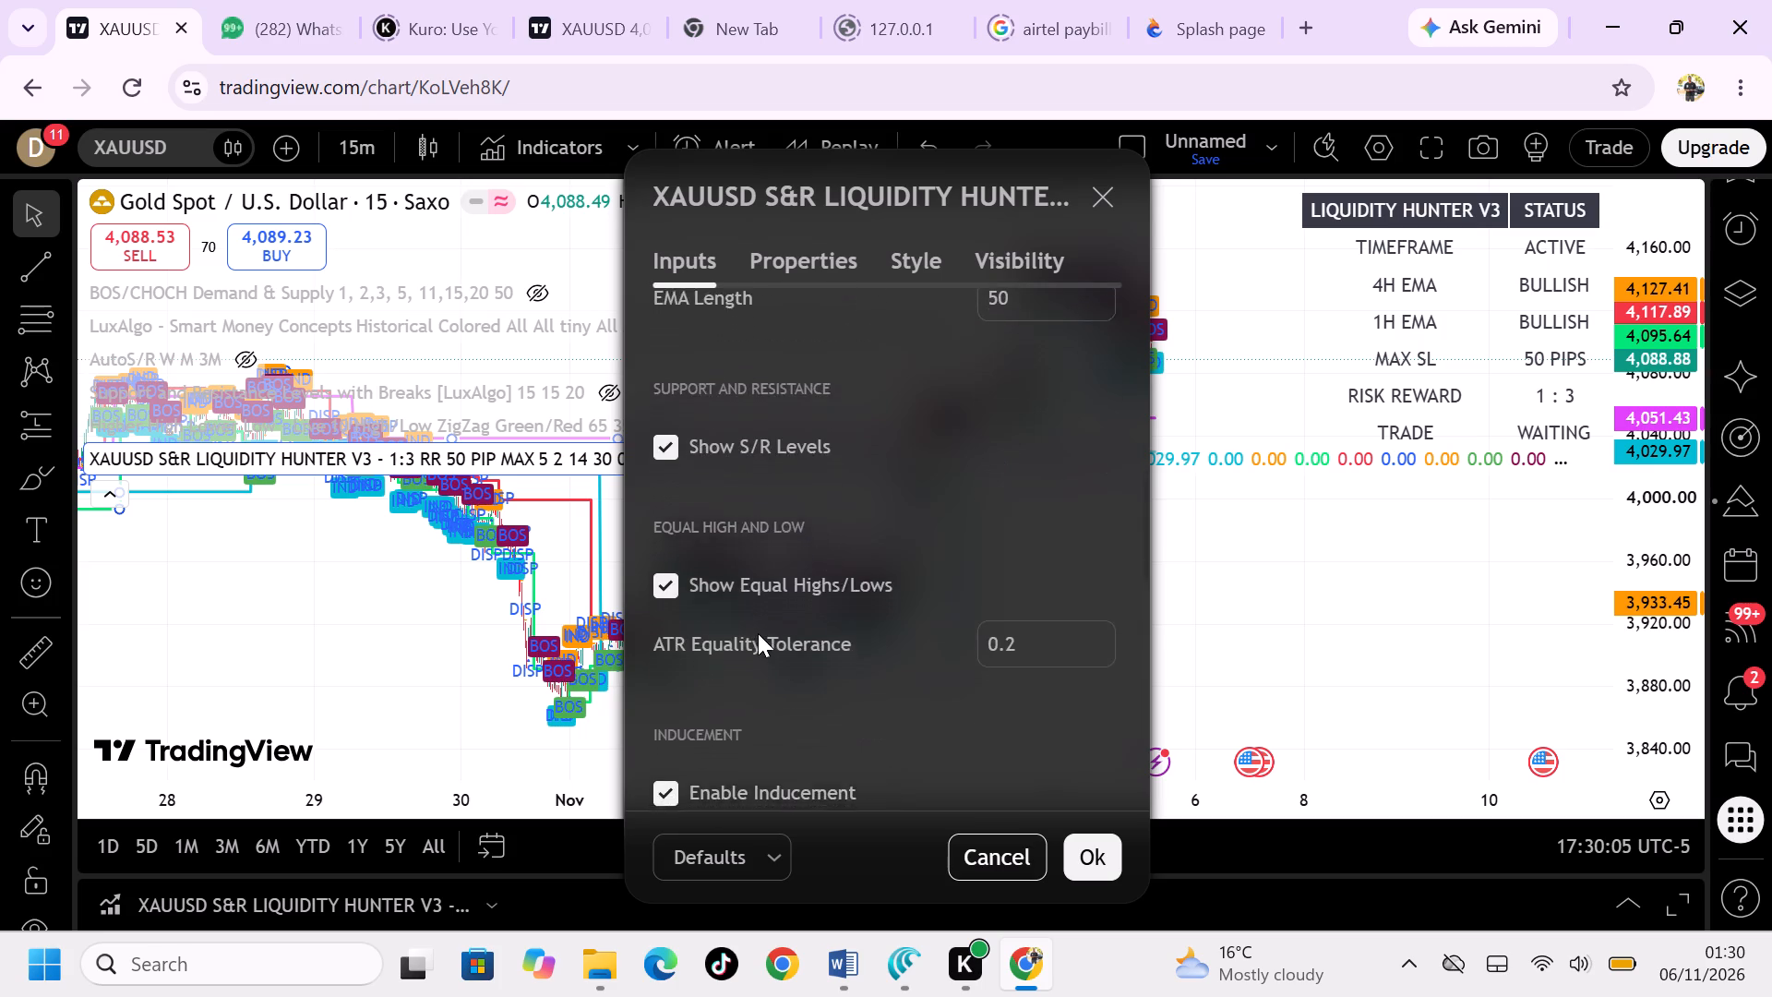
pyautogui.scroll(-2, 758, 633)
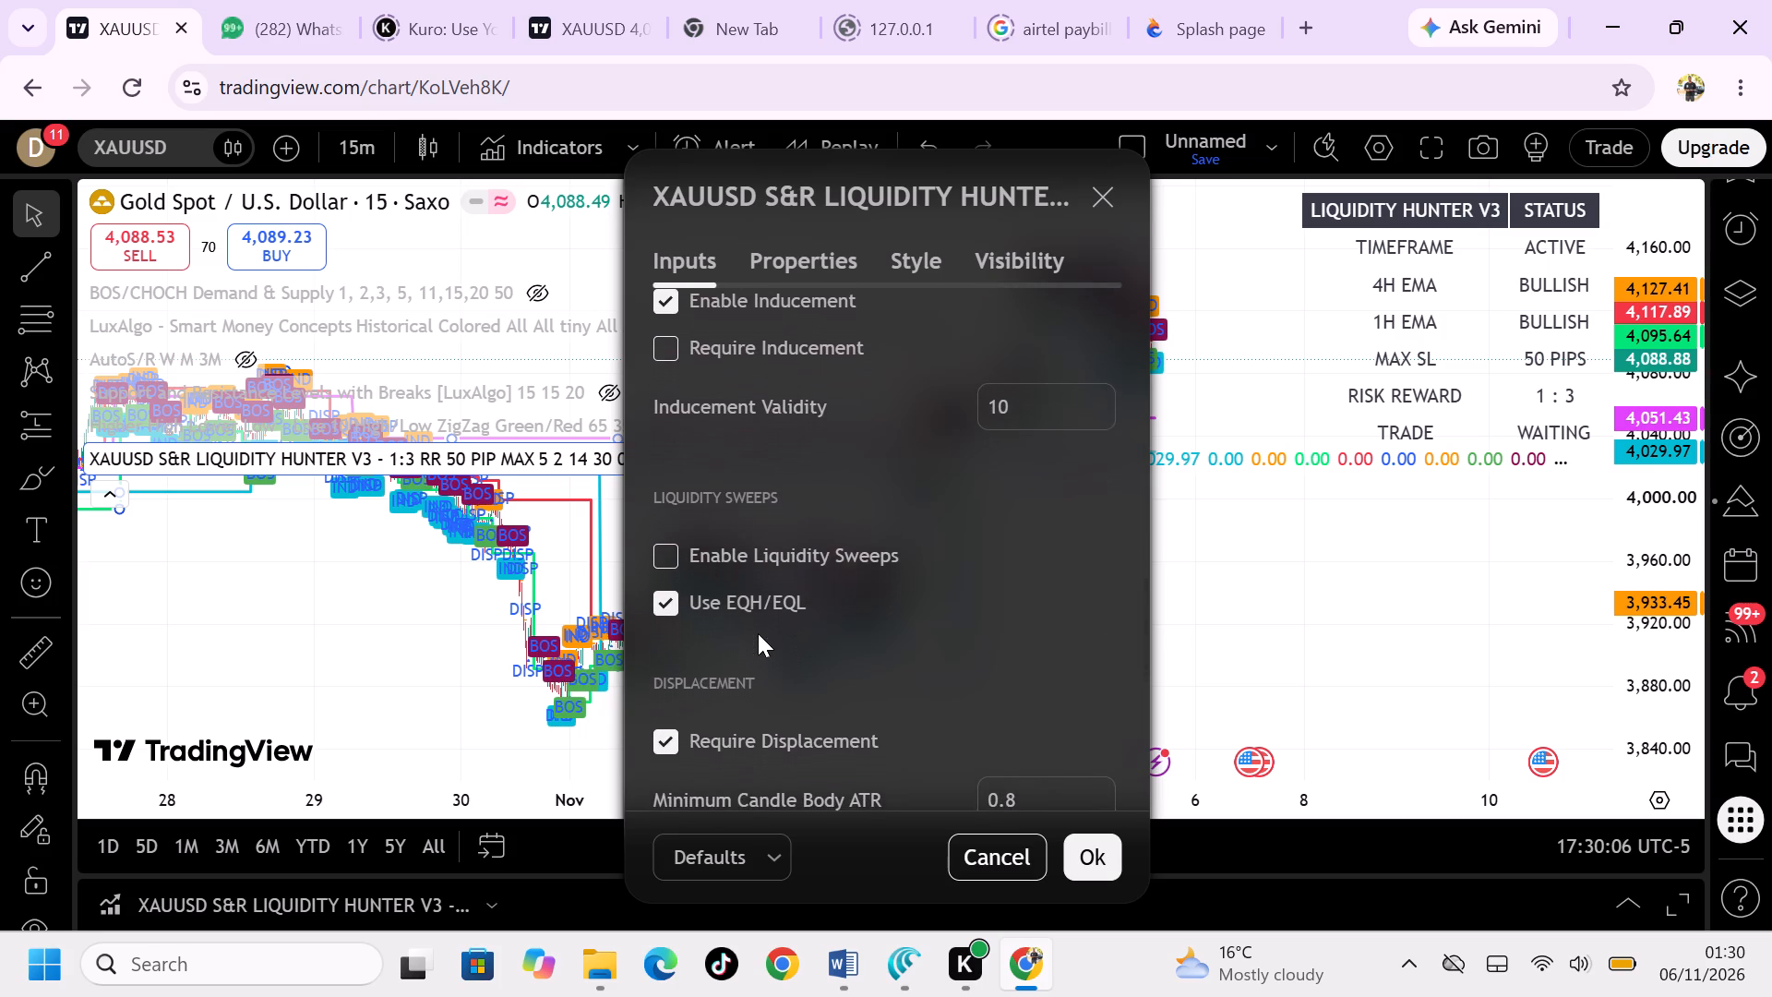
pyautogui.scroll(-1, 758, 633)
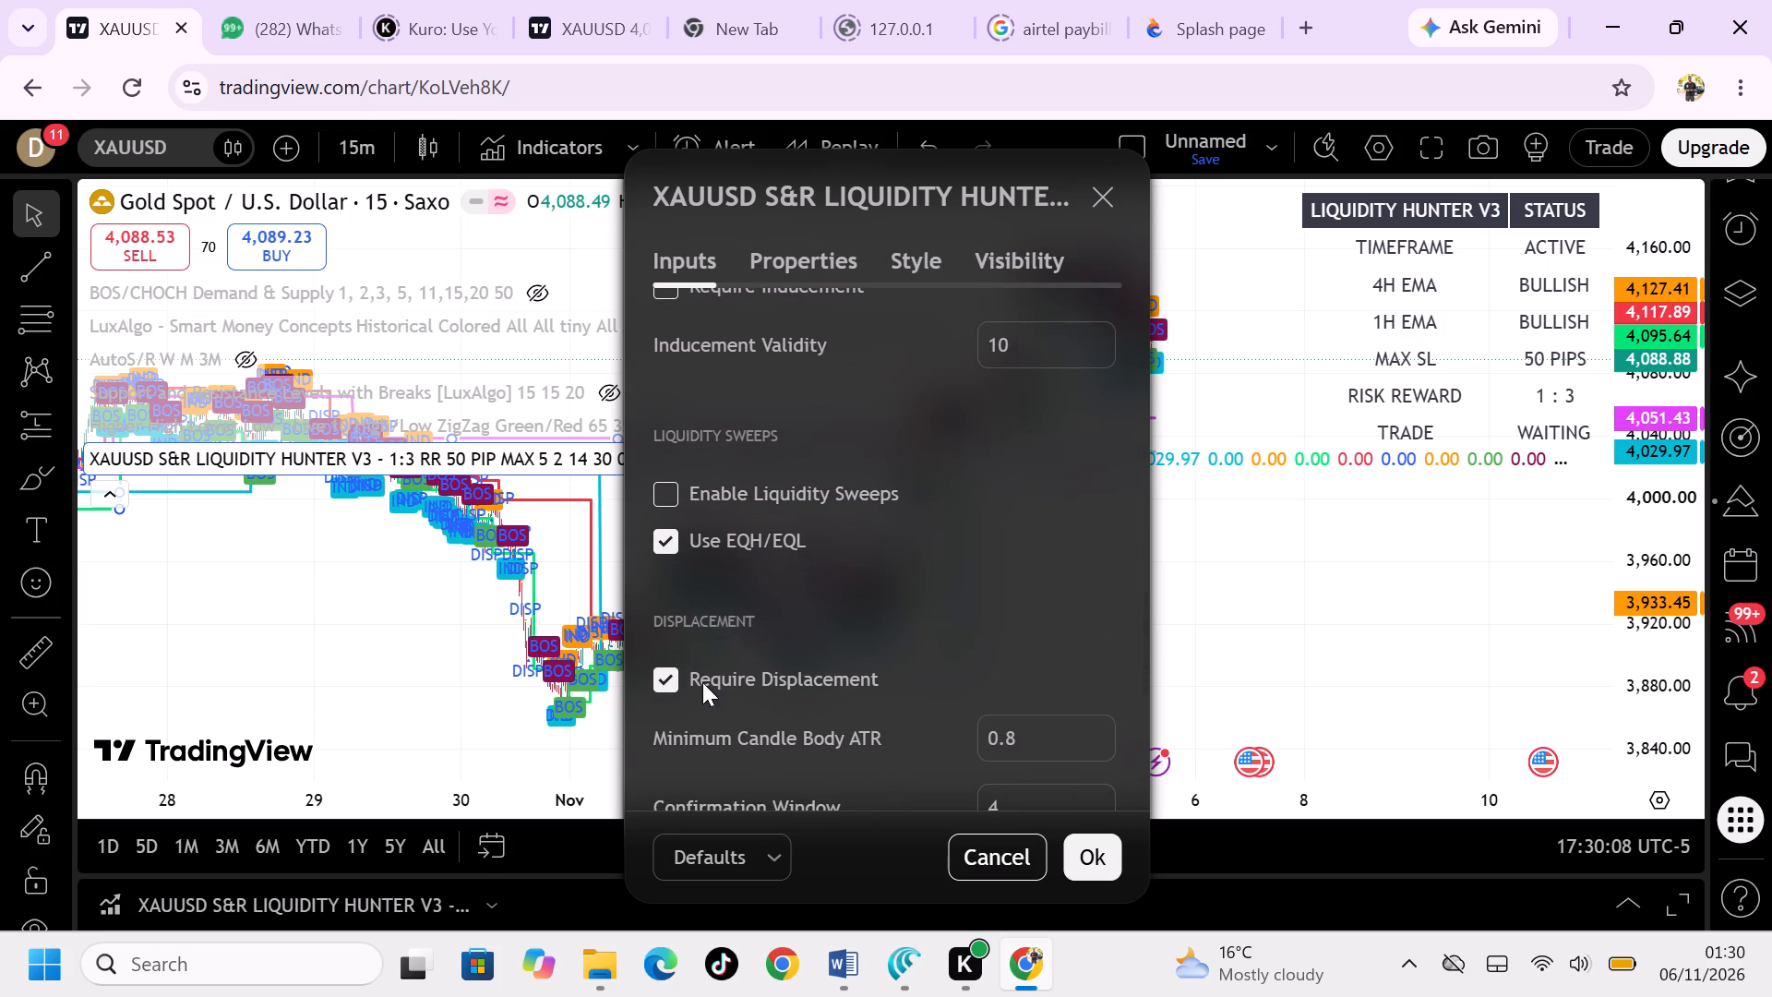
pyautogui.scroll(-3, 702, 682)
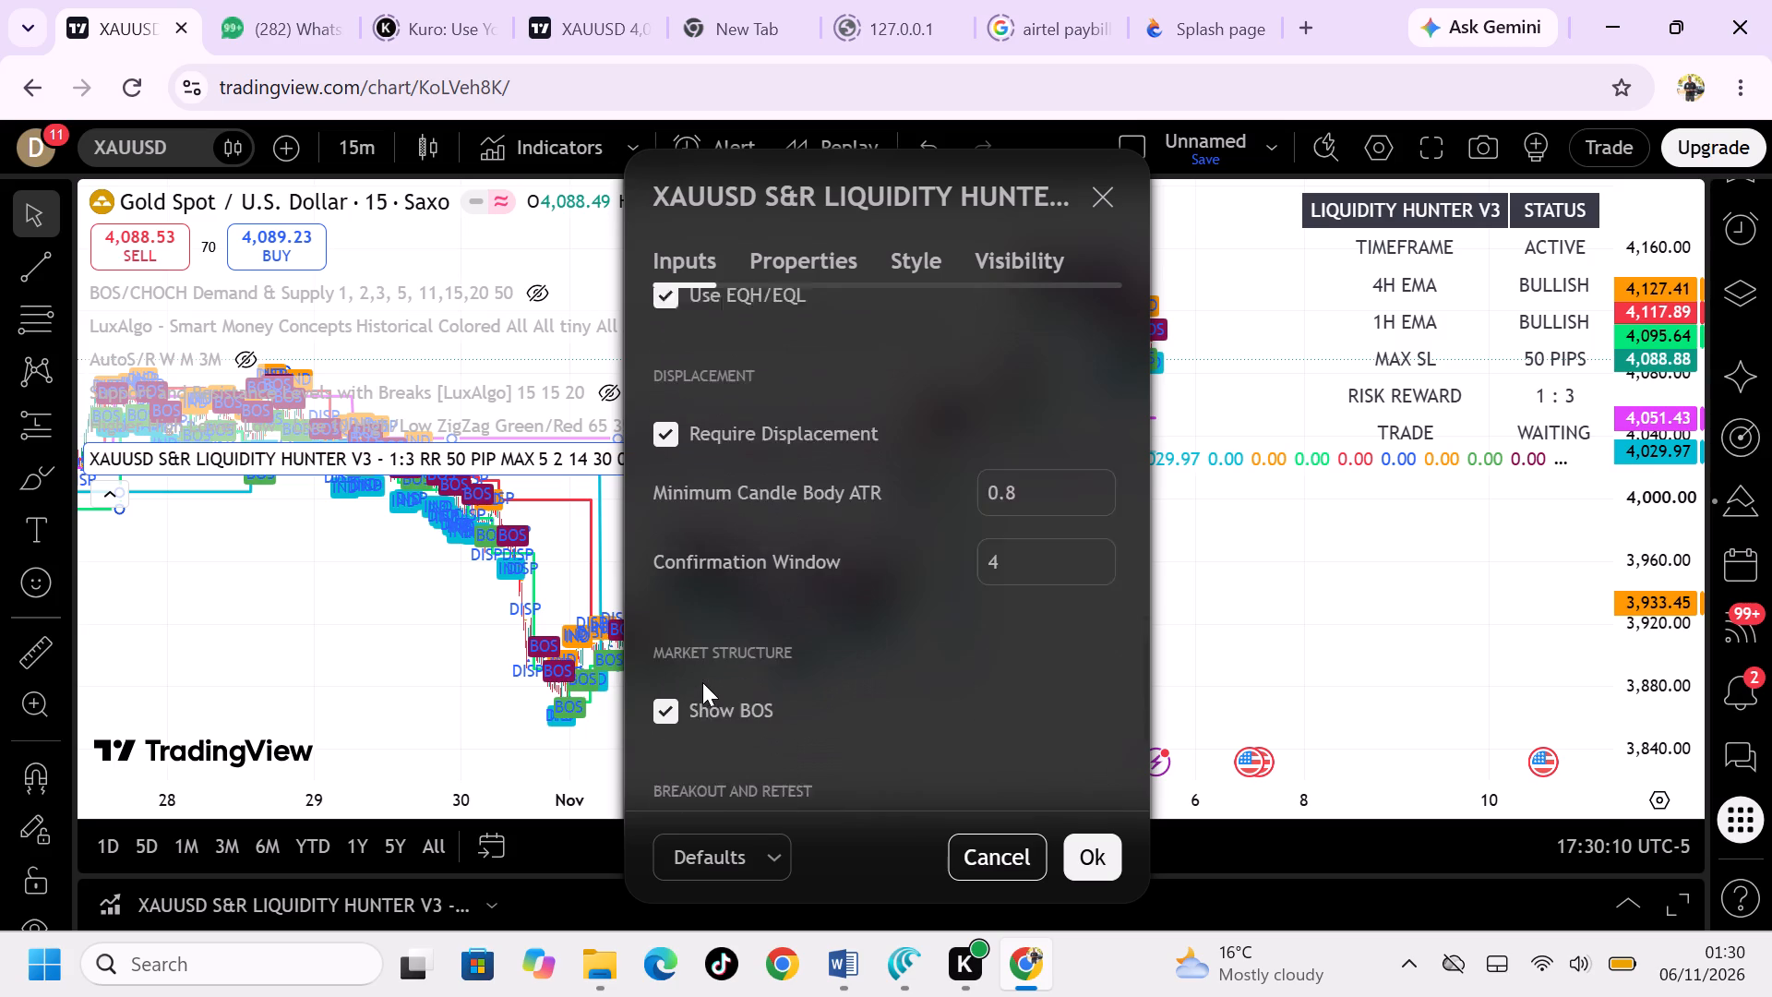
pyautogui.scroll(-2, 702, 682)
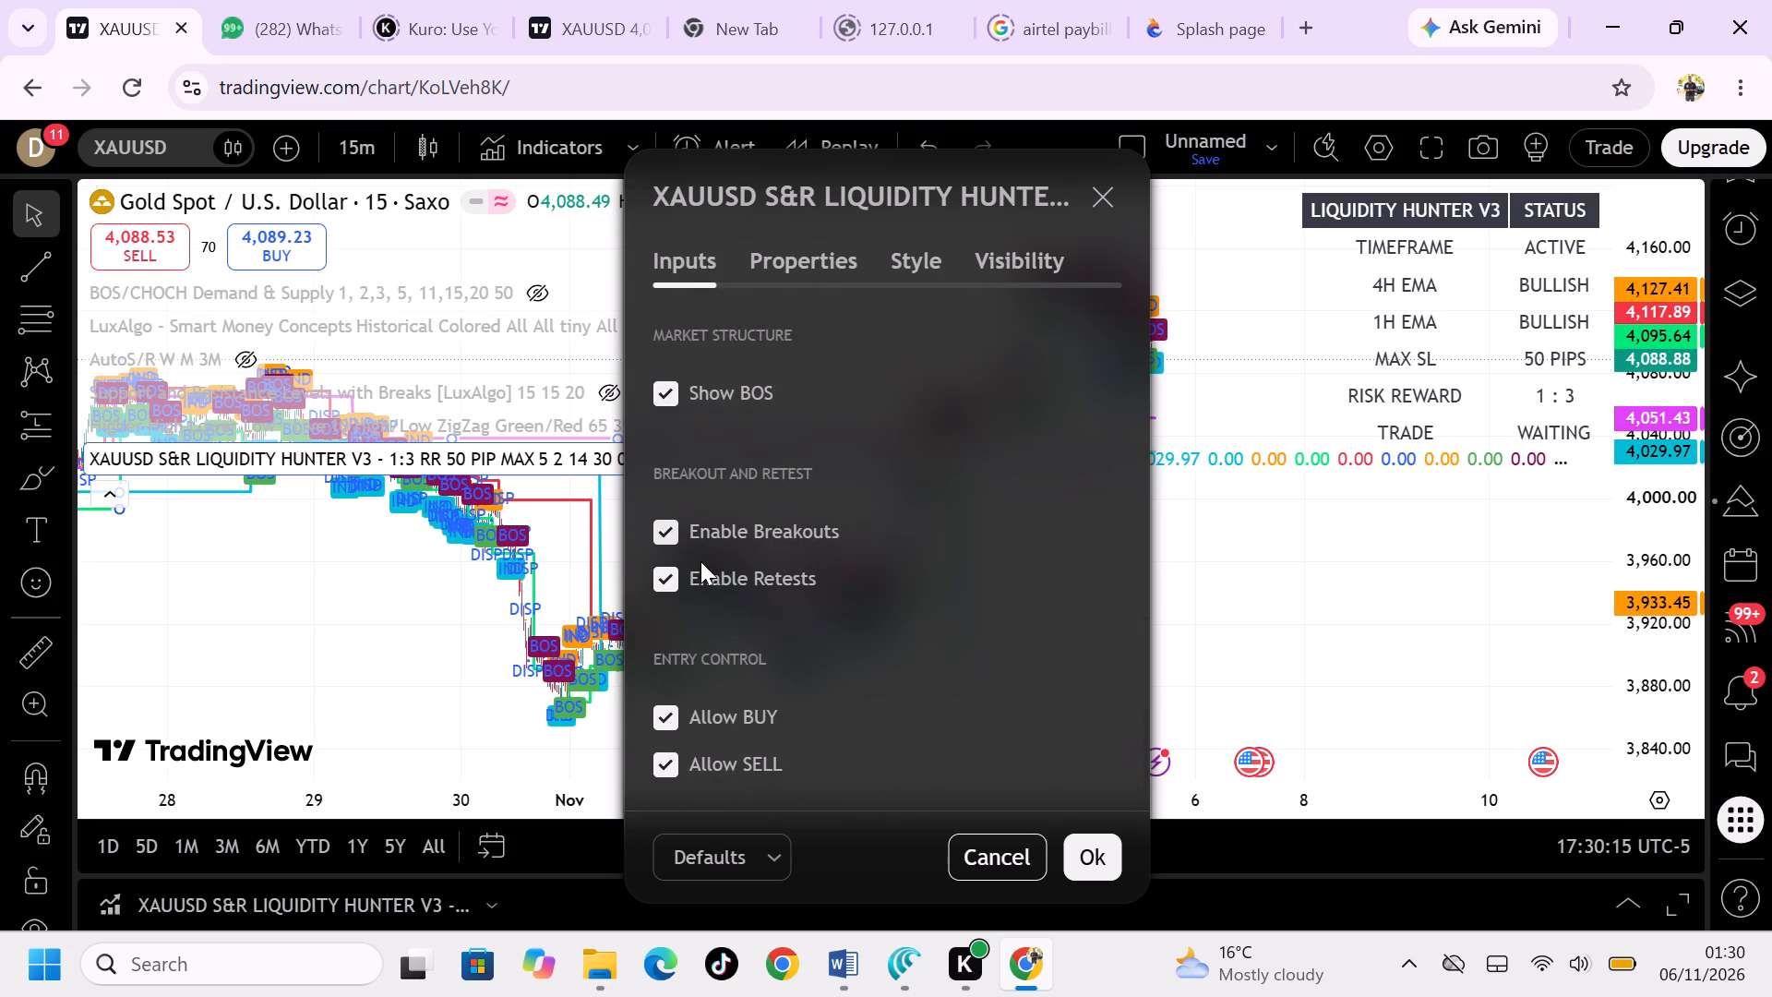
pyautogui.scroll(4, 700, 561)
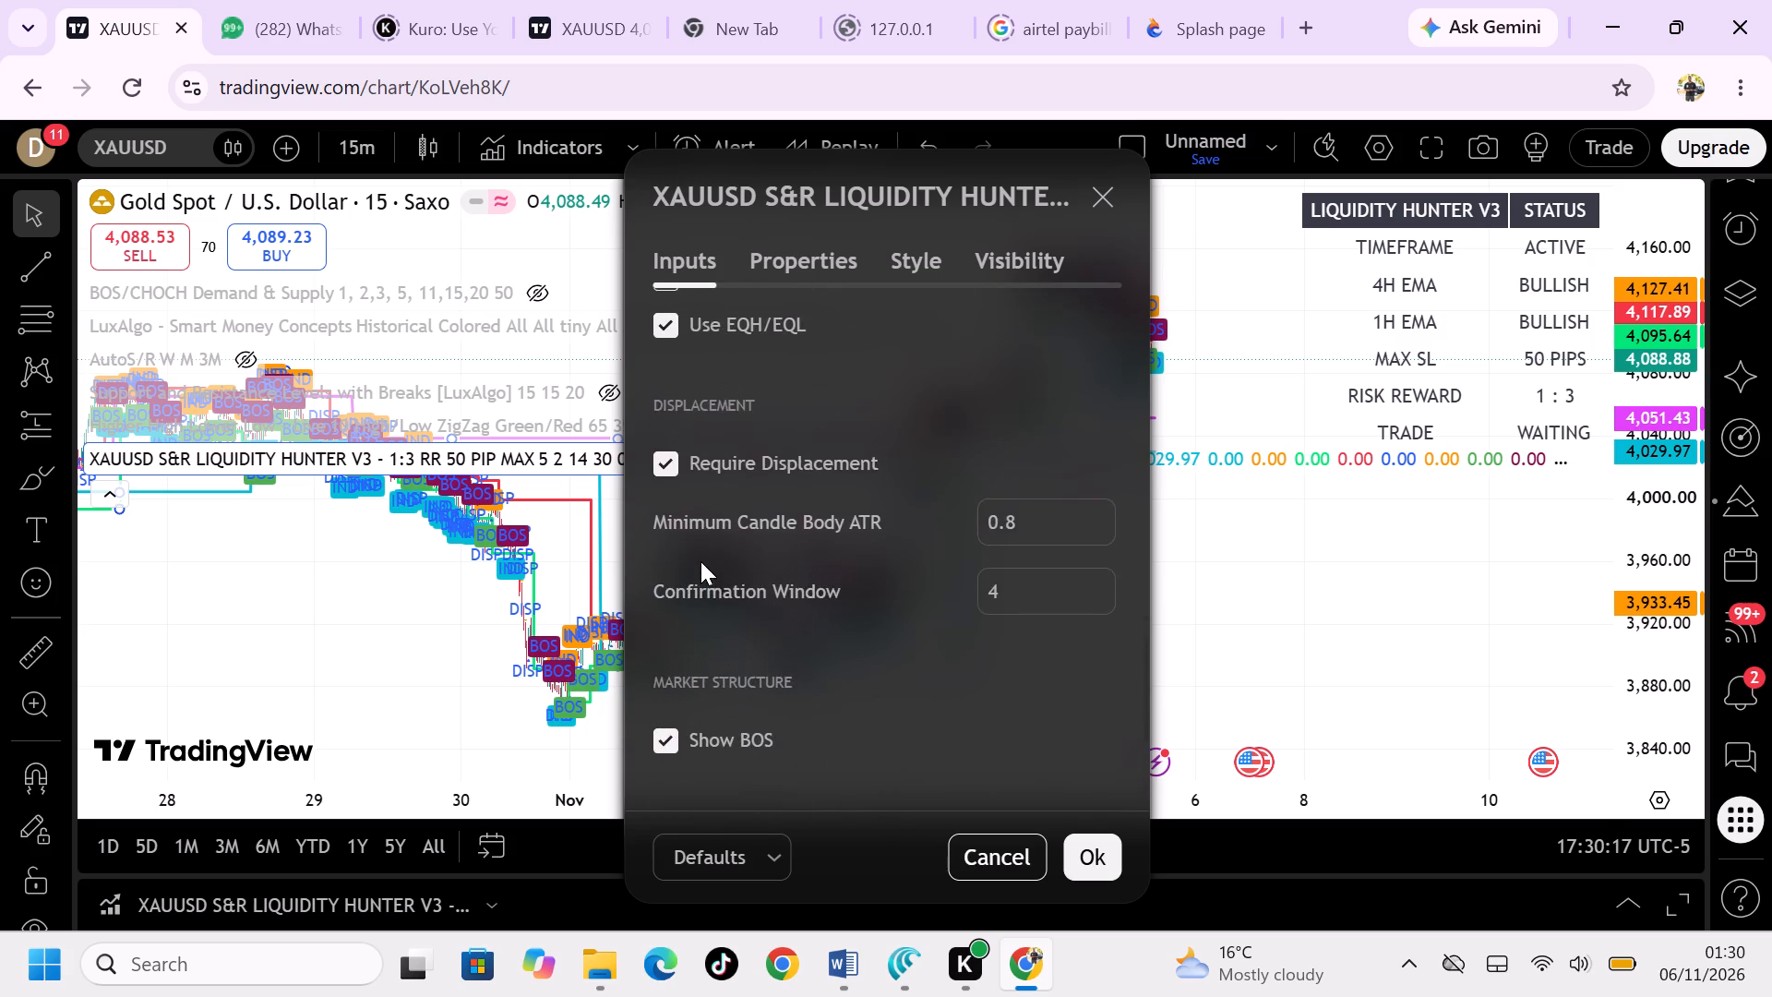
pyautogui.scroll(3, 700, 561)
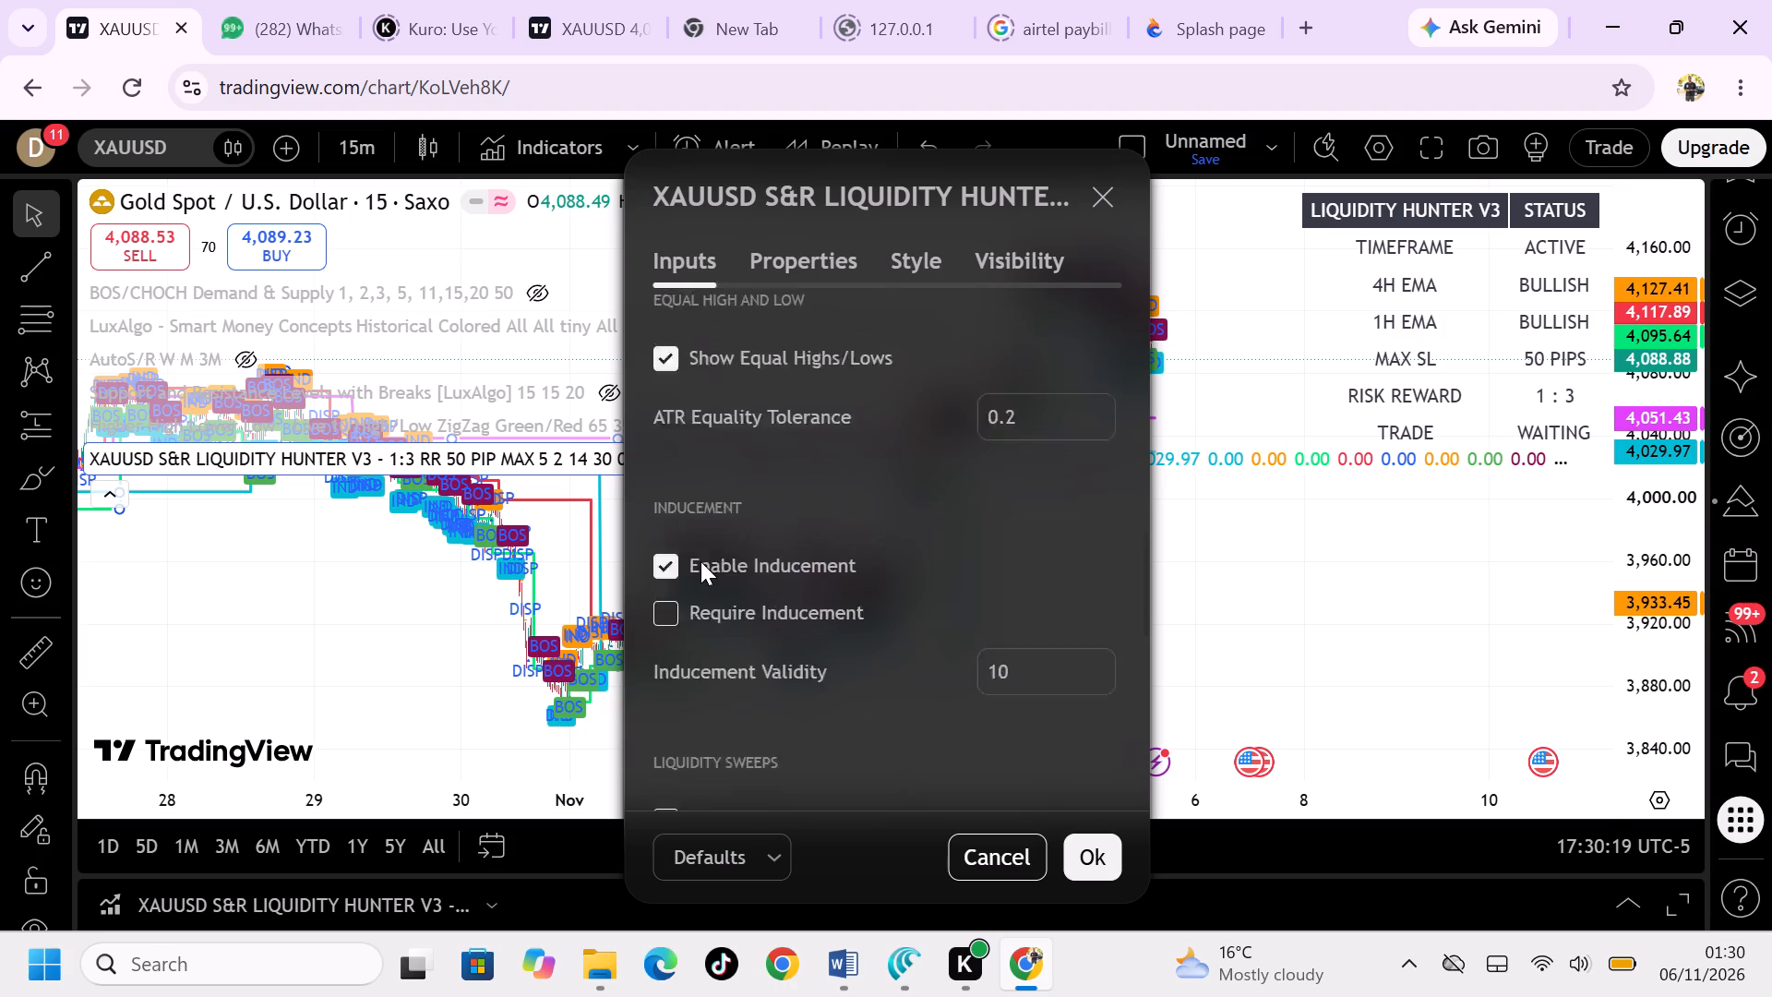
pyautogui.scroll(3, 700, 561)
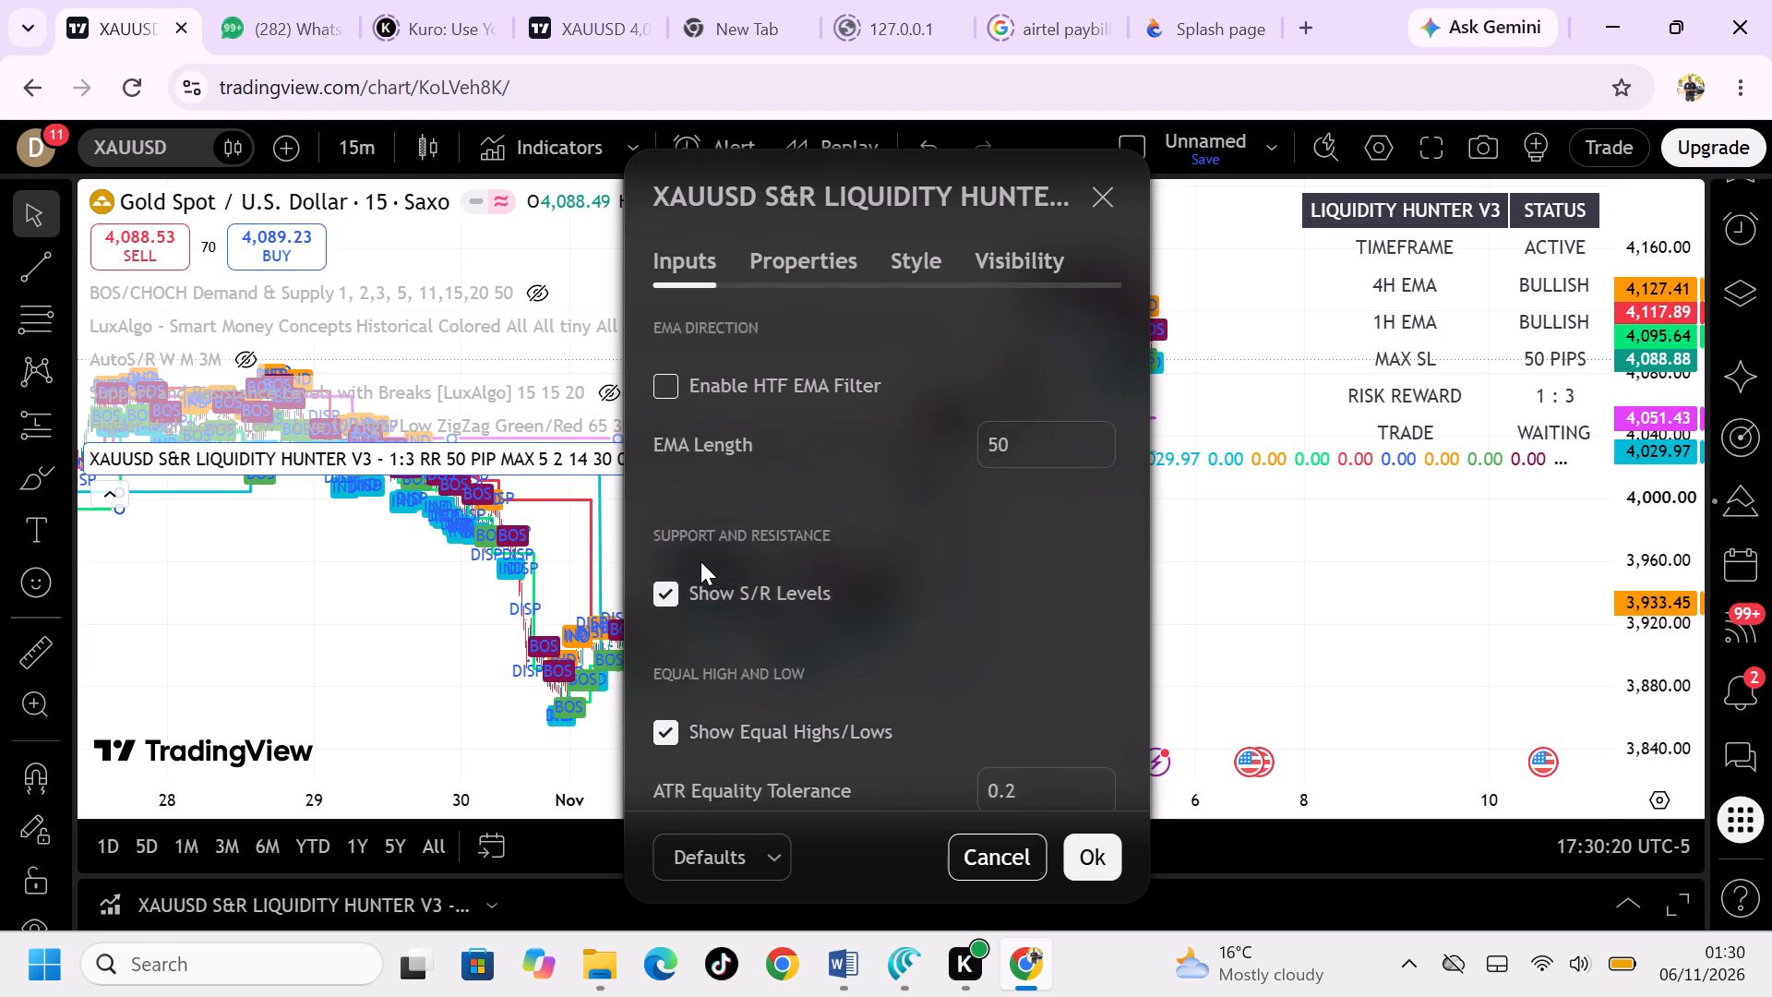
pyautogui.scroll(3, 700, 561)
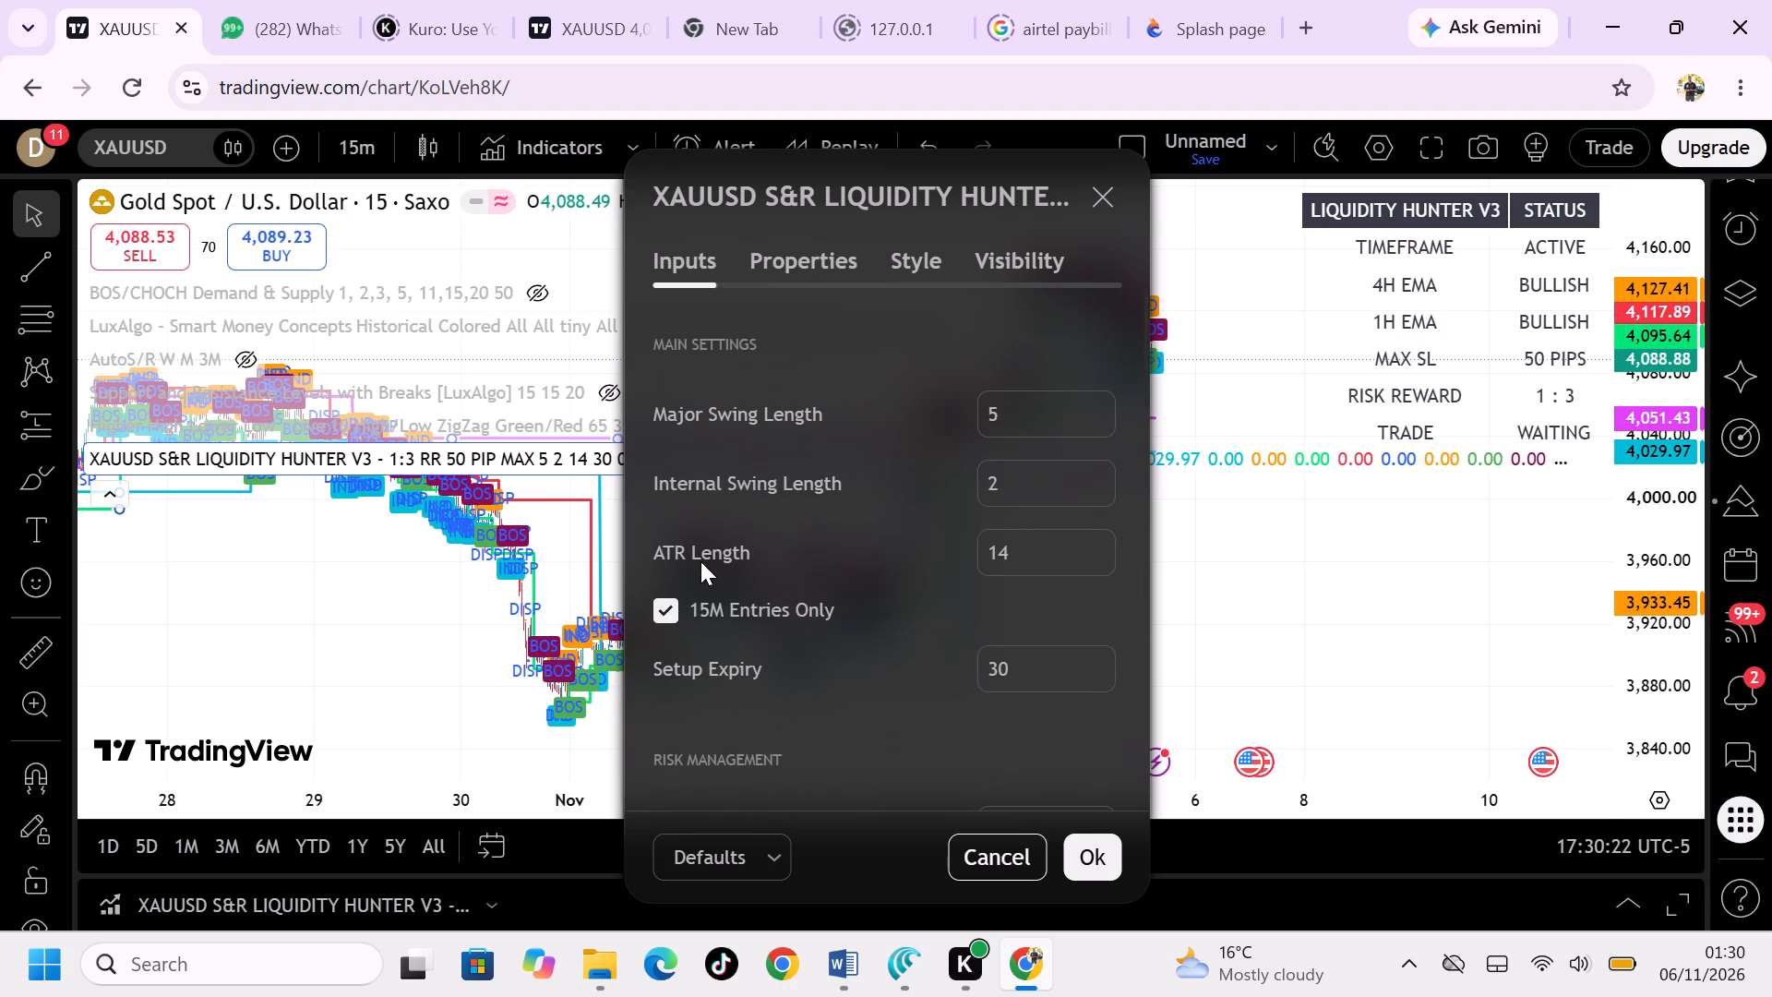
pyautogui.scroll(1, 700, 561)
# Review the Liquidity Hunter V3 strategy properties, covering capital, order size, bar detalization, script execution and broker emulator settings.
pyautogui.click(767, 276)
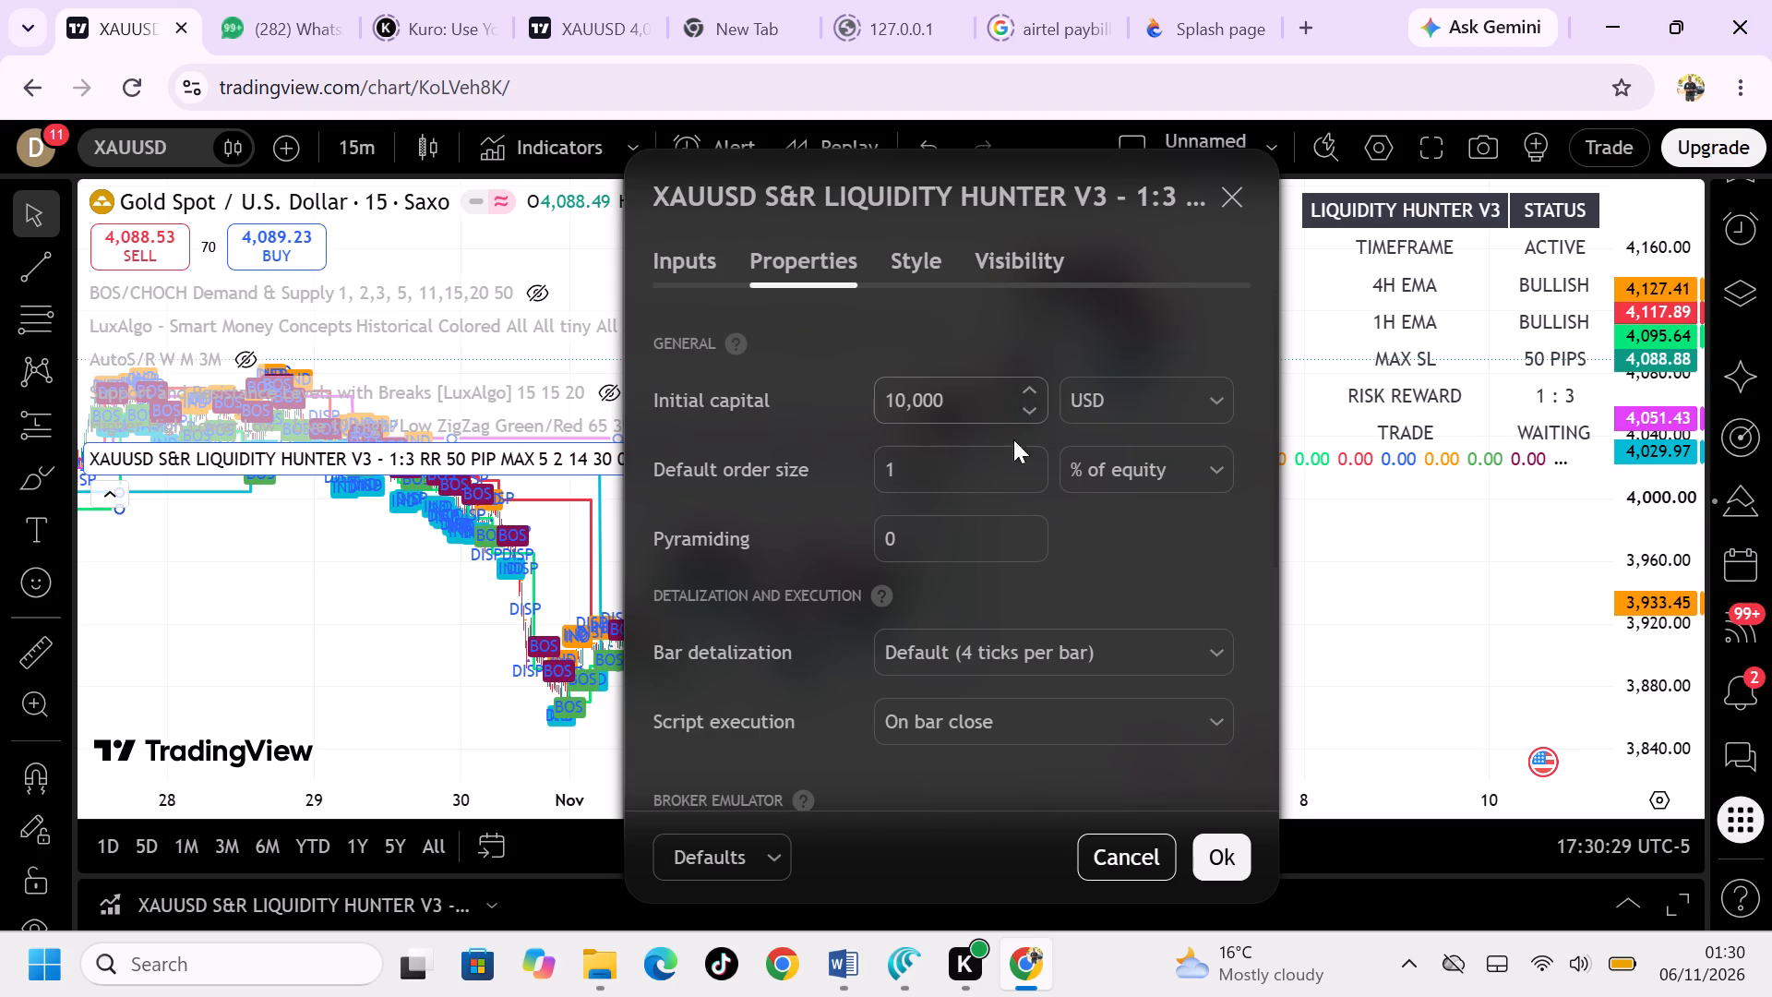
pyautogui.scroll(-1, 947, 607)
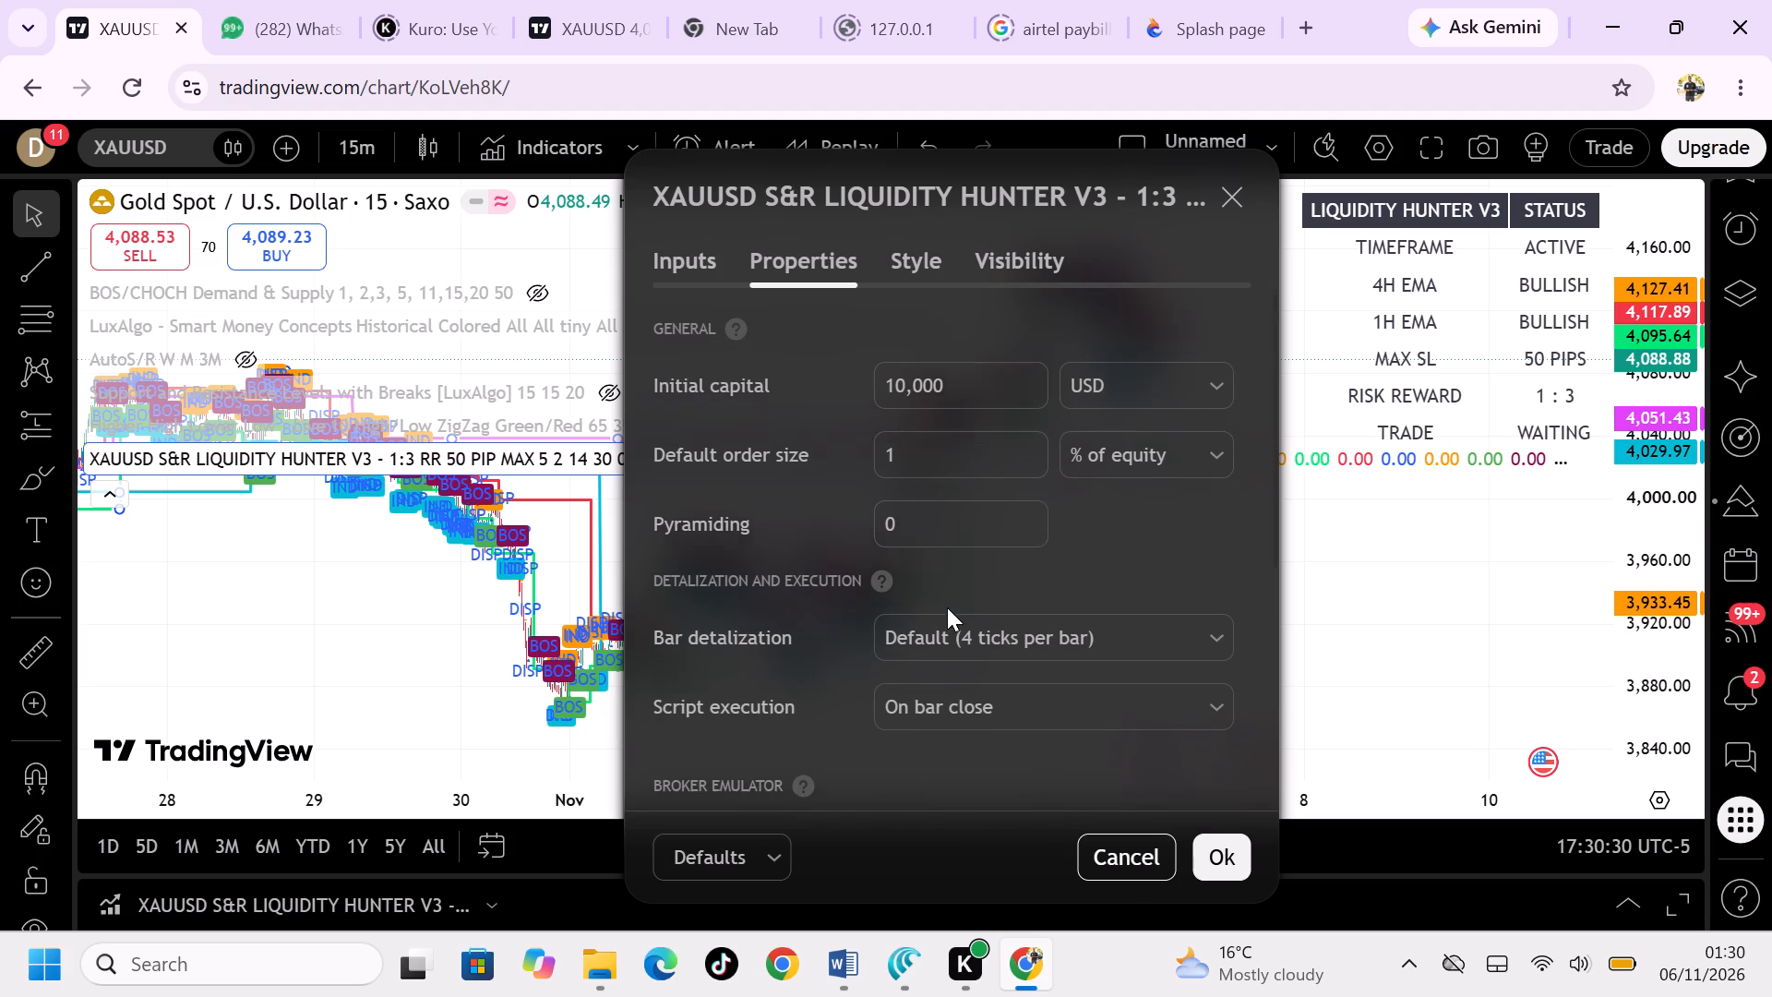
pyautogui.scroll(-3, 947, 607)
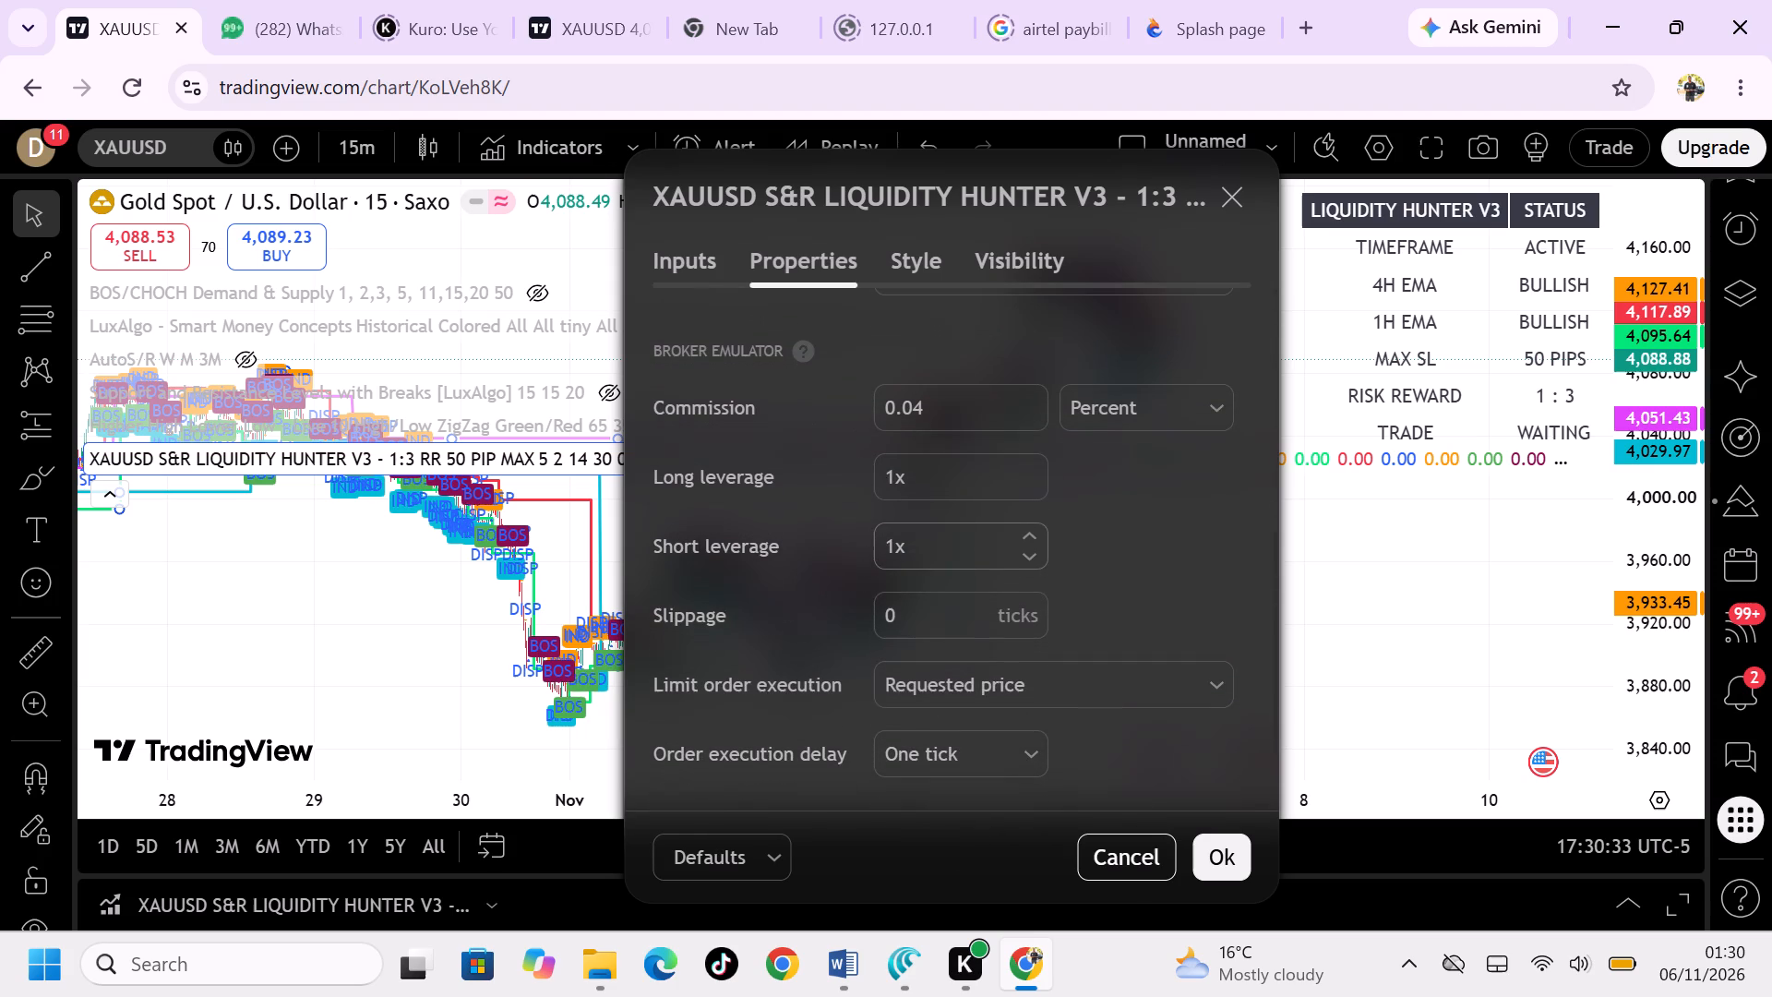
pyautogui.scroll(-1, 947, 607)
pyautogui.scroll(1, 947, 607)
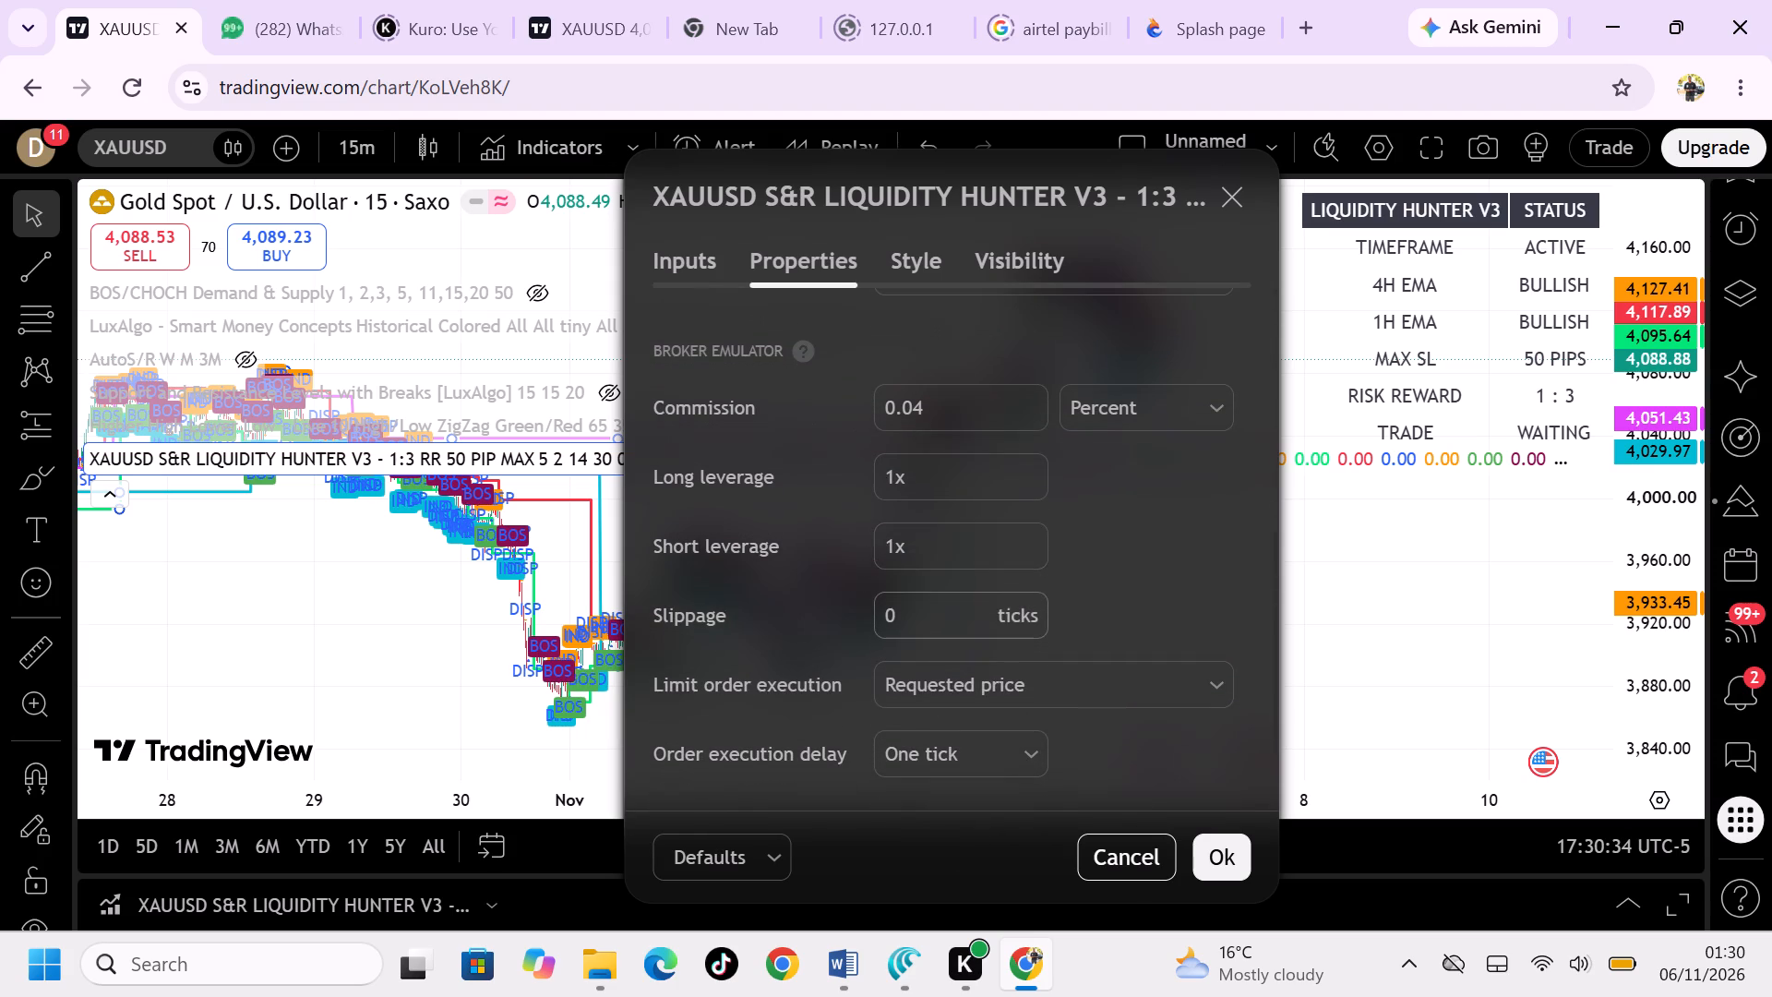
pyautogui.scroll(1, 947, 607)
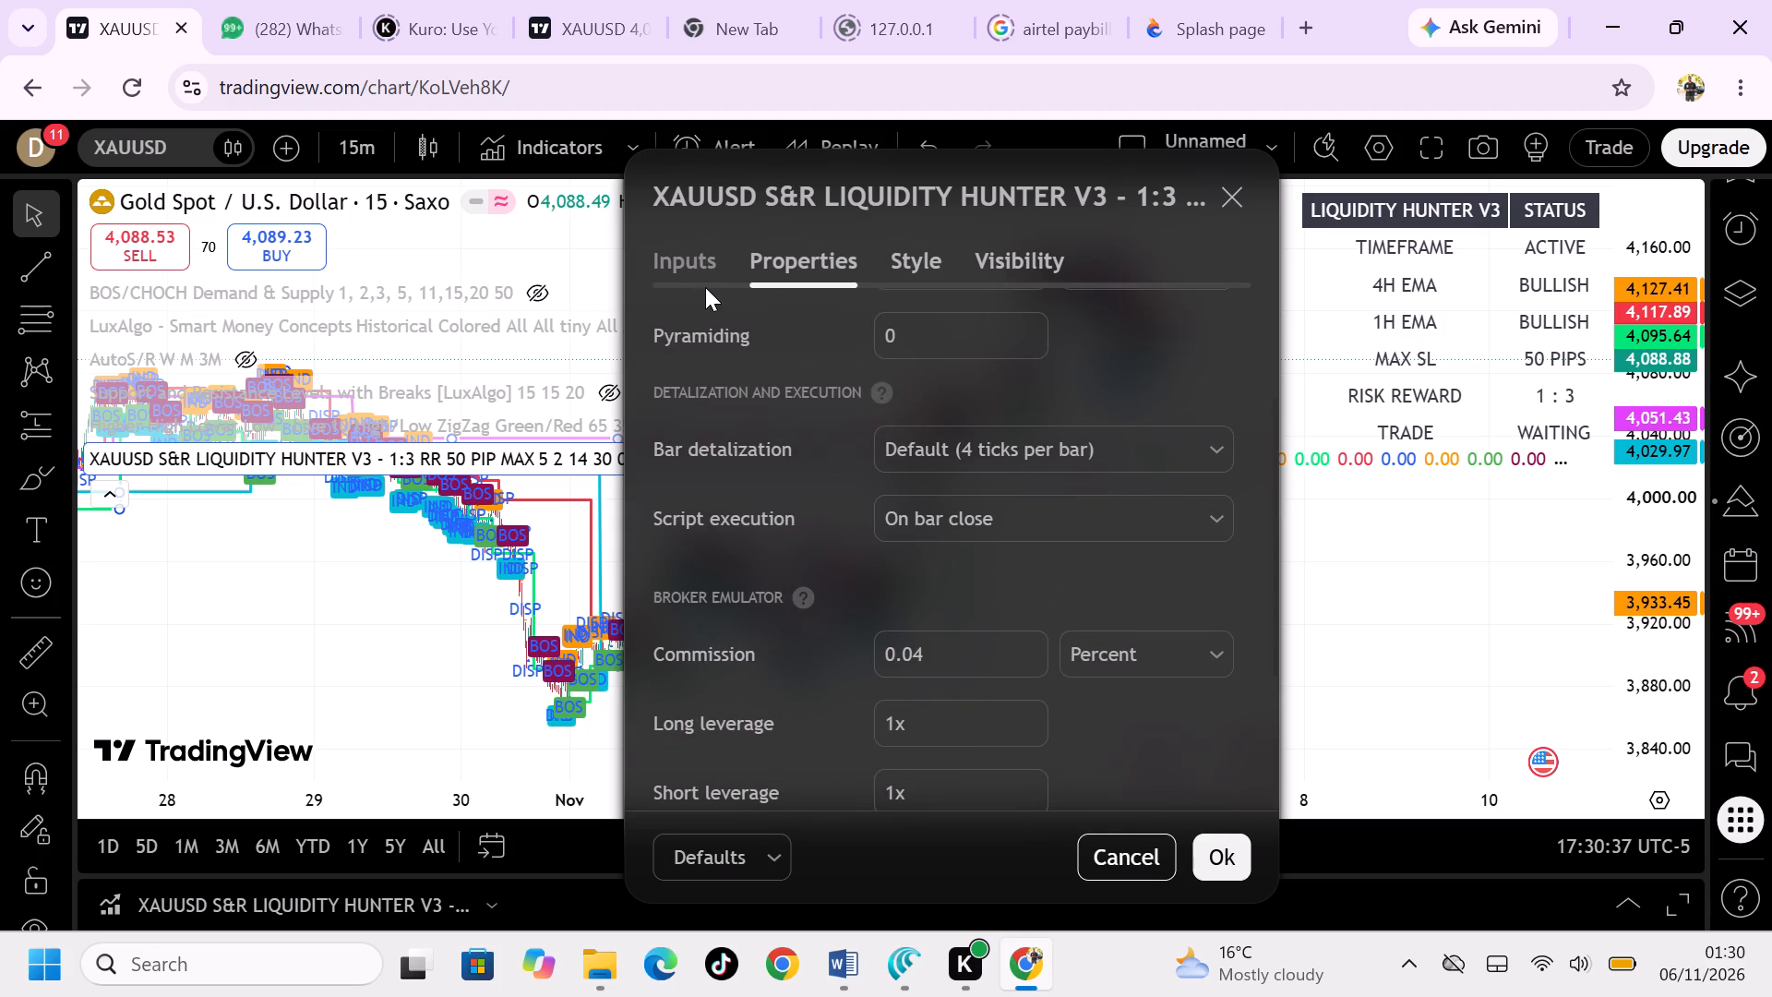
# Re-examine the strategy's inputs from Main Settings down to Entry Control.
pyautogui.click(705, 287)
pyautogui.scroll(-2, 804, 564)
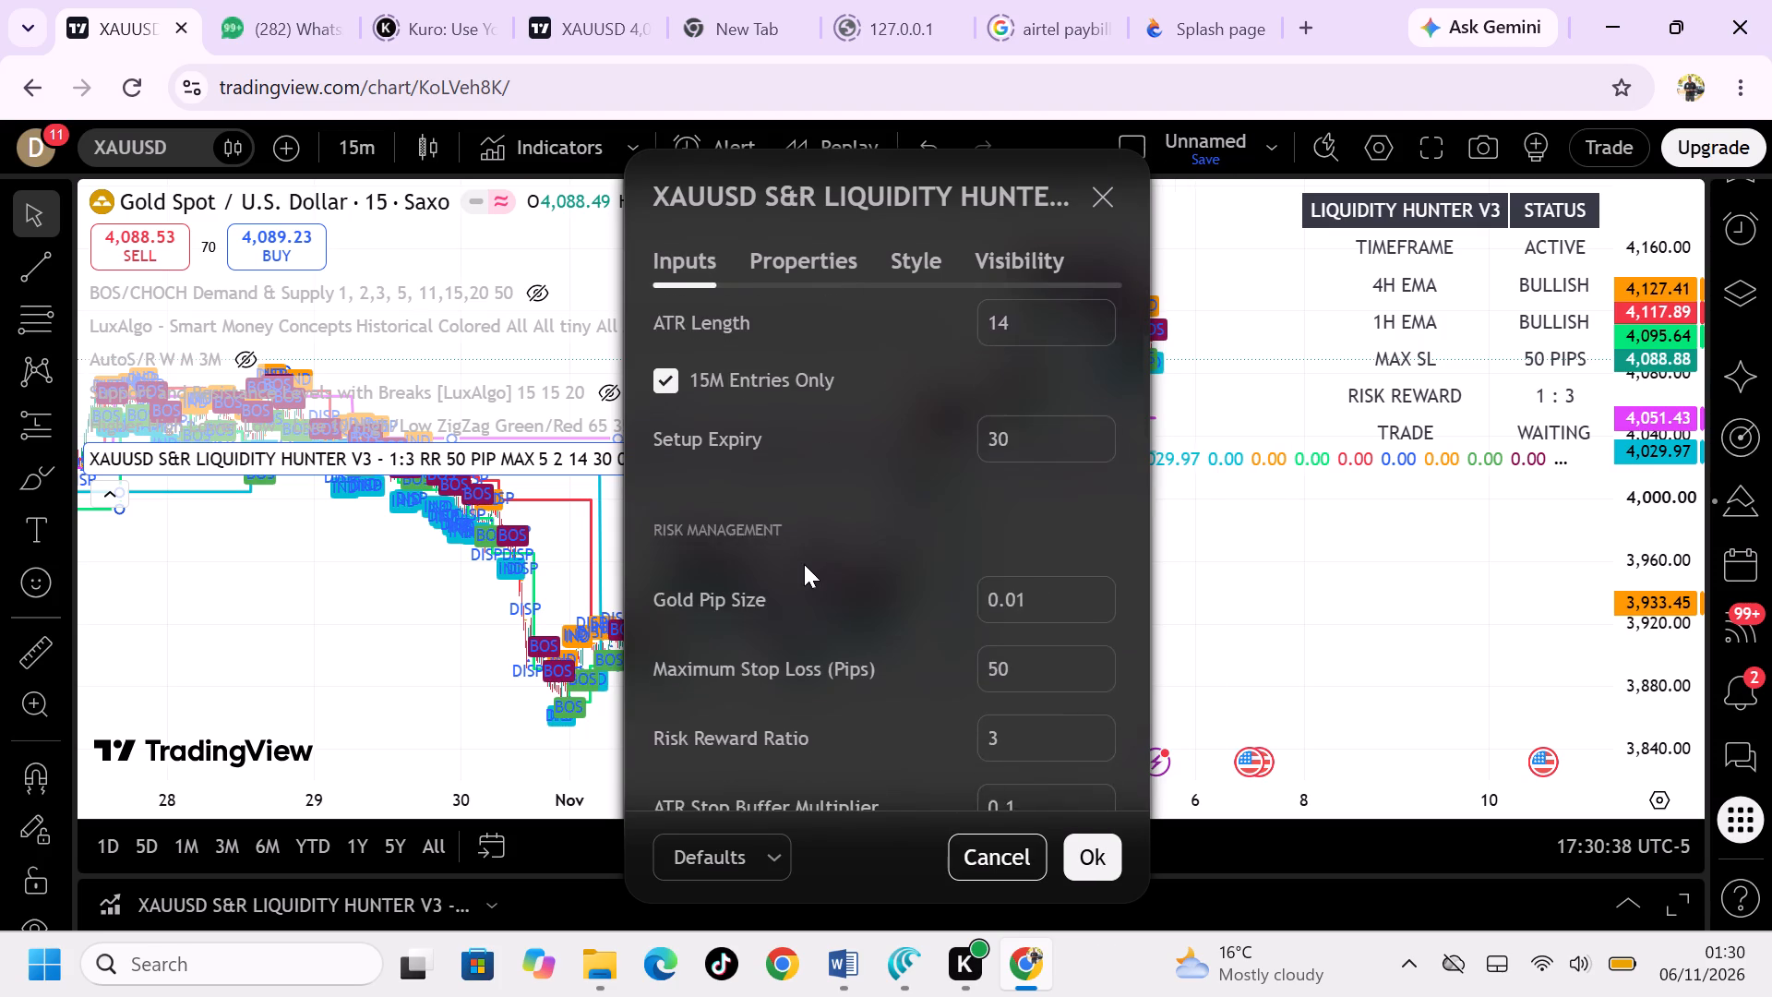
pyautogui.scroll(-4, 804, 564)
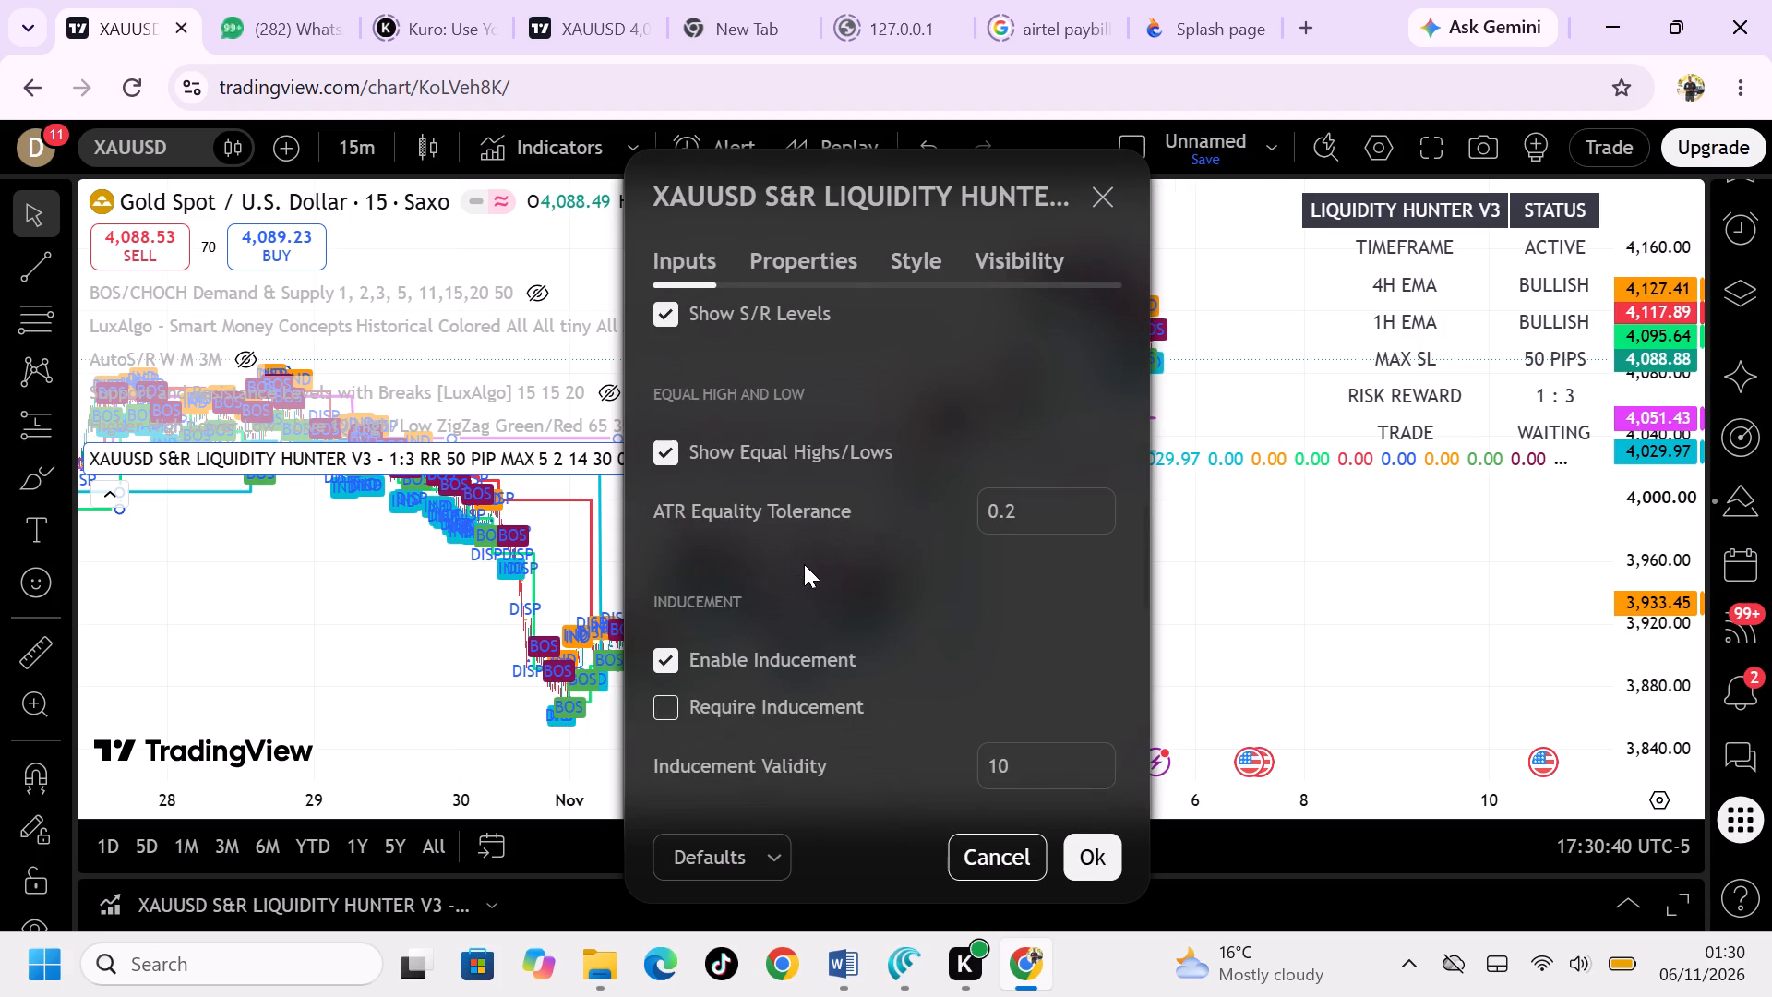
pyautogui.scroll(-2, 804, 564)
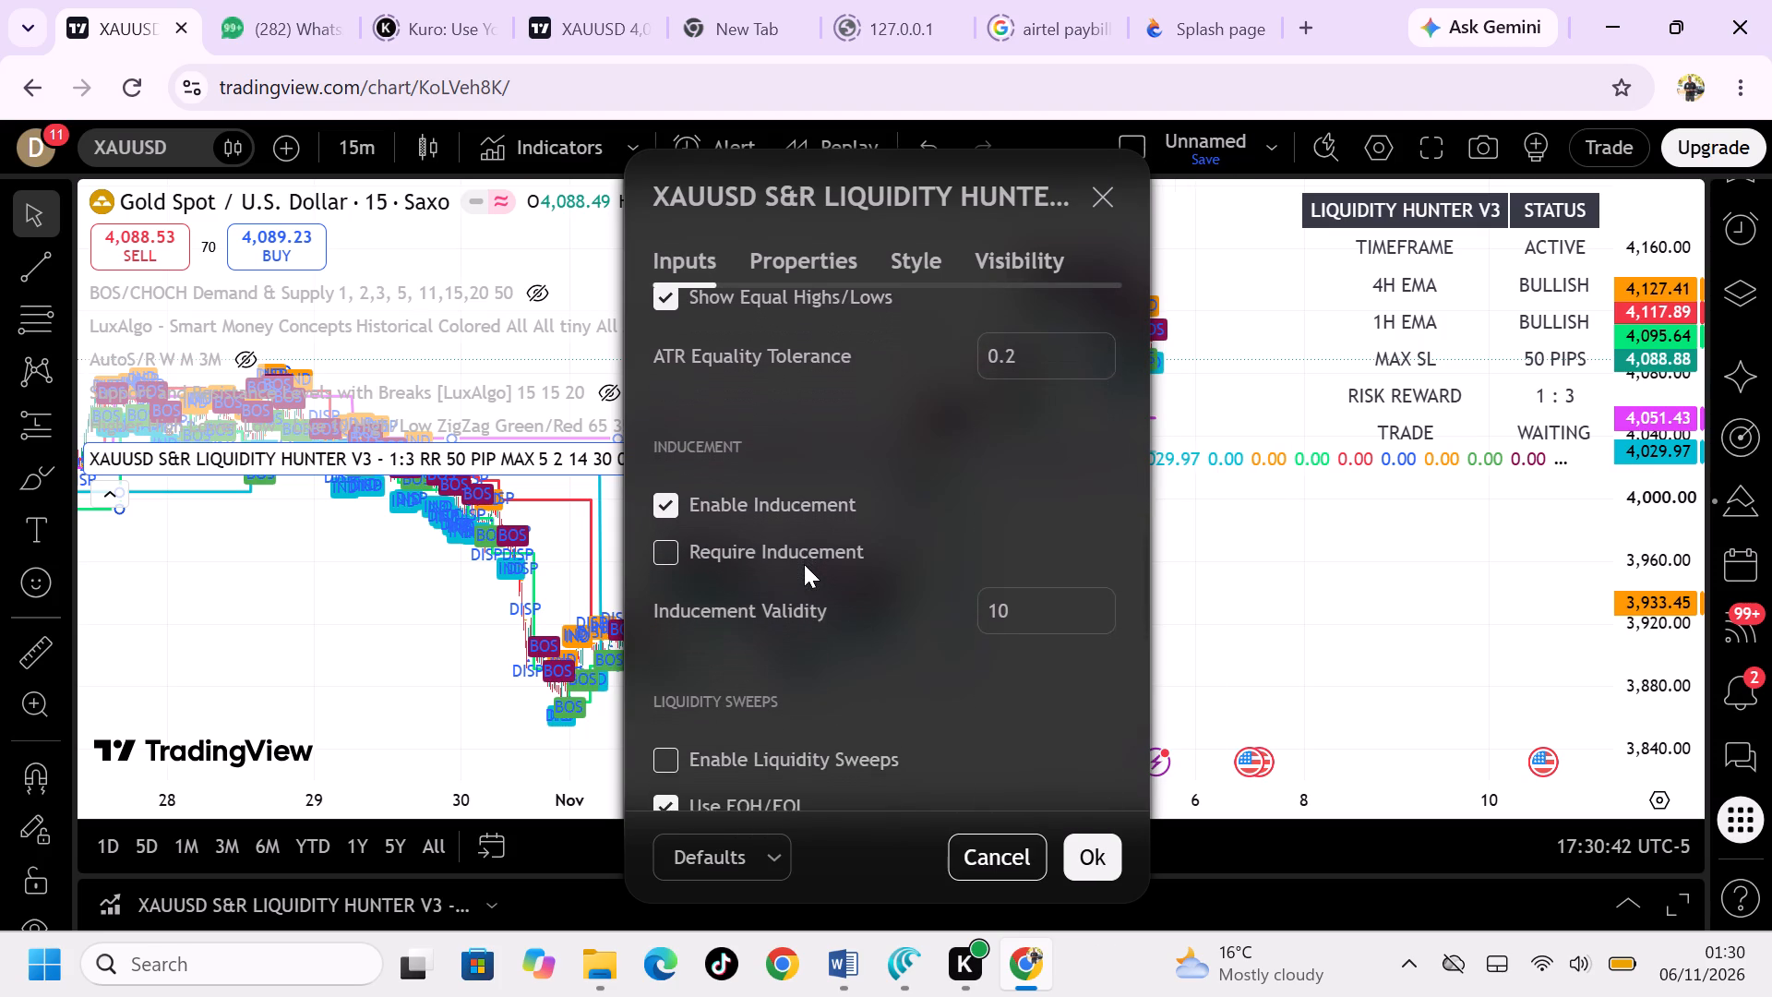
pyautogui.scroll(-2, 804, 564)
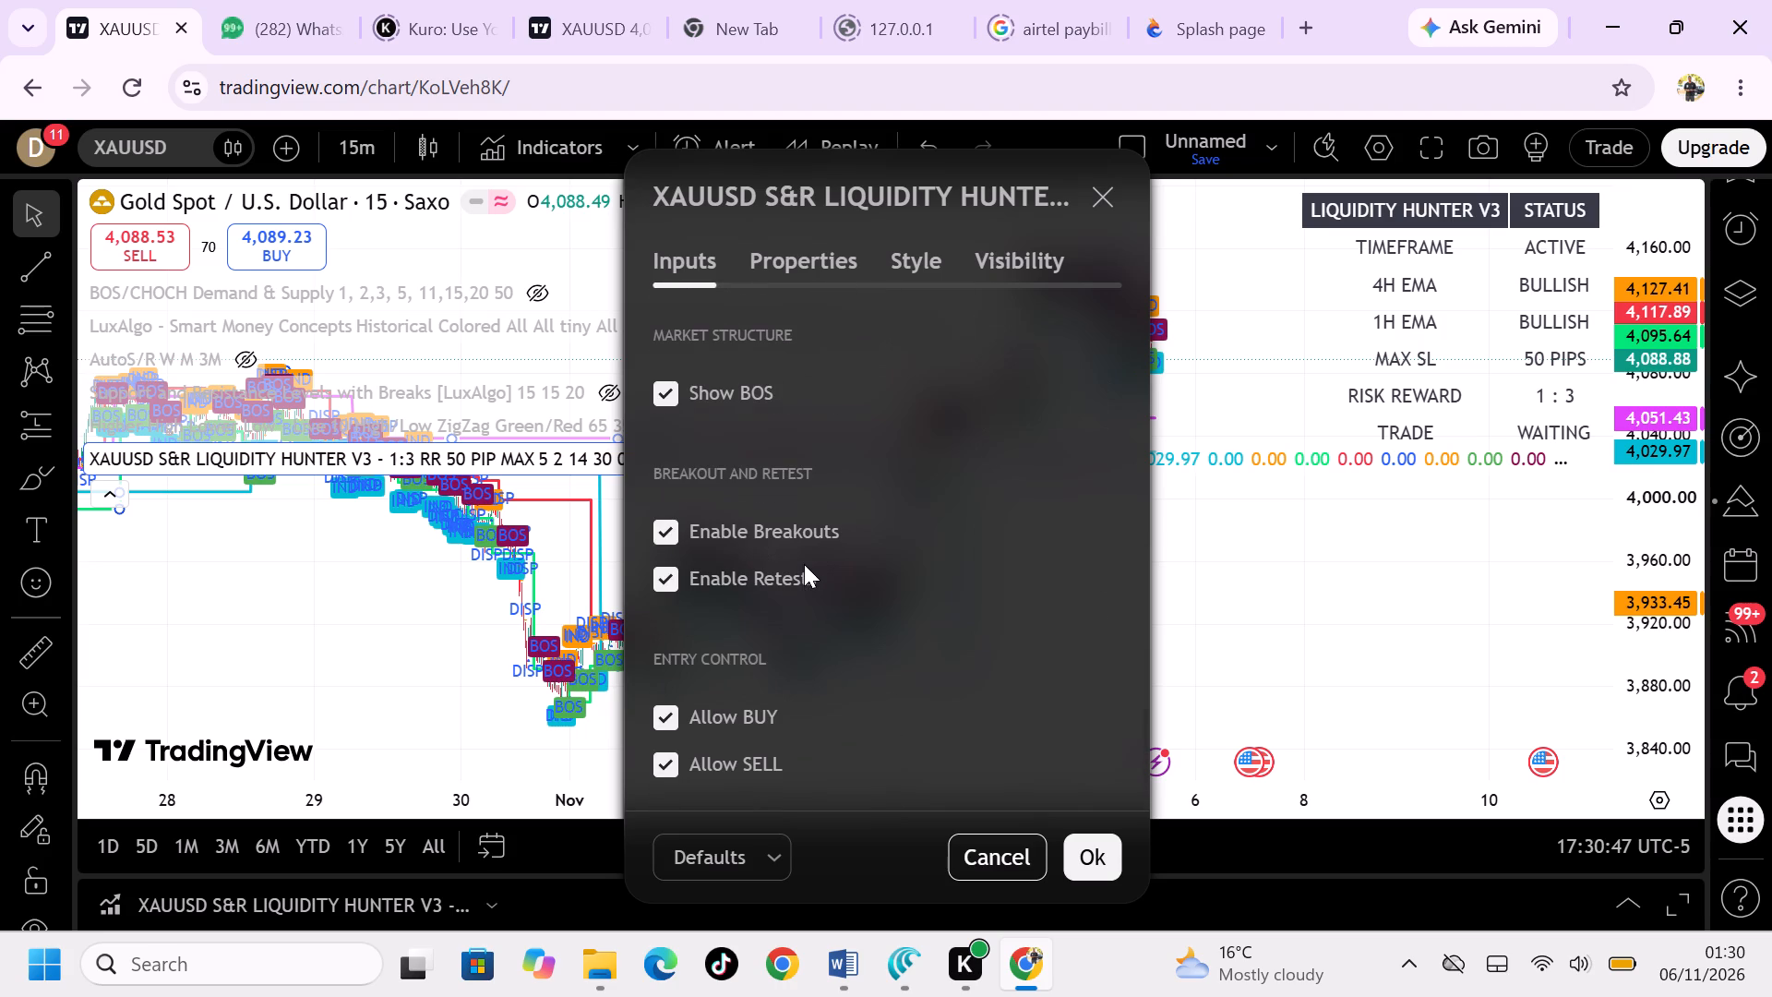
# Turn on Enable Liquidity Sweeps in the strategy's Liquidity Sweeps inputs.
pyautogui.scroll(2, 804, 564)
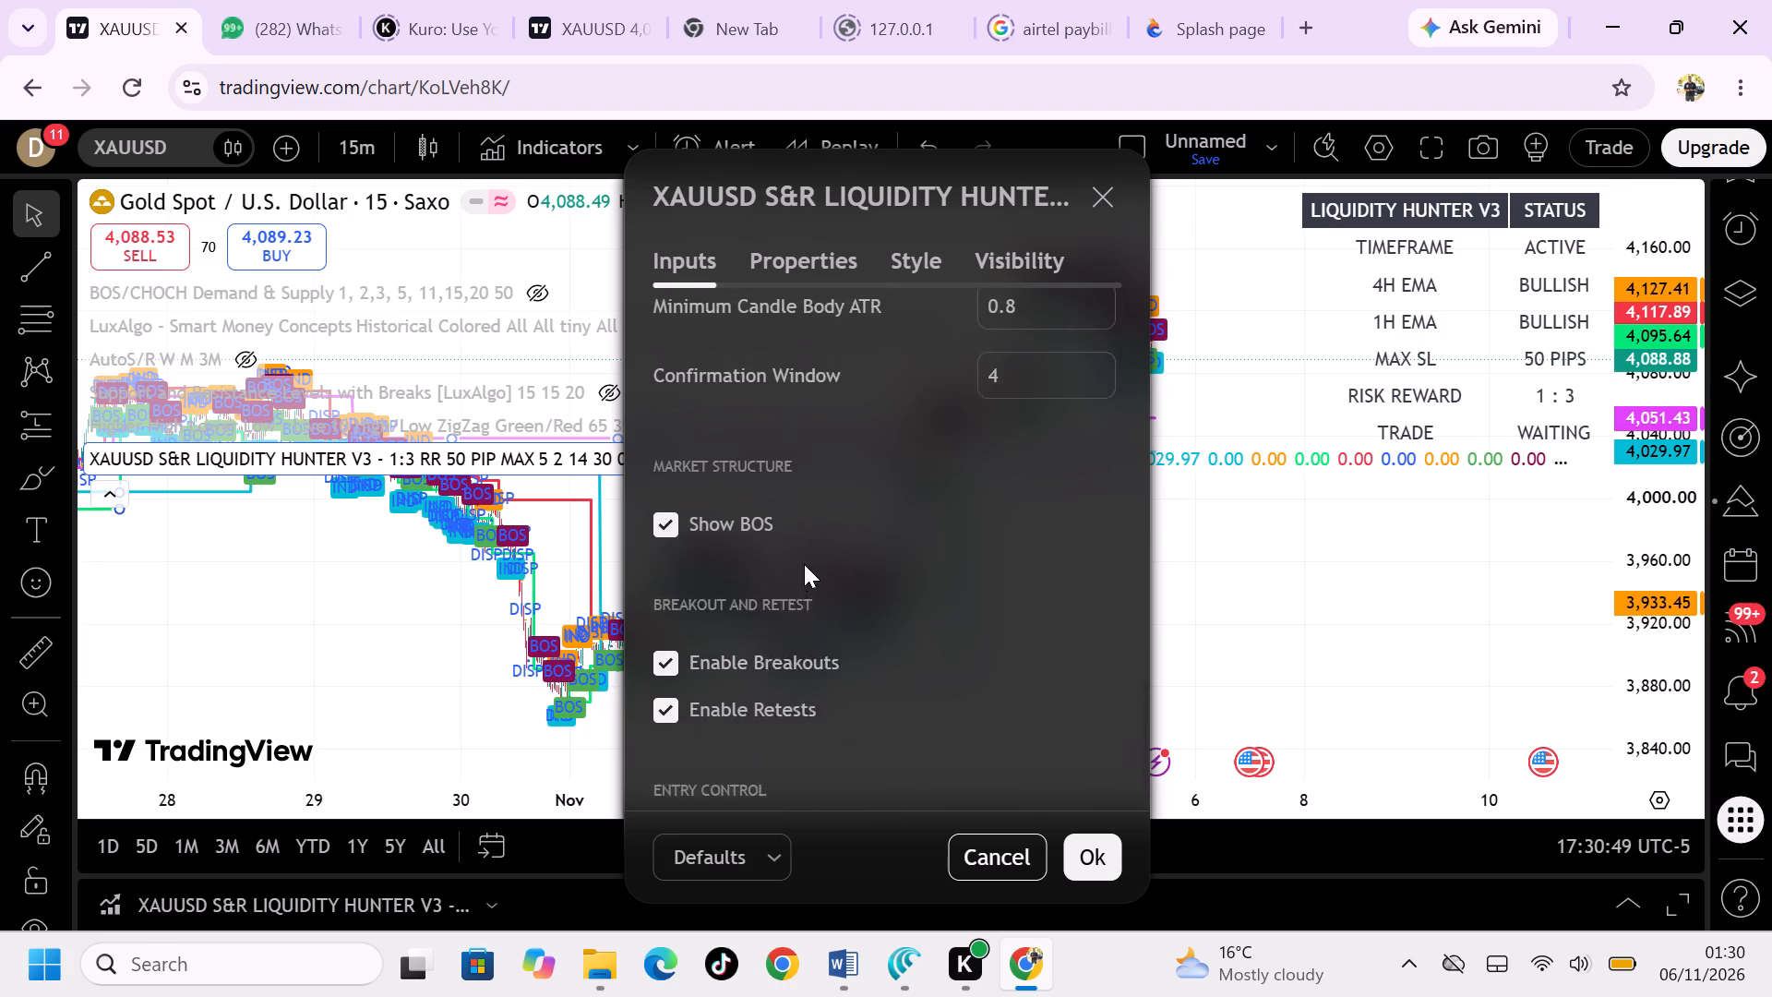
pyautogui.scroll(2, 804, 564)
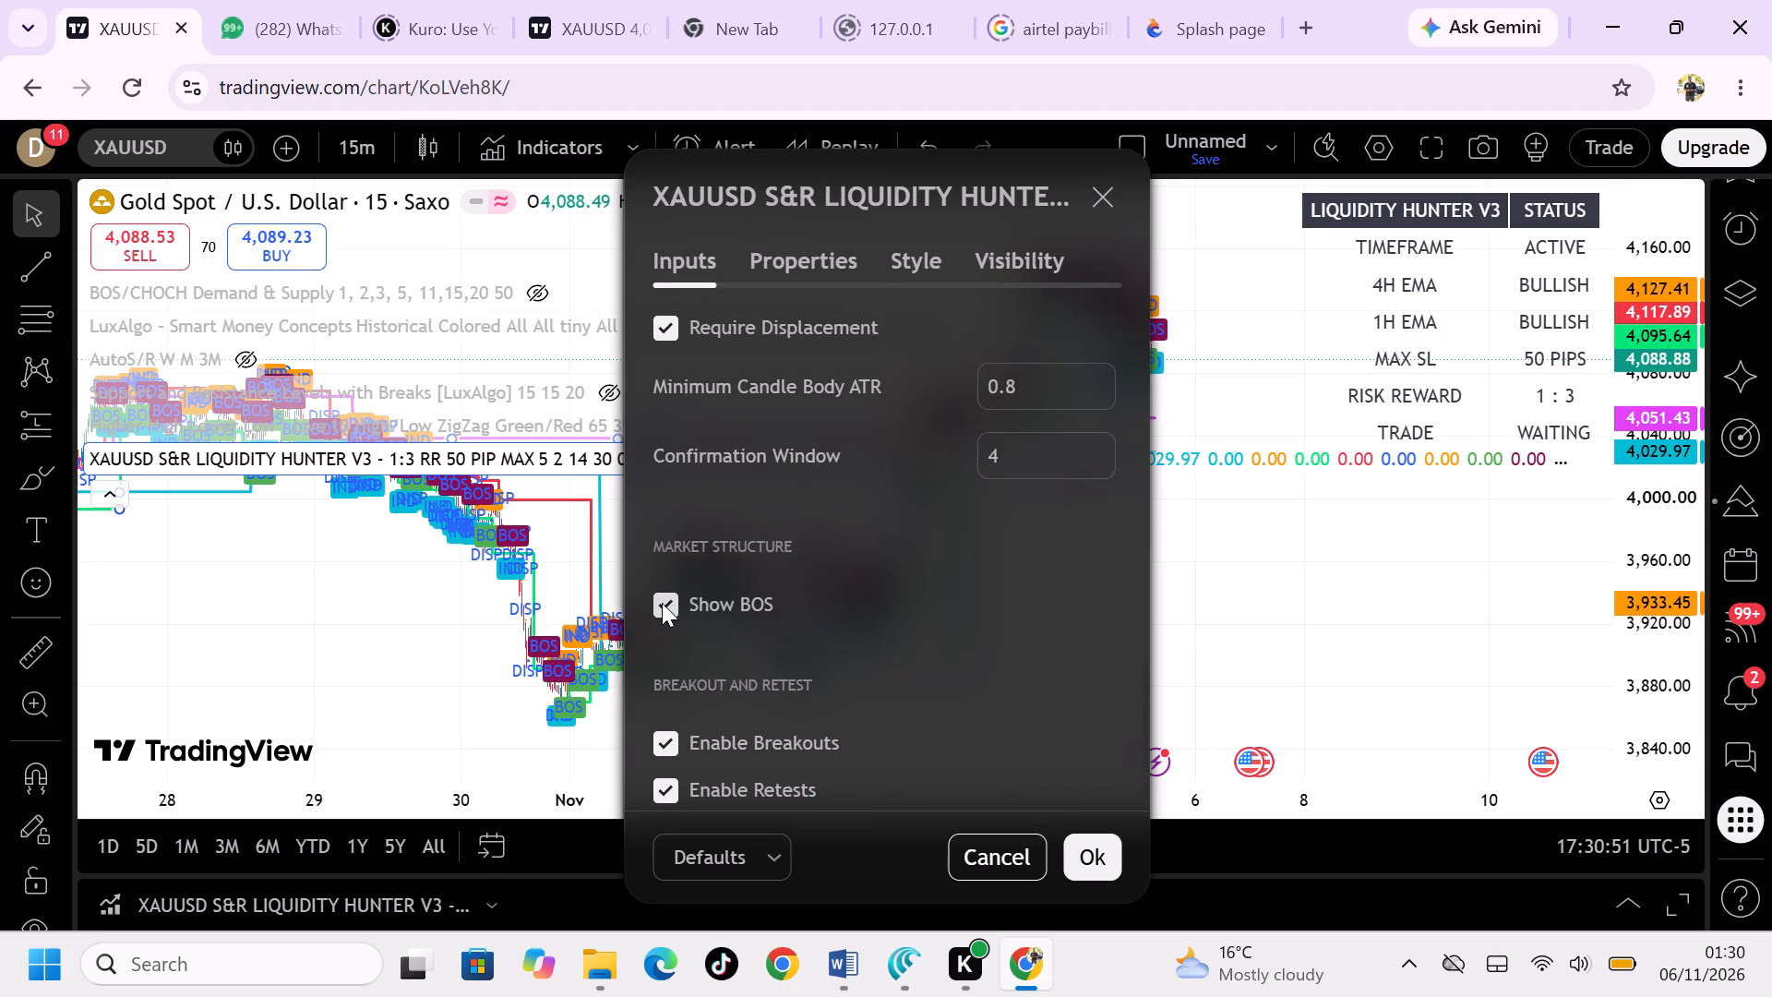
pyautogui.scroll(1, 664, 606)
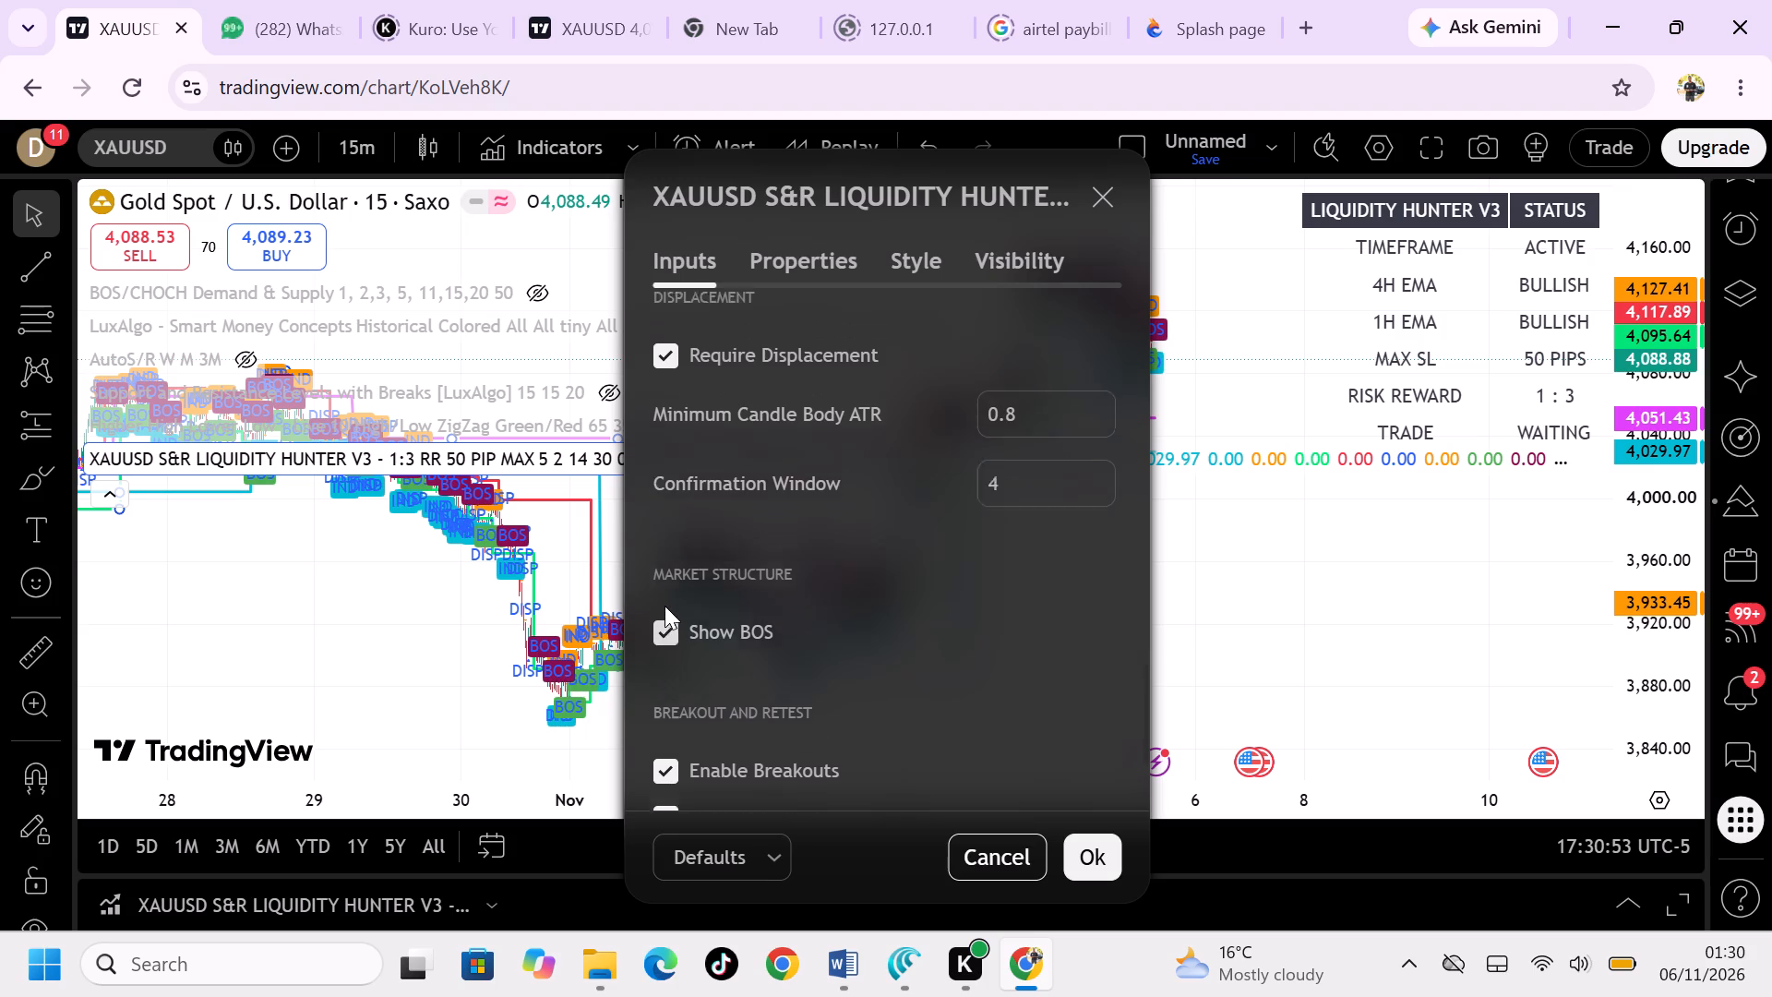
pyautogui.scroll(2, 664, 606)
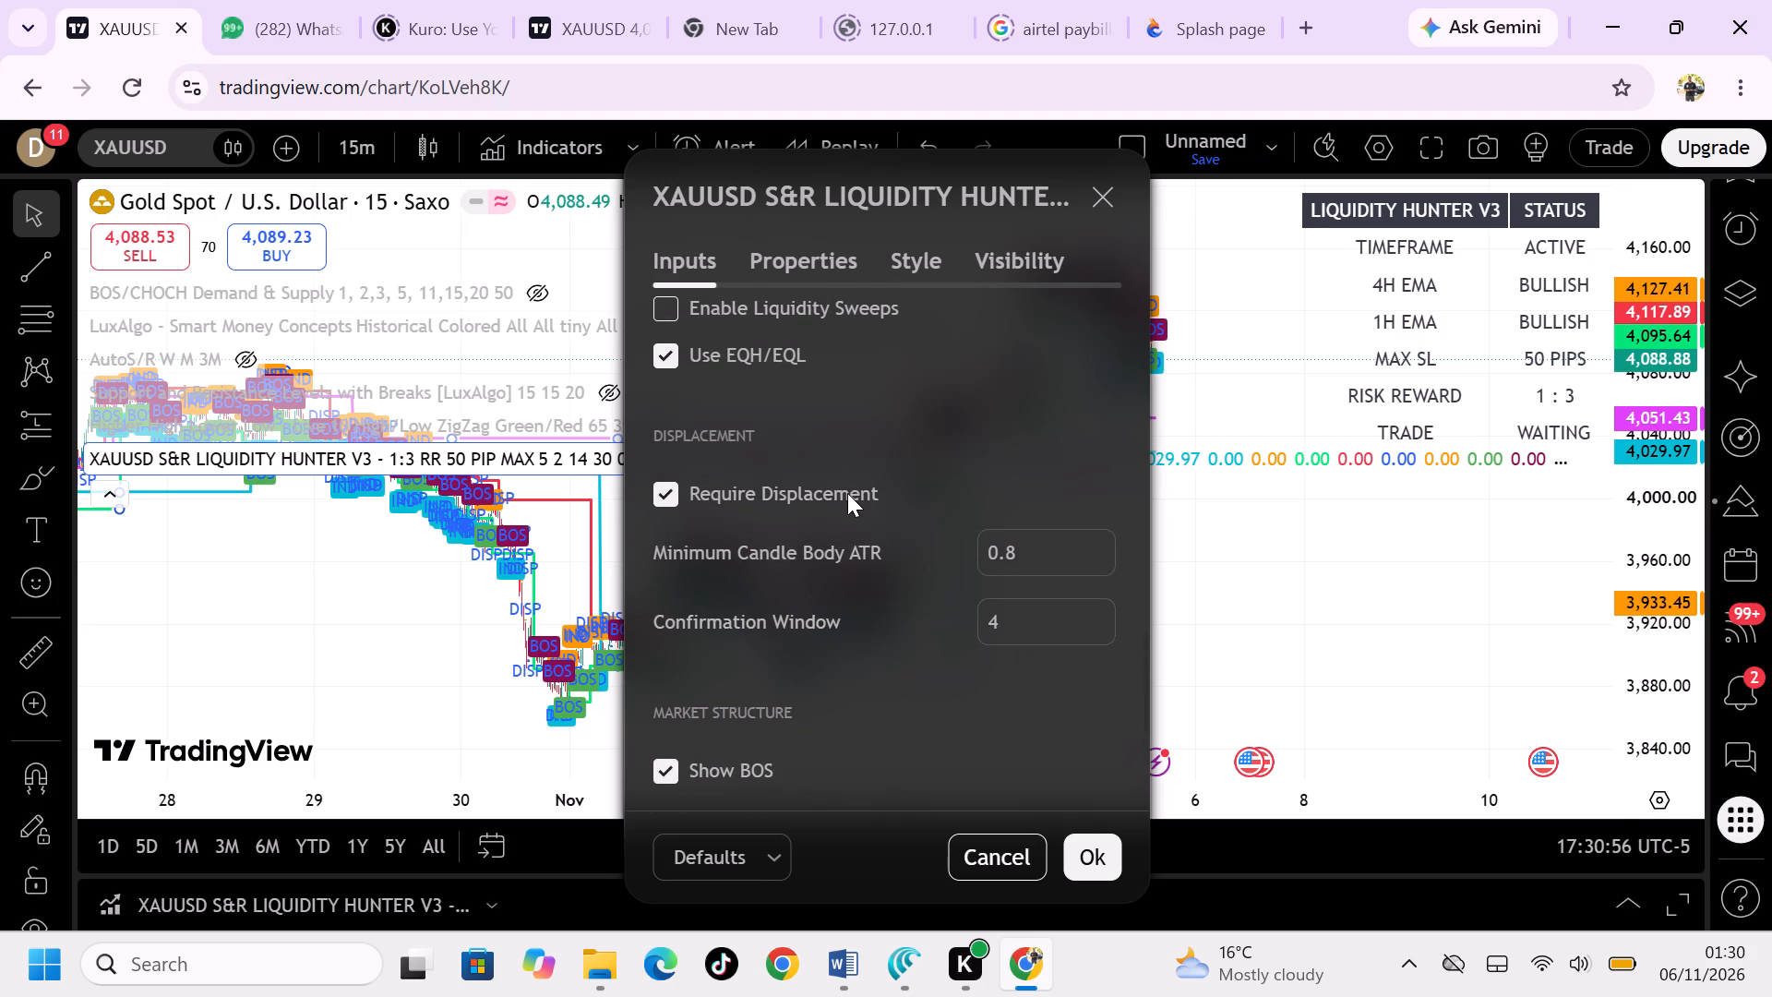
pyautogui.scroll(3, 847, 493)
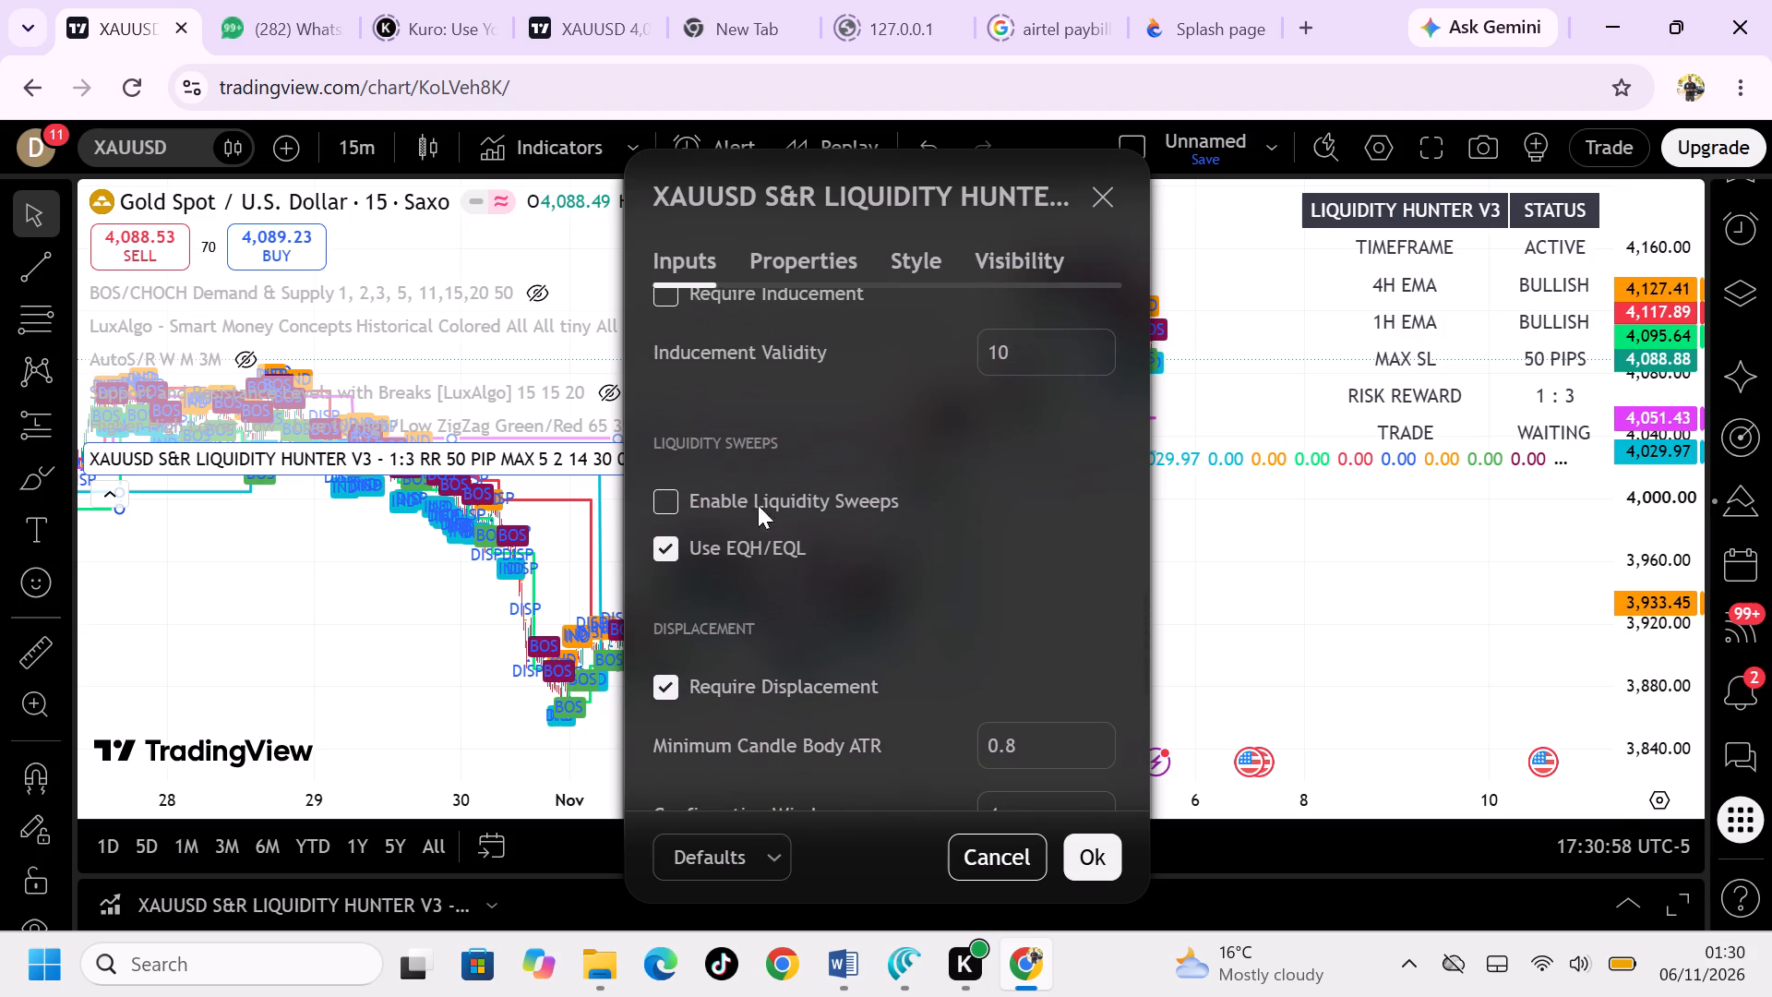
pyautogui.click(665, 491)
# Turn off Show Equal Highs/Lows and Show S/R Levels in the strategy's inputs.
pyautogui.scroll(4, 778, 525)
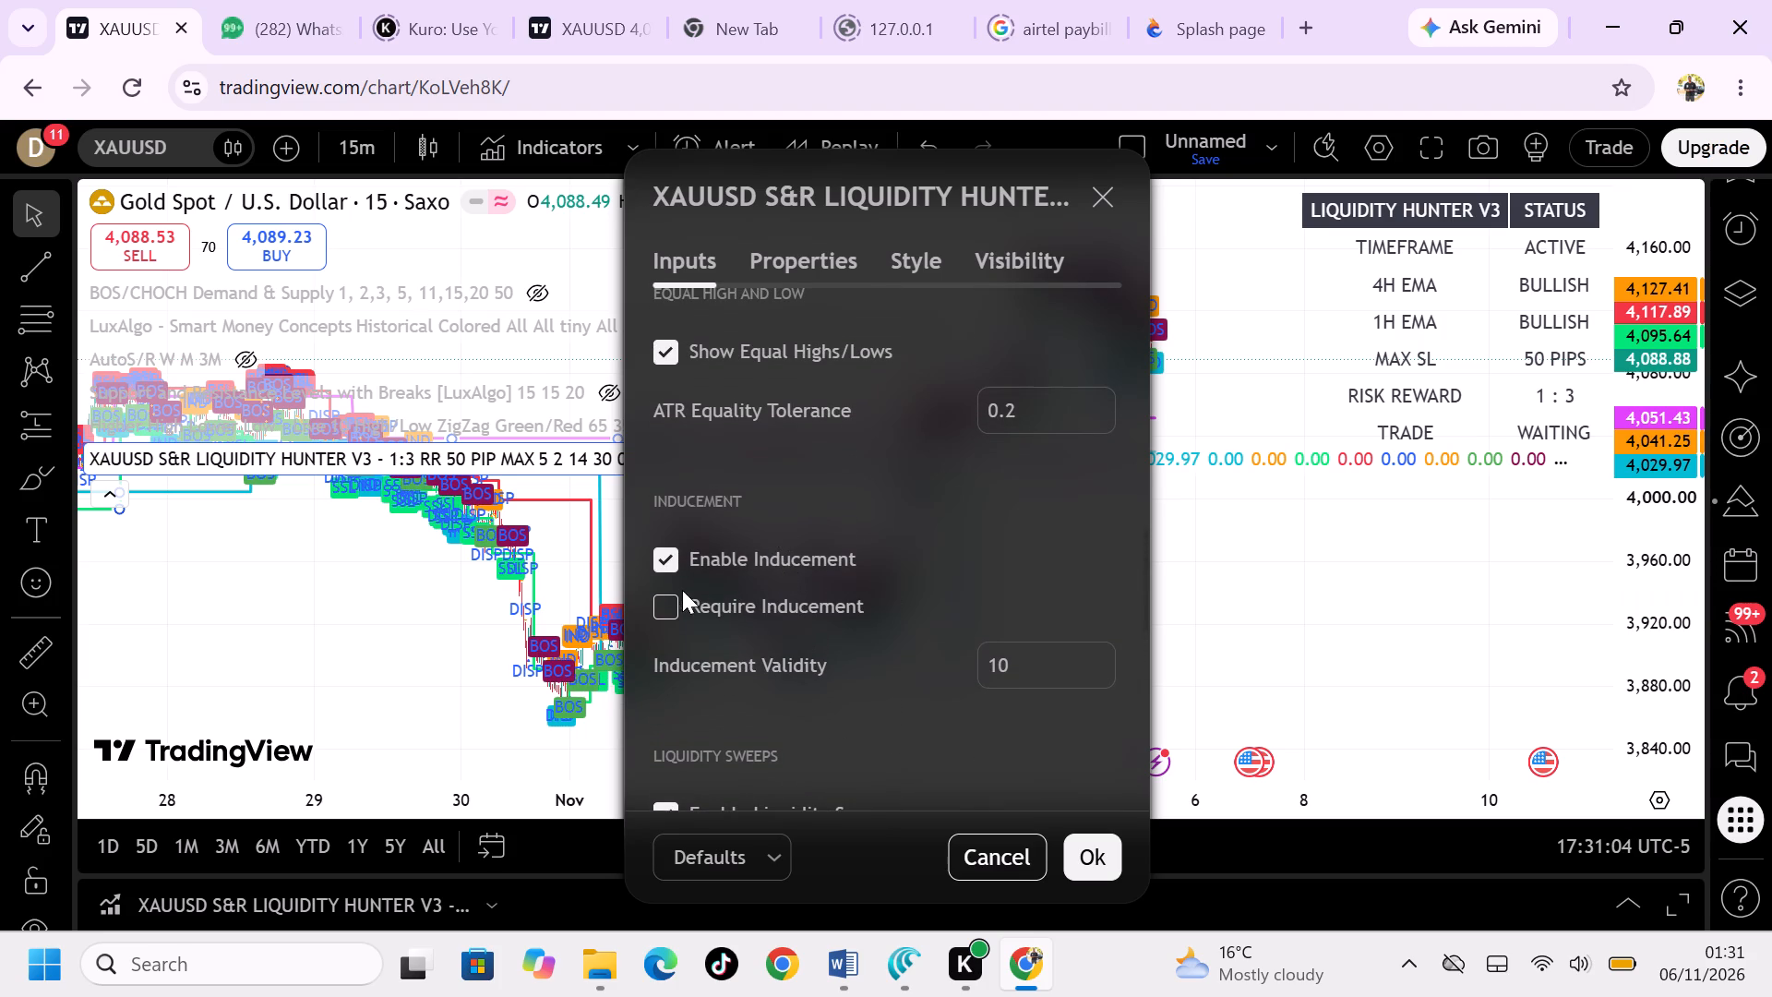
pyautogui.scroll(1, 917, 598)
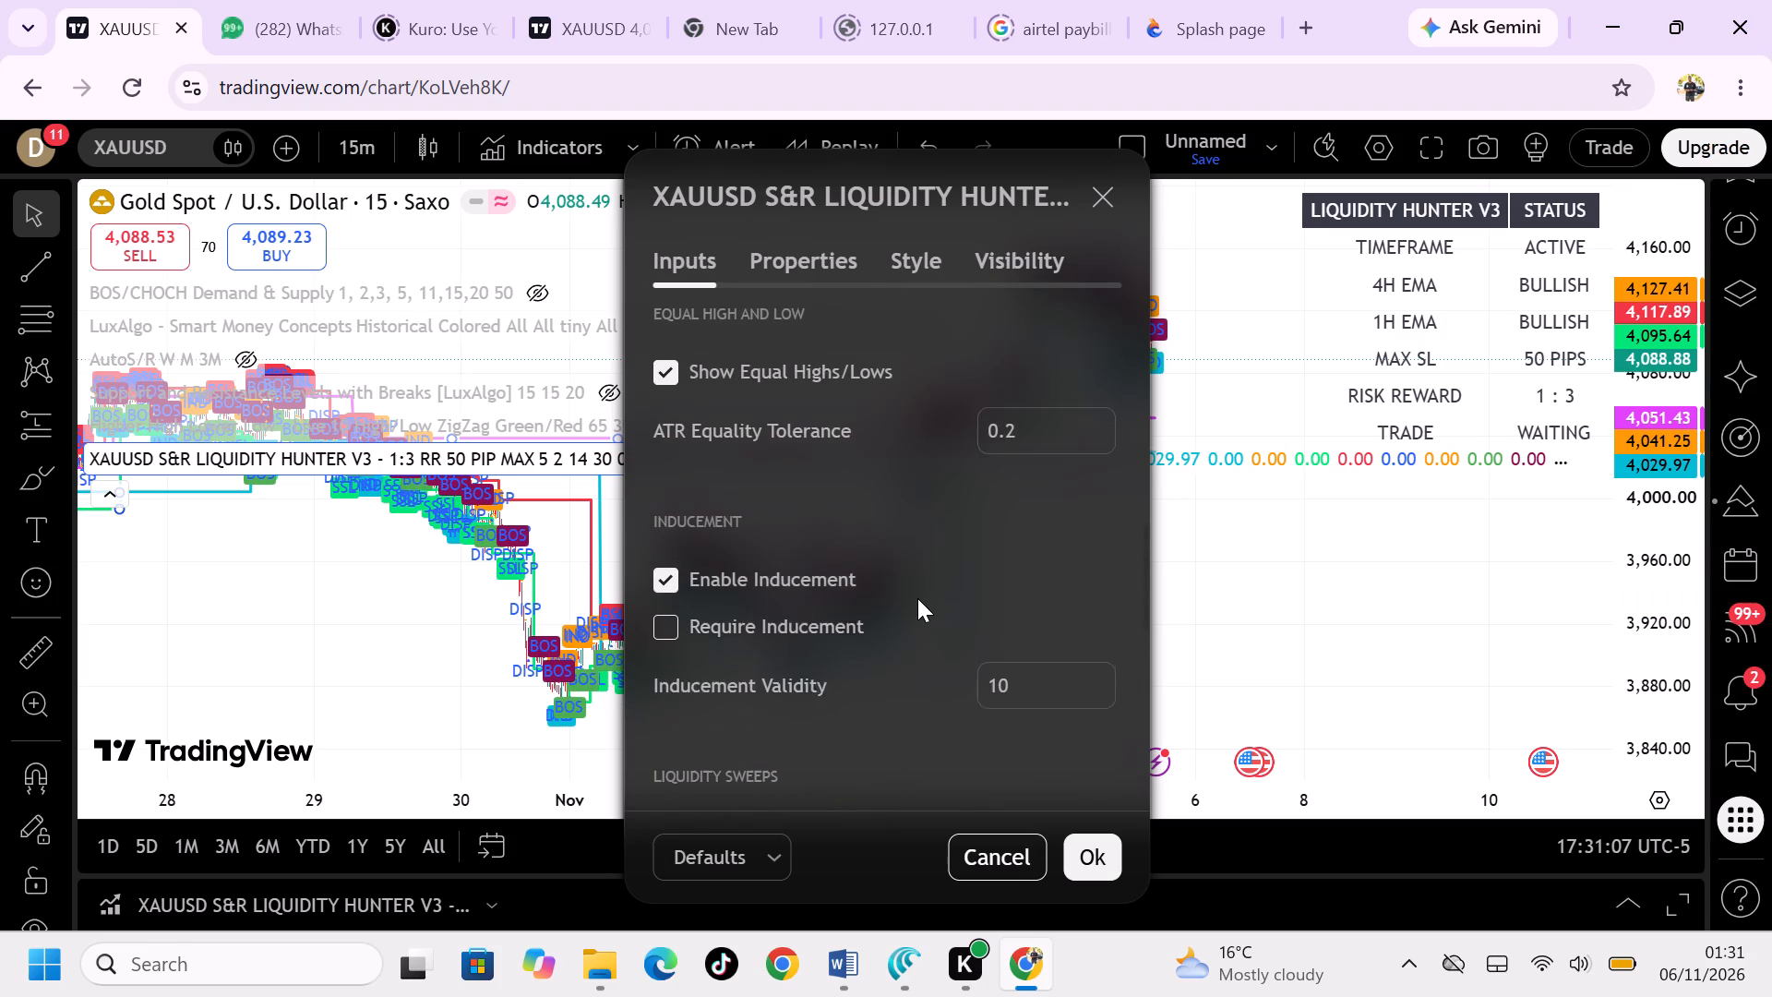
pyautogui.scroll(2, 917, 598)
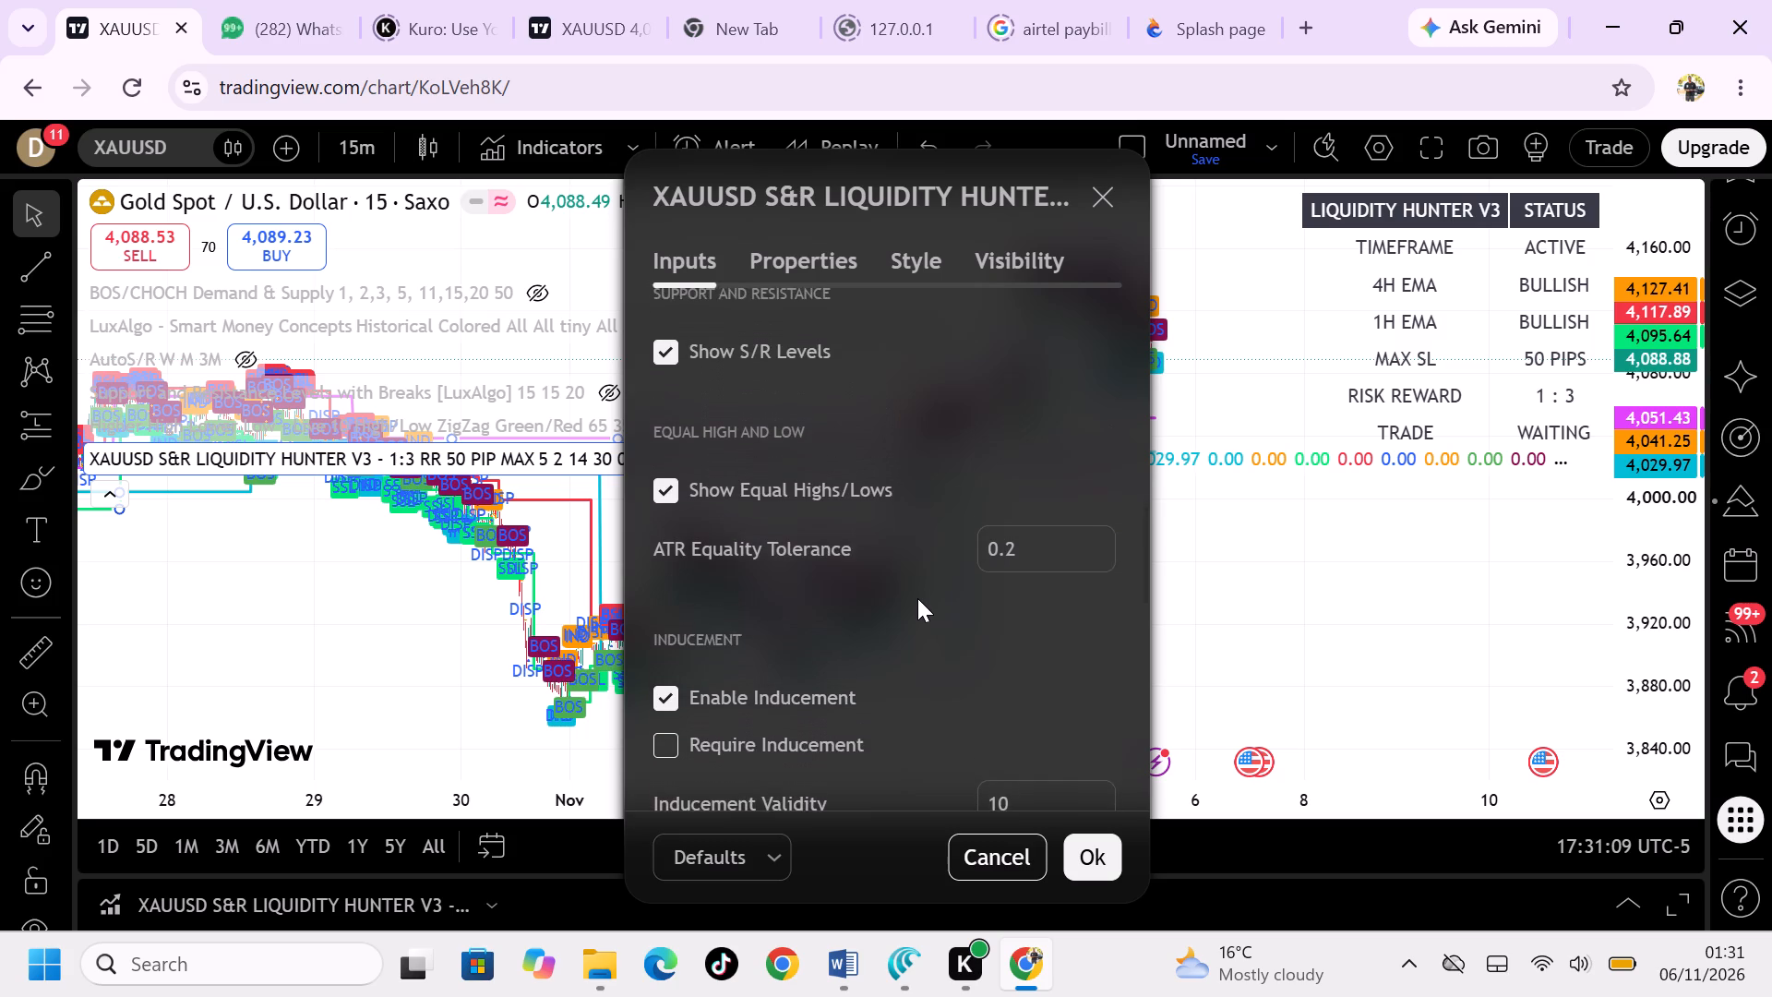
pyautogui.scroll(1, 917, 598)
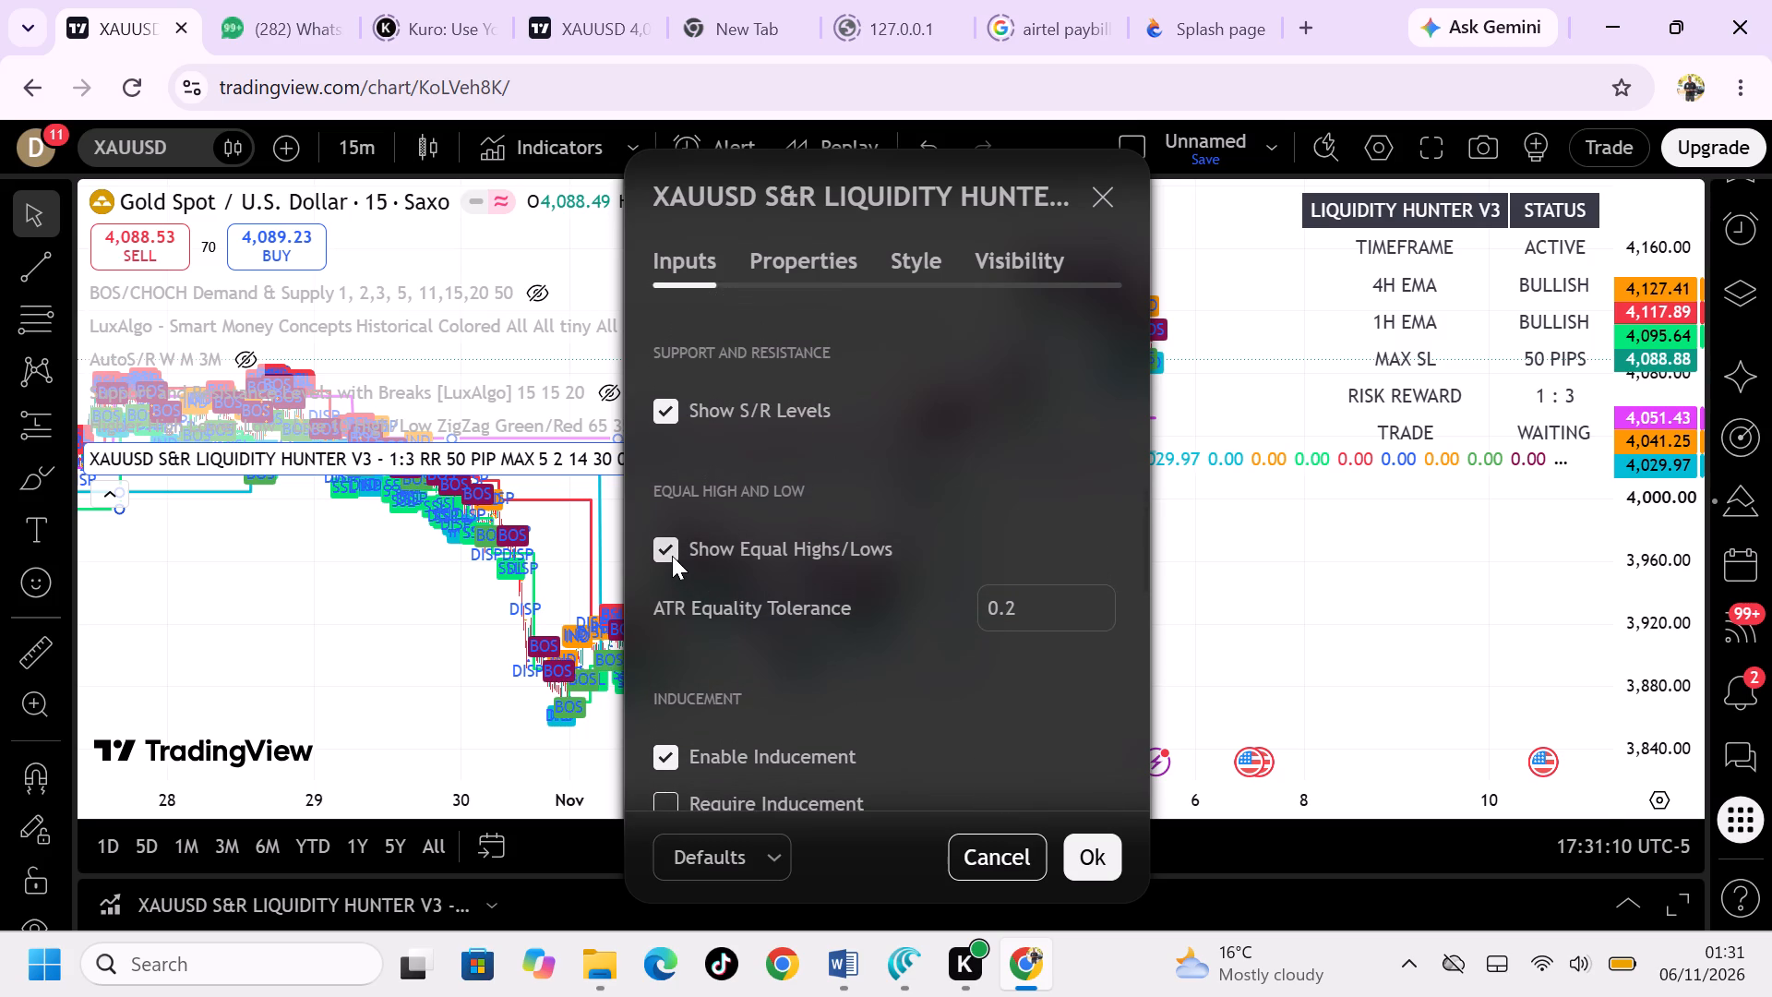
pyautogui.click(672, 556)
pyautogui.click(661, 414)
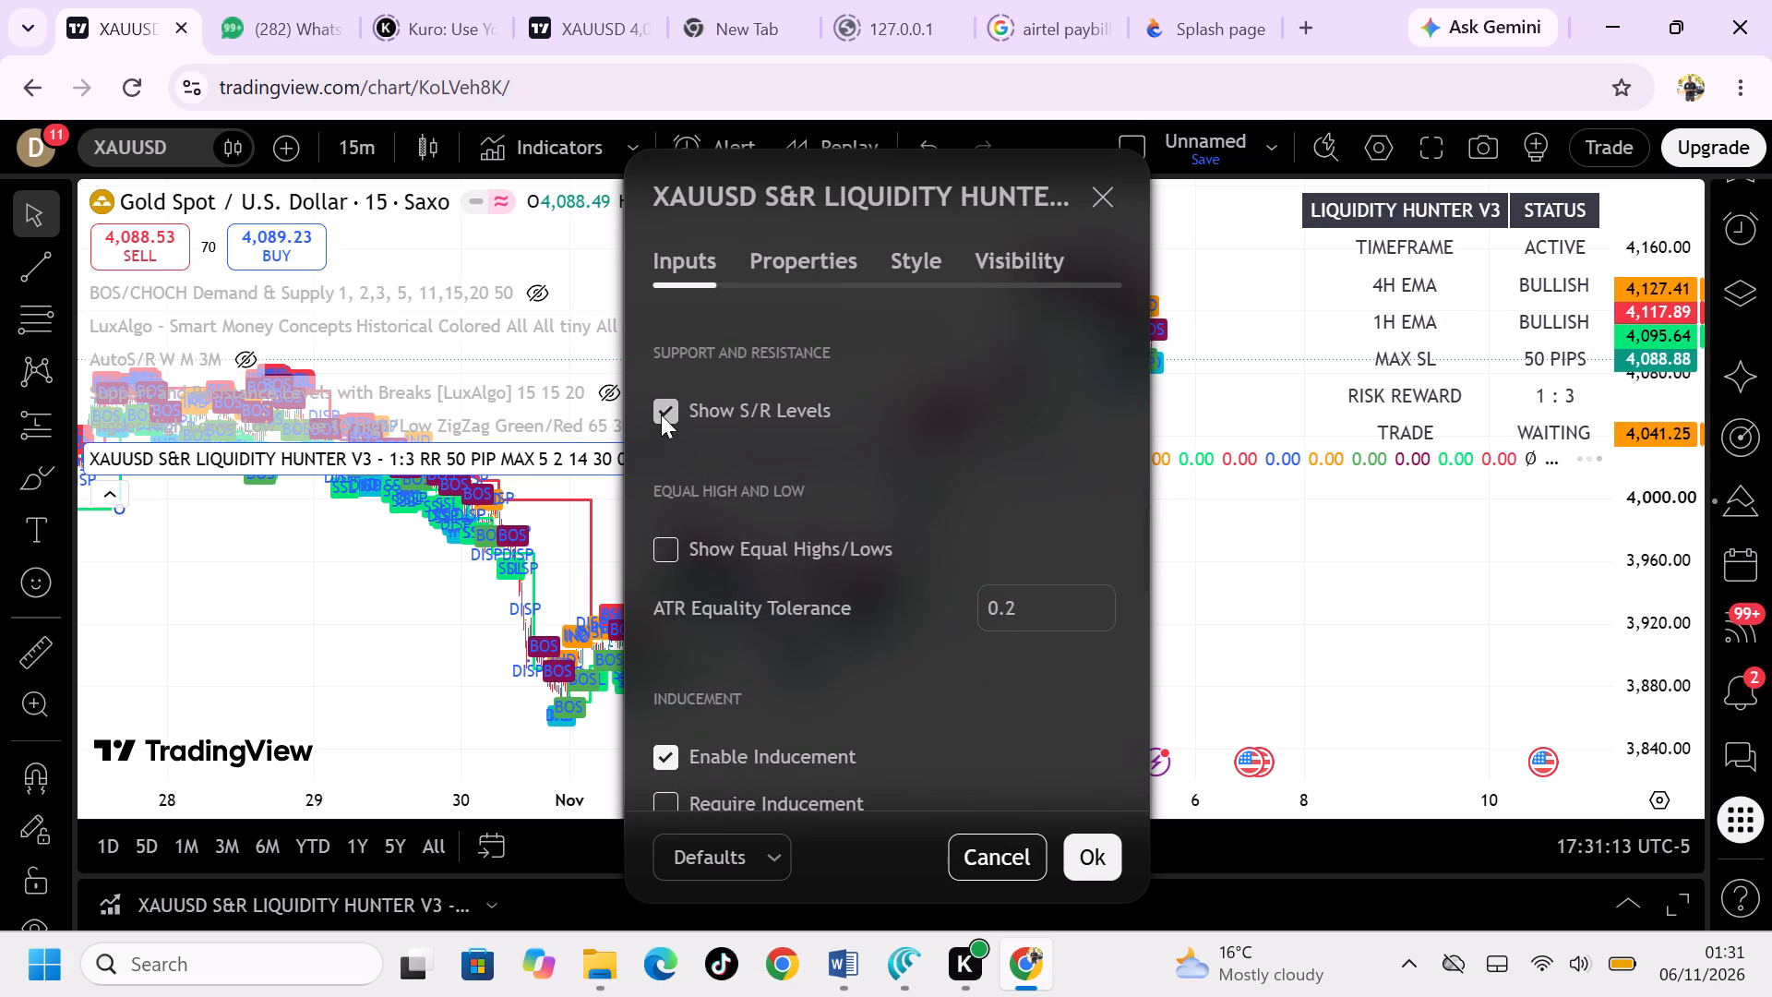
# Check the remaining inputs from EMA Direction back up to Main Settings and apply the strategy settings.
pyautogui.scroll(2, 759, 480)
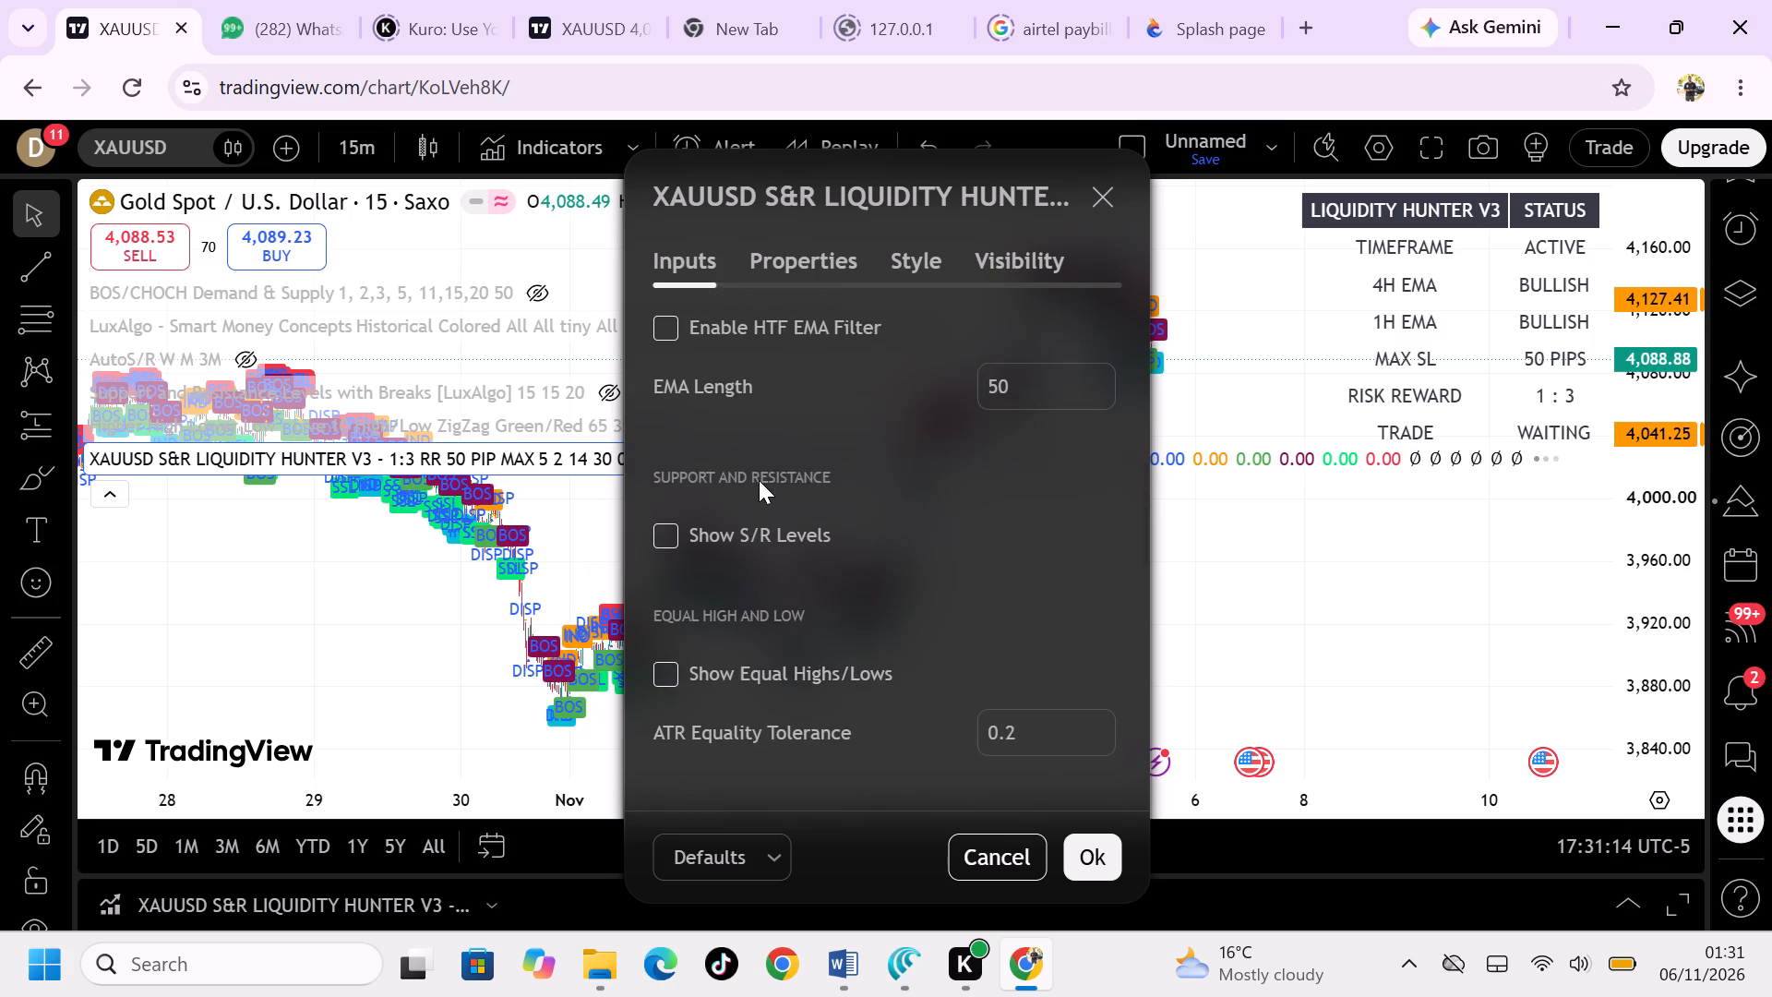
pyautogui.scroll(2, 759, 480)
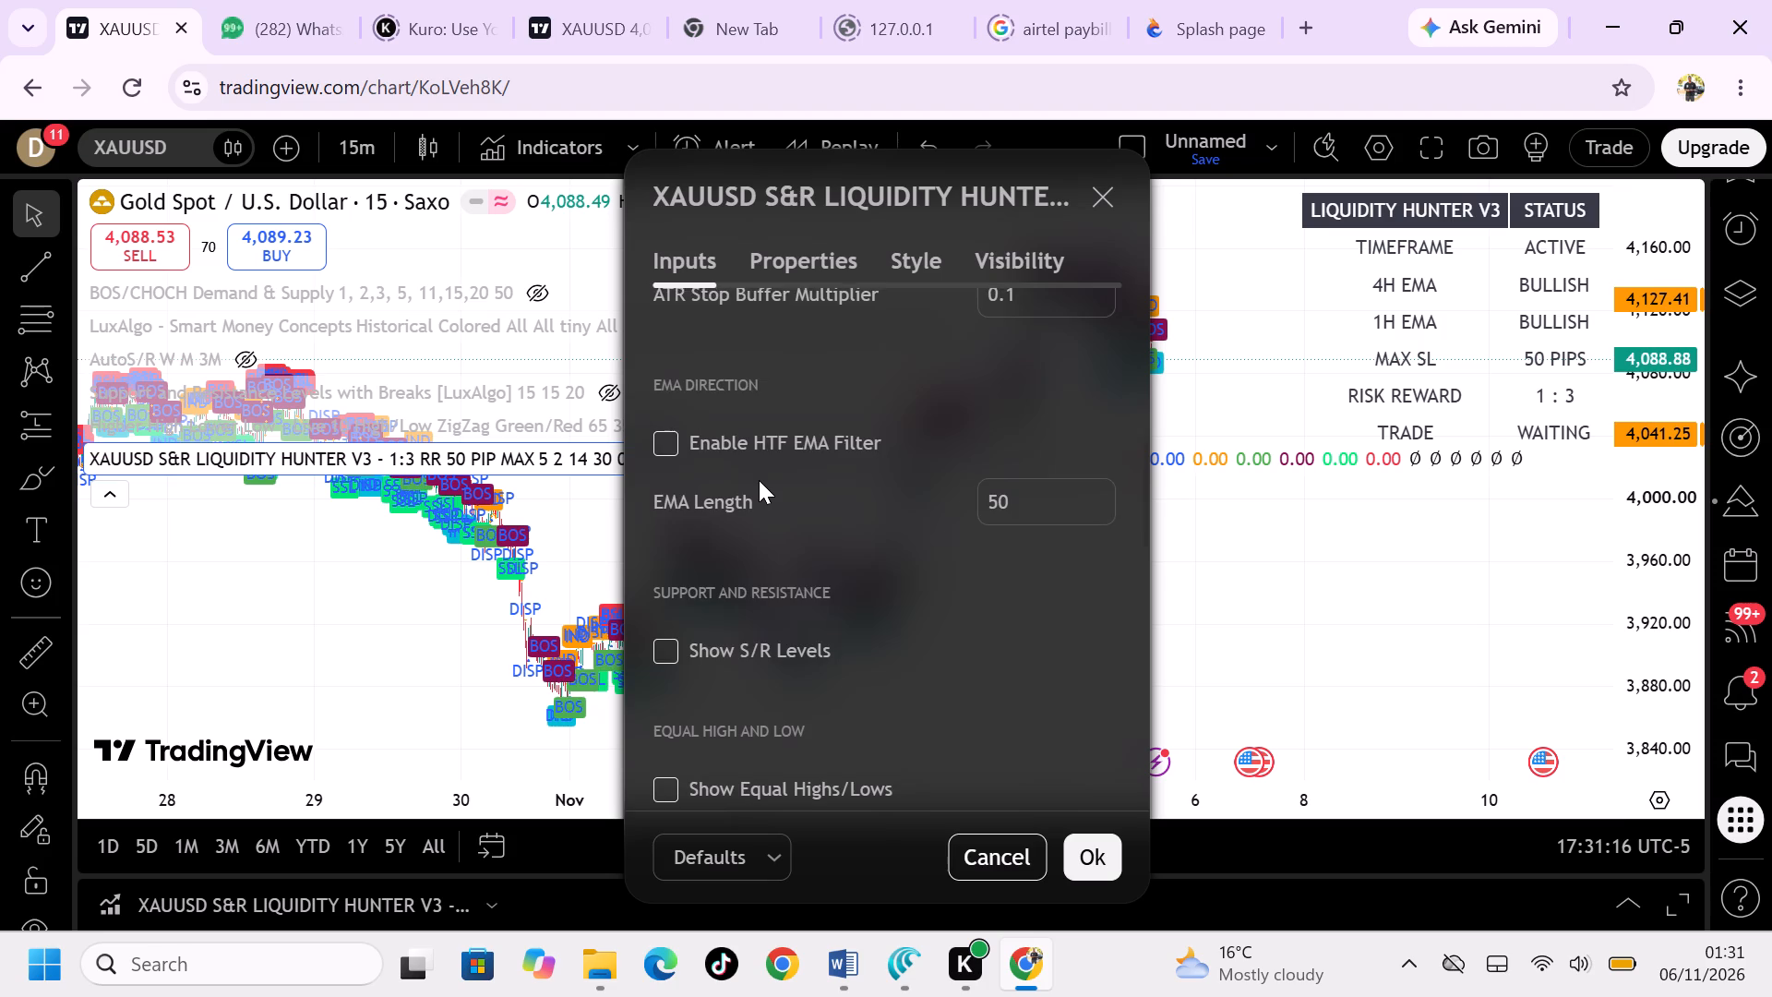
pyautogui.scroll(3, 759, 480)
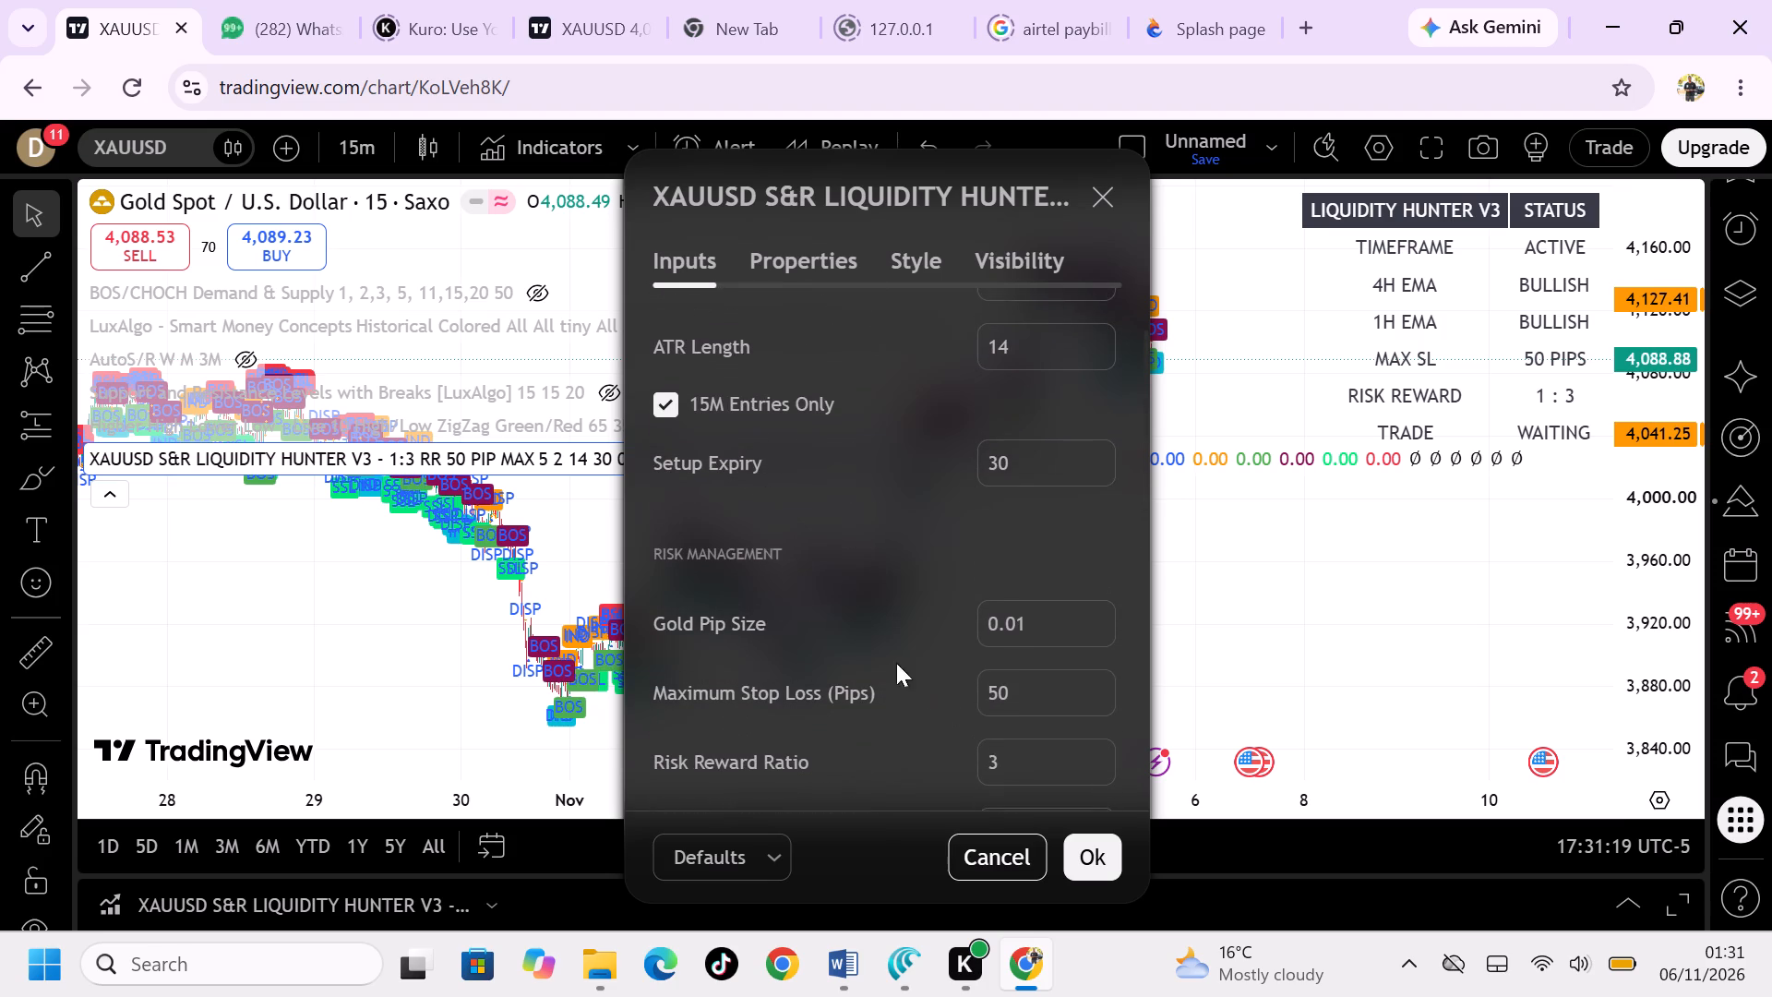
pyautogui.scroll(4, 742, 500)
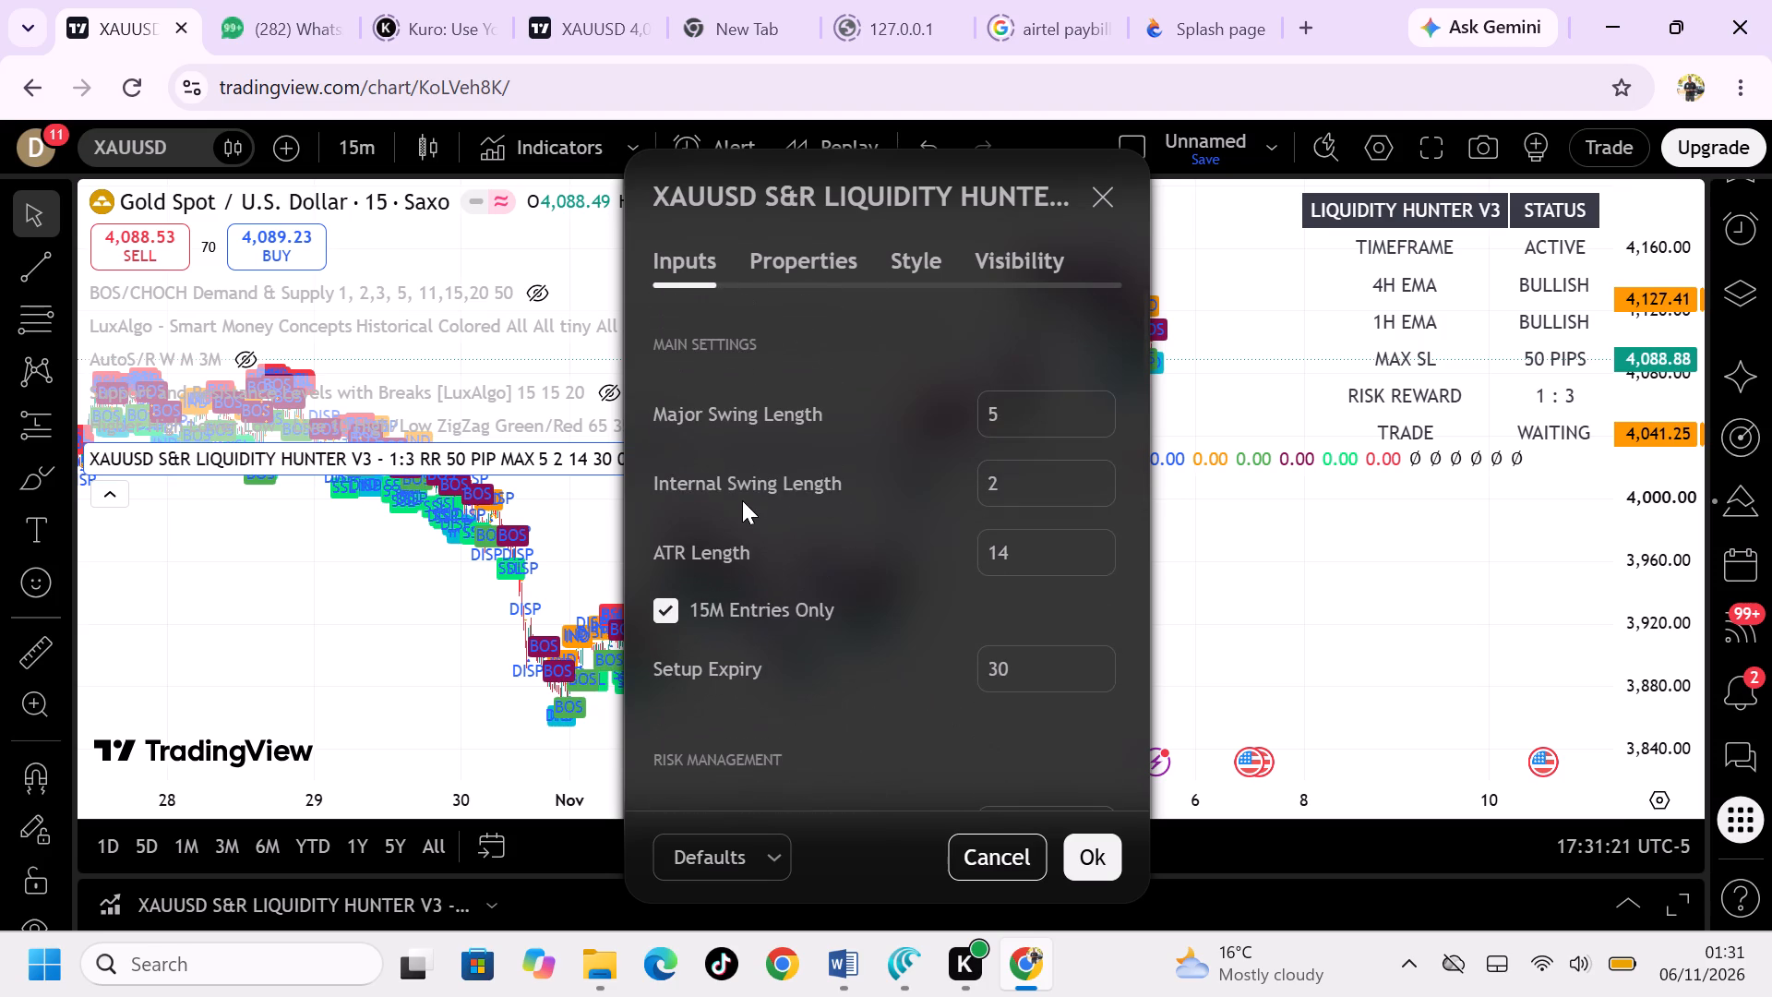
pyautogui.scroll(1, 742, 500)
pyautogui.click(1096, 856)
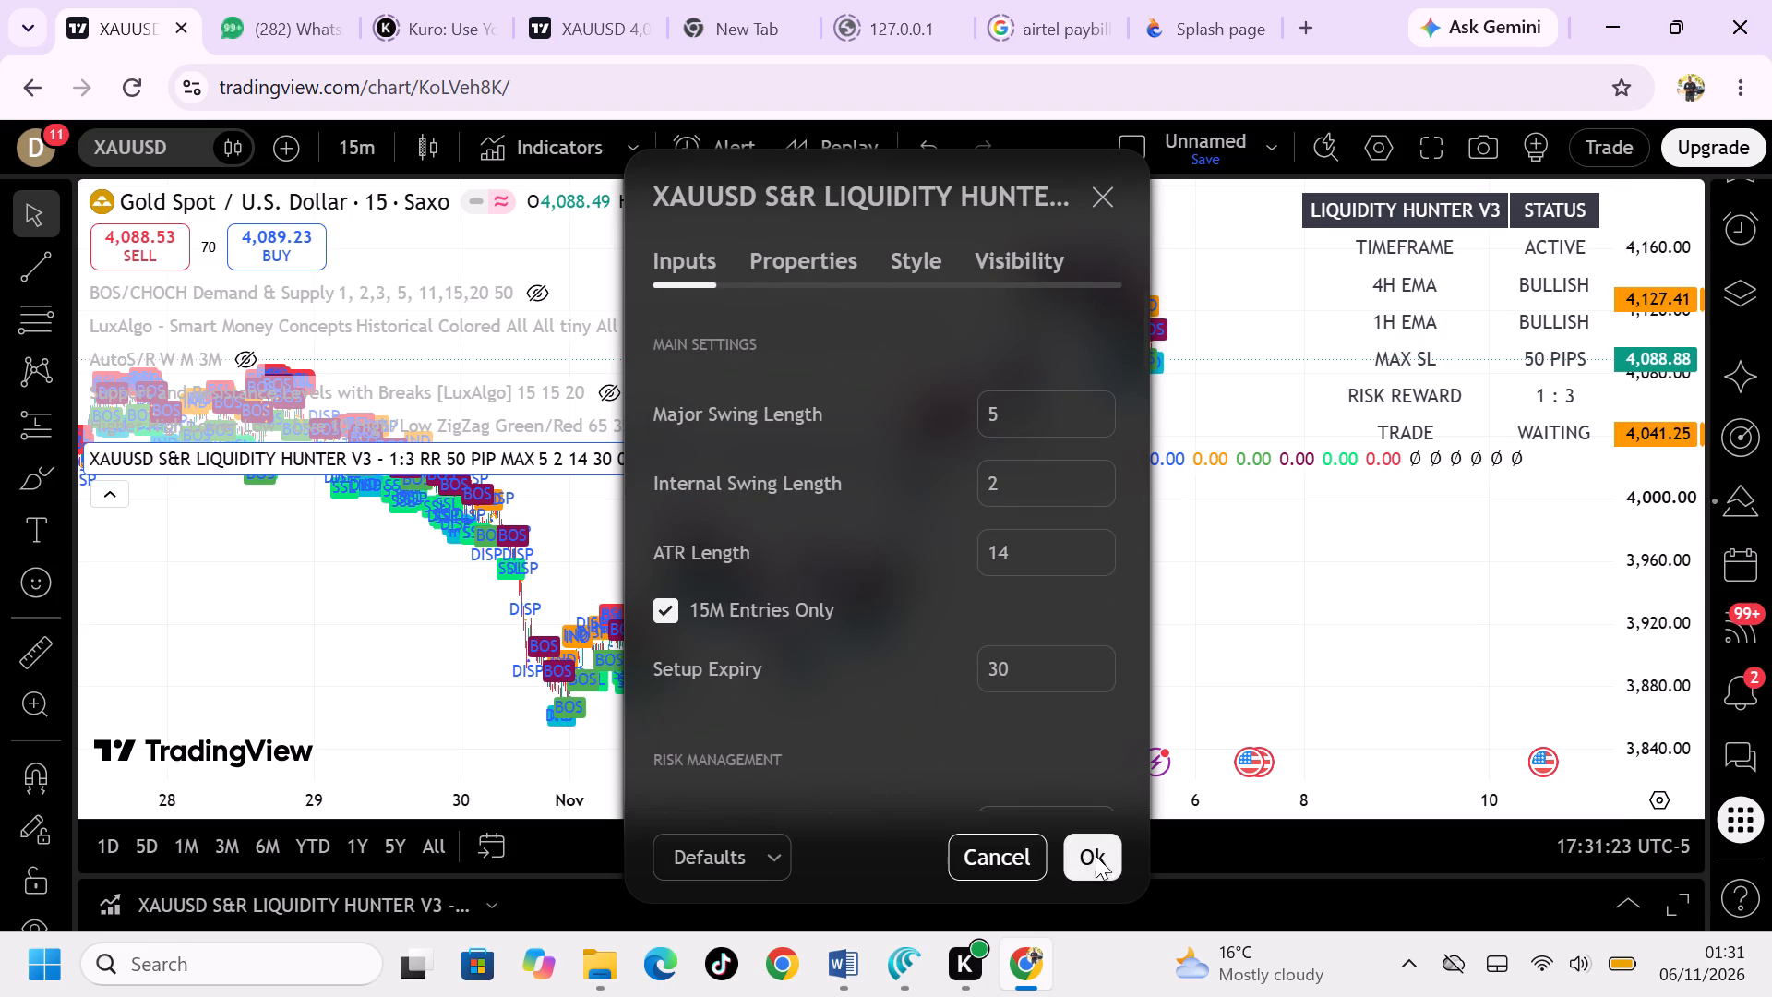
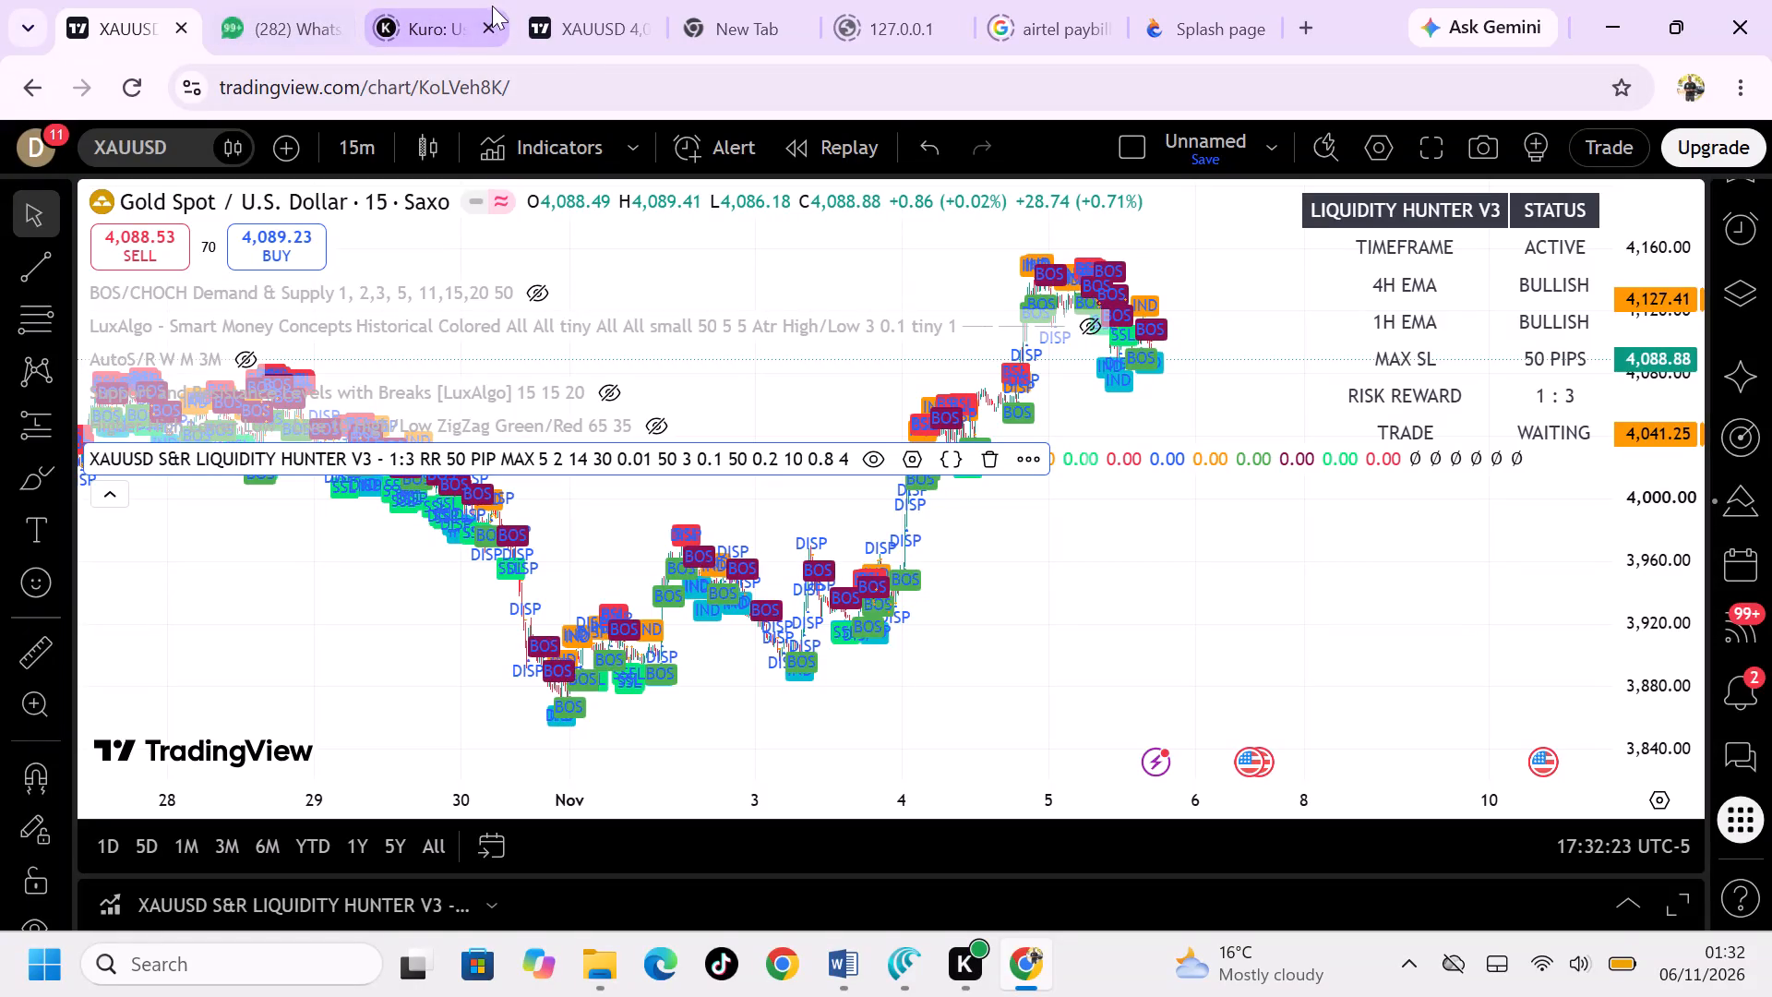
# Switch to the shared view-only 5-minute gold chart, dismiss its advert, and examine the New York strategy's past trade entry around 4 November.
pyautogui.click(572, 41)
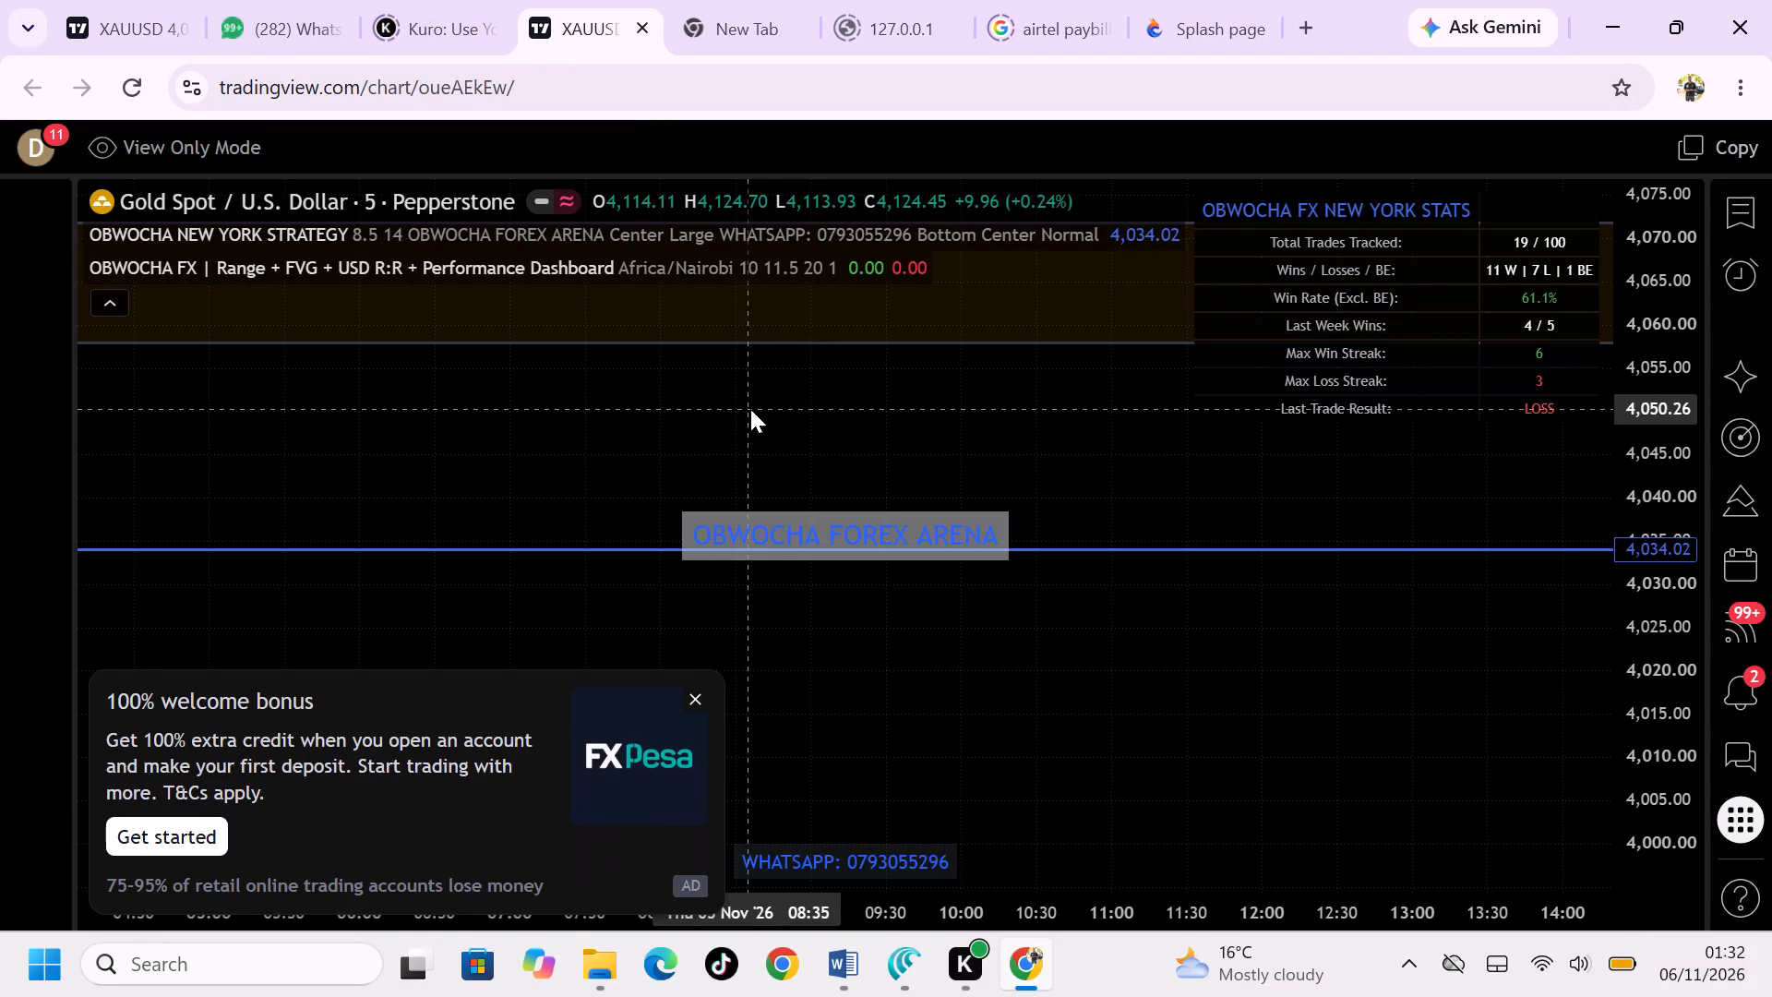
pyautogui.hscroll(12, 750, 409)
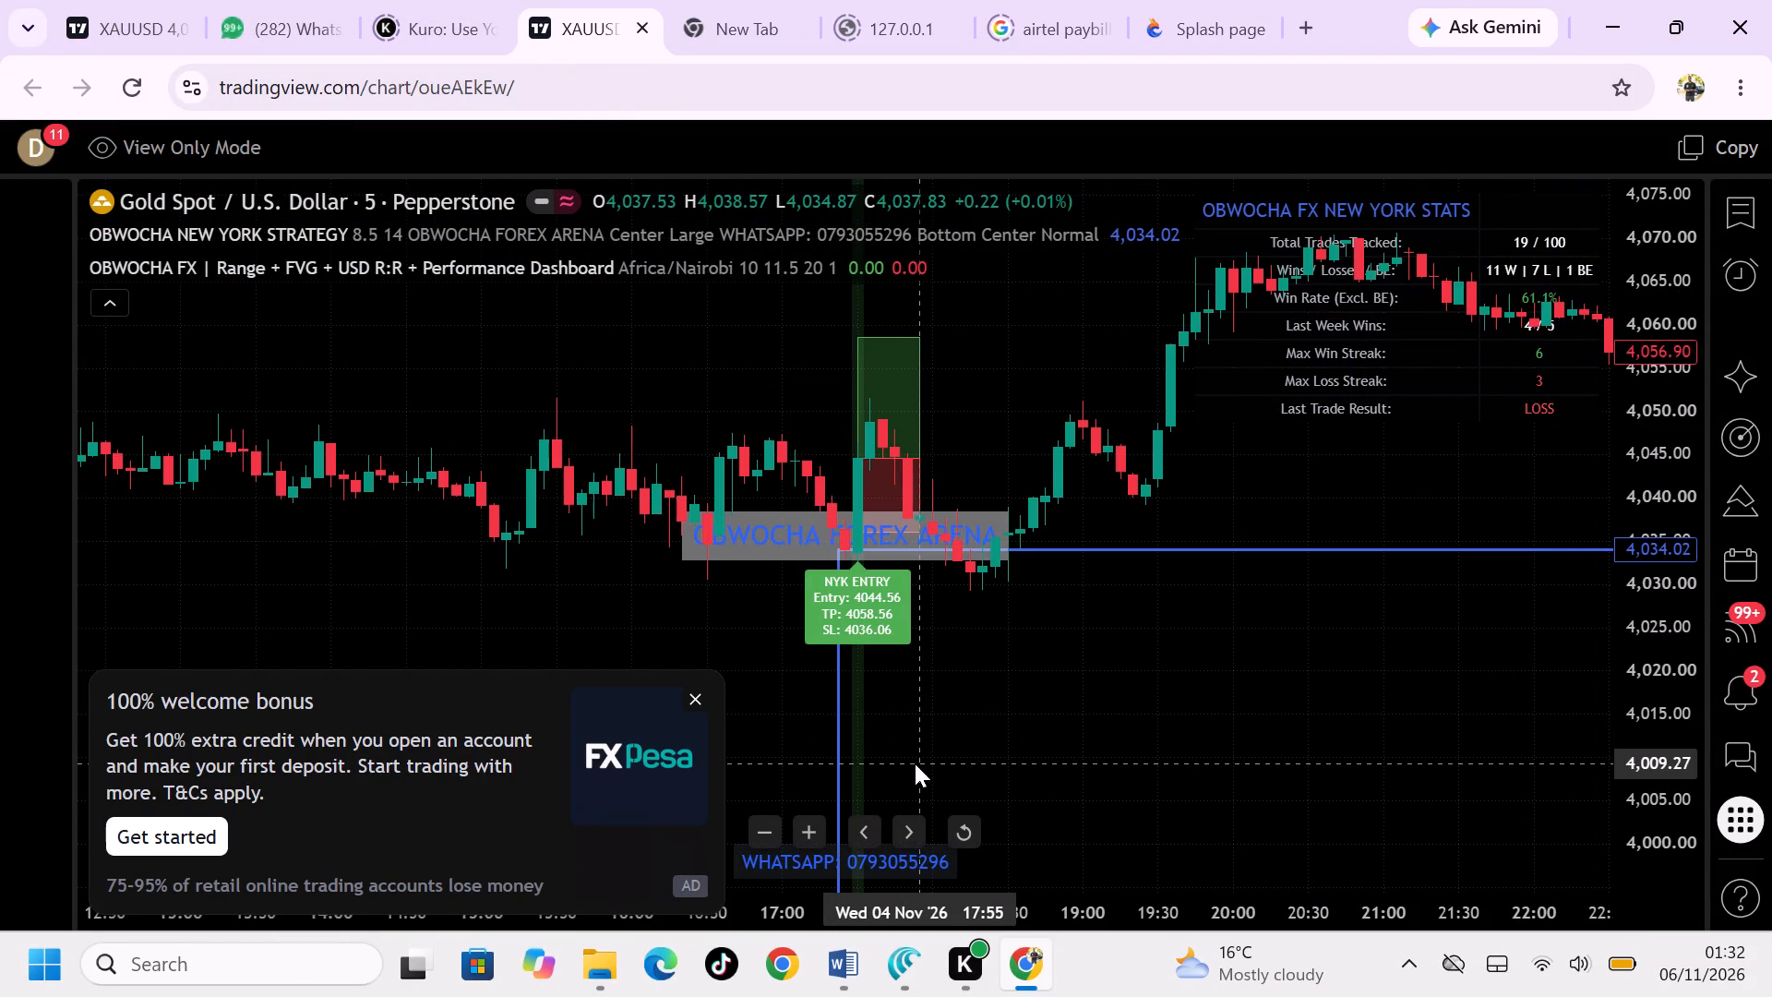
pyautogui.click(1031, 701)
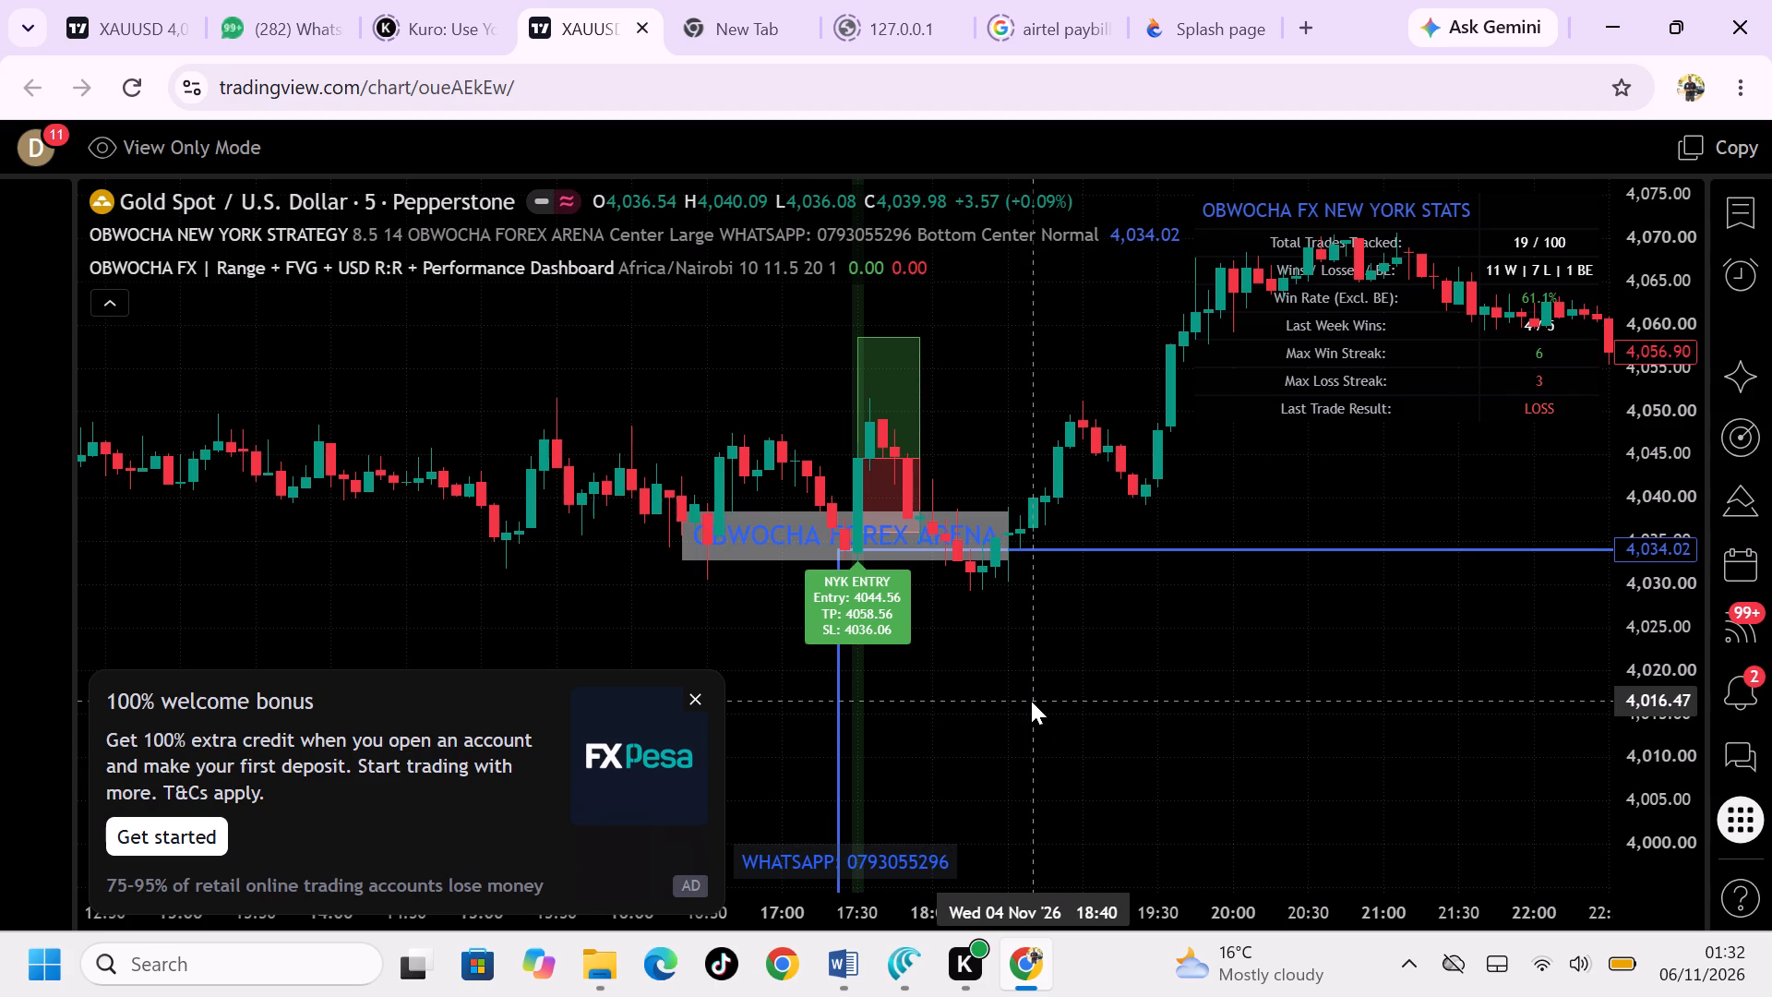
pyautogui.click(698, 701)
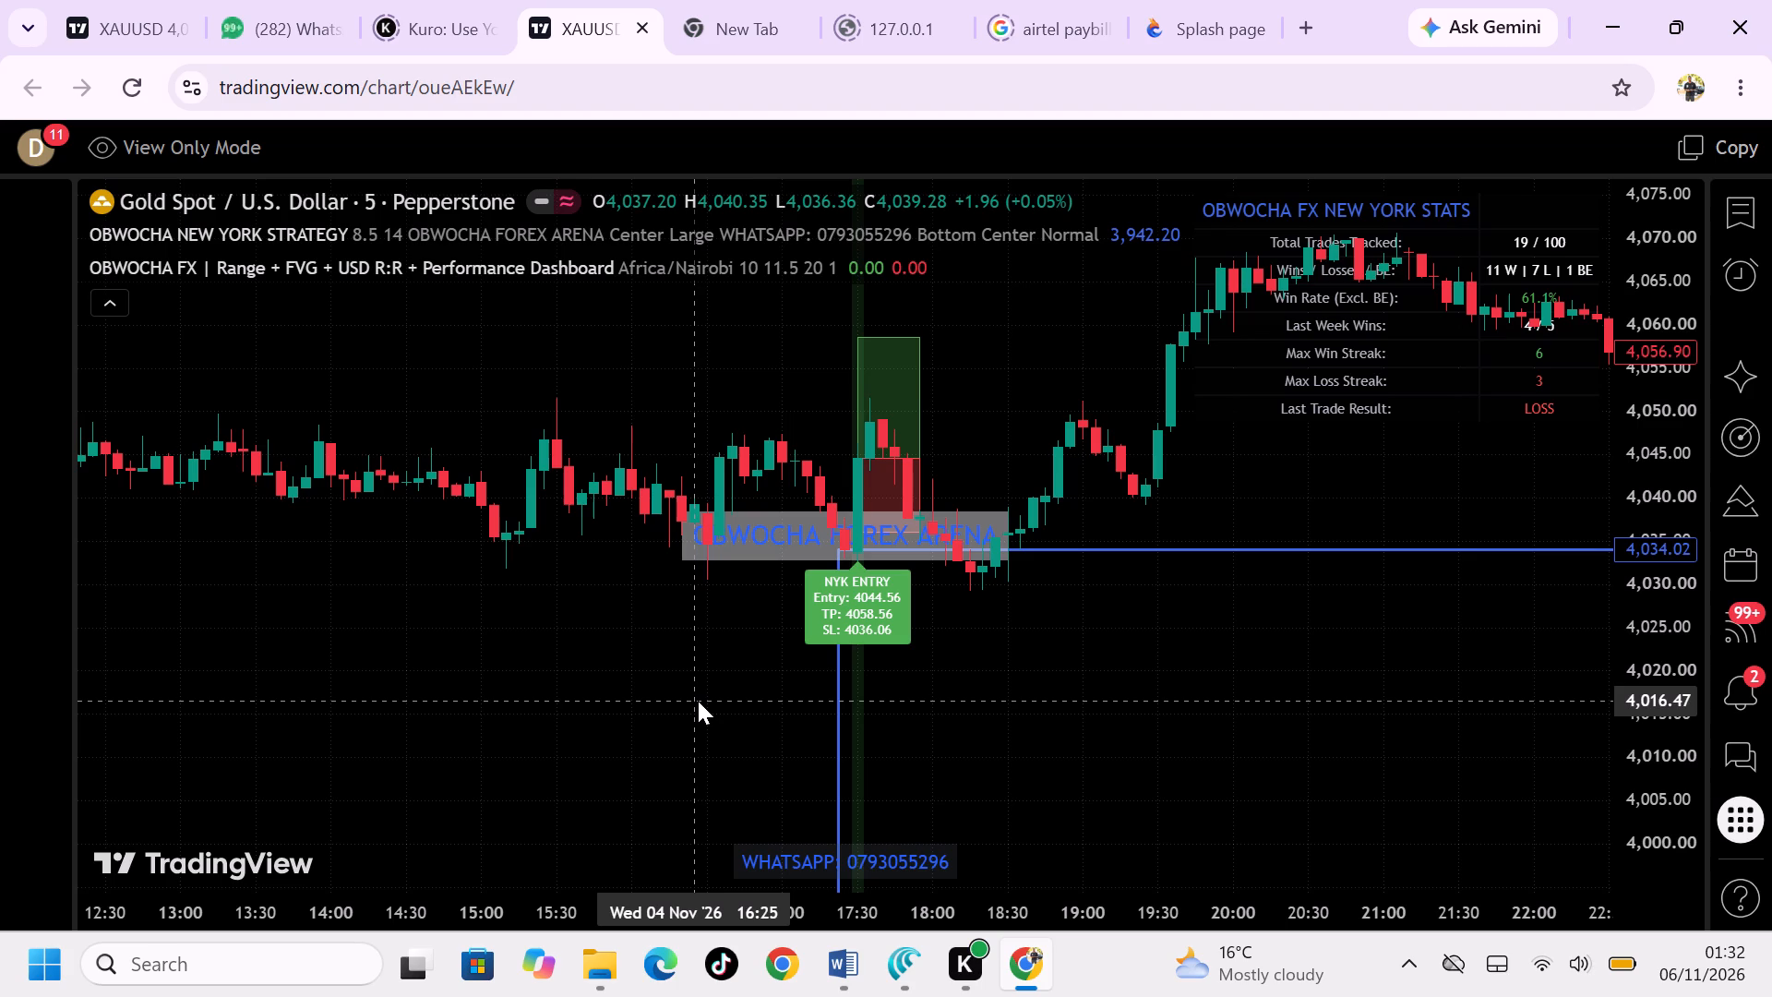
pyautogui.hscroll(3, 791, 595)
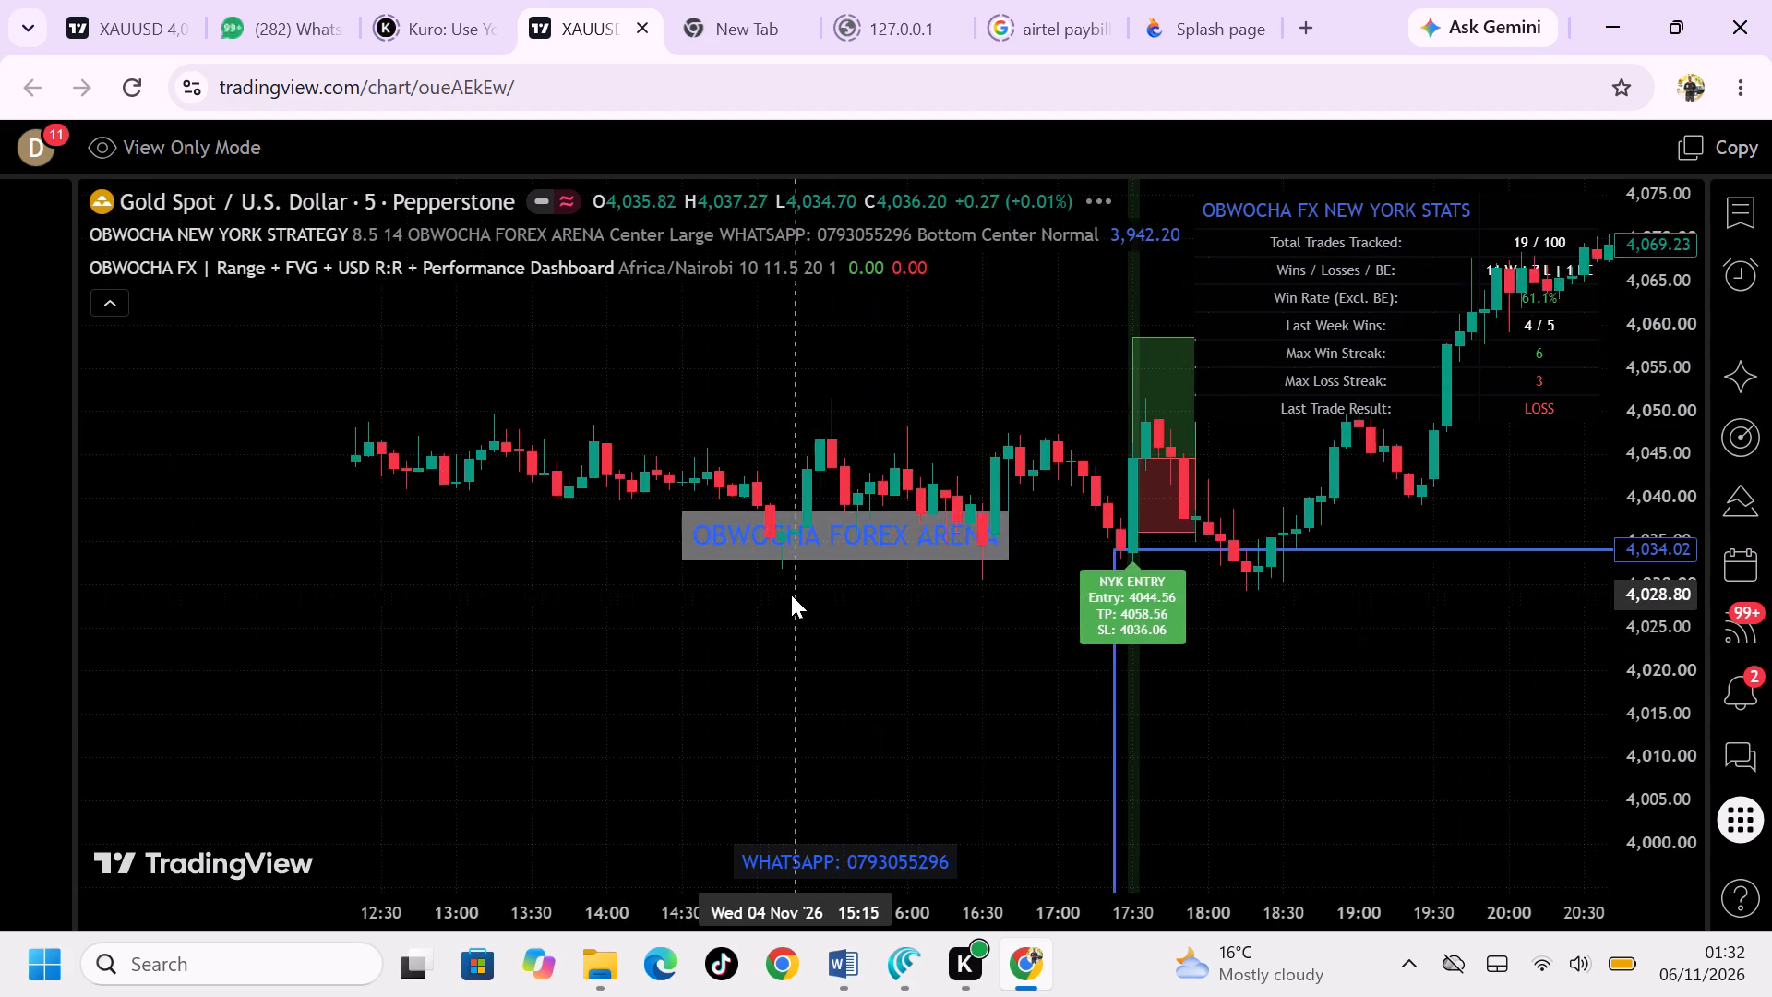
pyautogui.hscroll(1, 791, 595)
pyautogui.scroll(1, 791, 595)
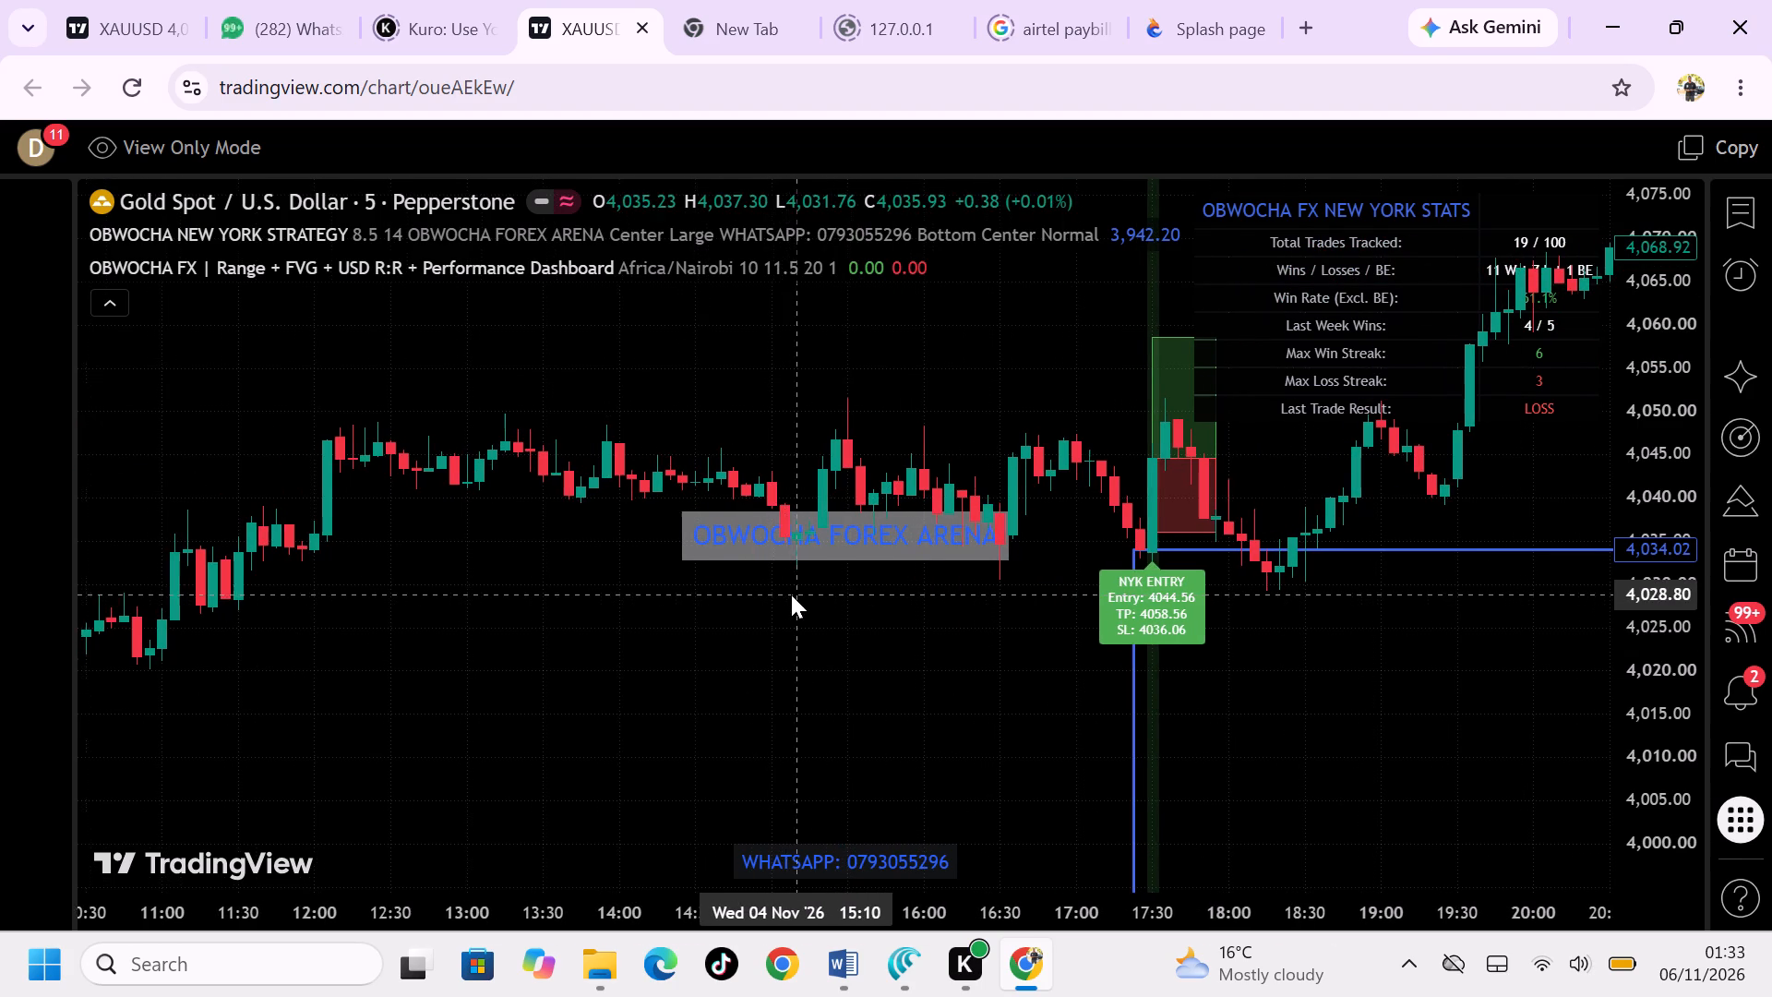
pyautogui.scroll(1, 791, 595)
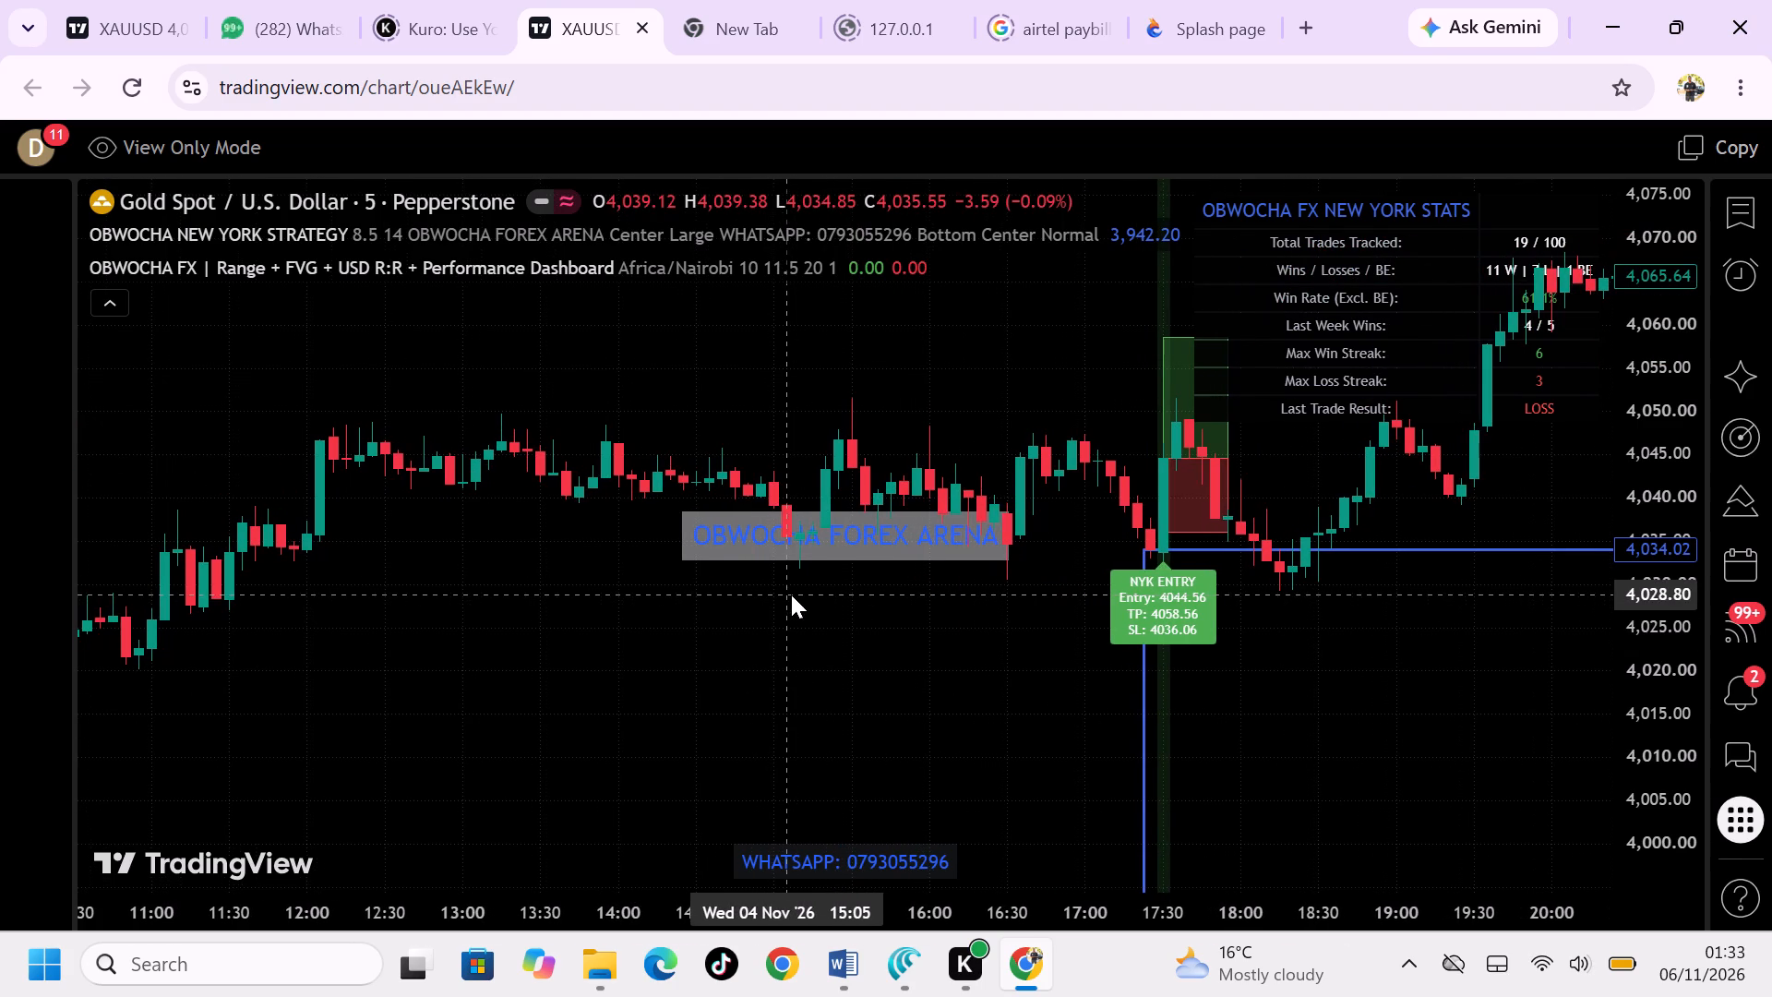
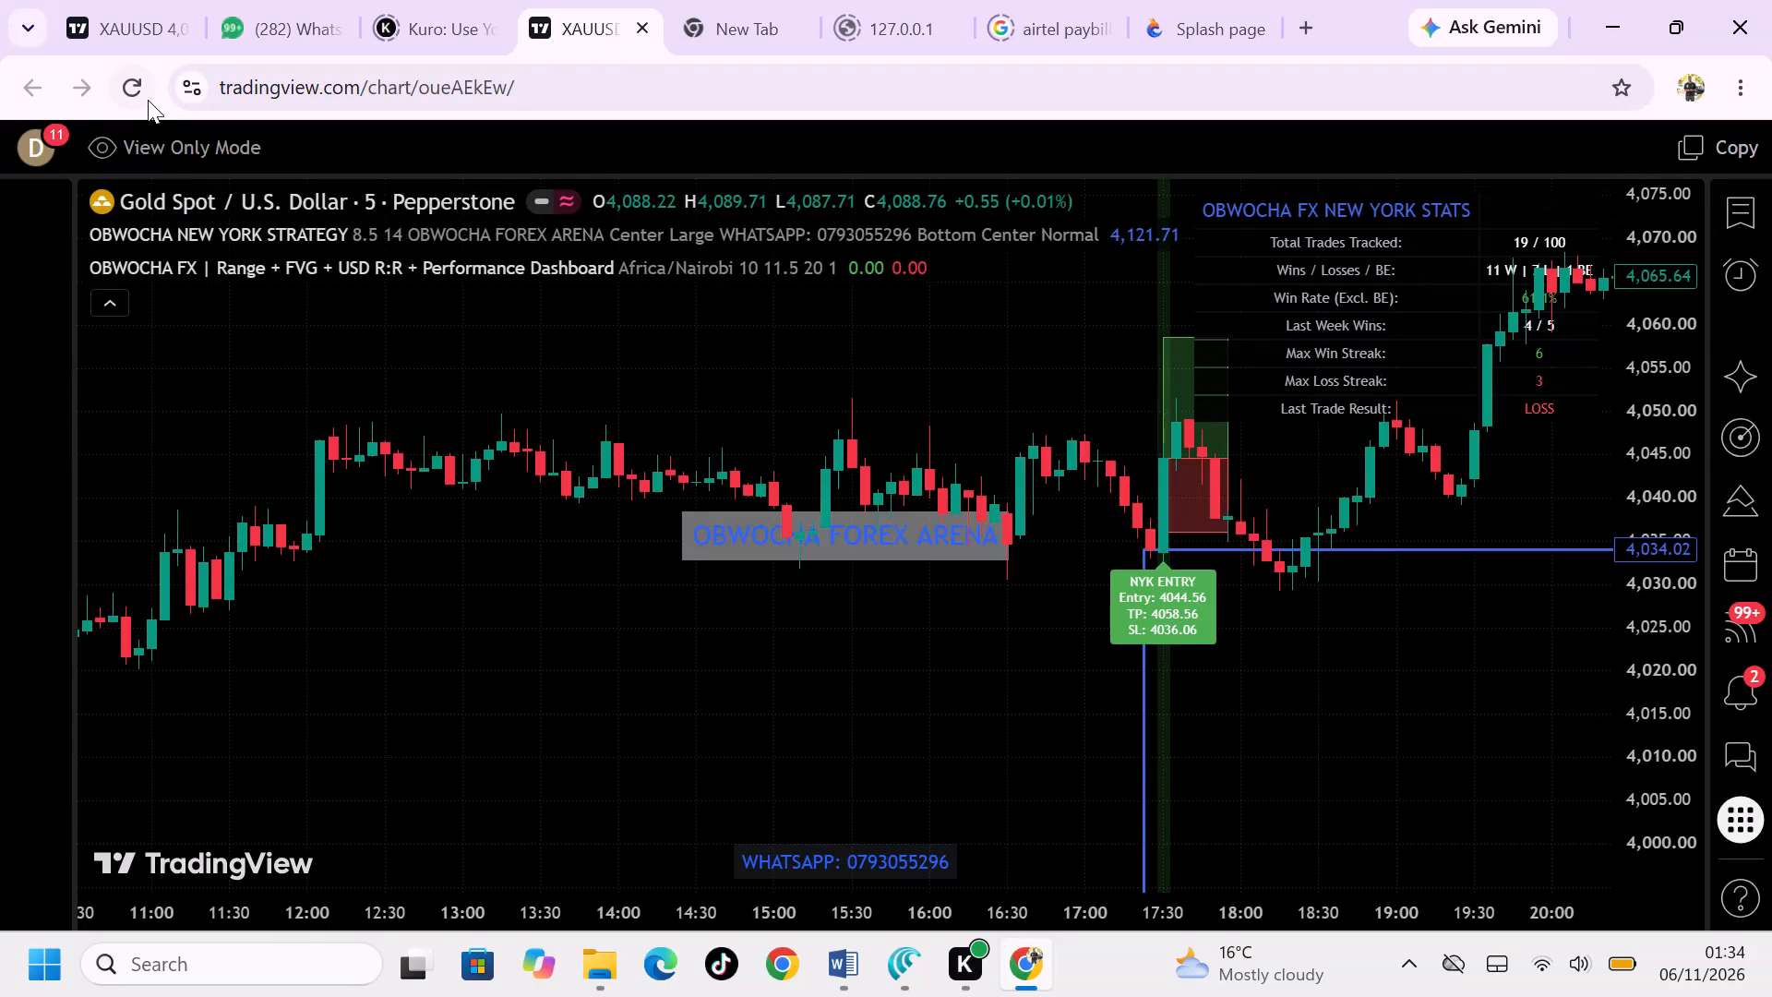
# Return to the 15-minute XAUUSD chart and remove the XAUUSD S&R Liquidity Hunter V3 strategy from it.
pyautogui.click(119, 19)
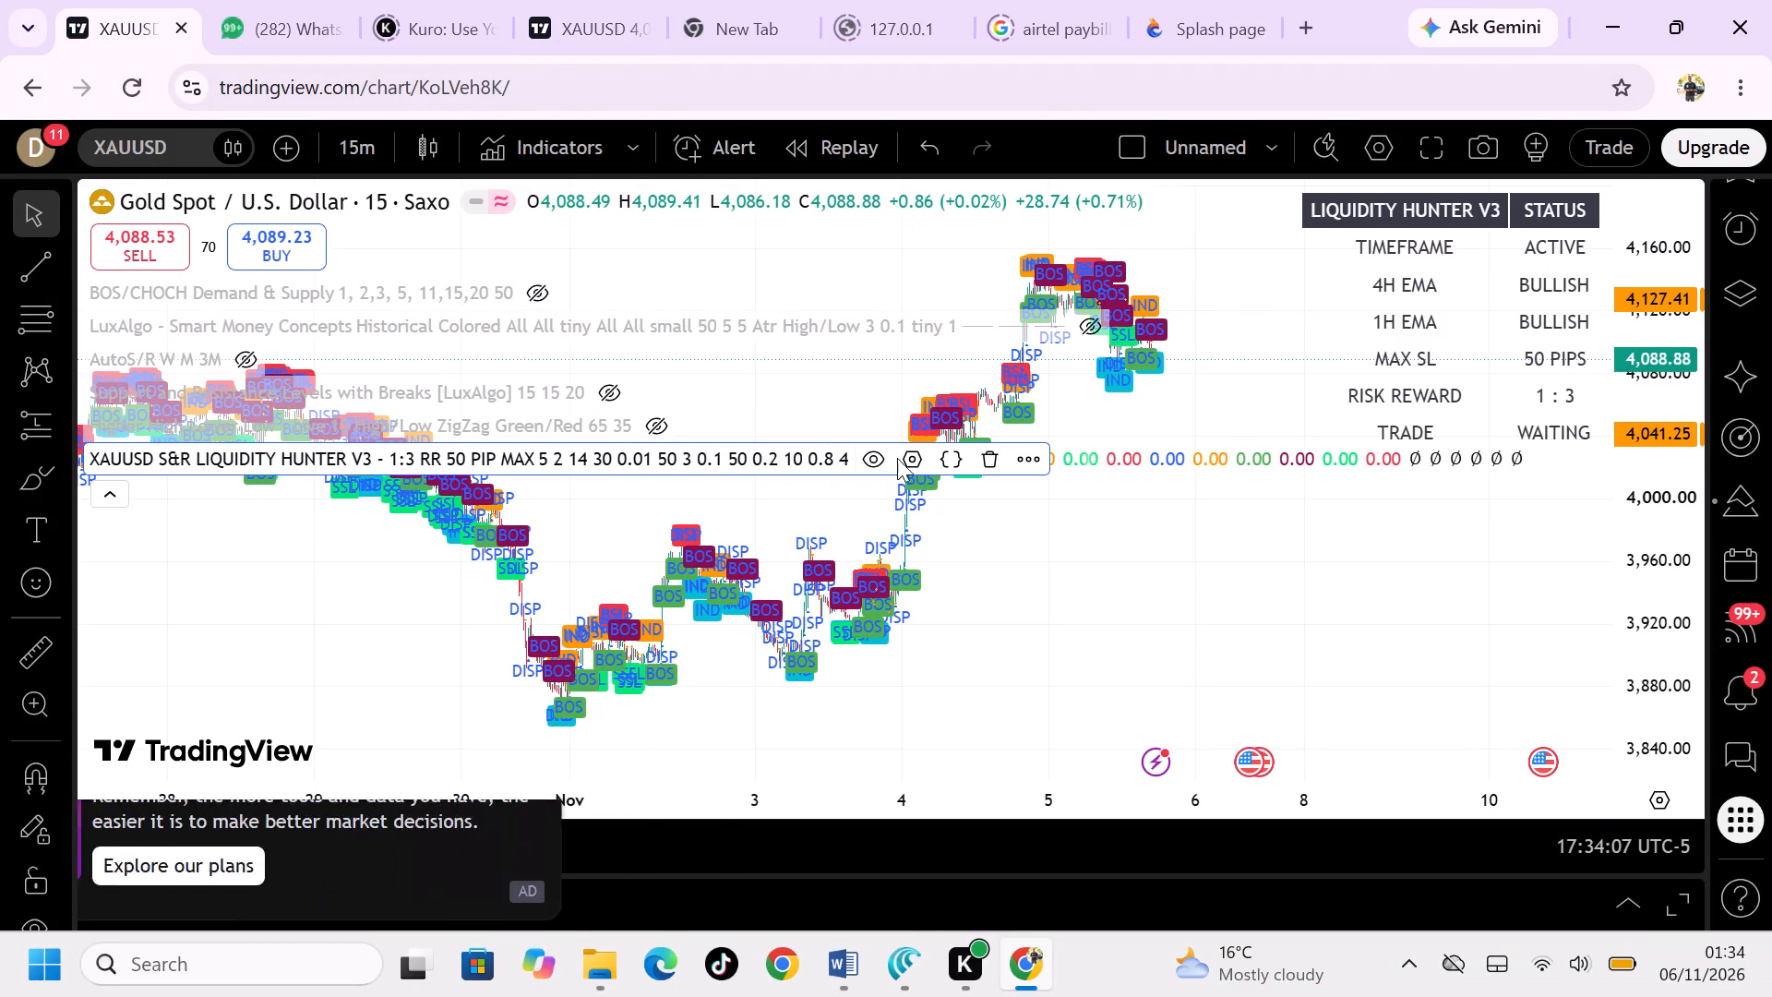
pyautogui.click(988, 469)
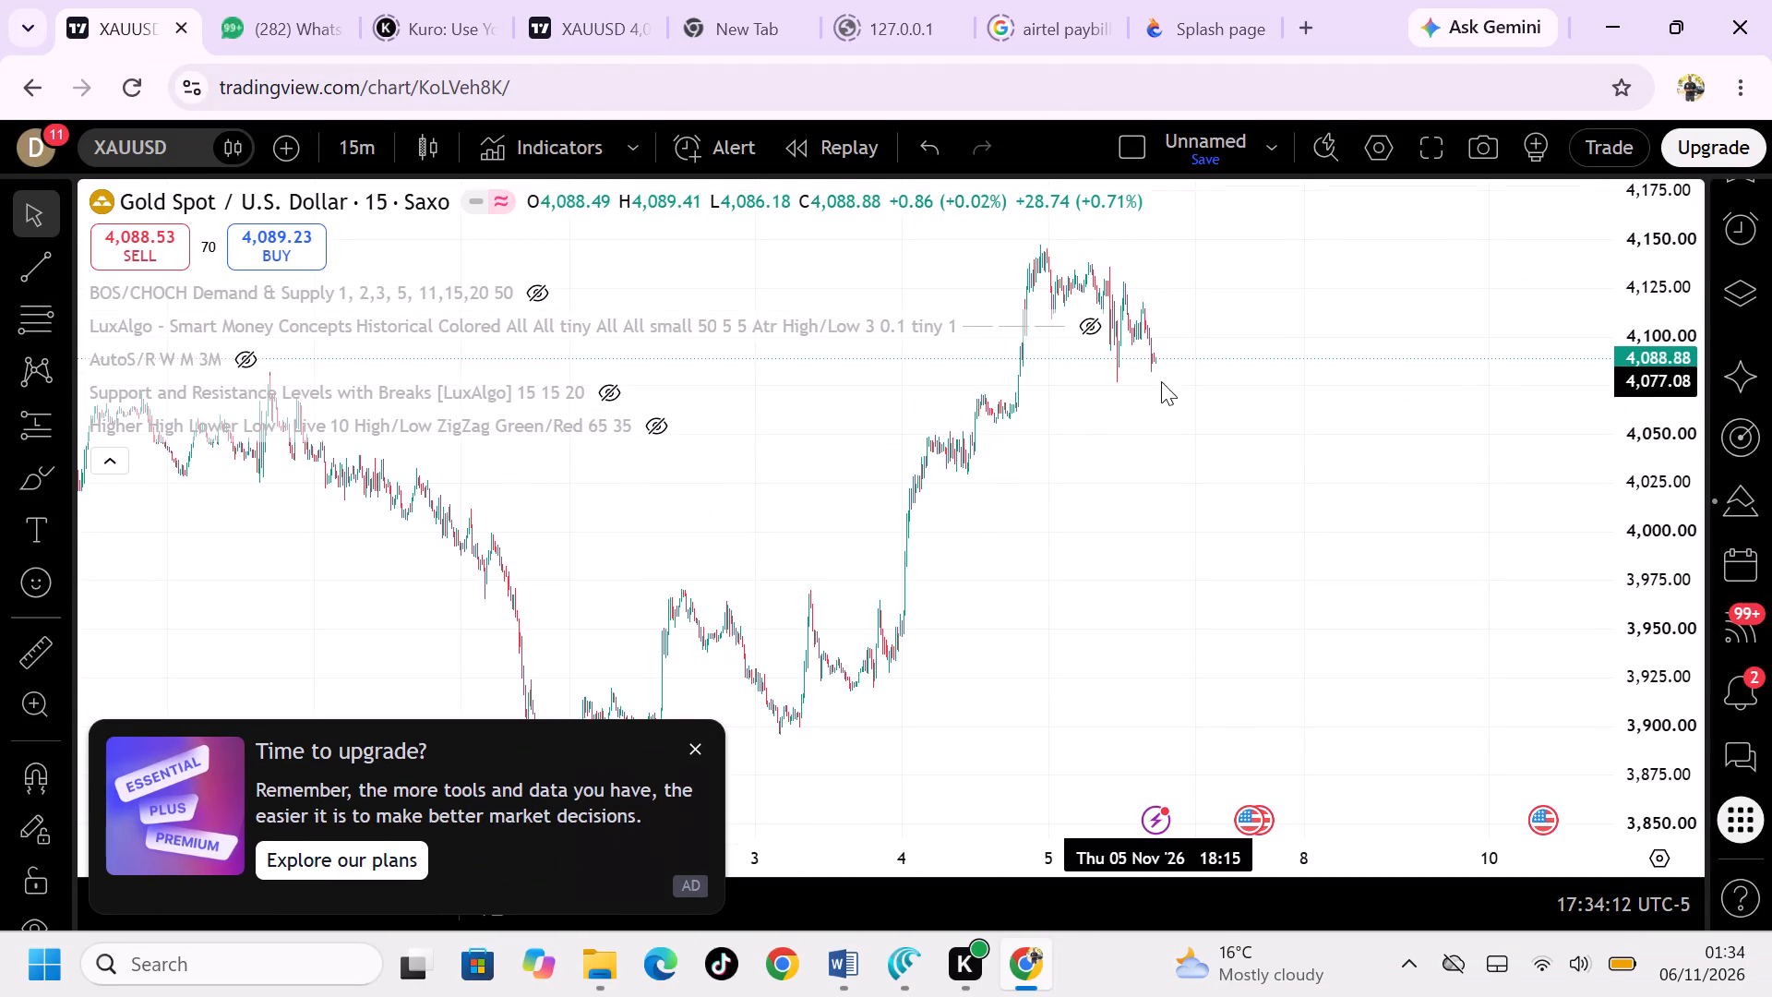
# Collapse the list of indicators on the 15-minute XAUUSD chart.
pyautogui.click(109, 458)
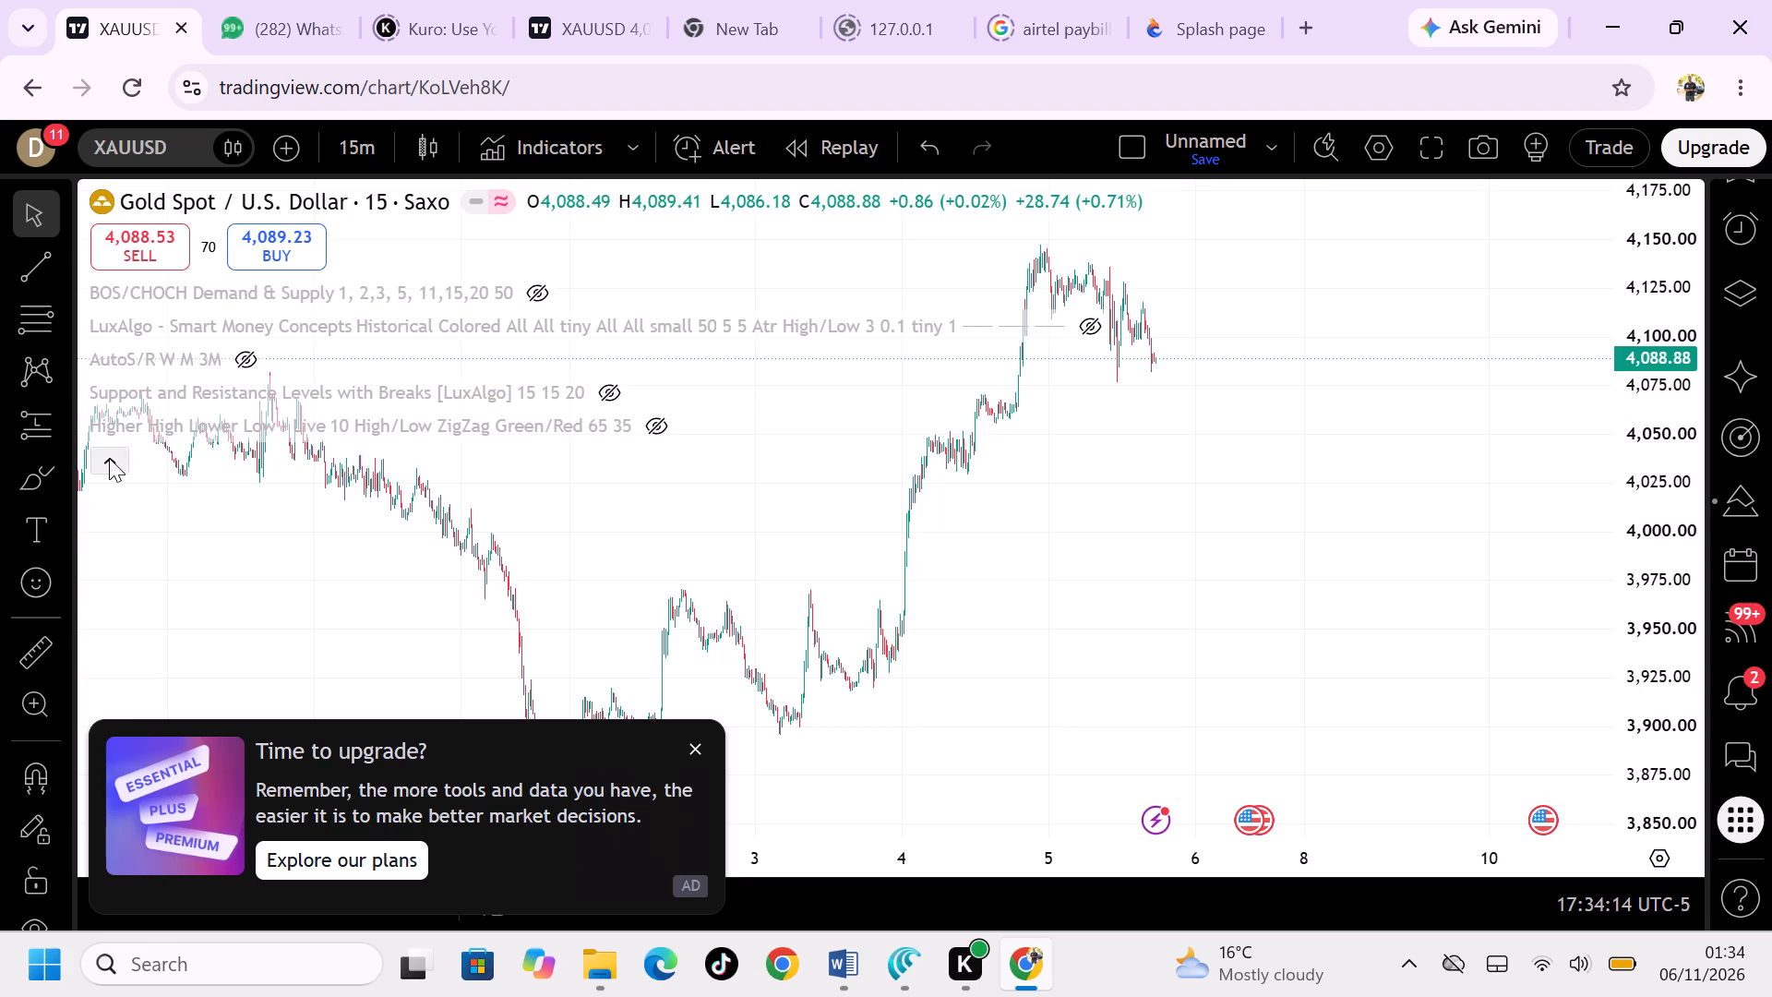
# Dismiss the upgrade advert and switch the XAUUSD chart to the 5 minutes timeframe.
pyautogui.click(962, 786)
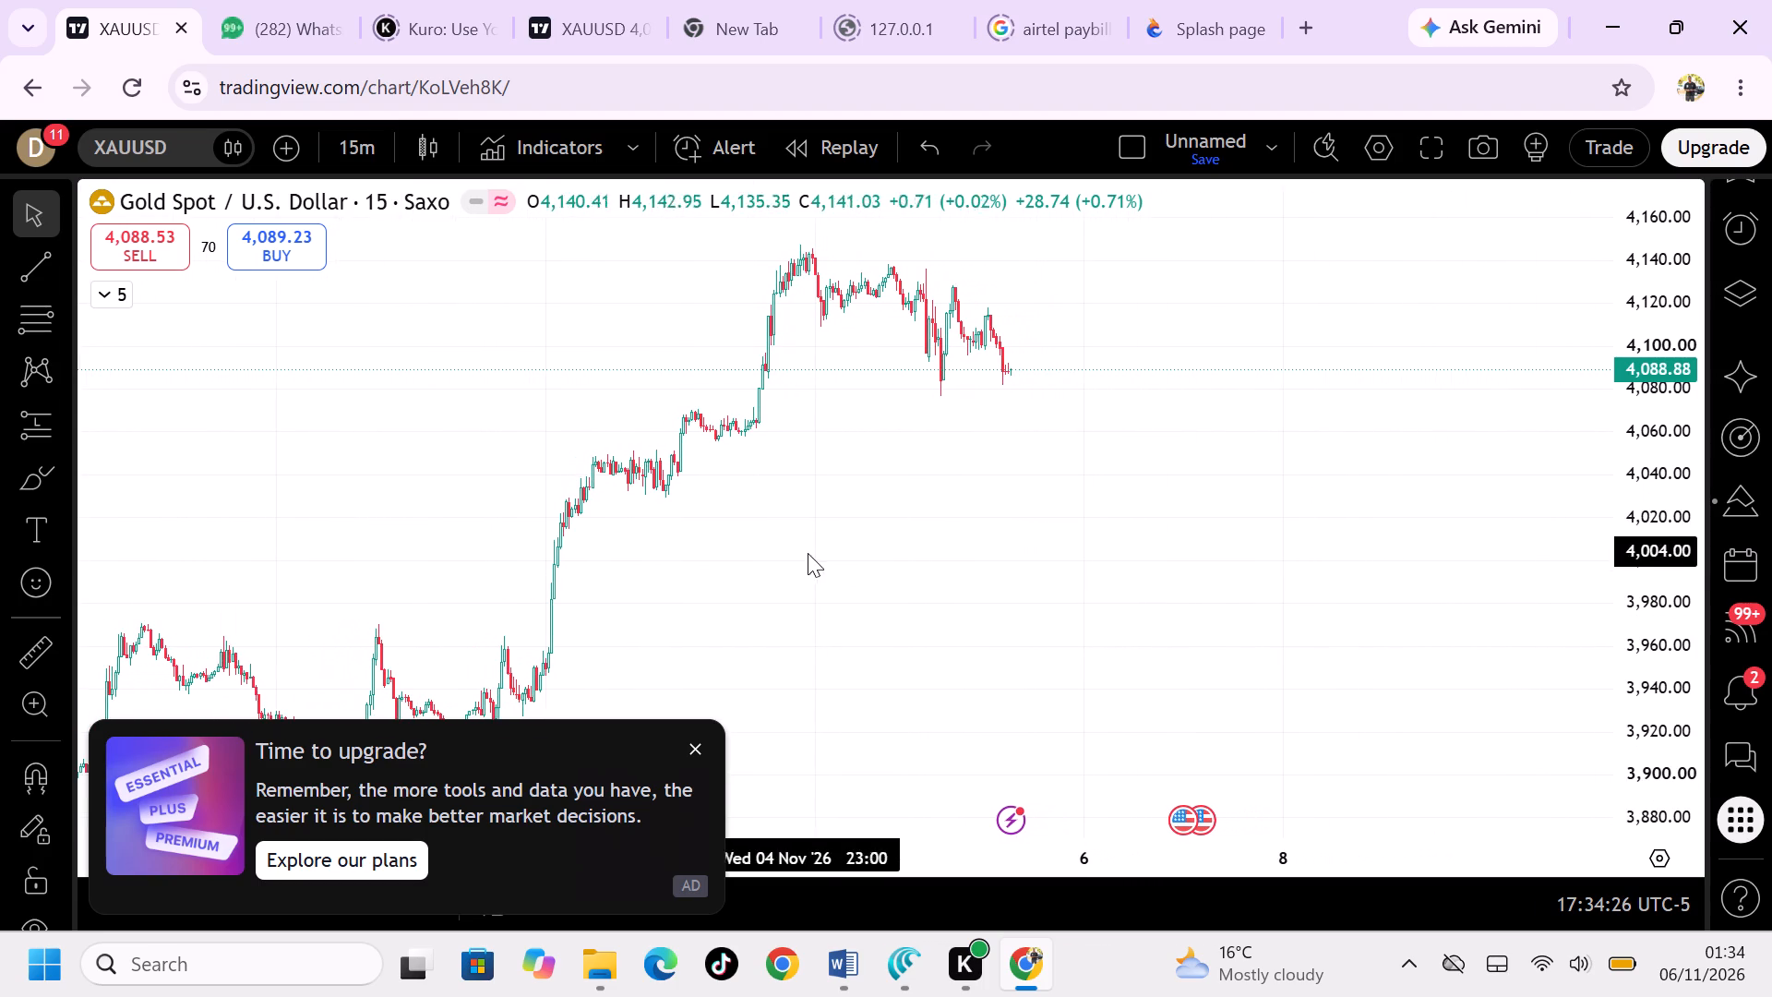
pyautogui.click(696, 739)
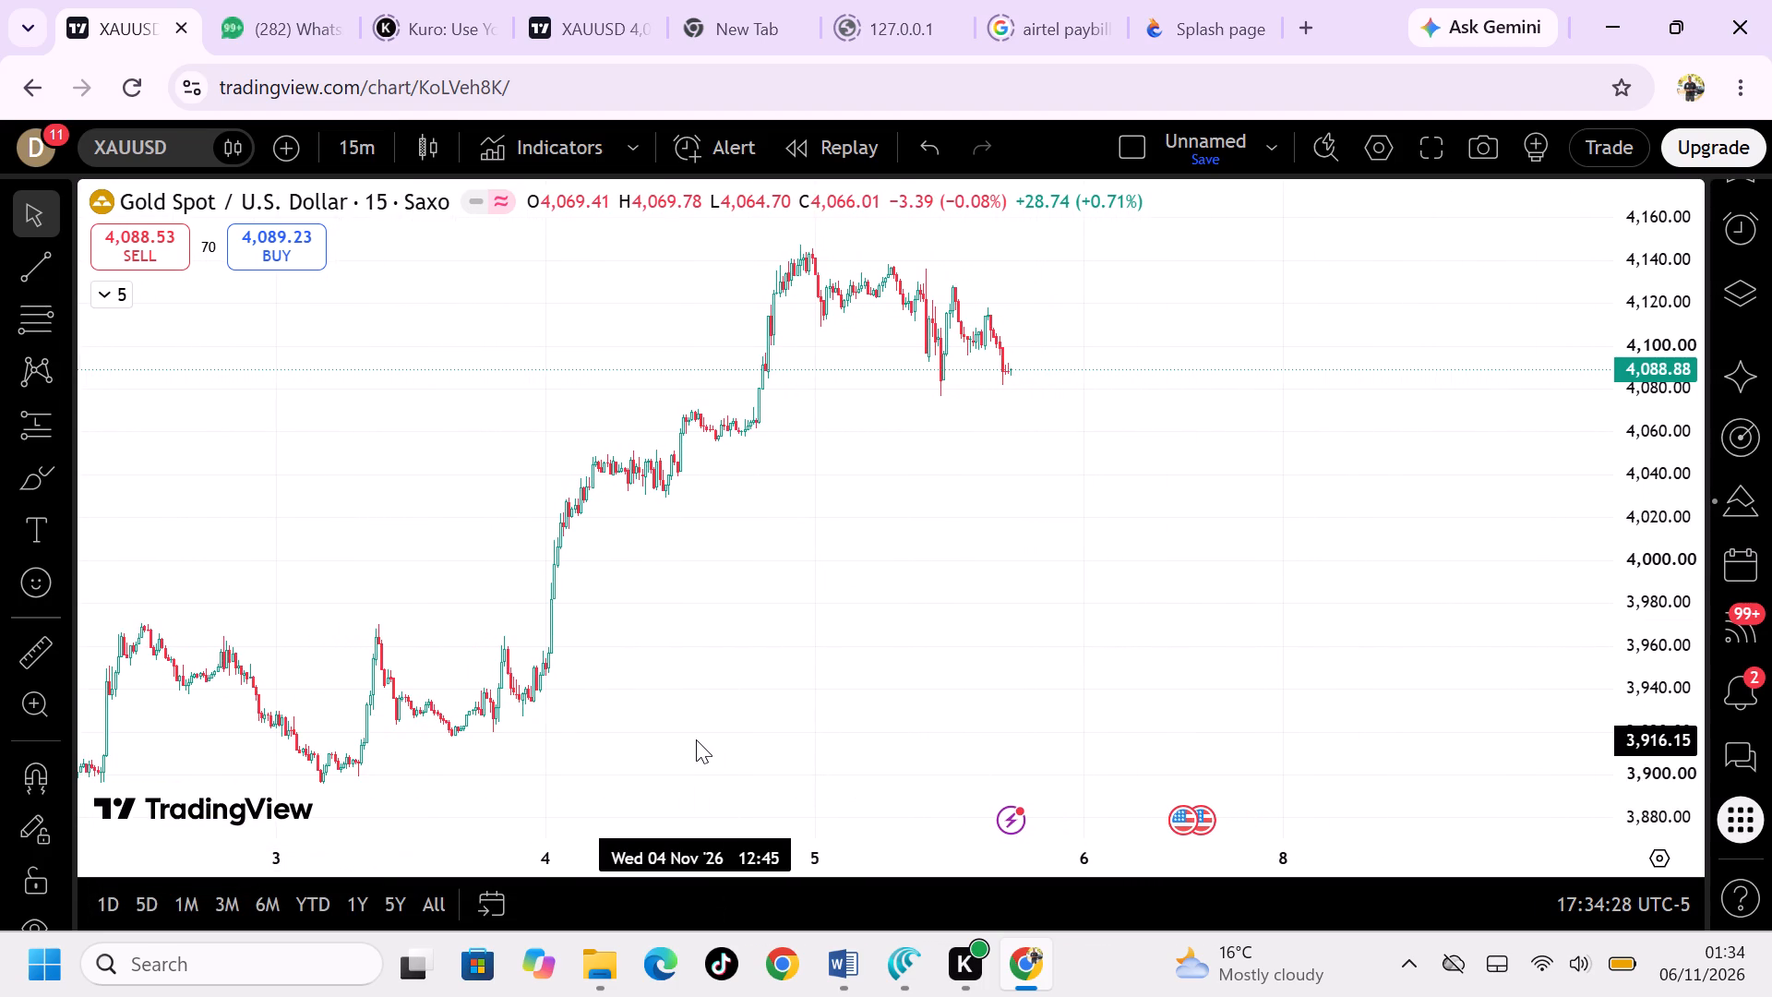
pyautogui.click(342, 162)
pyautogui.scroll(-1, 461, 580)
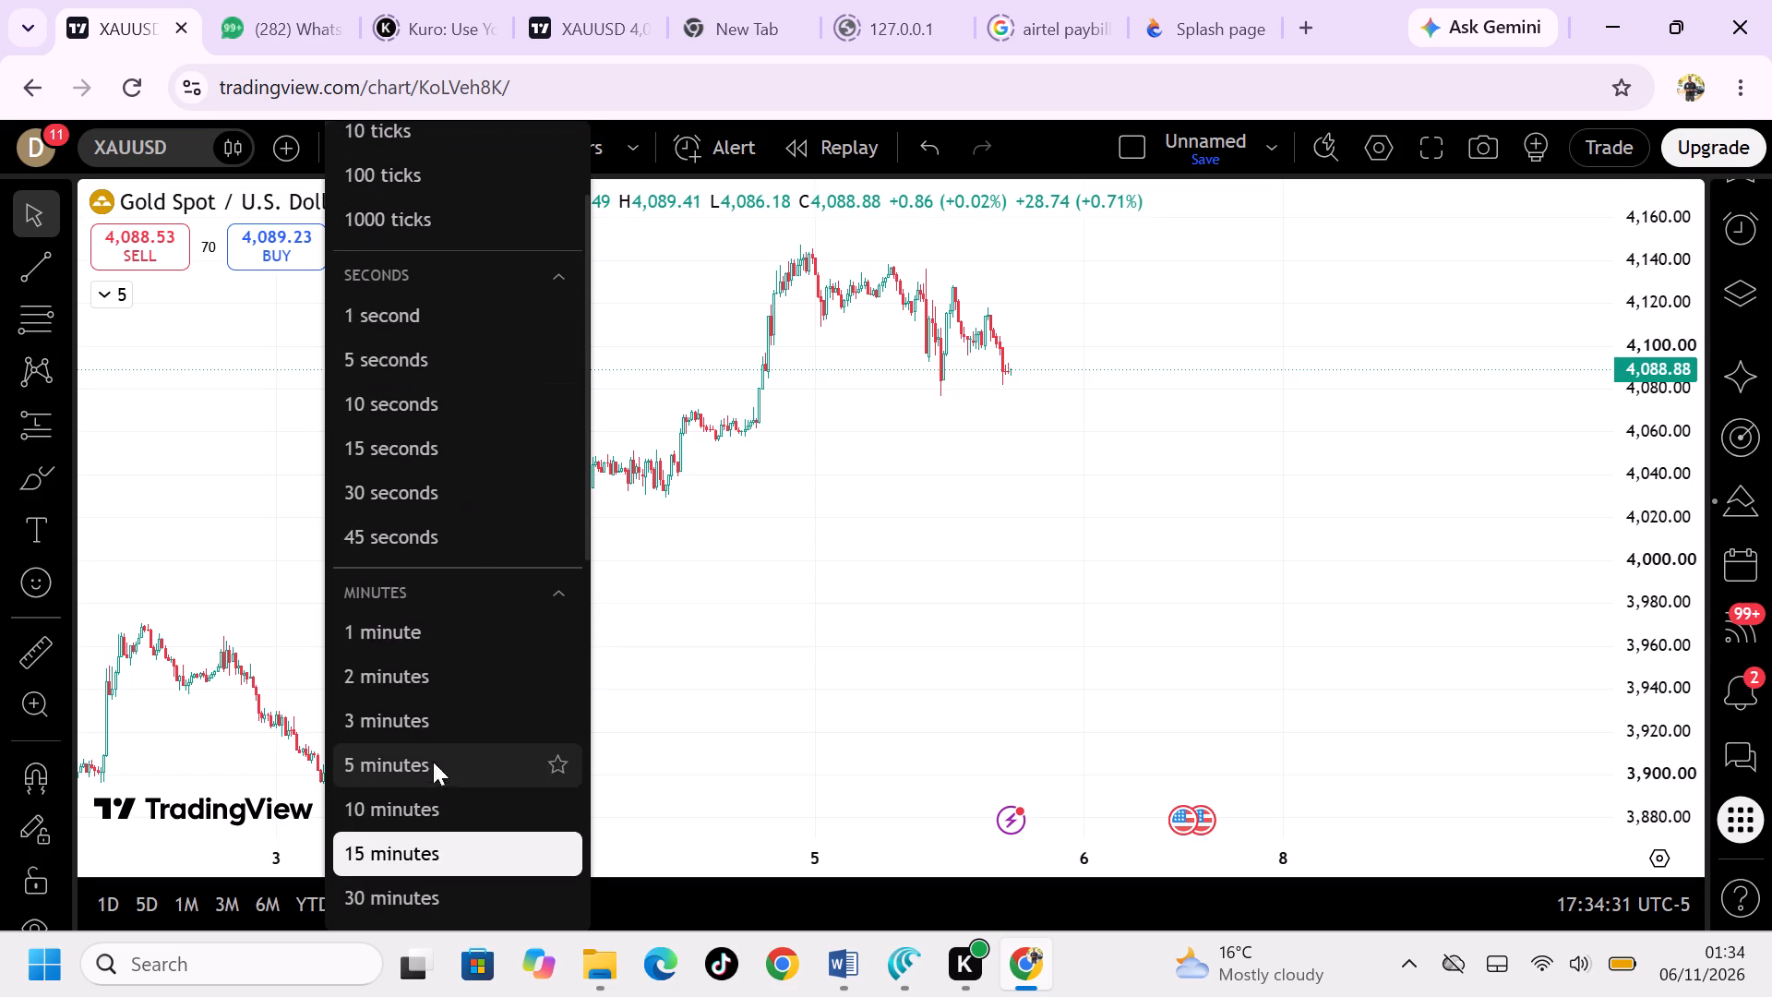
pyautogui.click(437, 755)
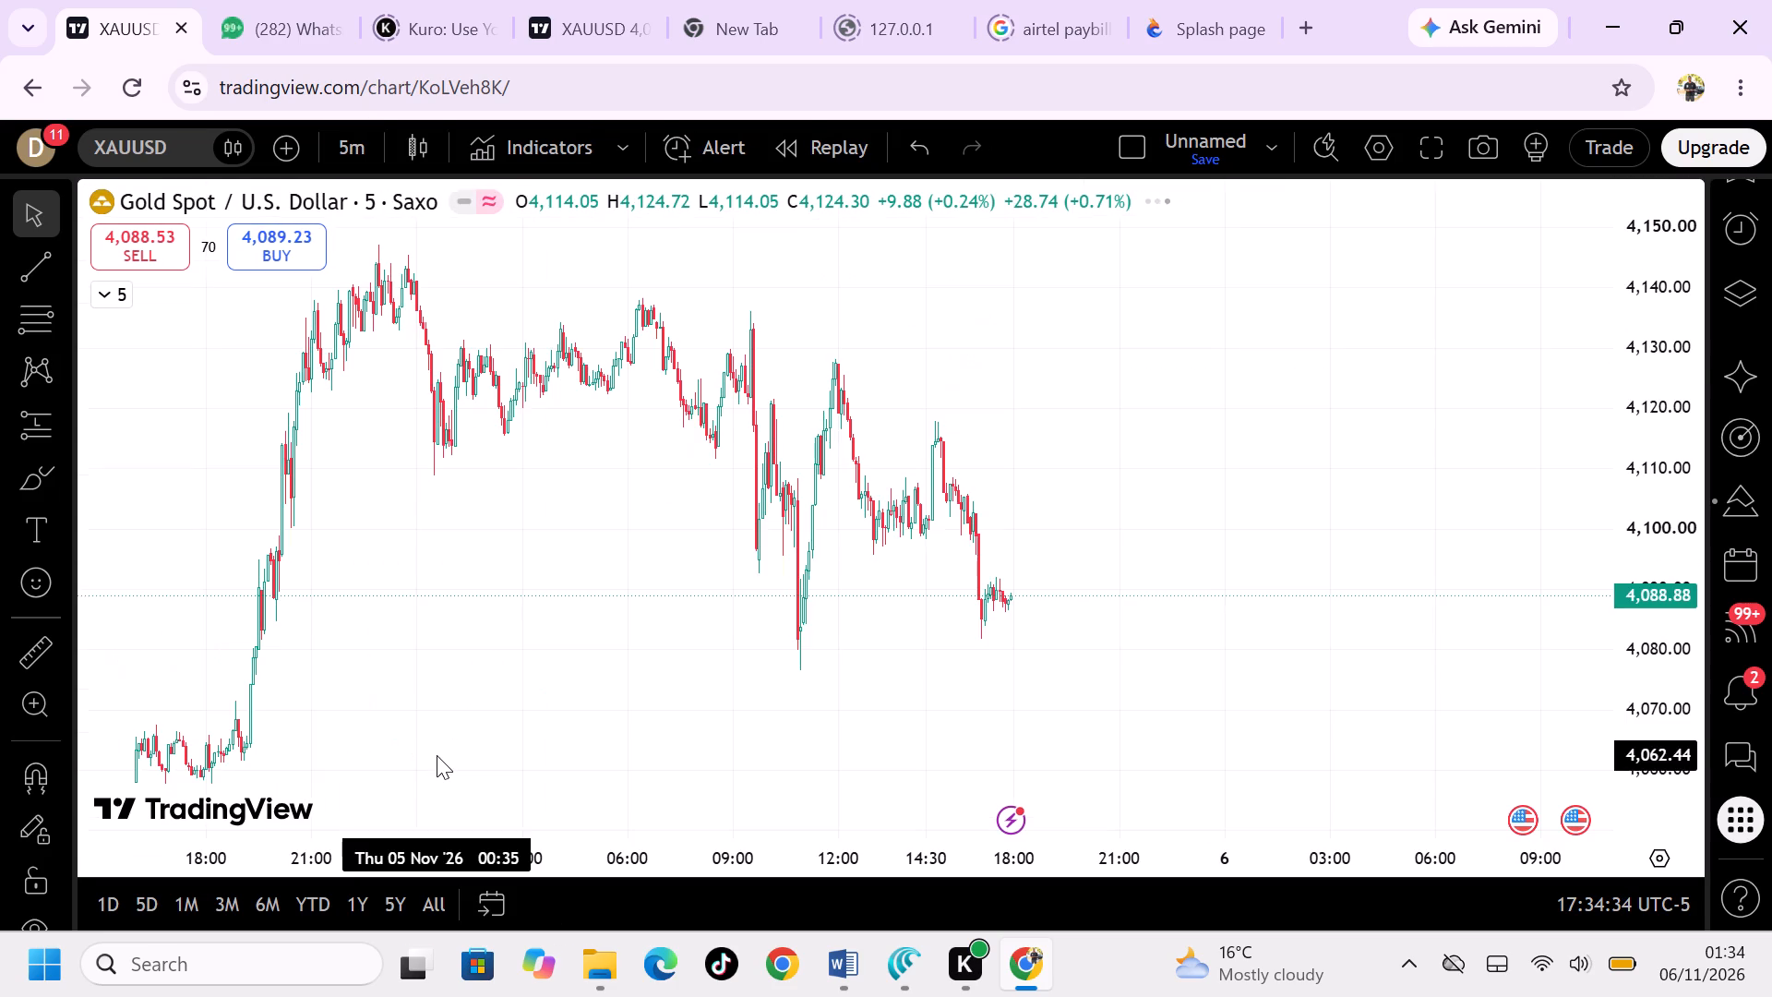